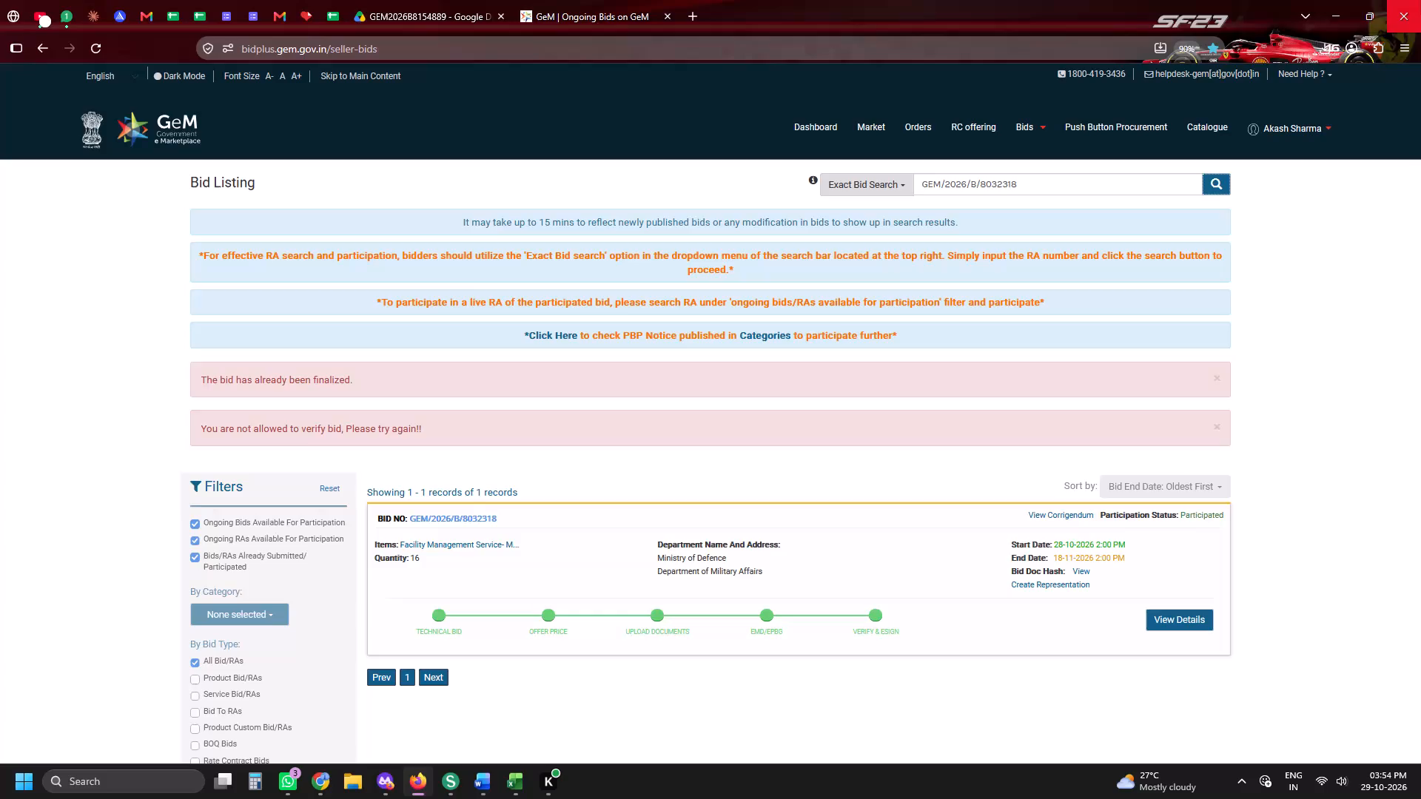
Raise the system sound volume slightly using the quick settings.
click(1346, 781)
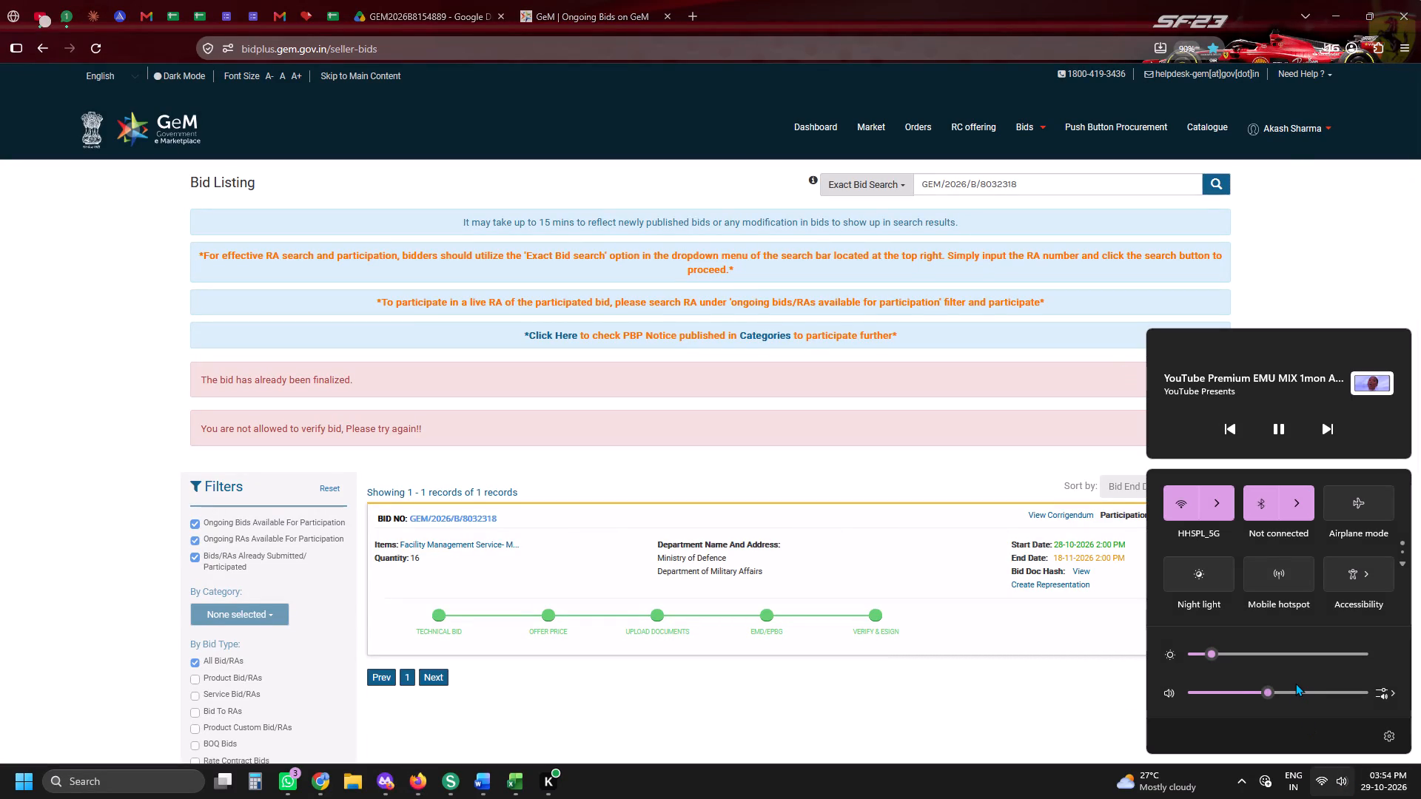
scroll(1295, 683, up, 3)
click(1325, 253)
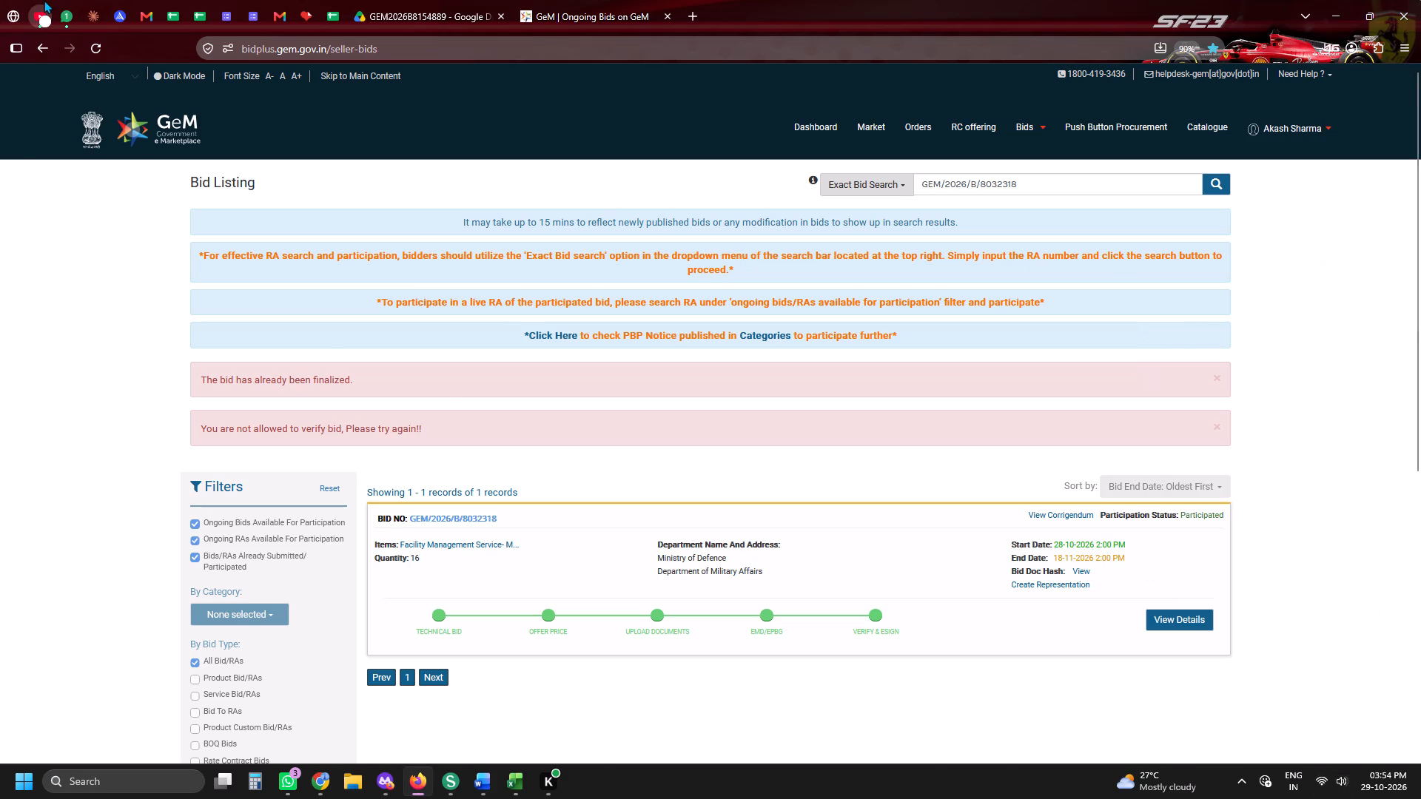
Skip the YouTube Premium advertisement playing in the YouTube music mix.
click(44, 0)
click(910, 579)
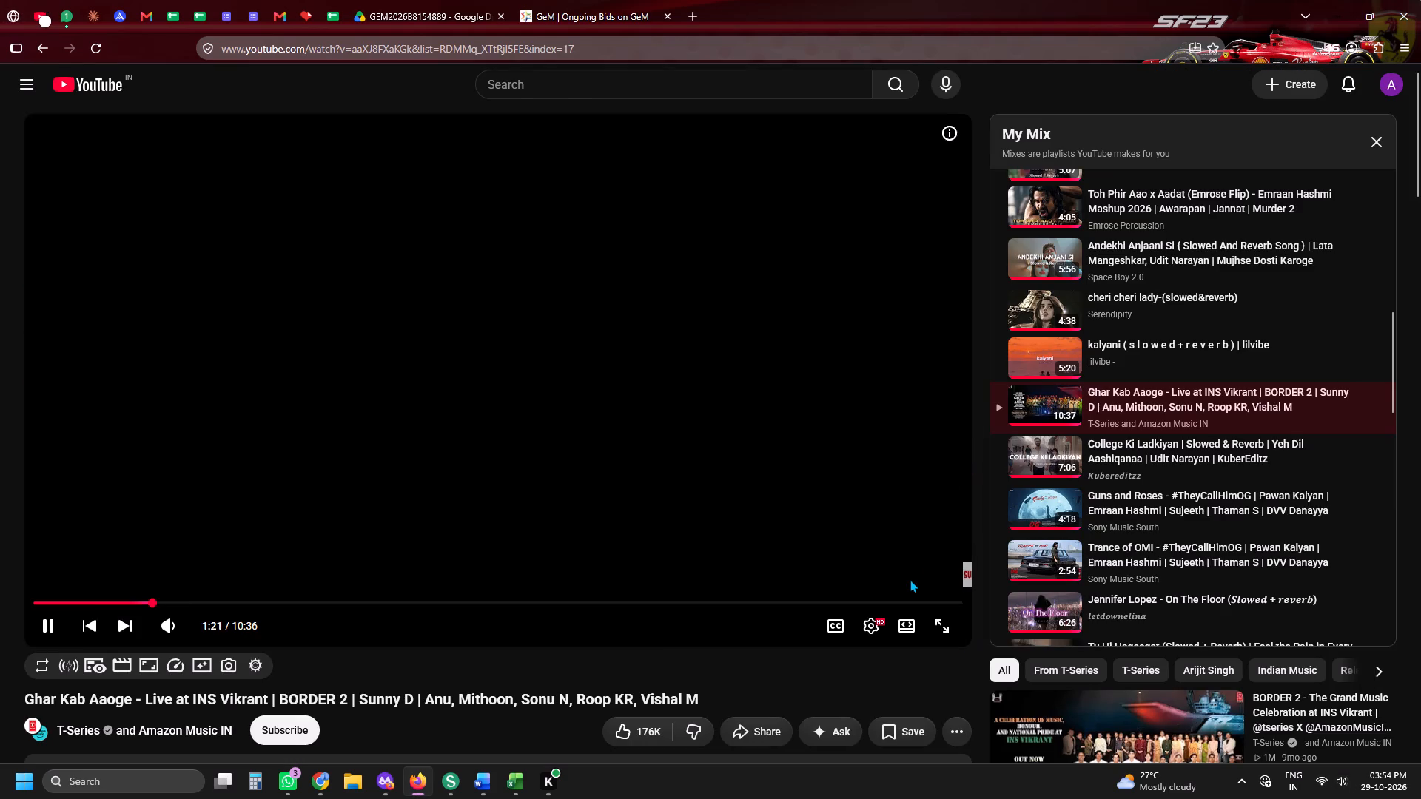
Return to the GeM bid listing for GEM/2026/B/8032318 and reload the page.
click(500, 0)
click(565, 0)
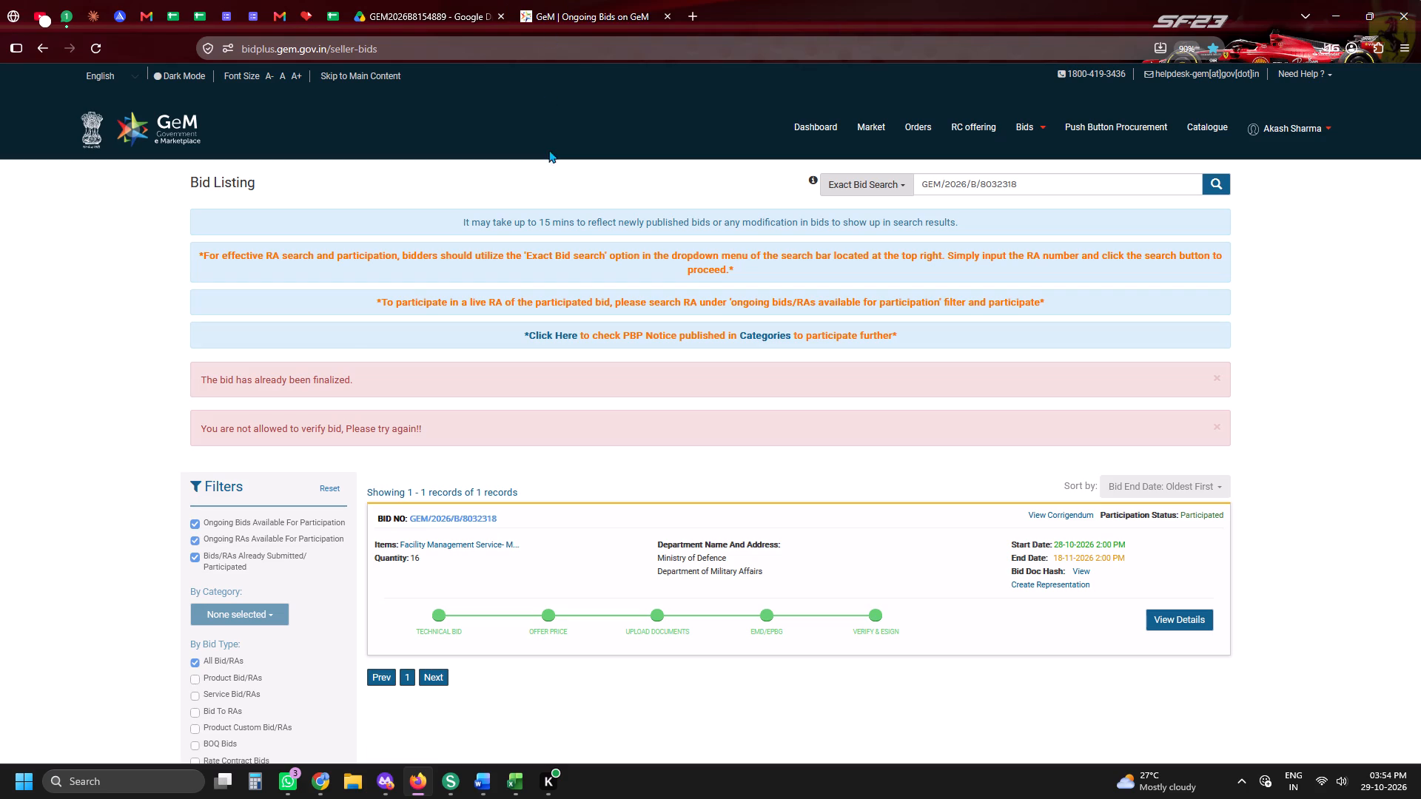
click(99, 51)
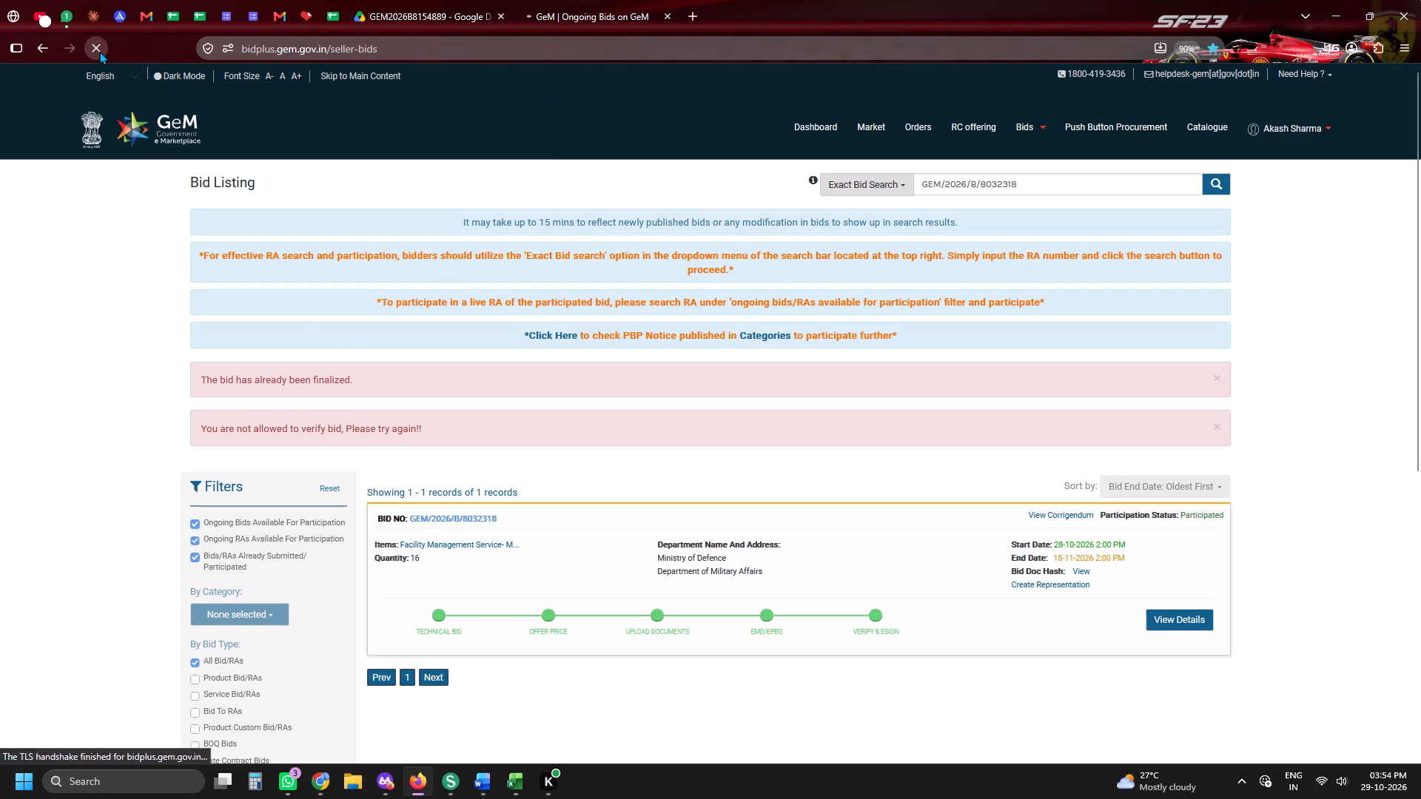
Switch to the Google Drive folder GEM2026B8154889 containing the bid's PDF documents.
click(352, 0)
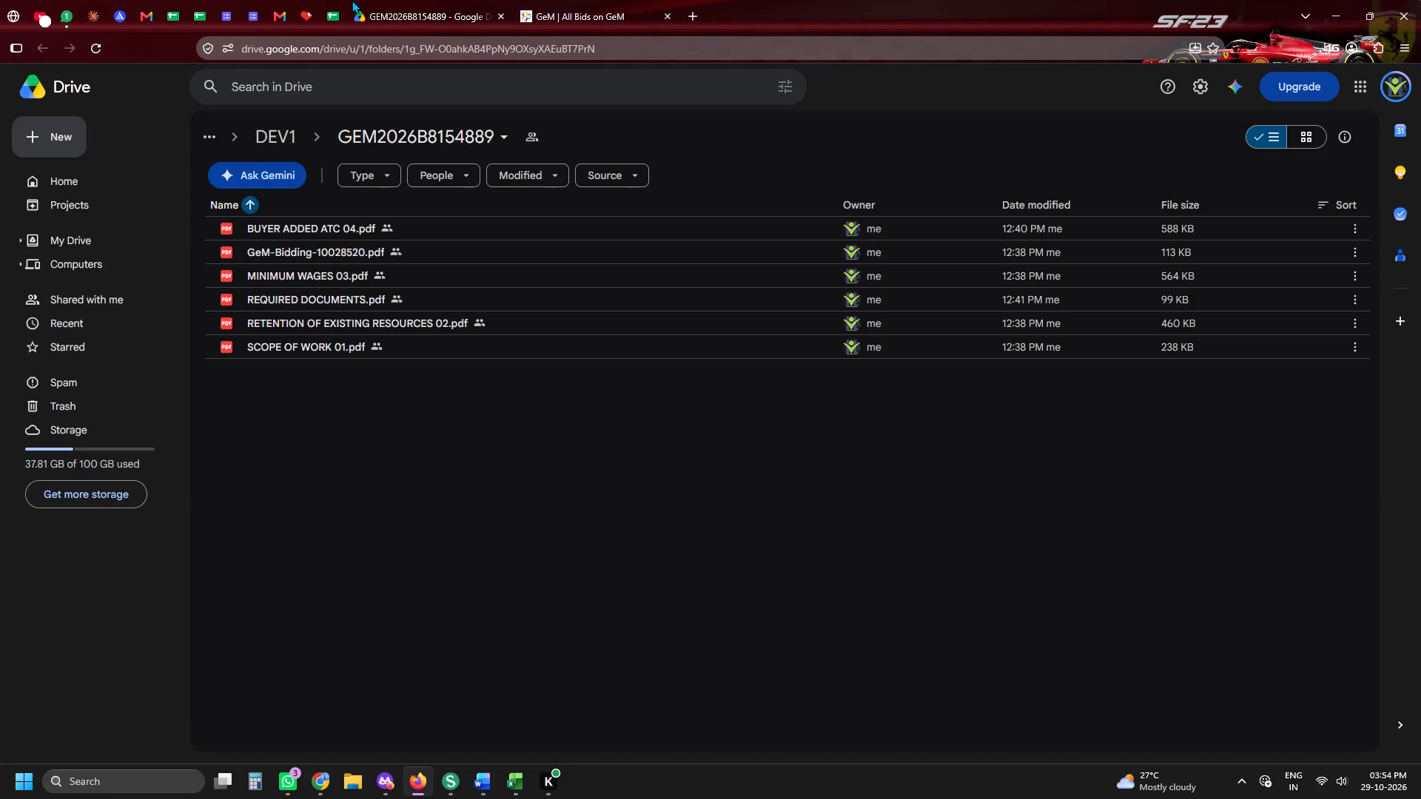
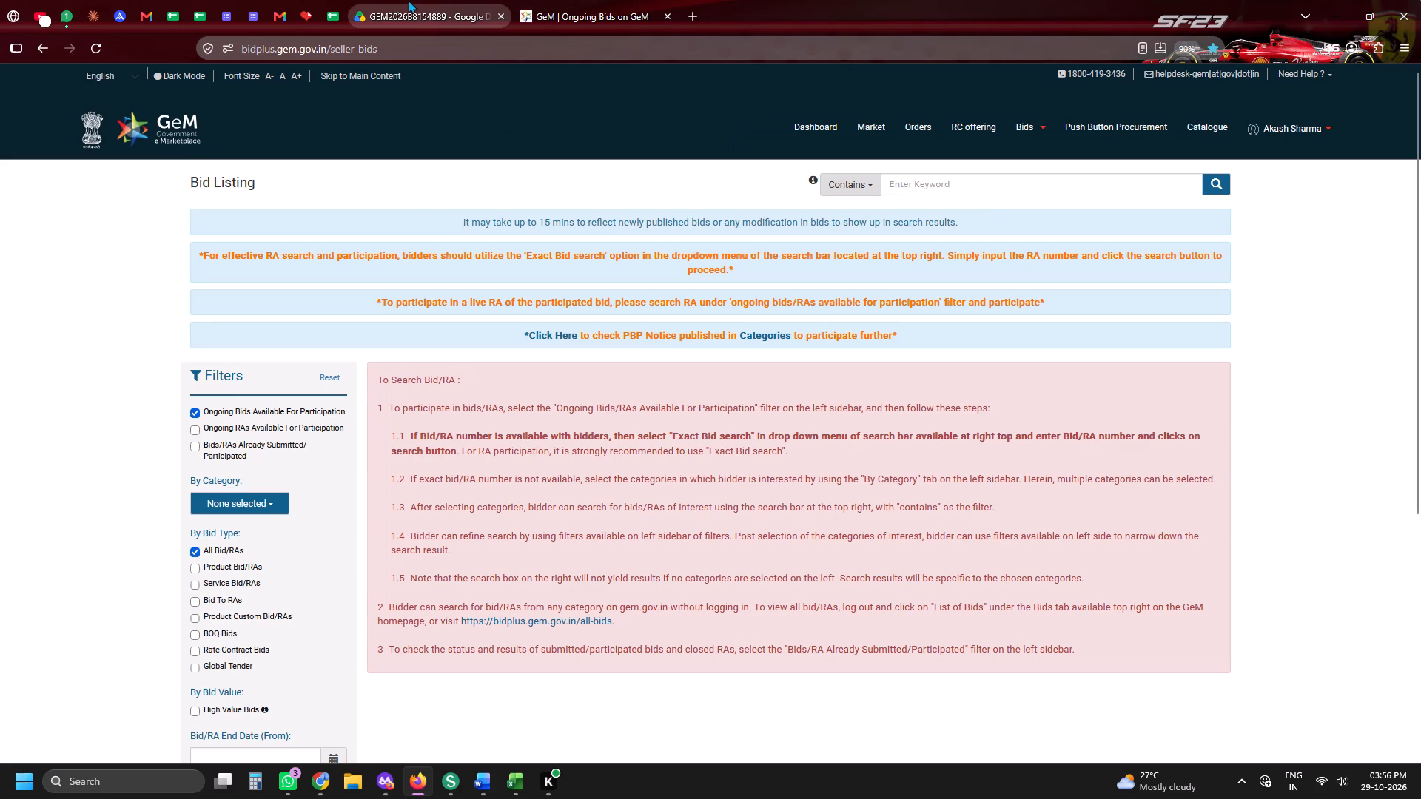
Copy the GeM bid number GEM/2026/B/8154889 from the Kolkata row of the Daily Tender Sheet 2026.
click(344, 5)
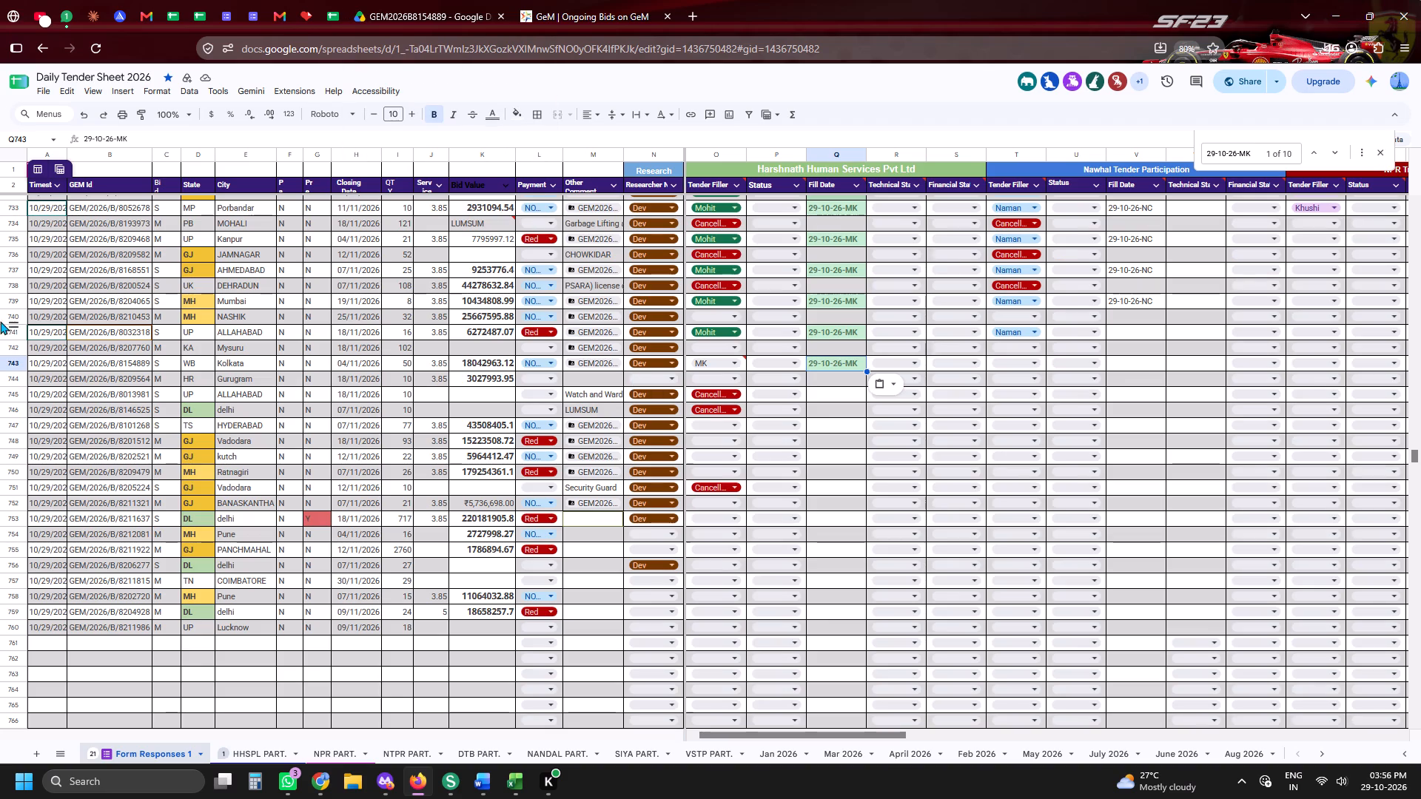
click(0, 361)
click(127, 358)
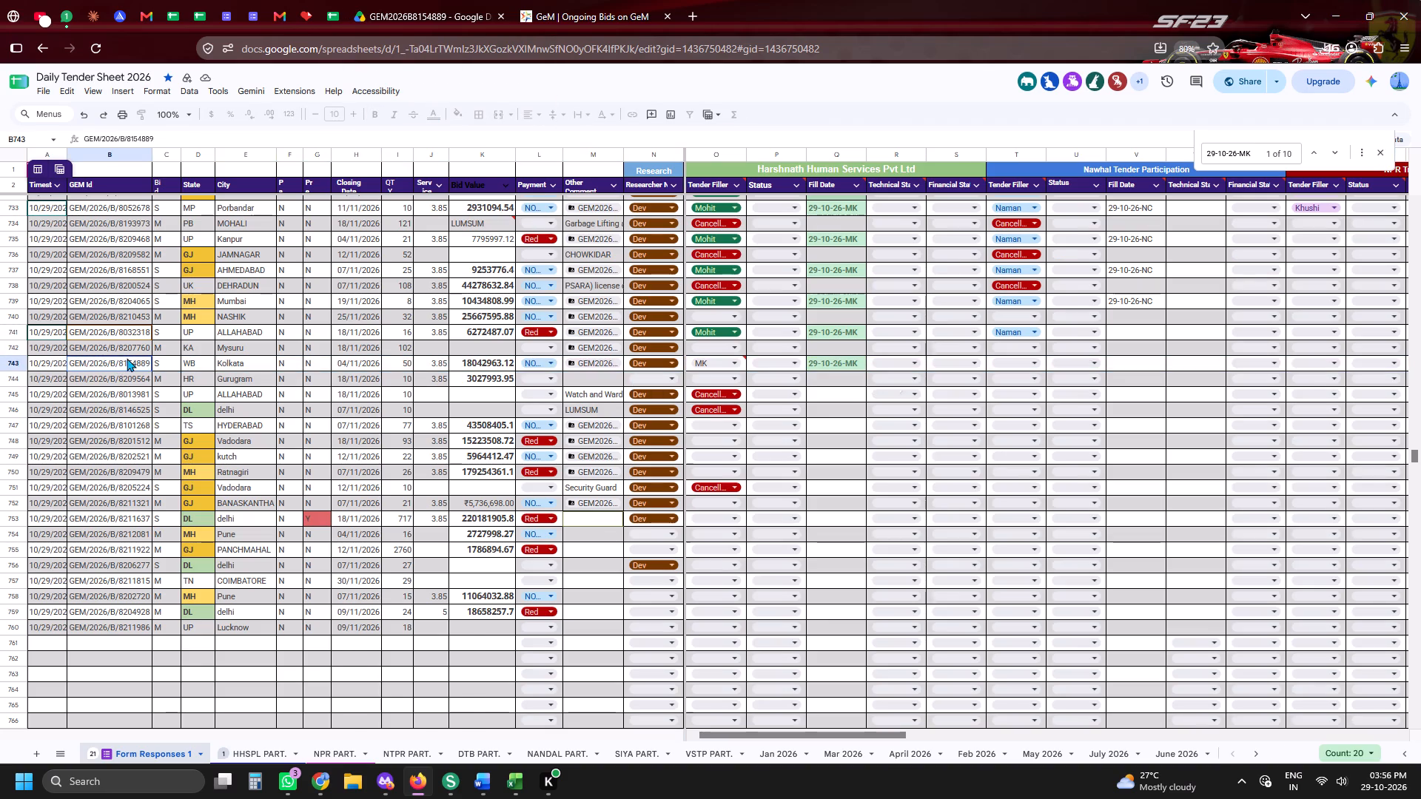
key(ctrl+c)
key(ctrl+c)
key(ctrl+c)
Enter the copied bid number GEM/2026/B/8154889 as the GeM Bid Listing search keyword and open the search-mode choices.
click(477, 0)
click(600, 9)
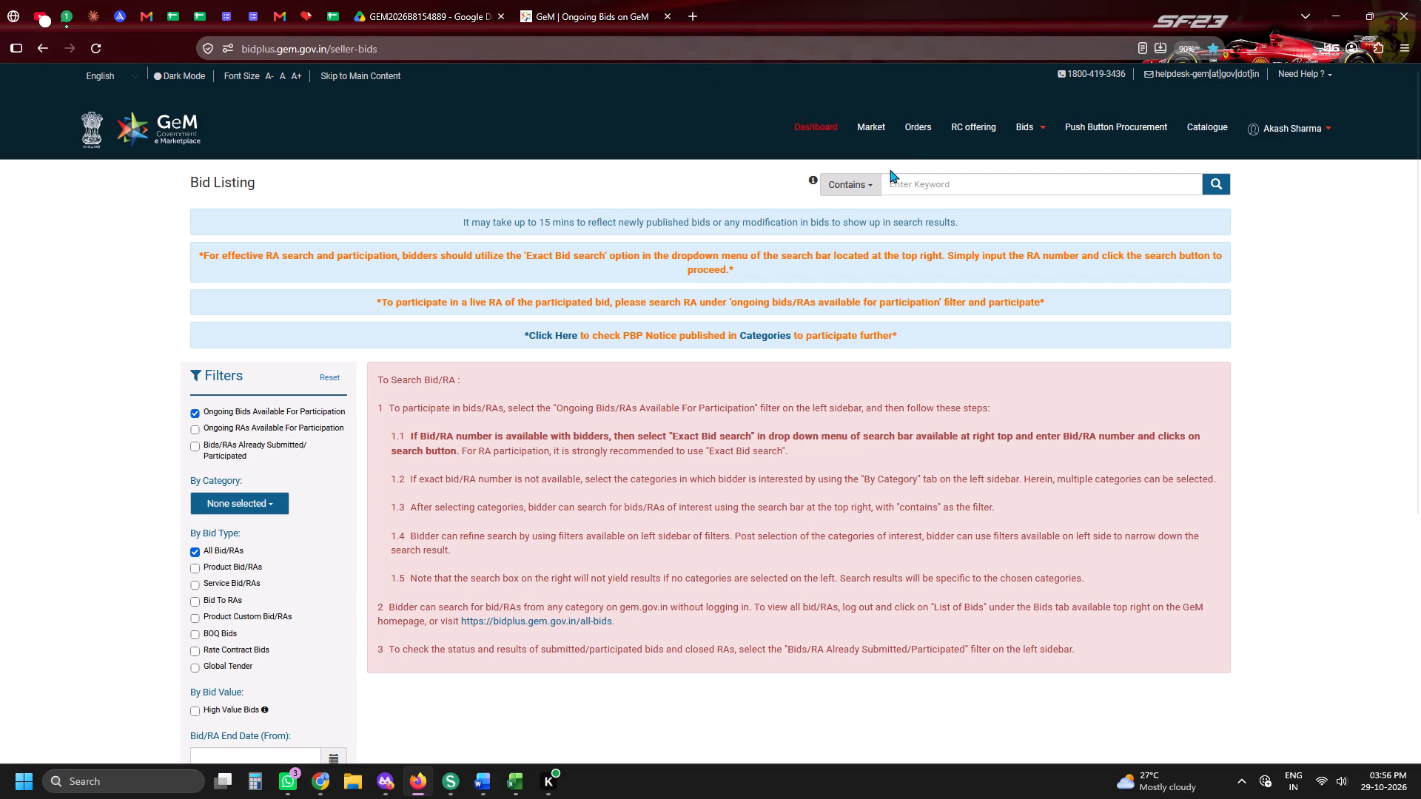
click(919, 180)
key(ctrl+v)
click(857, 175)
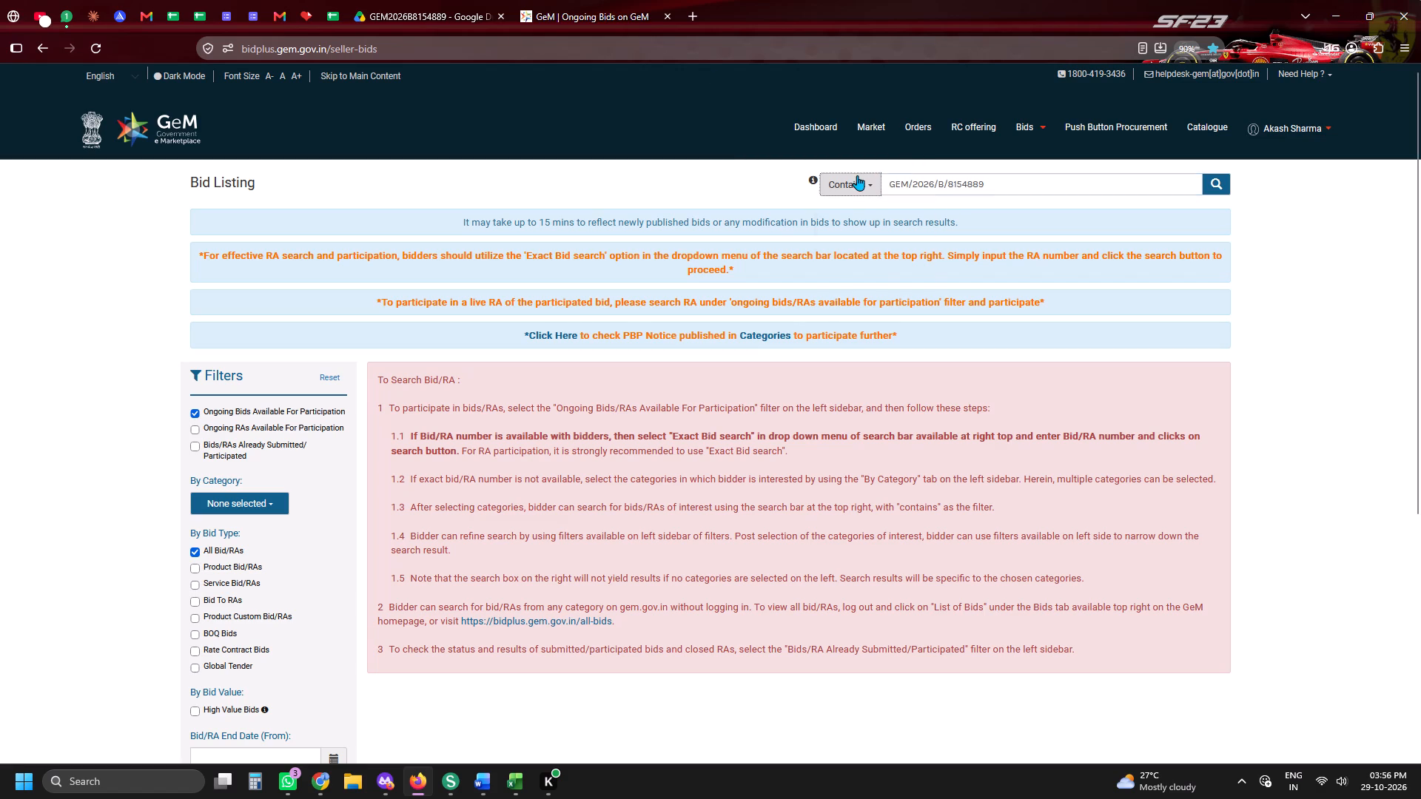
Run an Exact Bid Search for bid GEM/2026/B/8154889 in the GeM bid listing.
click(873, 254)
click(860, 175)
click(870, 279)
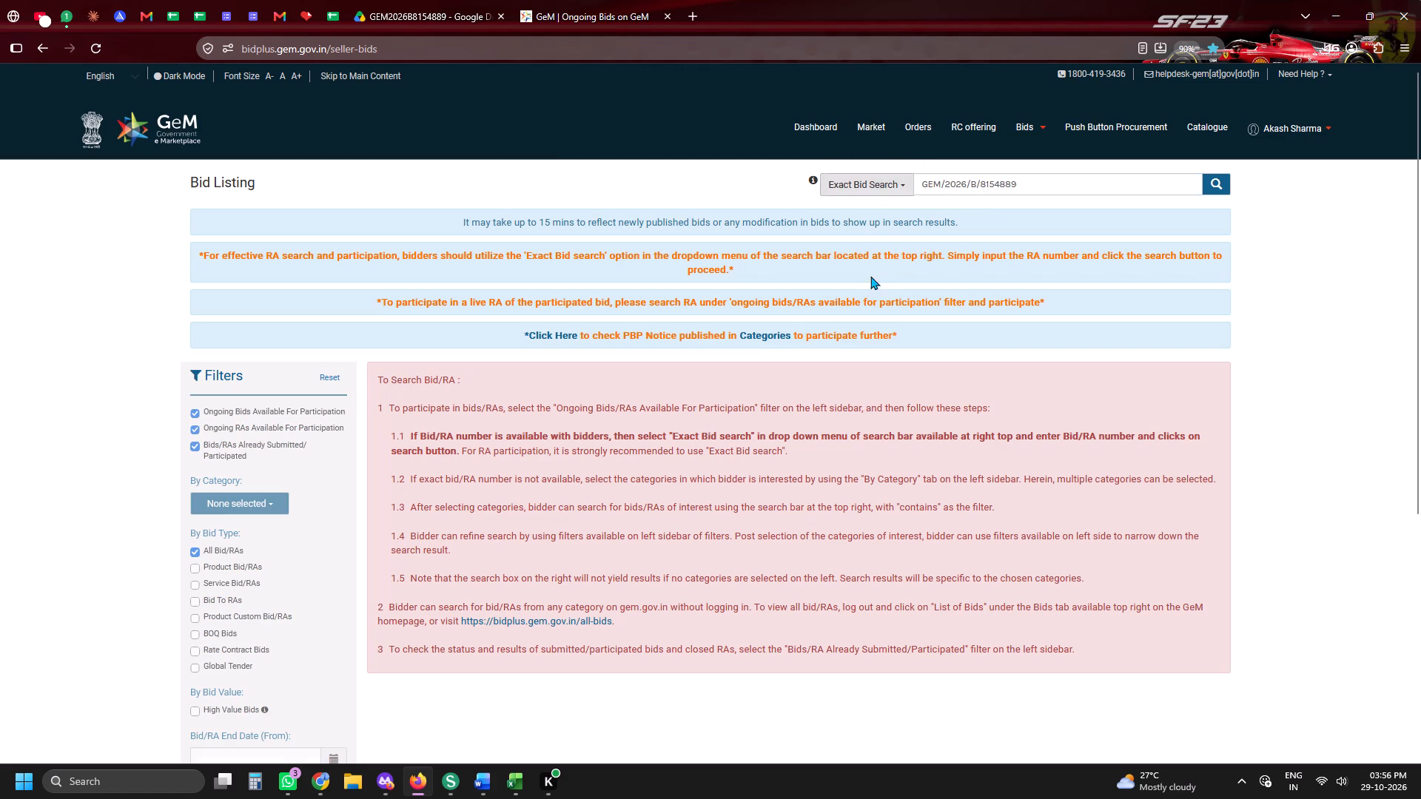
click(1217, 179)
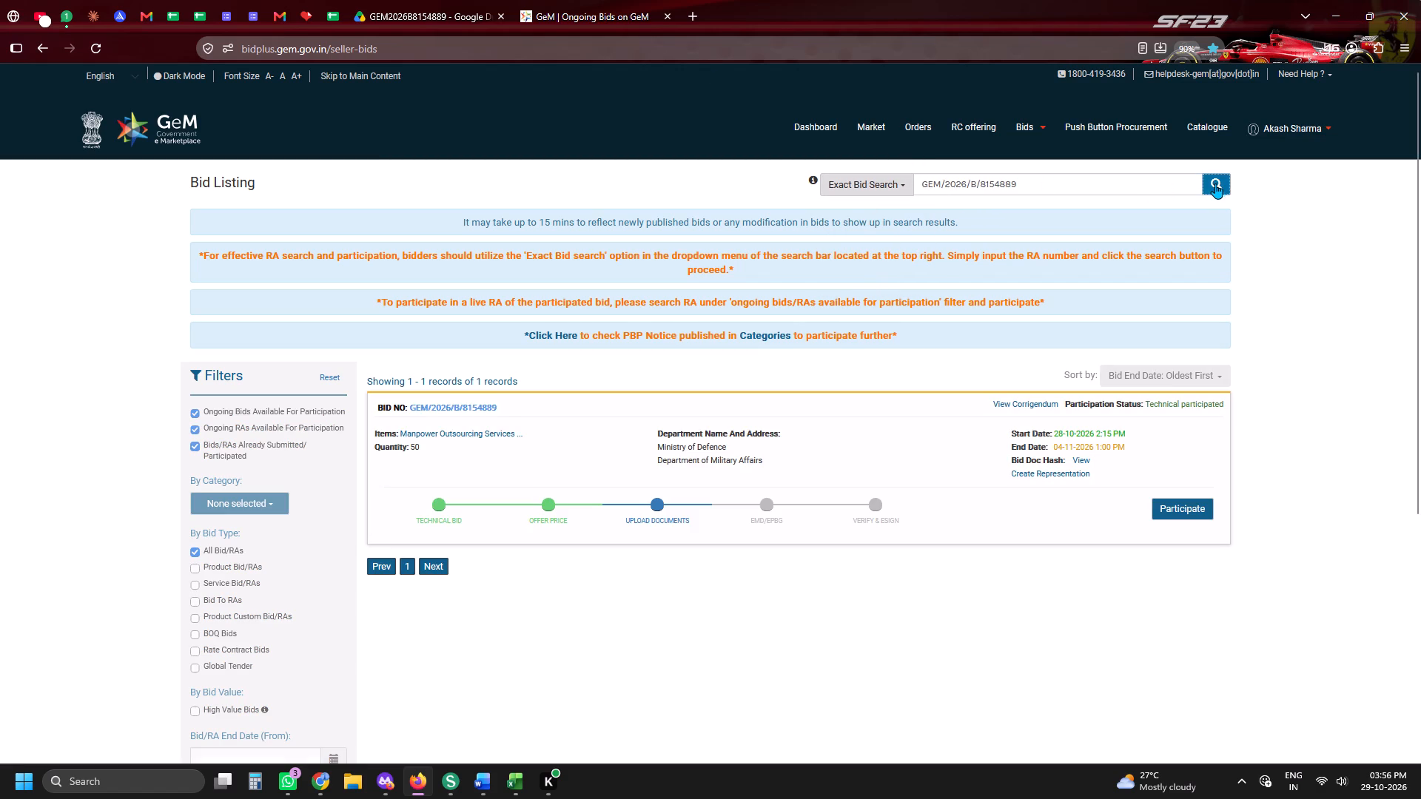
Open participation for the bid and upload bidder-turnover-certificate-hhspl from the Gem Bid Documents - HHSPL folder as the Bidder Turnover document.
click(1165, 500)
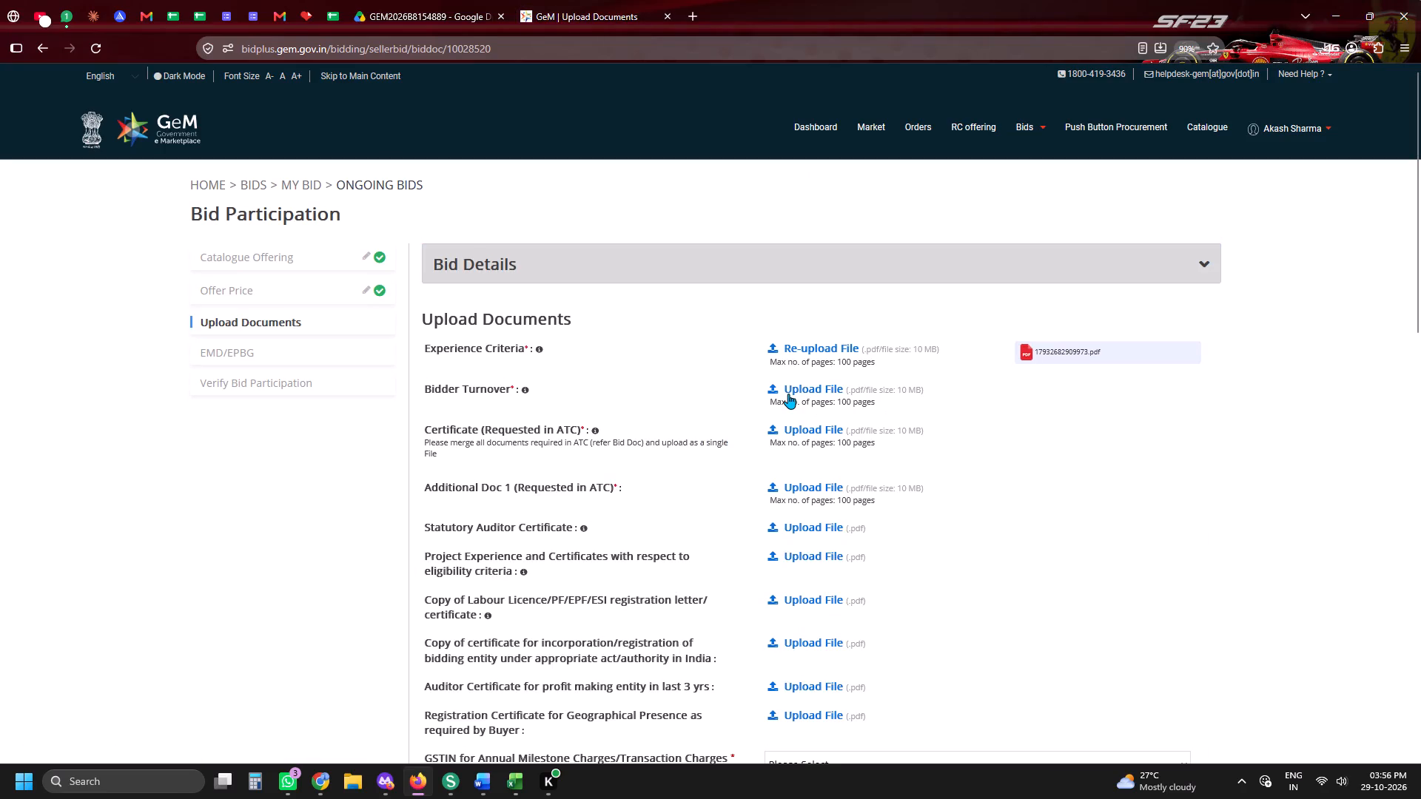
click(788, 394)
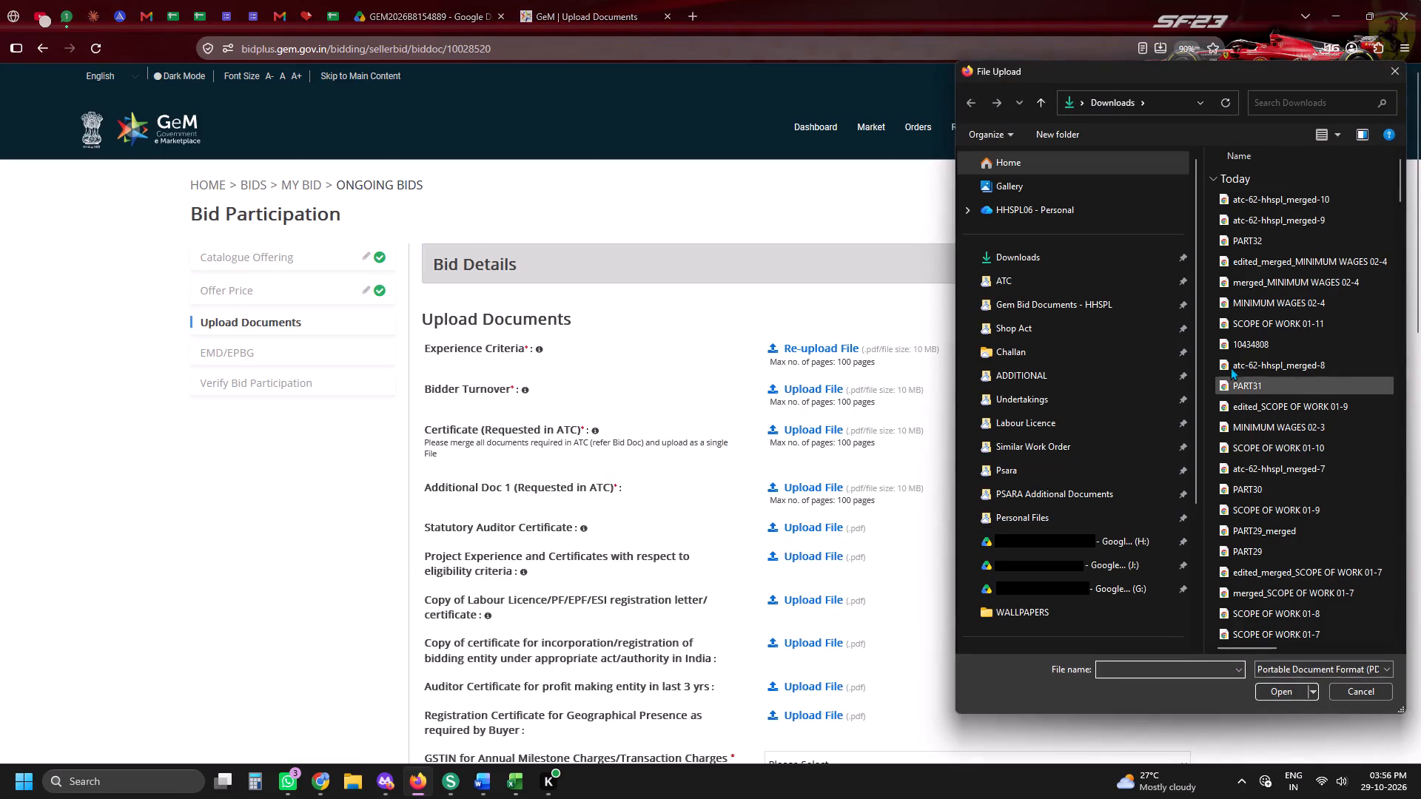
click(1118, 315)
double_click(1236, 473)
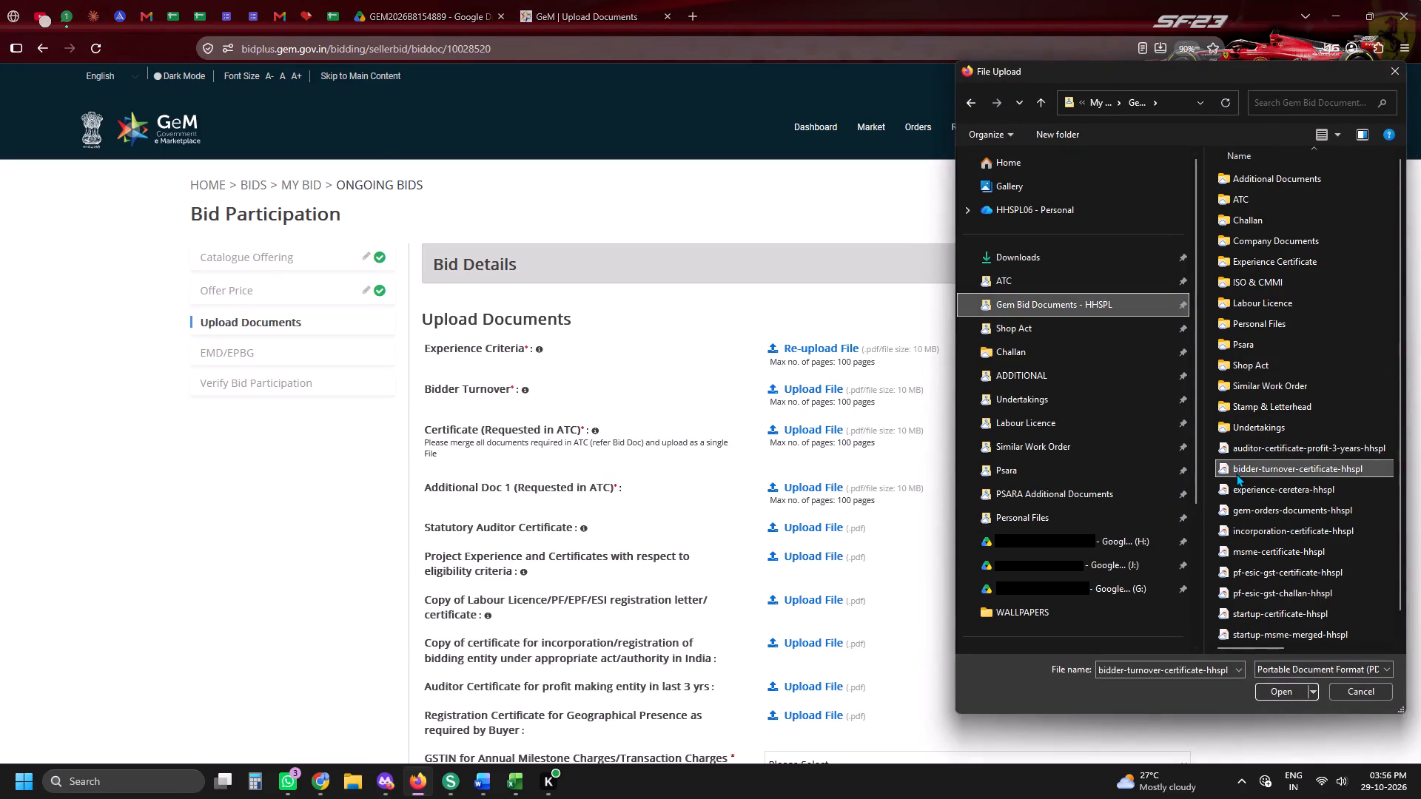
From the bid's Google Drive folder, download BUYER ADDED ATC 04, MINIMUM WAGES 03, RETENTION OF EXISTING RESOURCES 02 and SCOPE OF WORK 01.
click(447, 0)
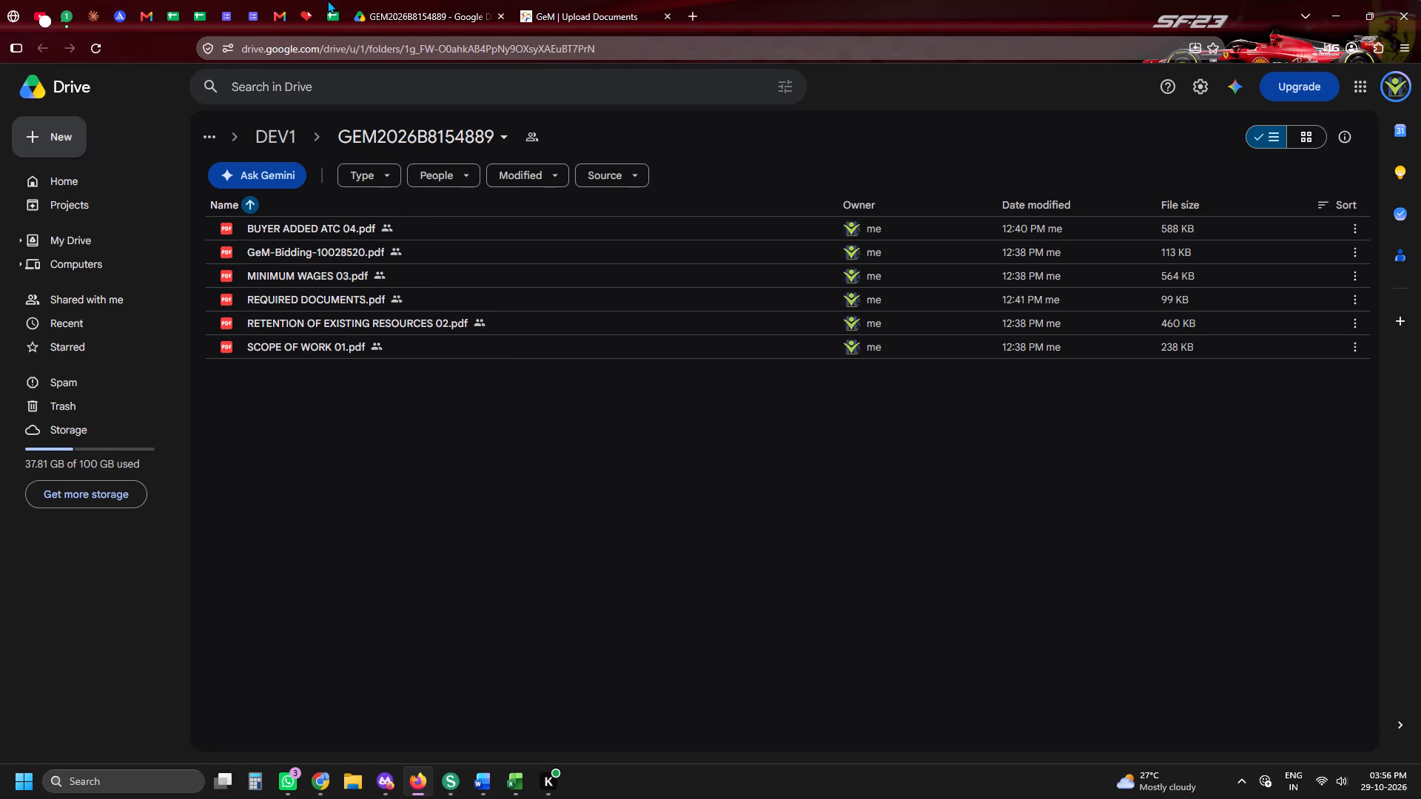
click(327, 0)
click(440, 0)
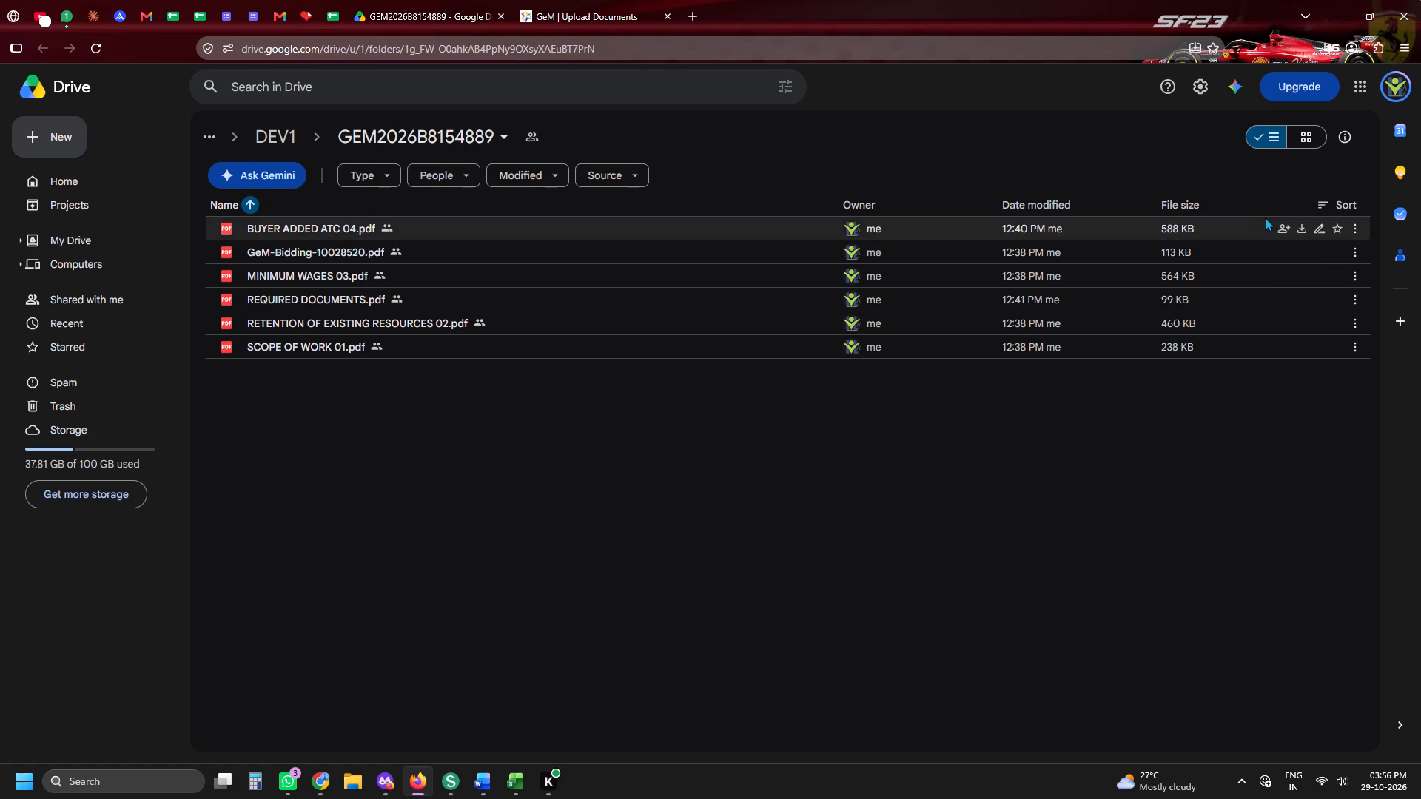
click(1297, 225)
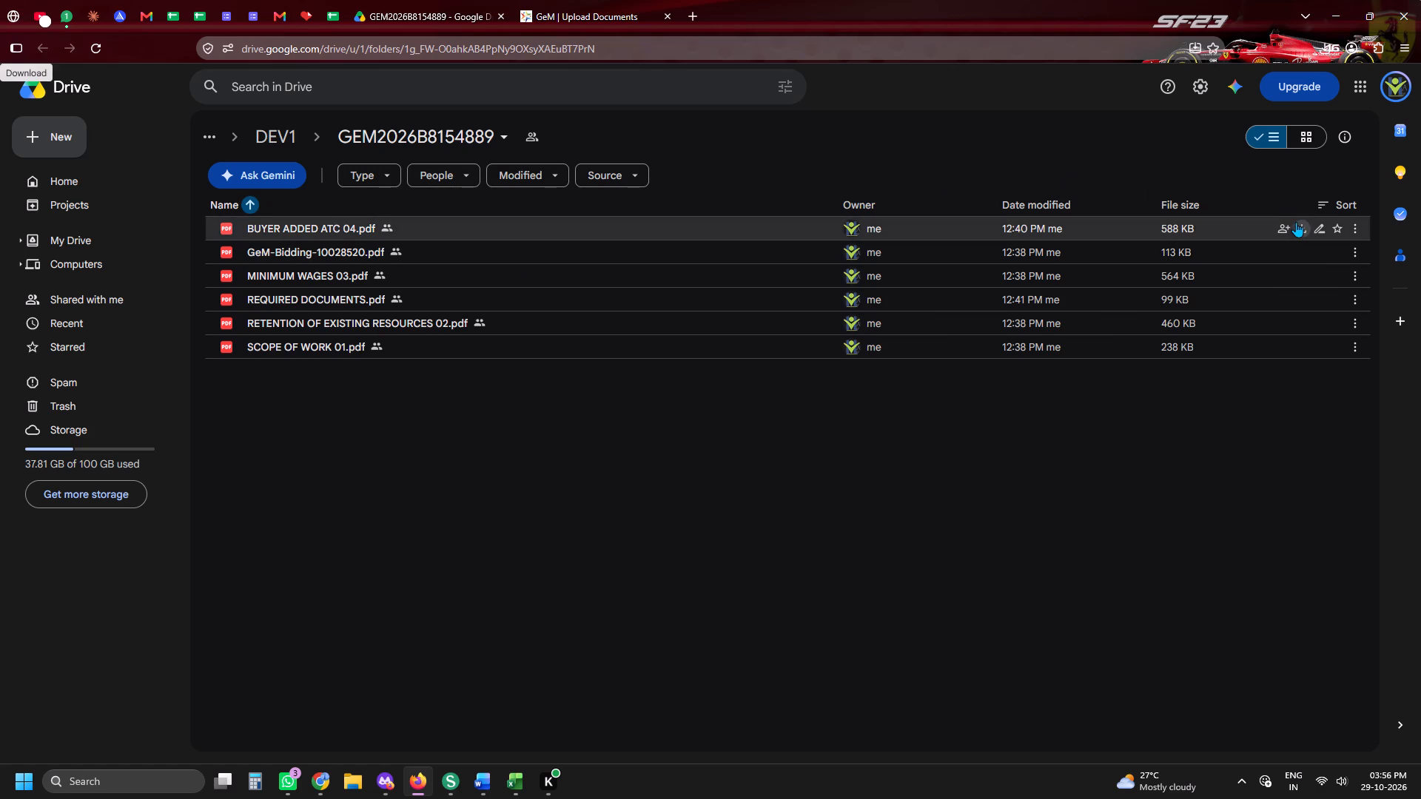
click(1301, 270)
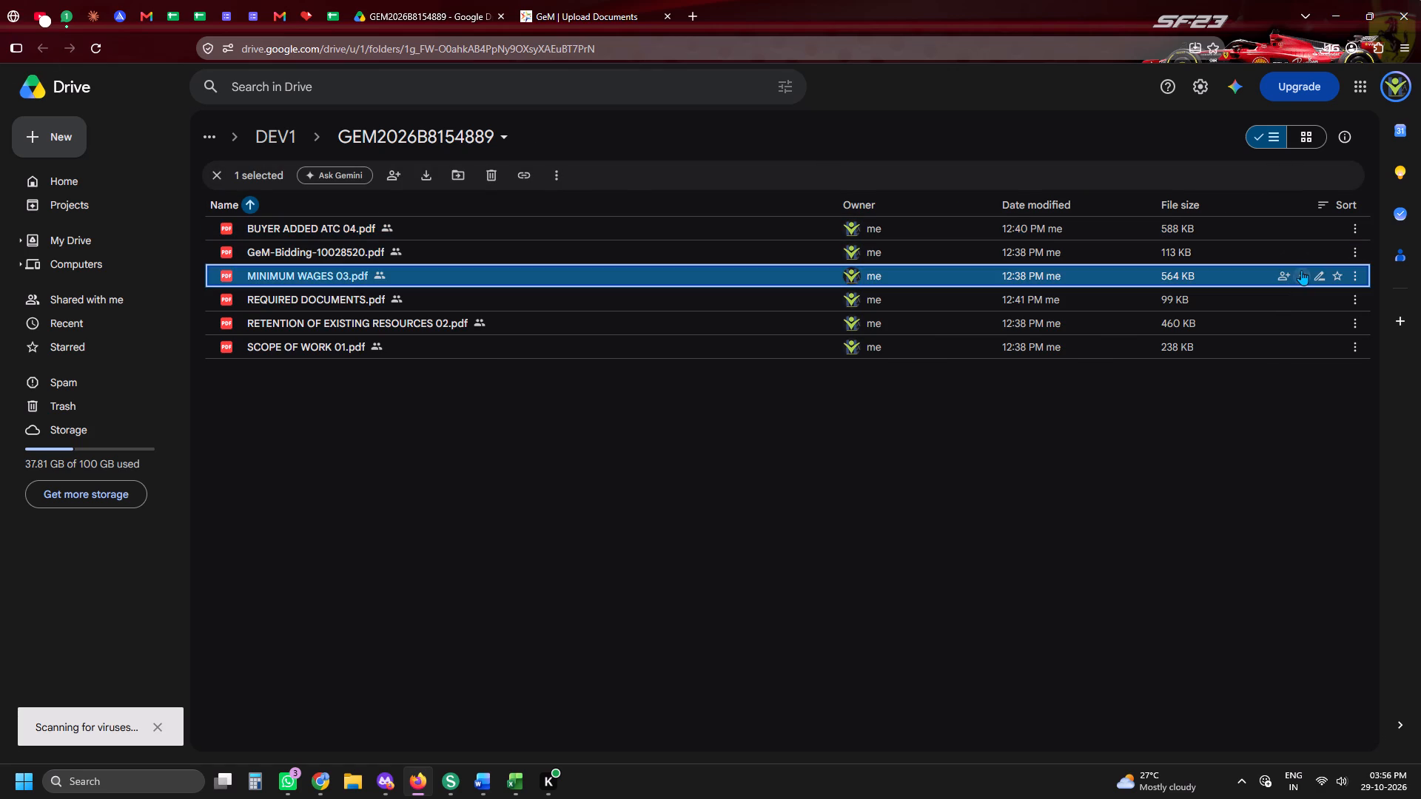
click(1302, 320)
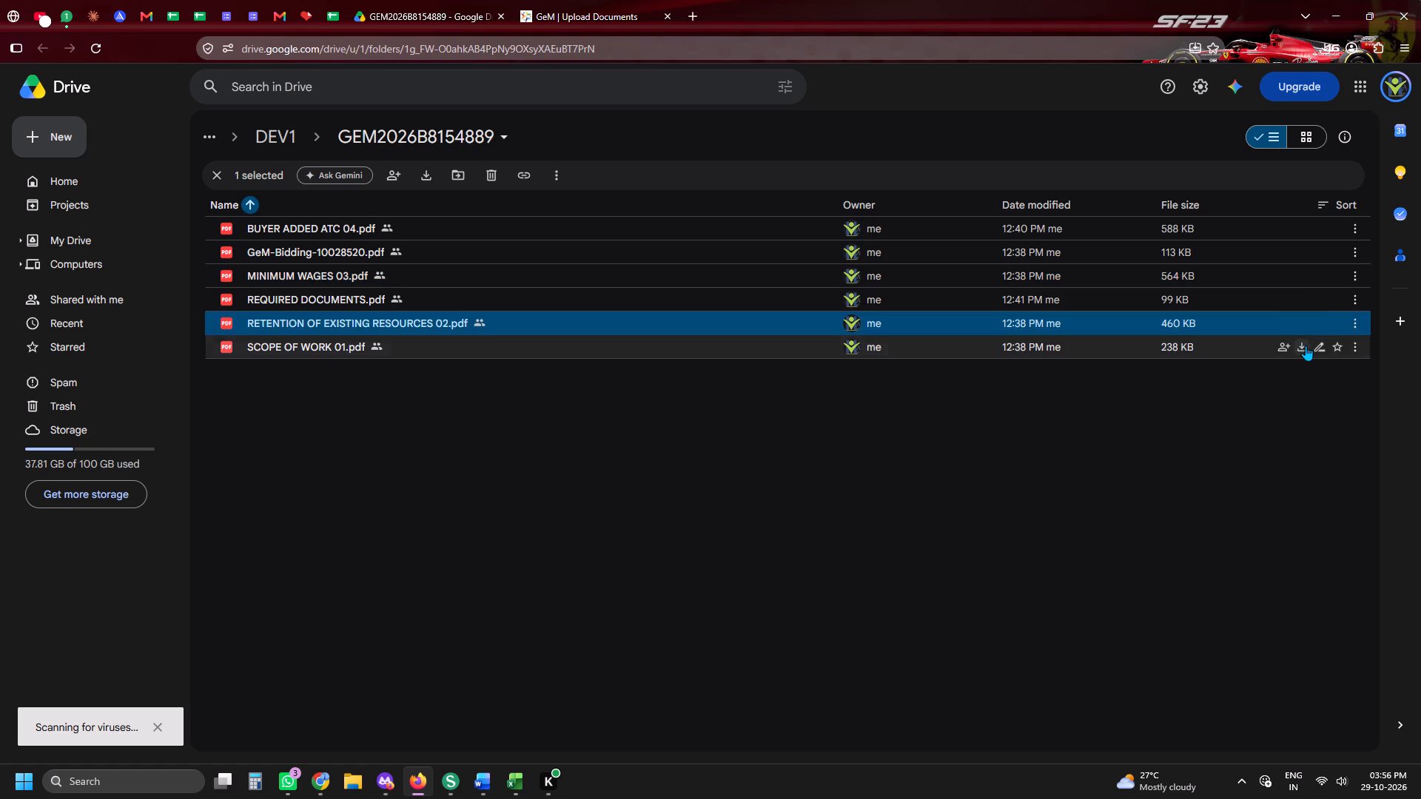
click(1306, 345)
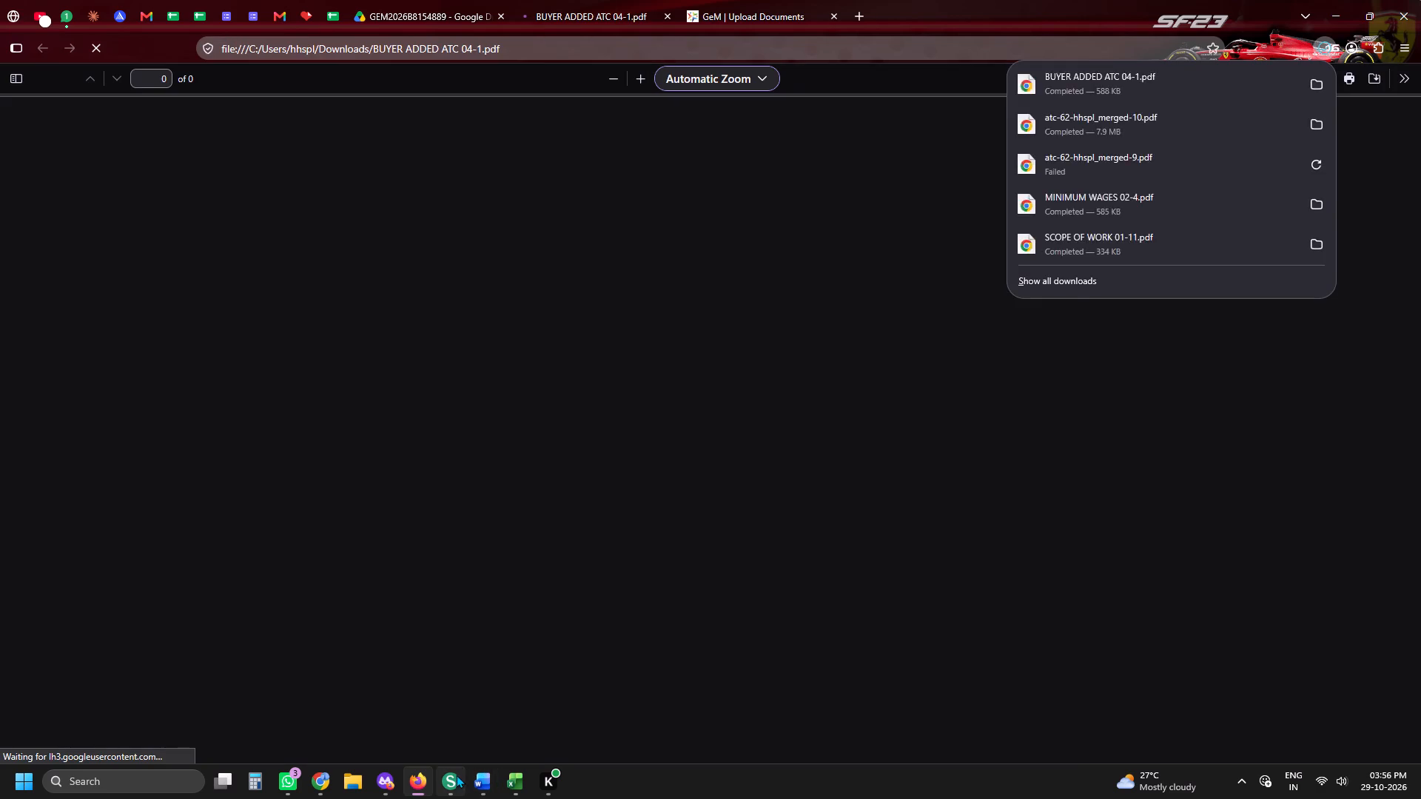
Switch to Sejda PDF Desktop and load the four newly downloaded bid PDFs from Downloads into the Merge tool.
click(453, 775)
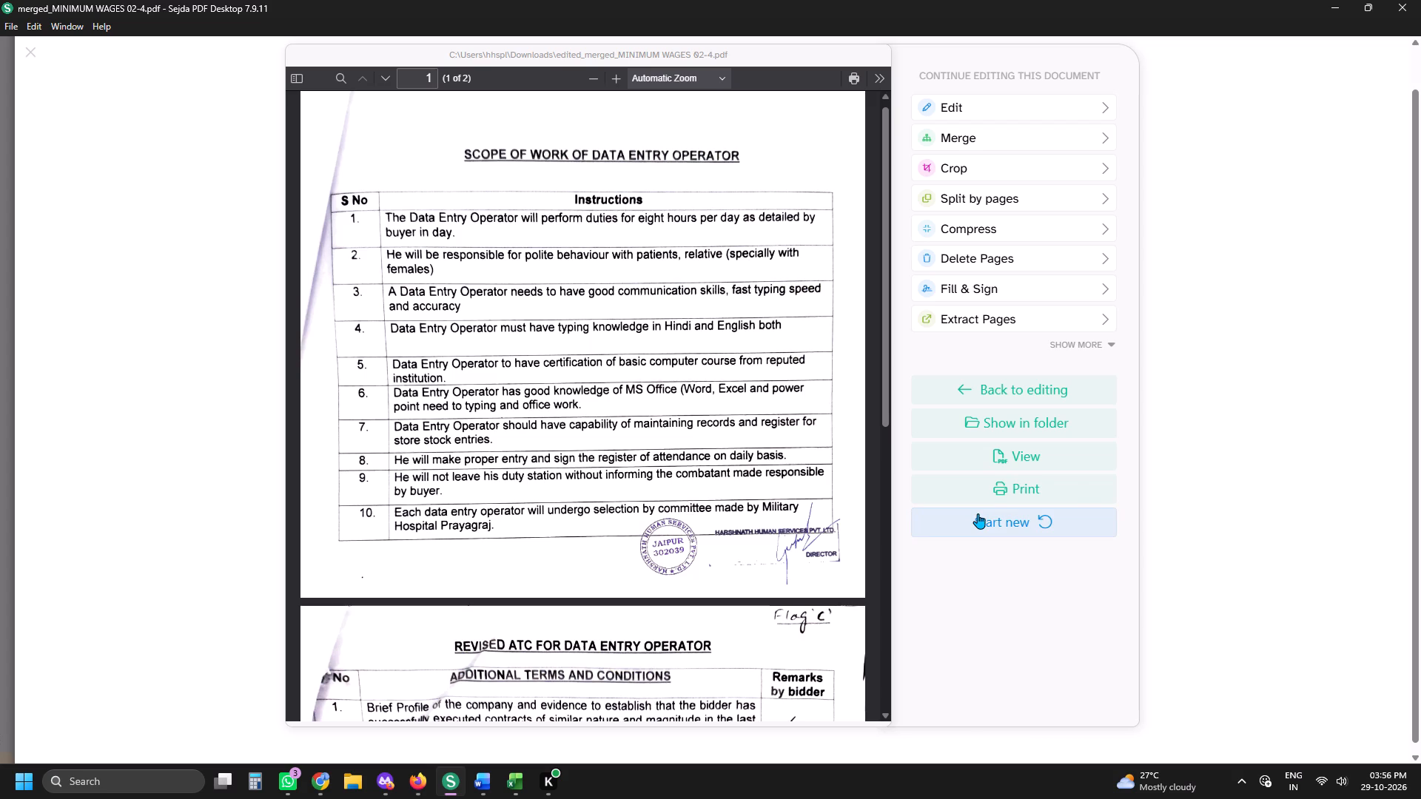
key(alt+Tab)
key(alt+Tab)
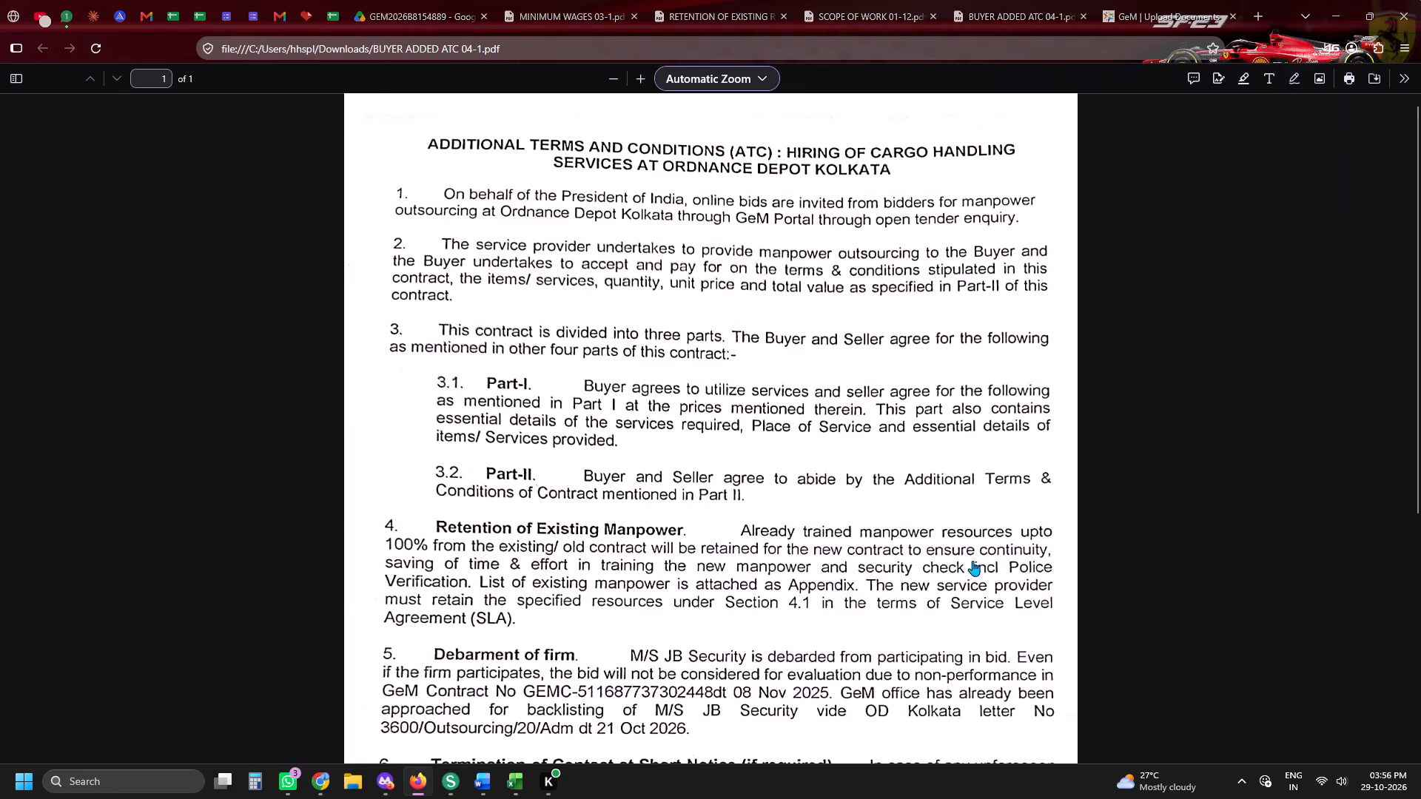
click(975, 529)
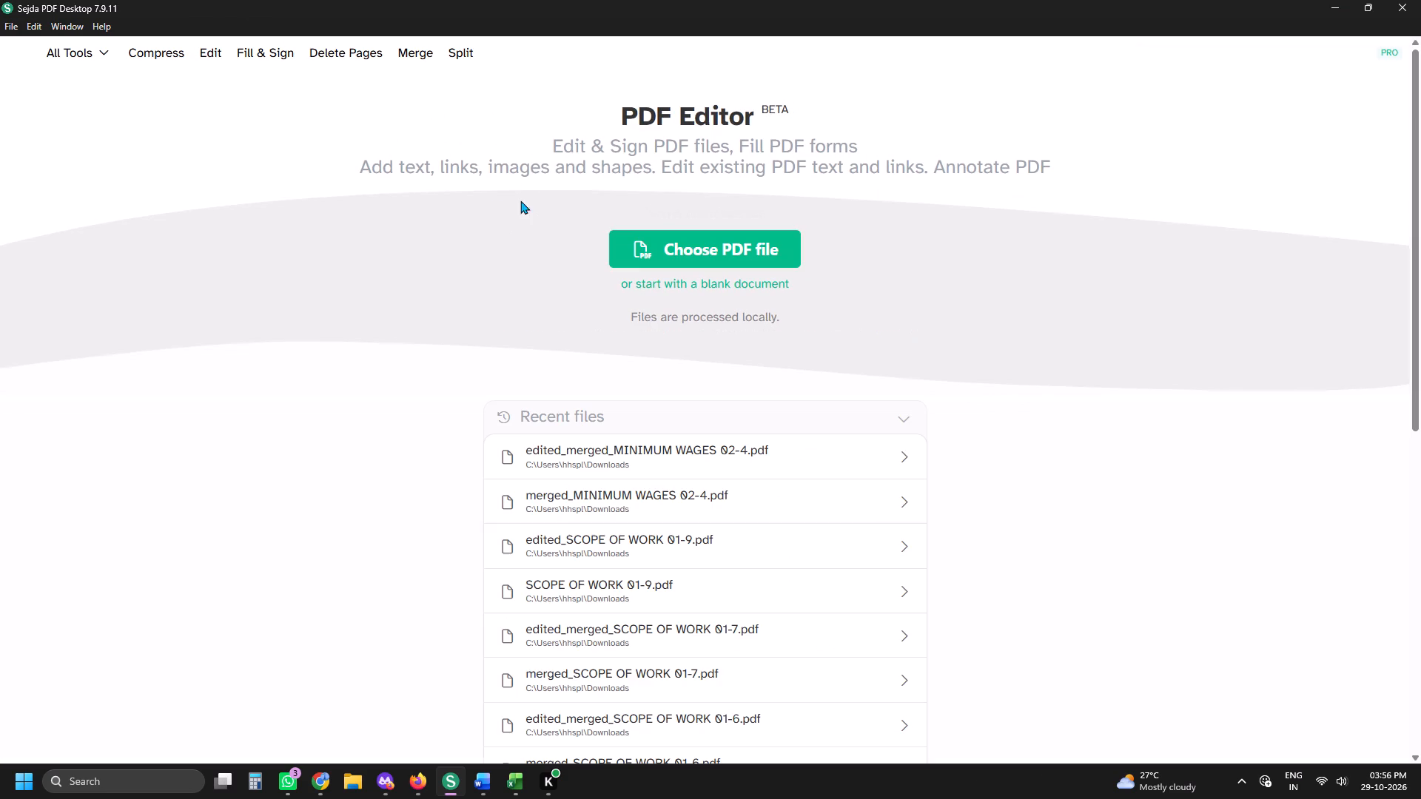
click(414, 48)
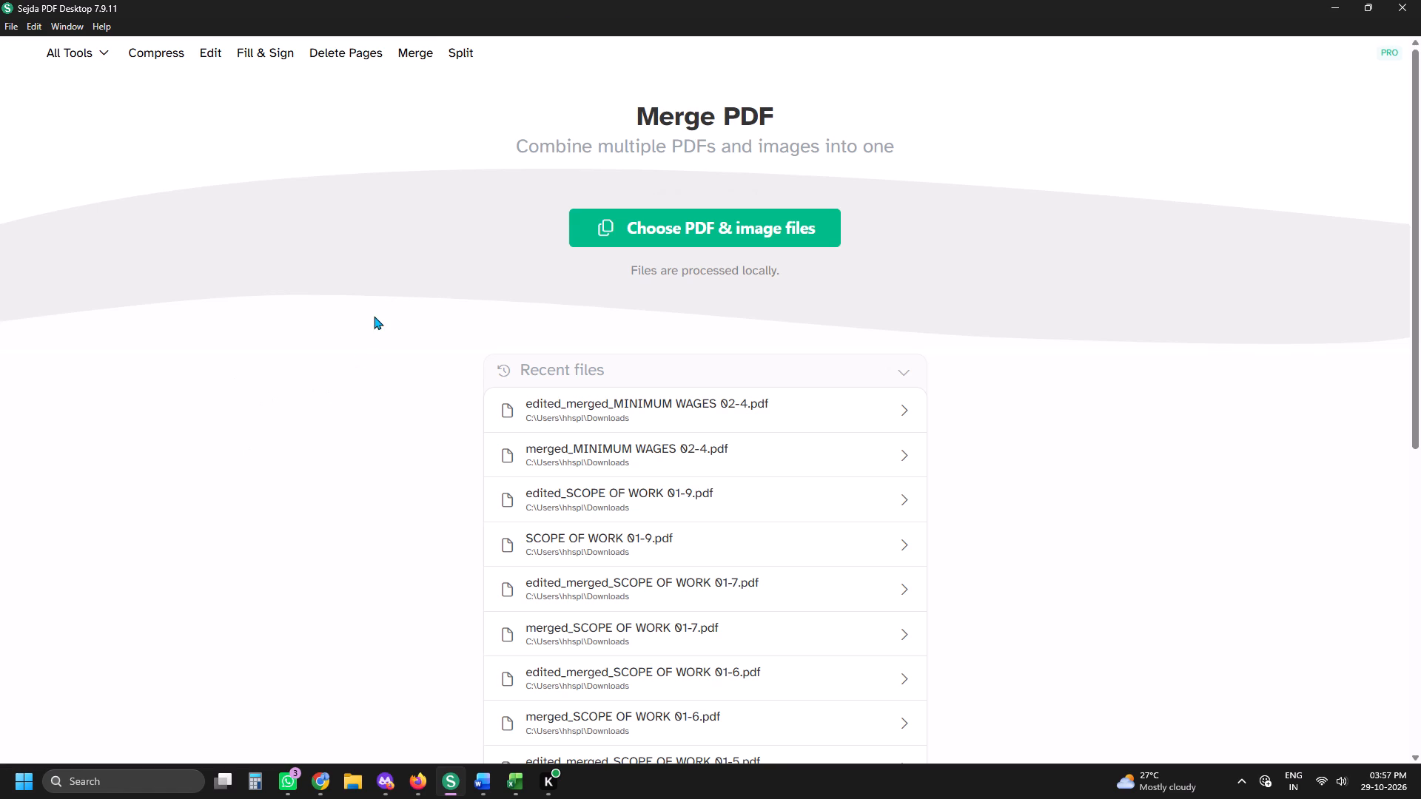
key(alt+Tab)
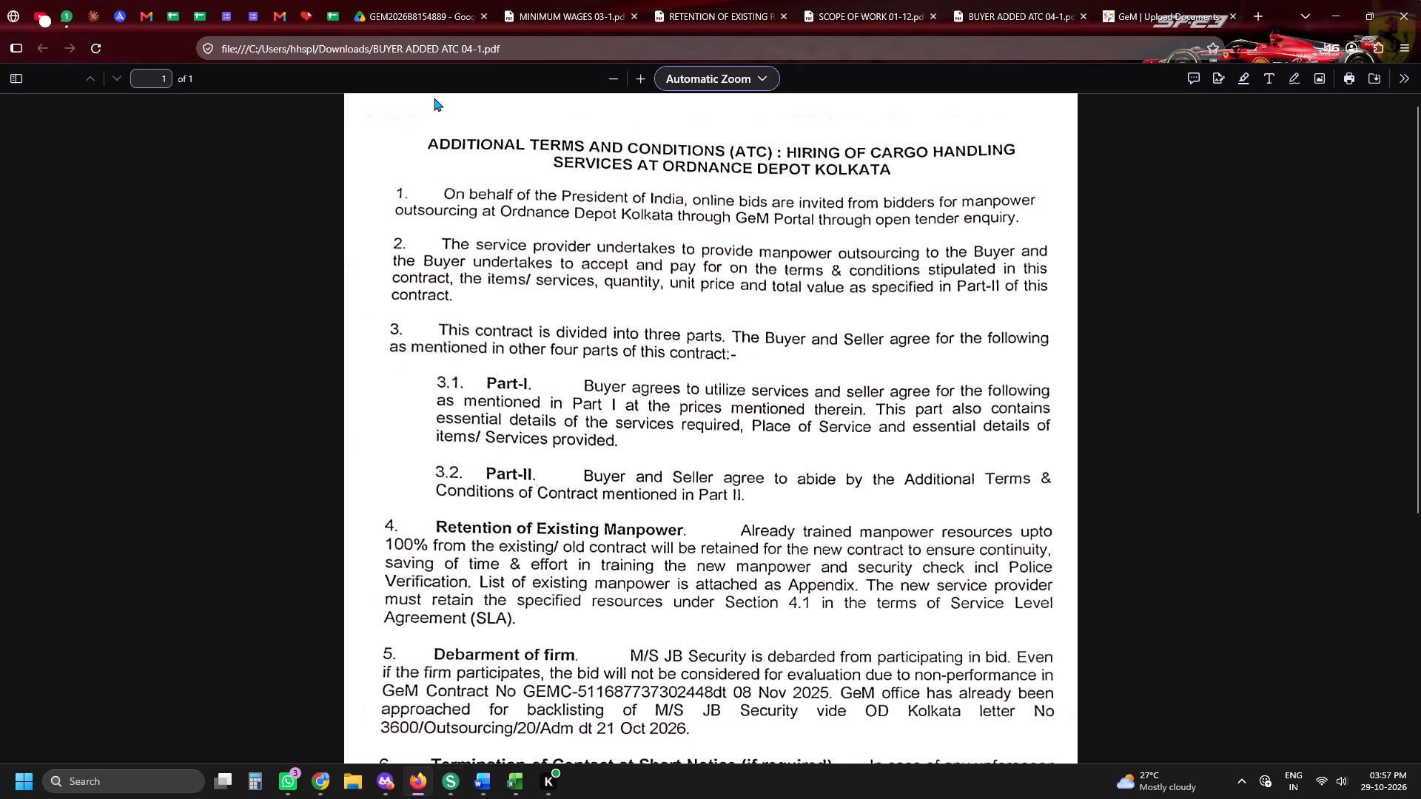
click(422, 0)
key(alt+Tab)
click(420, 64)
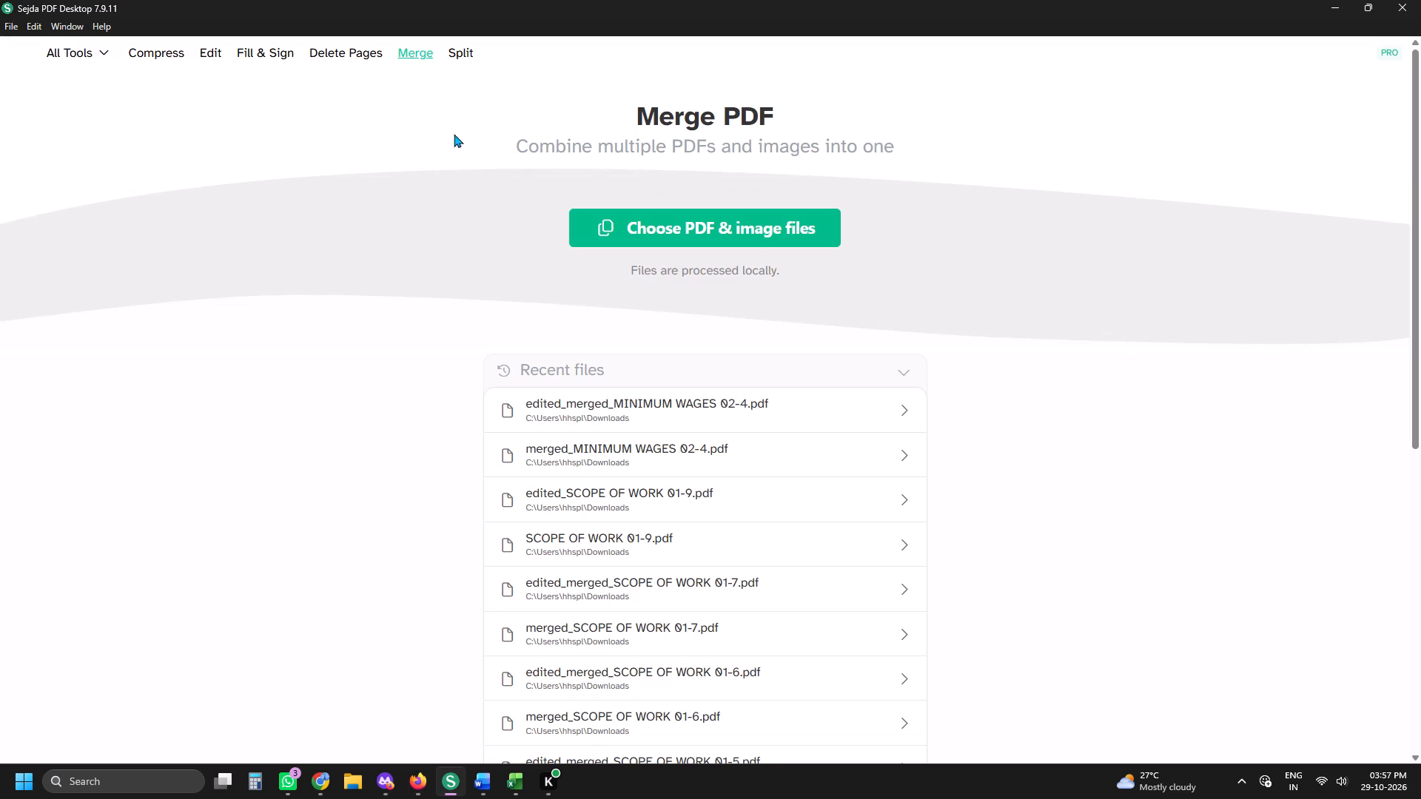
click(587, 229)
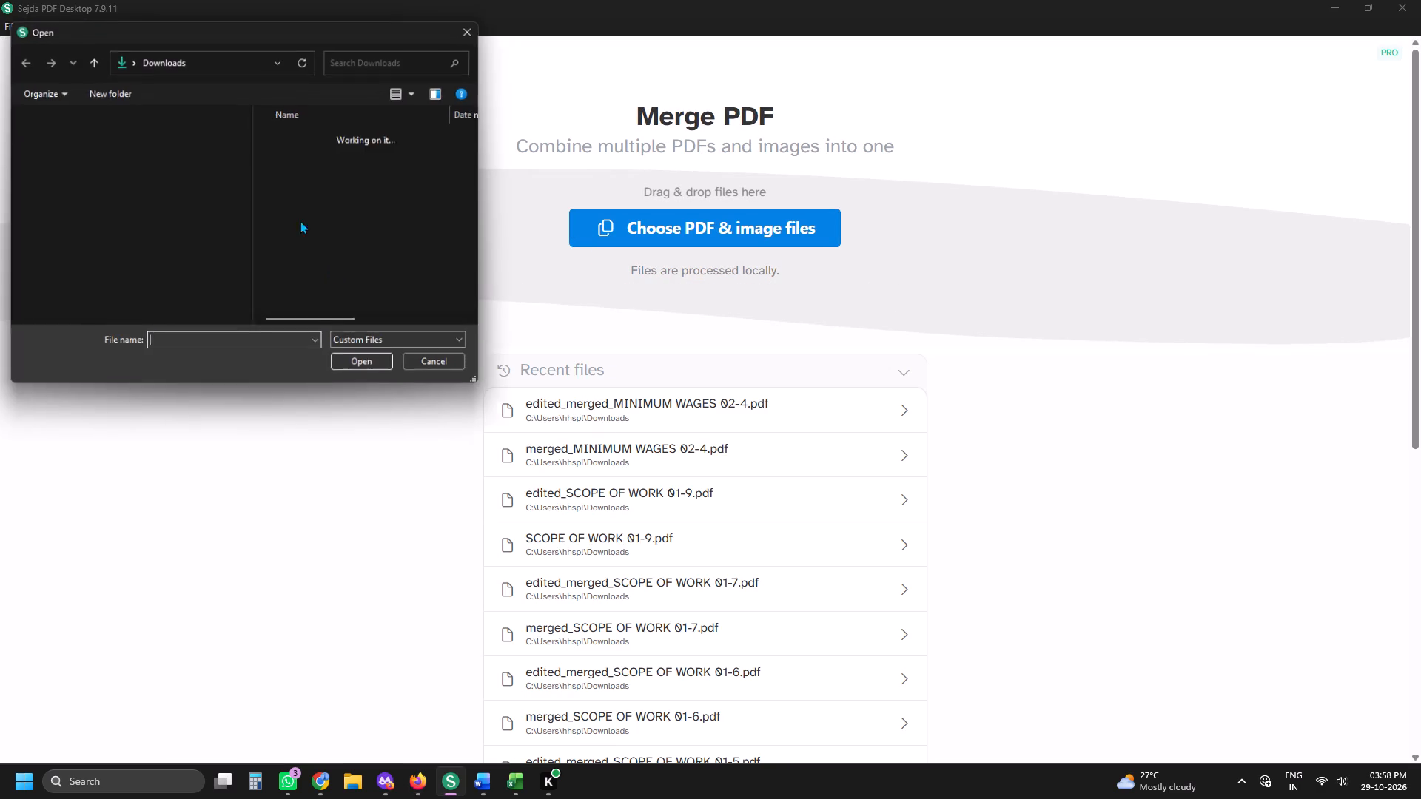
drag(263, 156, 278, 222)
click(347, 373)
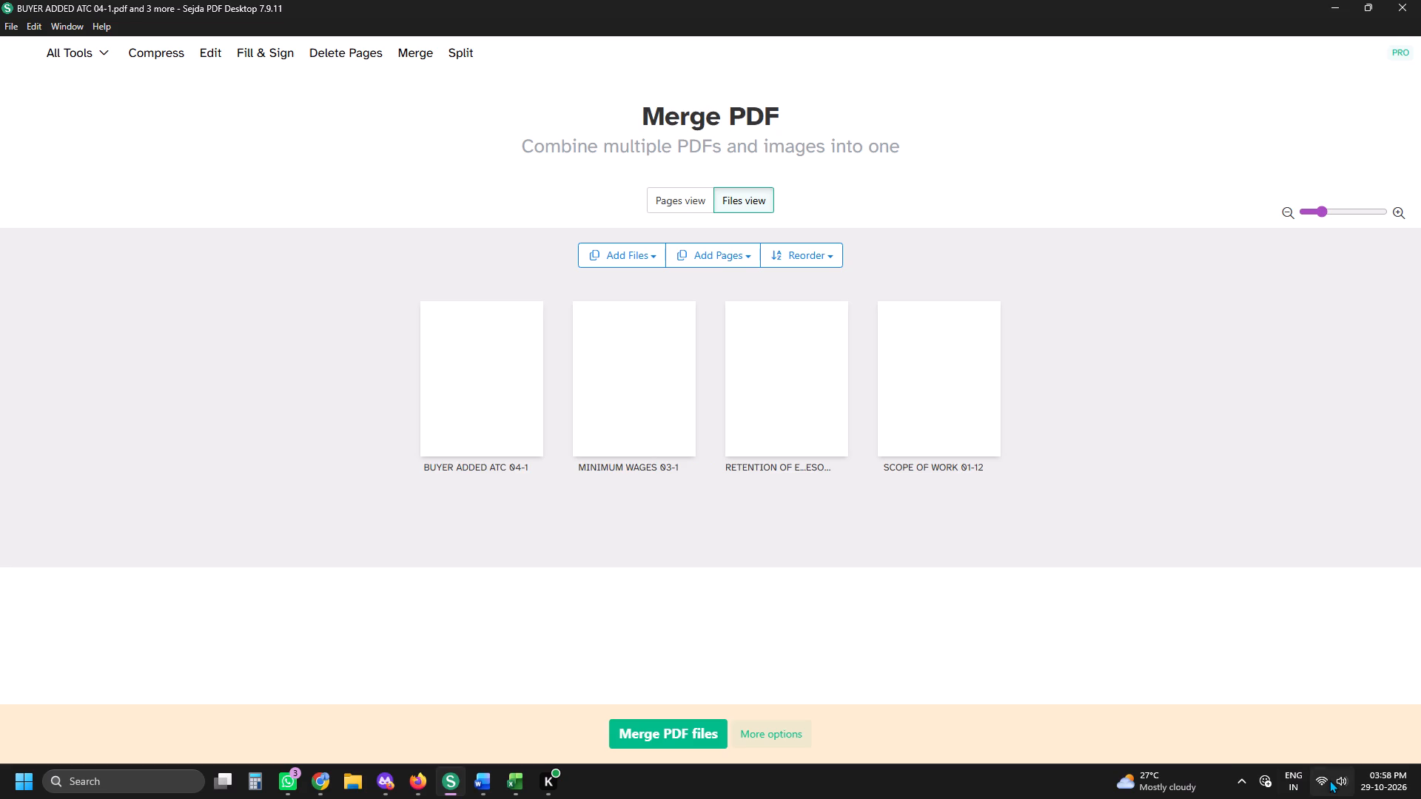
Raise the system sound volume slightly using the quick settings.
click(1329, 780)
scroll(1278, 699, up, 2)
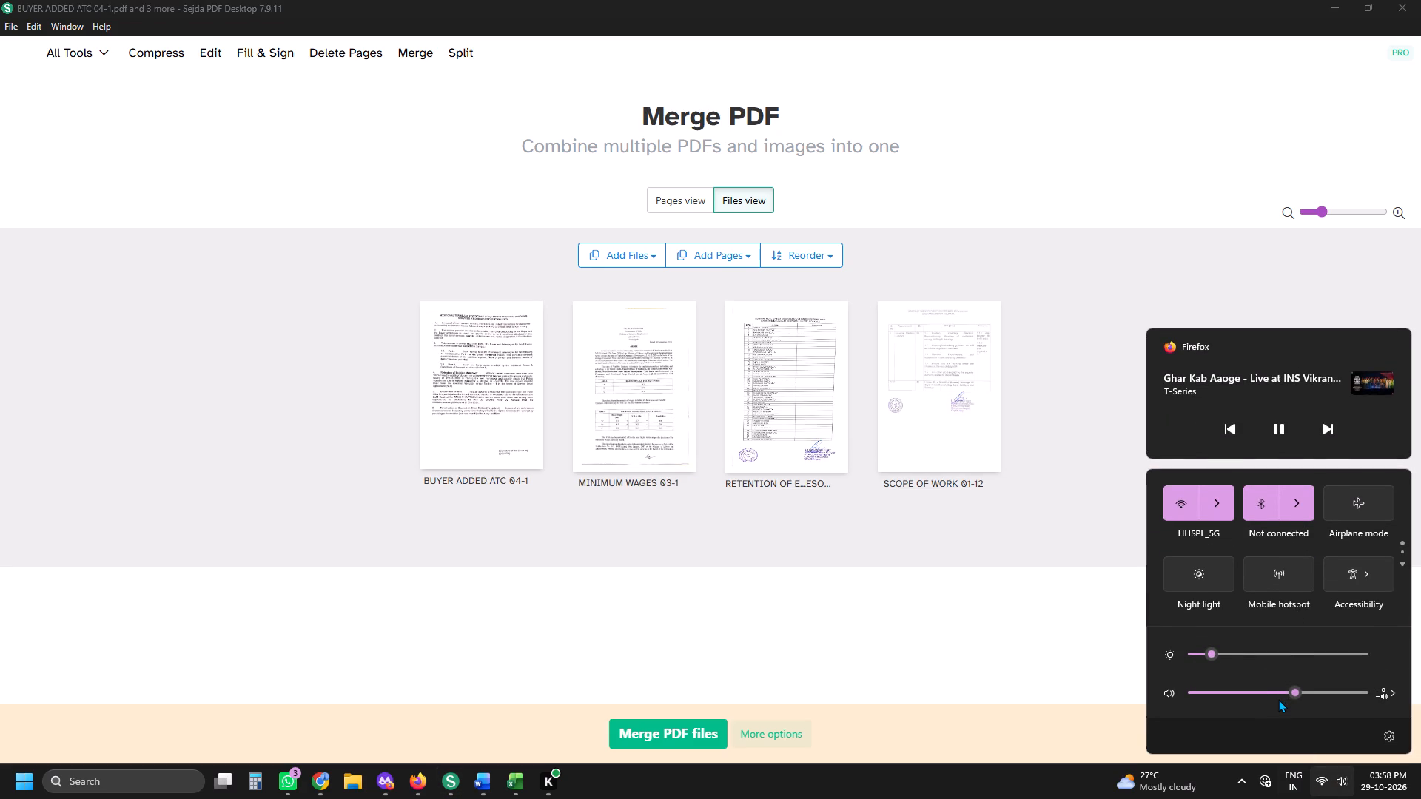
click(1061, 304)
Reorder the files to be merged as SCOPE OF WORK, RETENTION OF EXISTING RESOURCES, MINIMUM WAGES, BUYER ADDED ATC.
drag(950, 402, 316, 401)
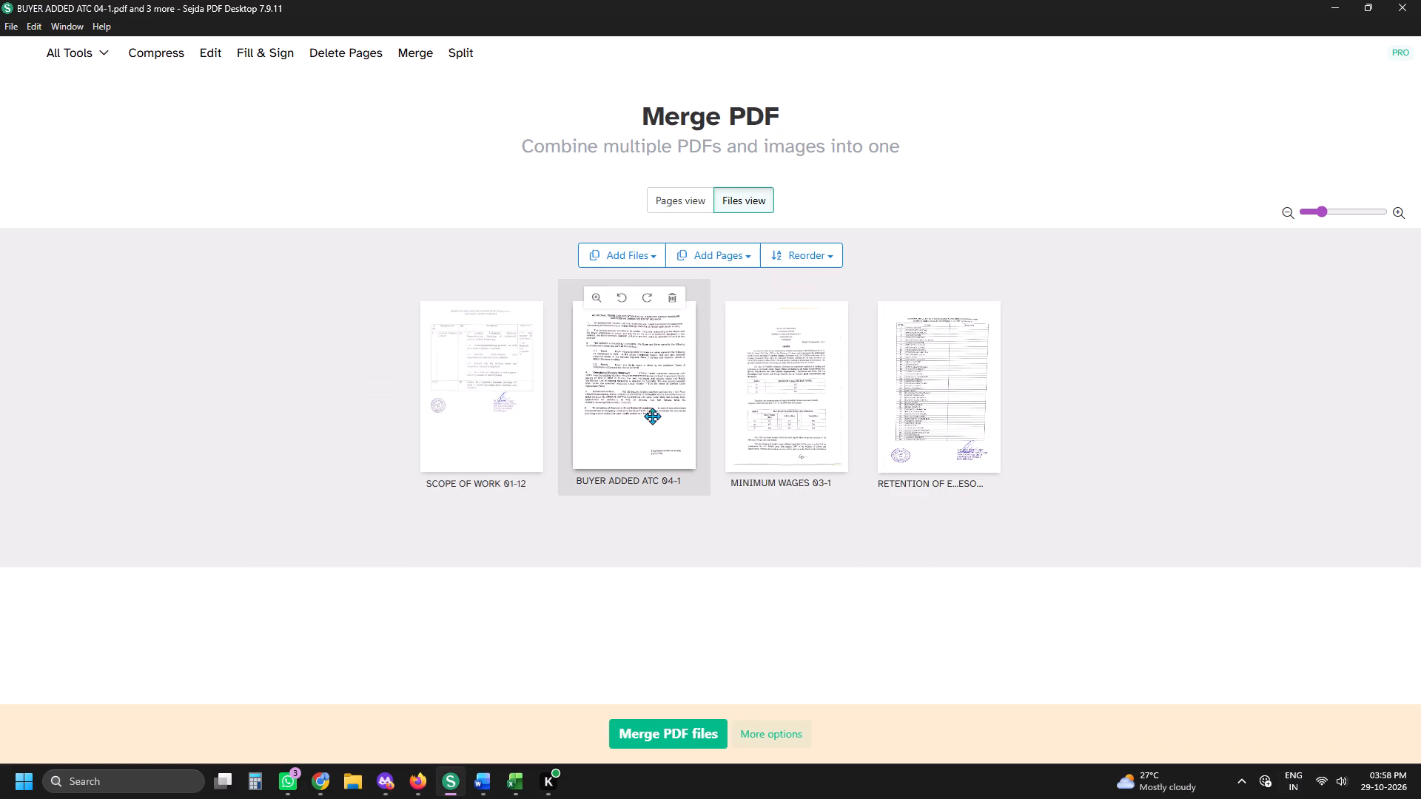
drag(914, 412, 599, 419)
drag(778, 411, 996, 438)
Merge the four PDFs and save the output in Downloads as merged_SCOPE OF WORK 01-12.
click(647, 731)
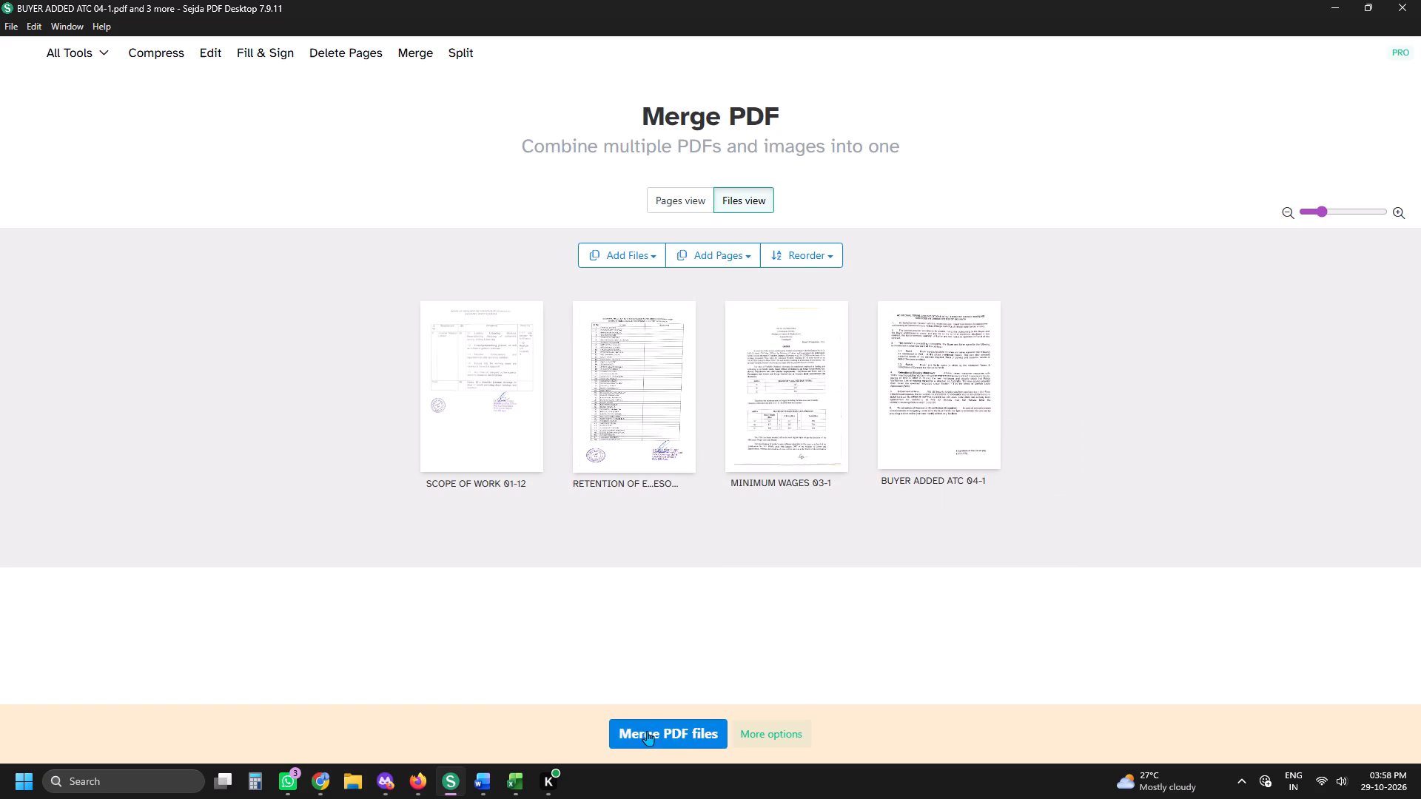
click(101, 163)
click(329, 367)
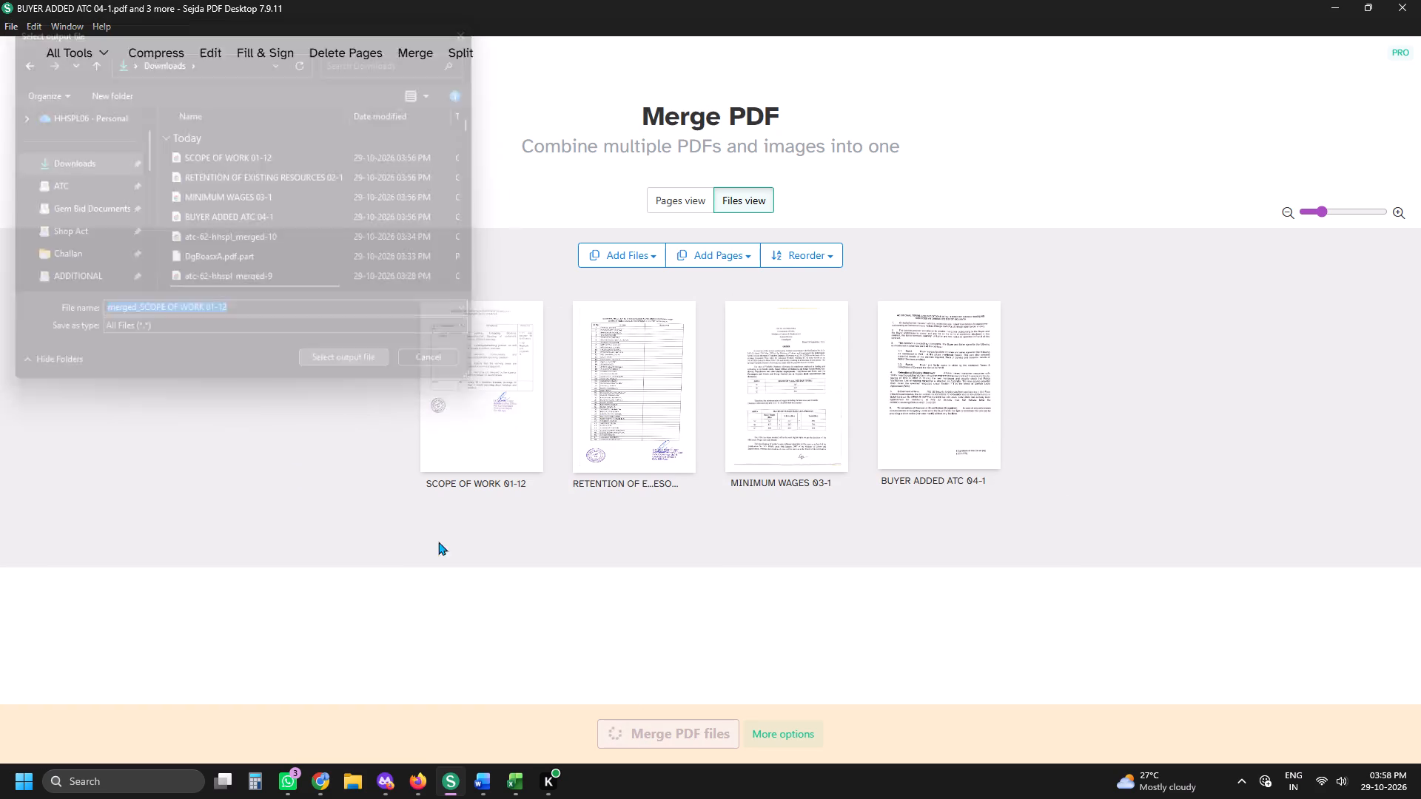
Move the K app's taskbar icon ahead of the calculator icon.
drag(555, 798, 228, 787)
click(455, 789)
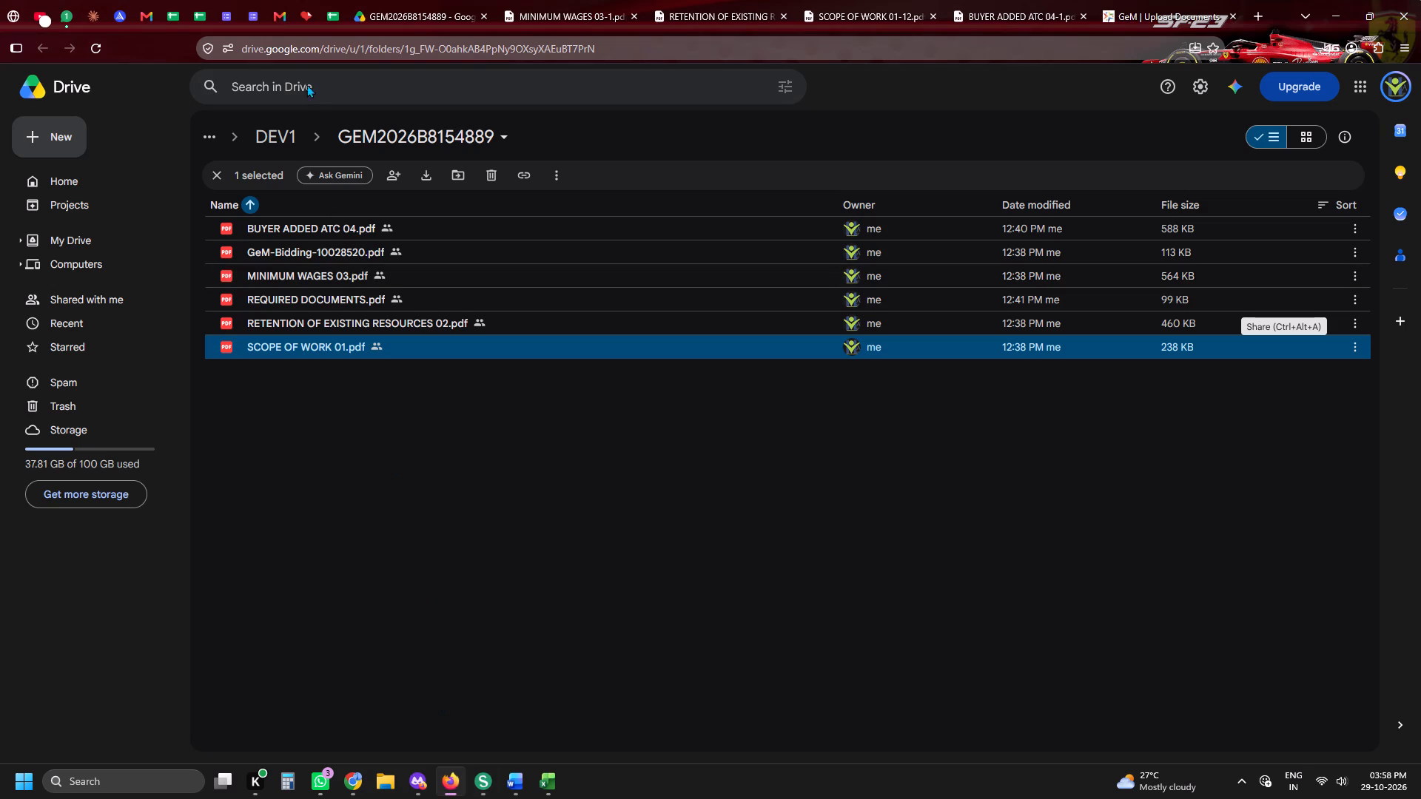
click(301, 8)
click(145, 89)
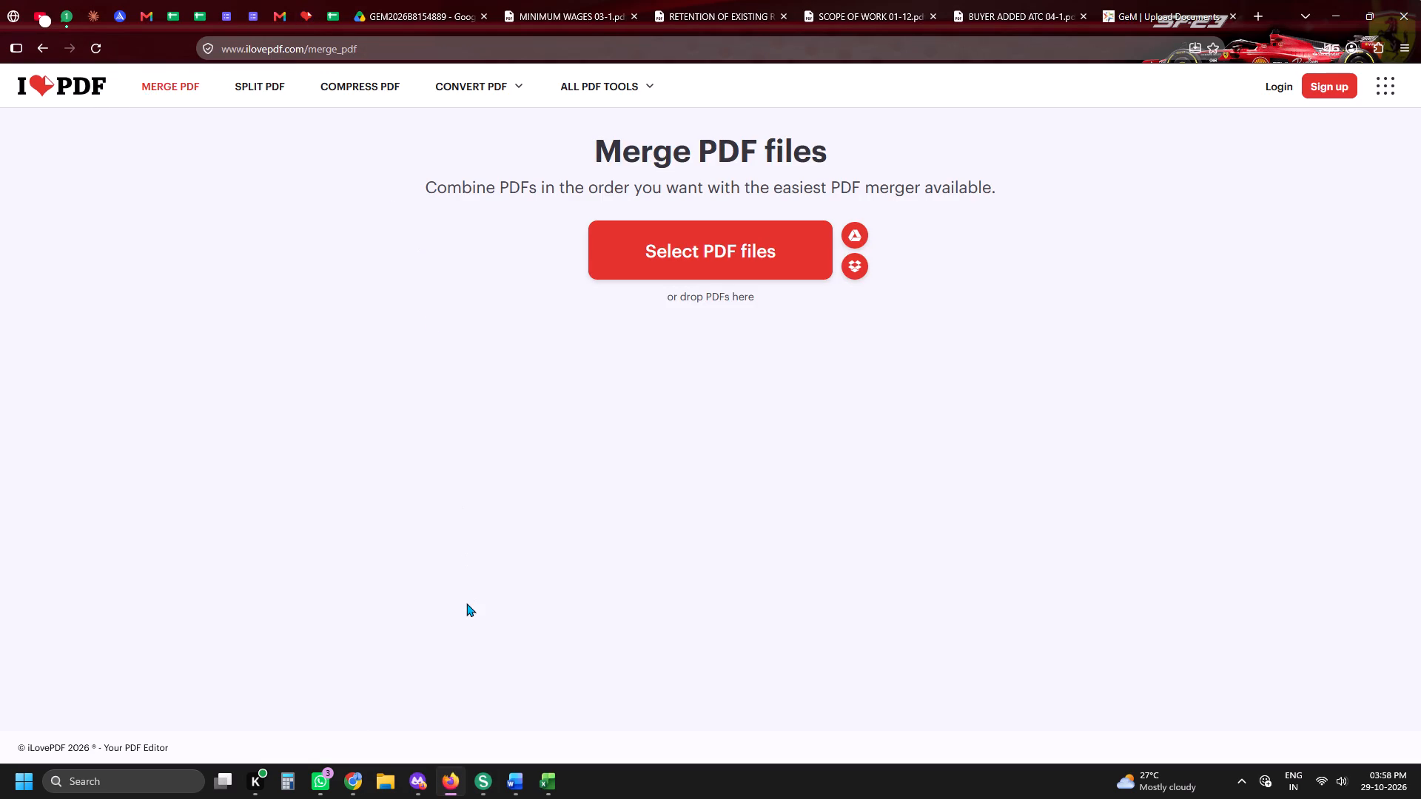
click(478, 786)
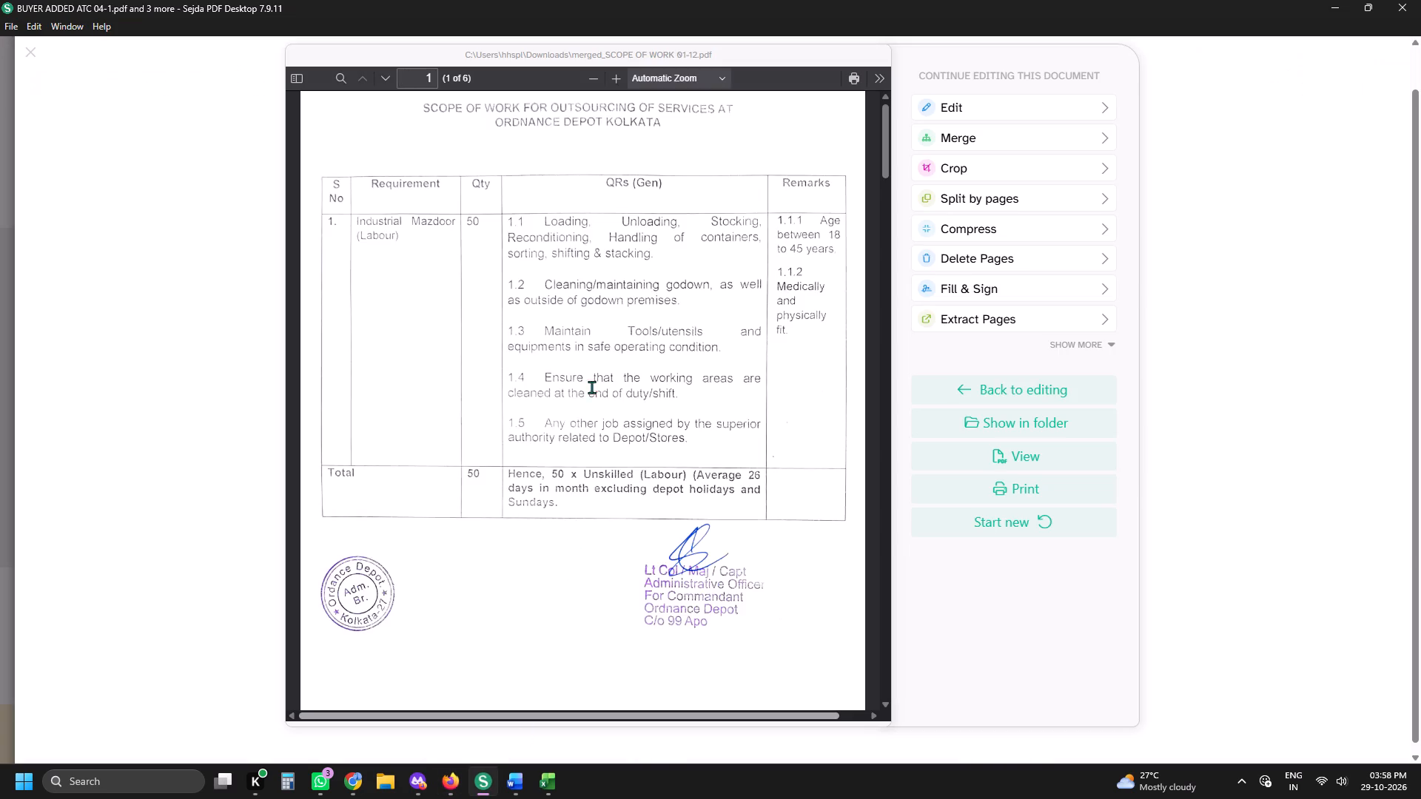
Check the first pages of the merged PDF and open it in Sejda's Edit tool.
scroll(659, 285, down, 15)
scroll(659, 285, up, 5)
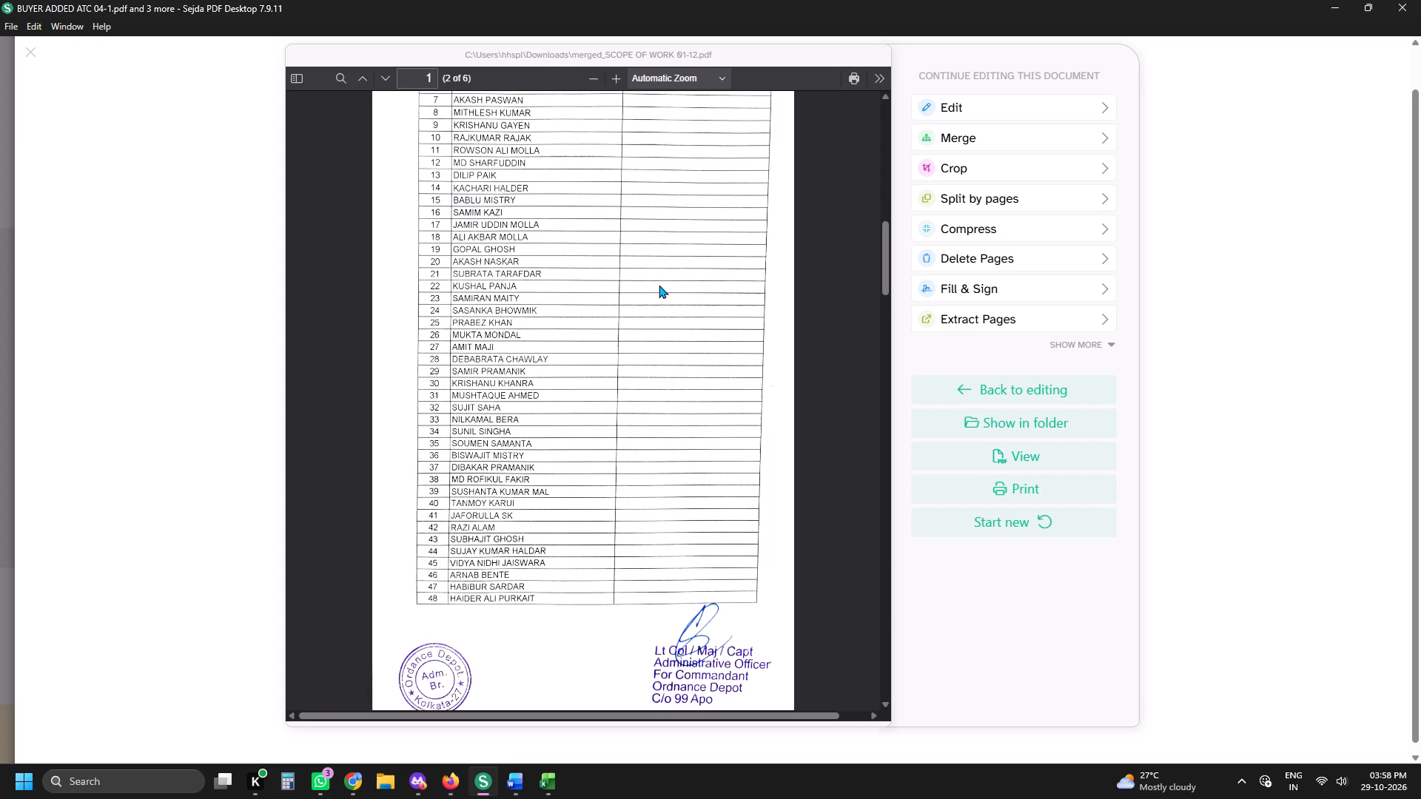
scroll(659, 285, up, 4)
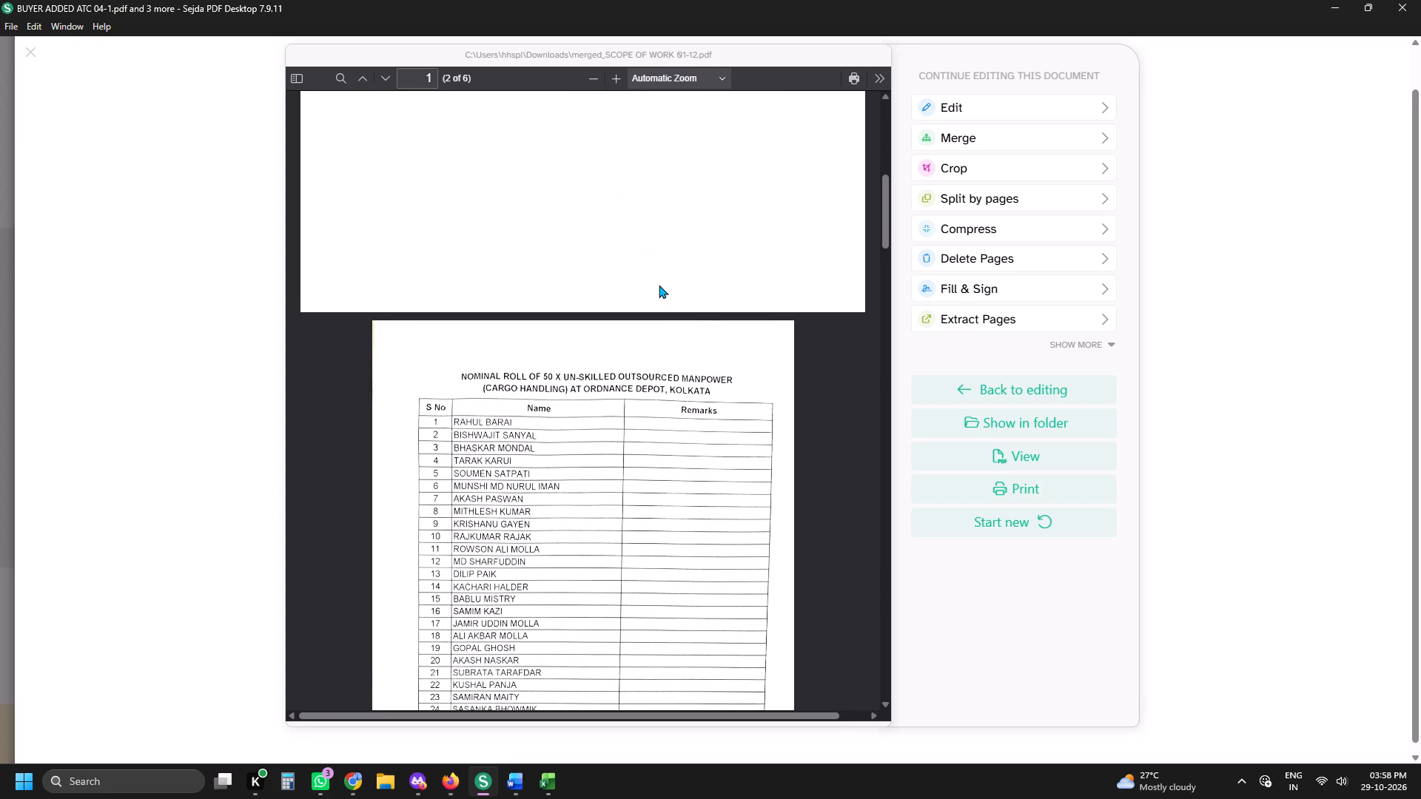
click(972, 121)
scroll(705, 328, down, 6)
click(928, 118)
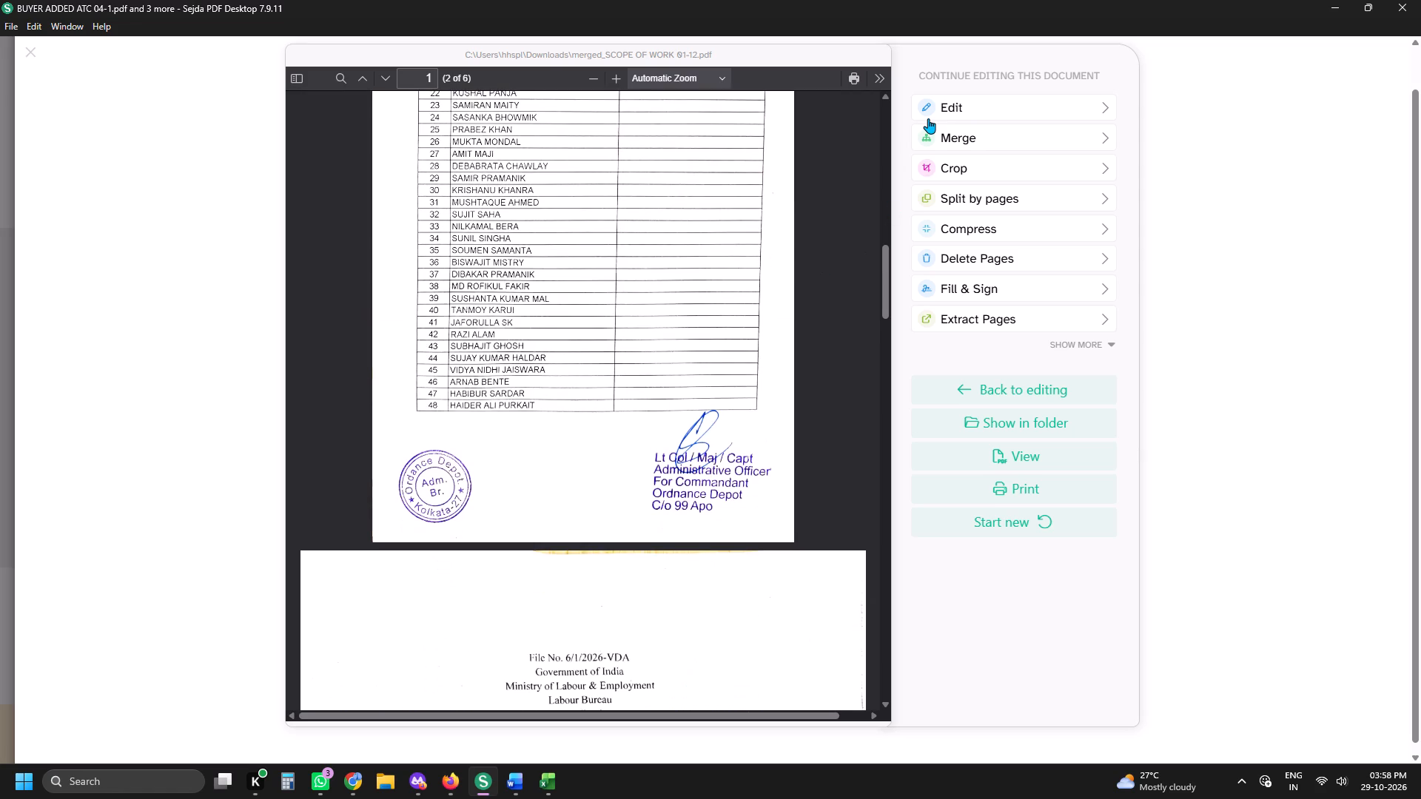
click(1104, 110)
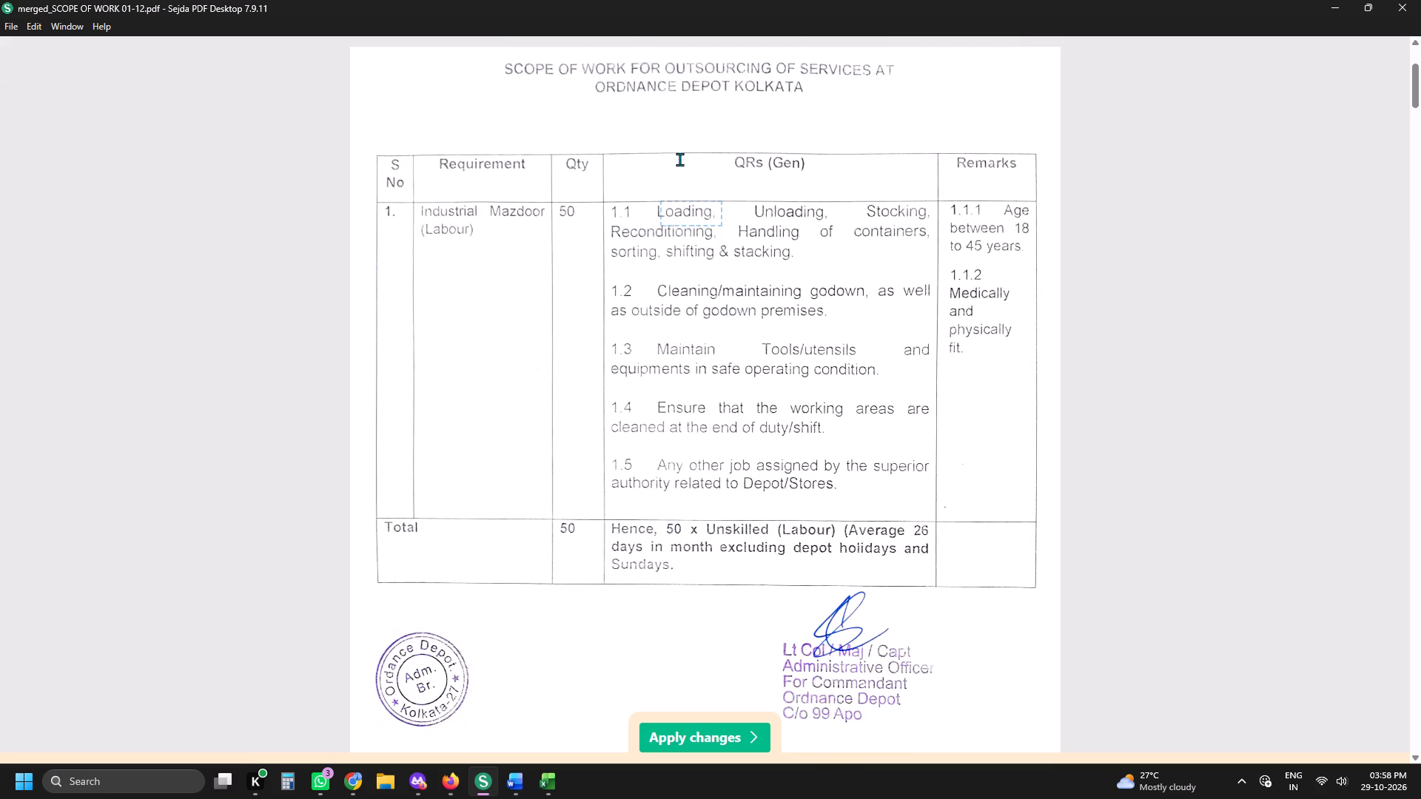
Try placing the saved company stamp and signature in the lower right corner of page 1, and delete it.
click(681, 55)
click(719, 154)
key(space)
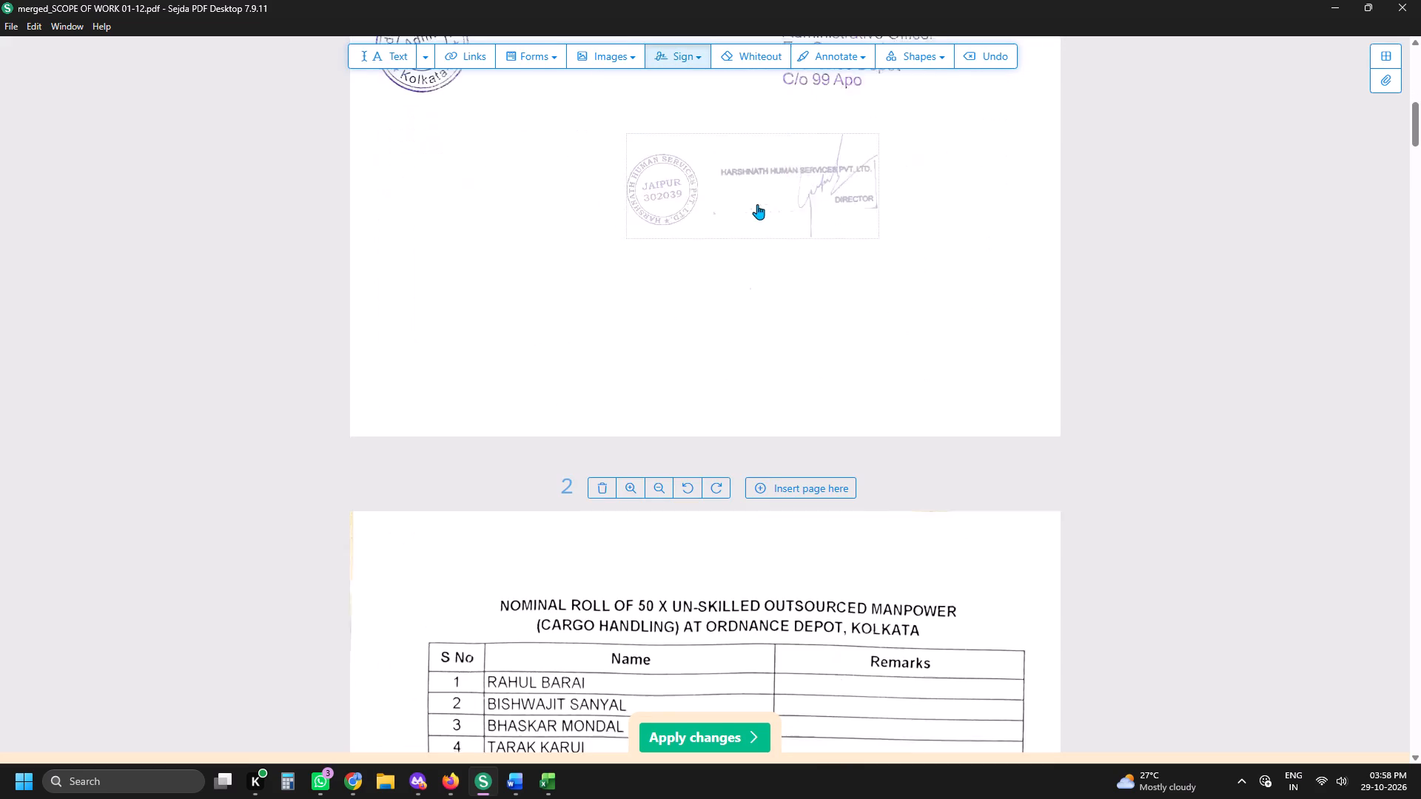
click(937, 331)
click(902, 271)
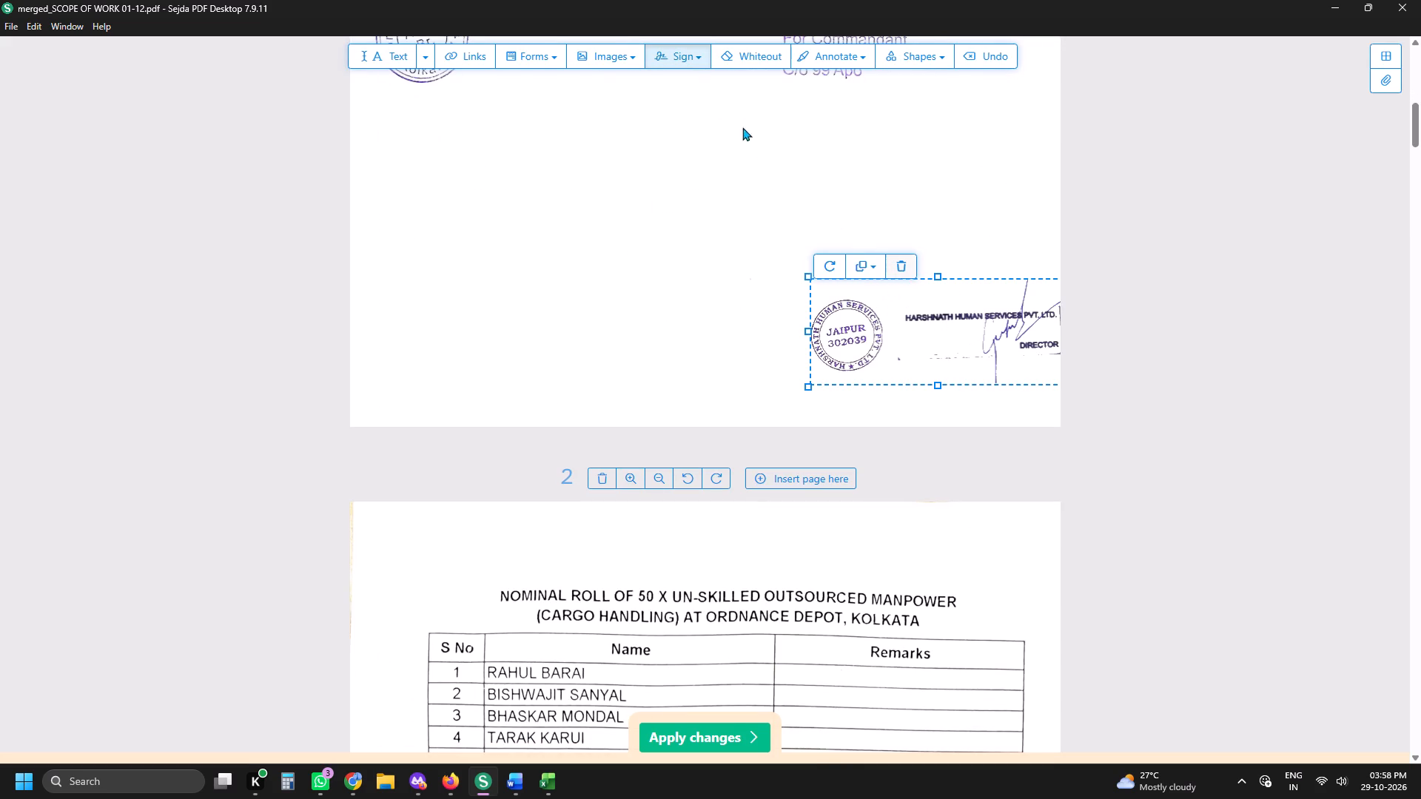
Place the saved company stamp and signature in the lower right corner of page 1 and repeat it on all pages.
click(684, 67)
click(722, 156)
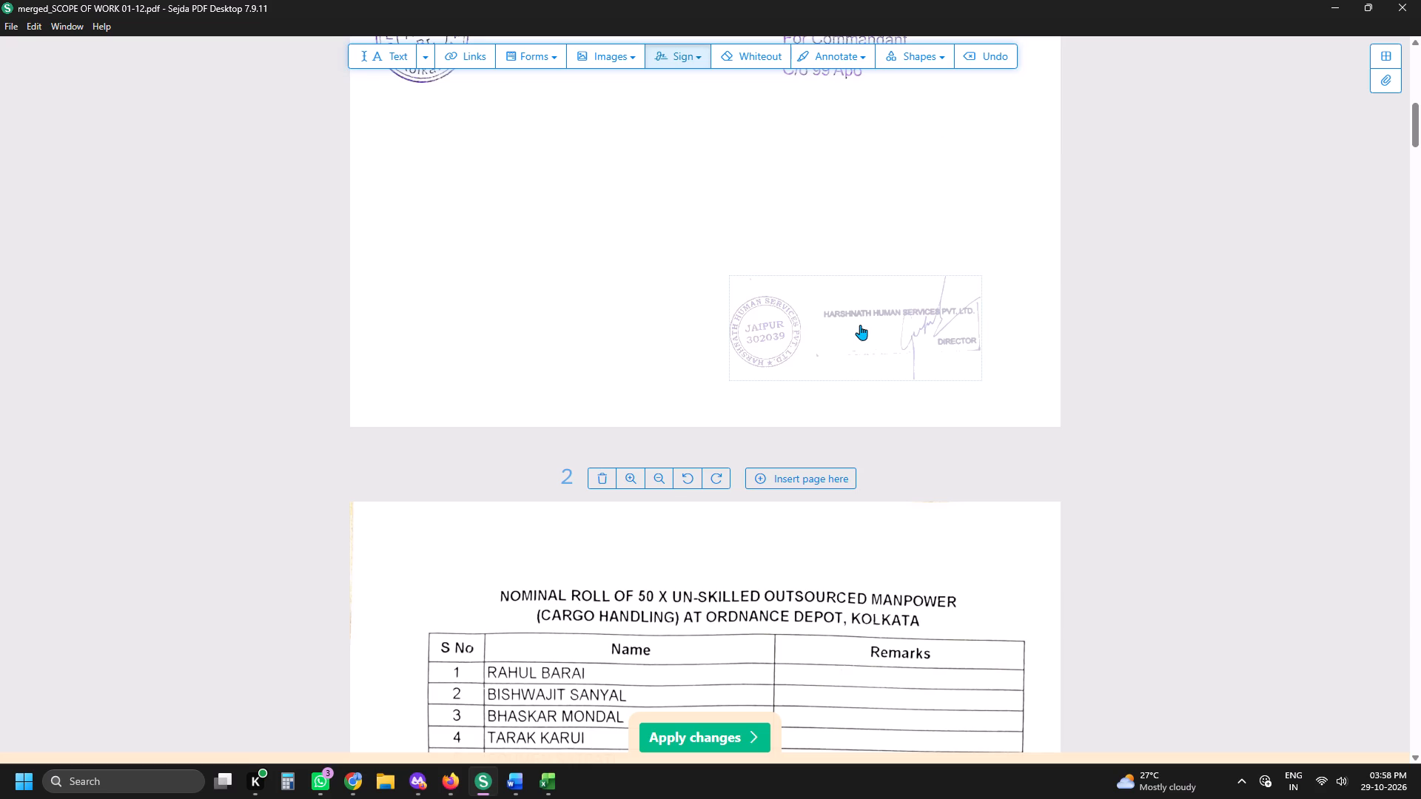
click(896, 310)
click(827, 249)
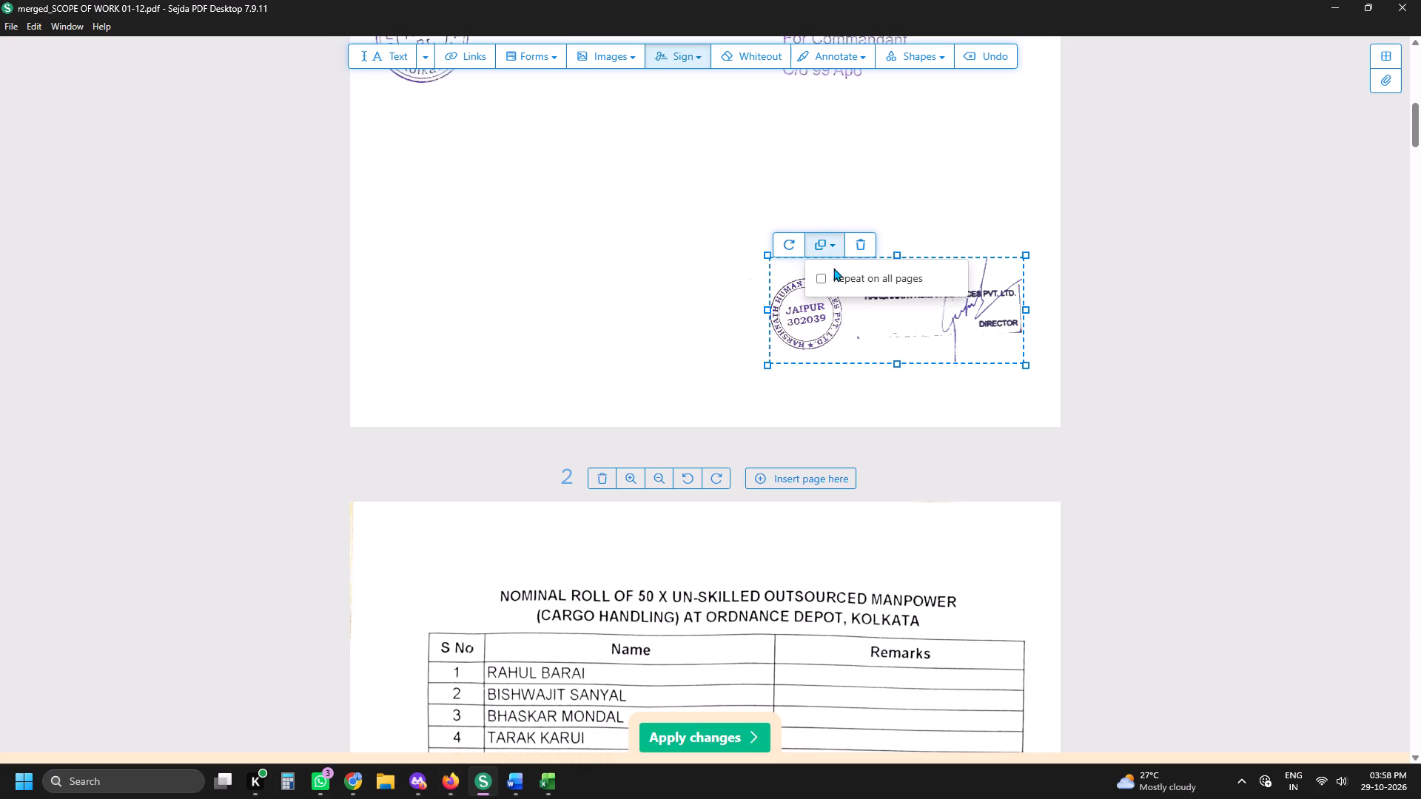
click(844, 282)
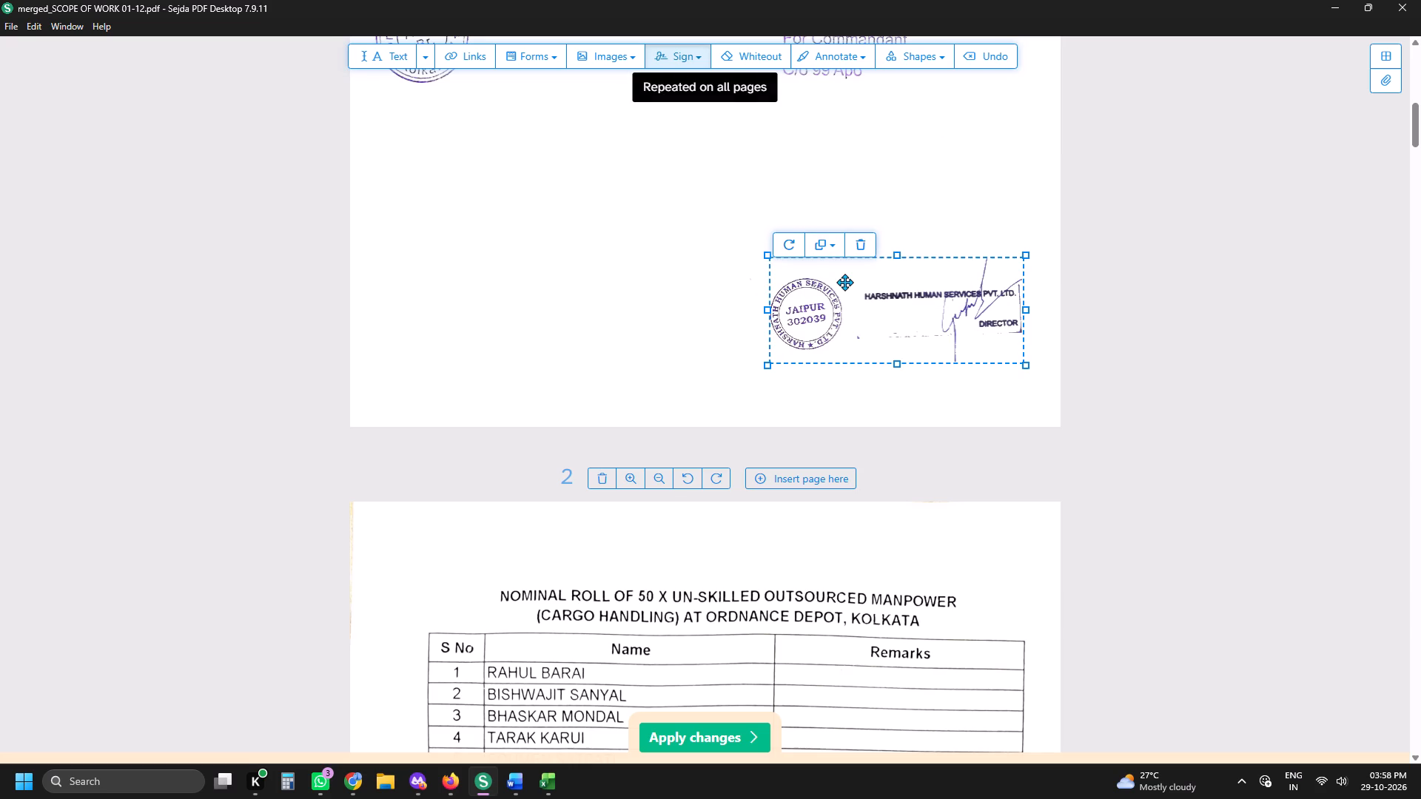
click(838, 242)
click(510, 362)
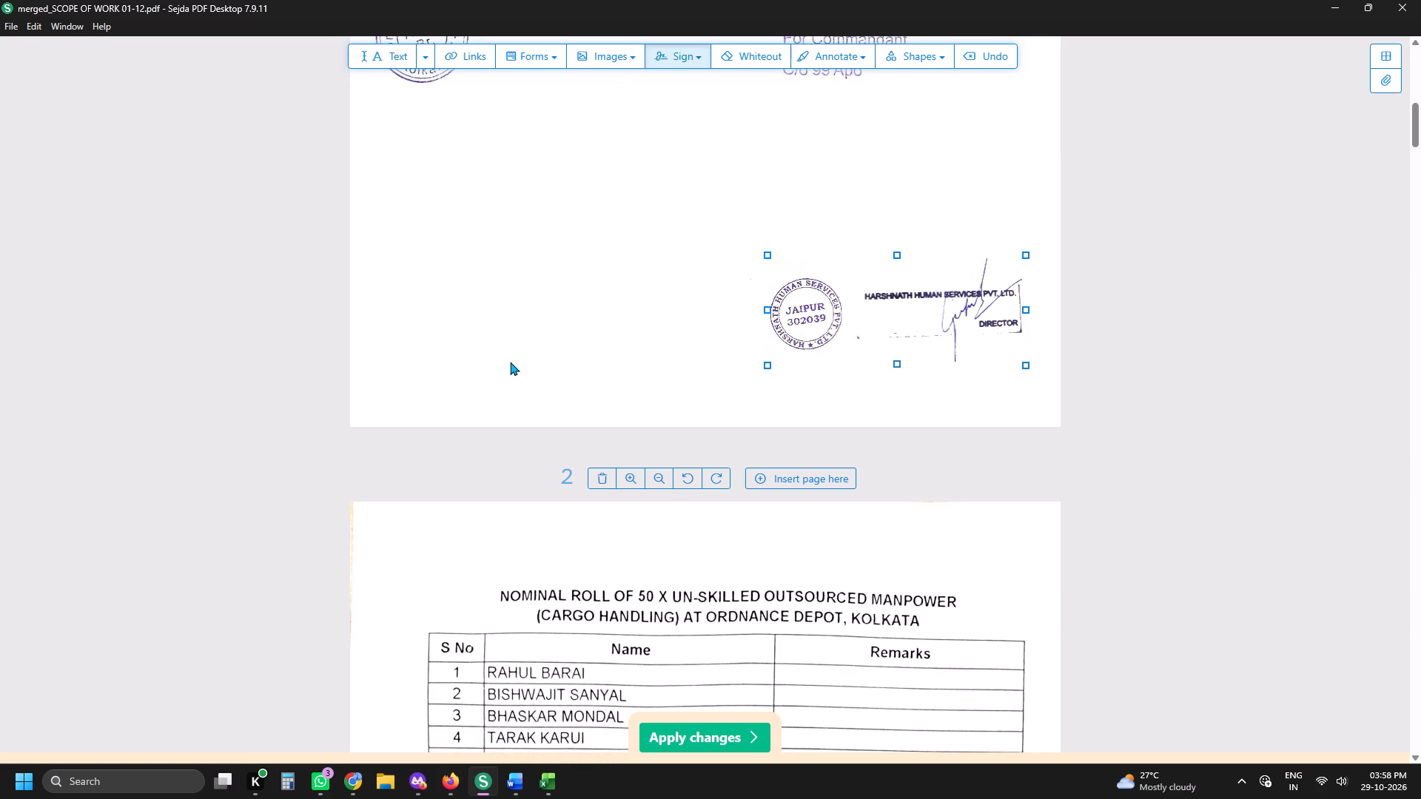
Delete page 2's overlapping company stamp and place a new one between the round Ordnance Depot stamp and the officer's signature block.
key(space)
key(space)
key(space)
scroll(832, 337, up, 3)
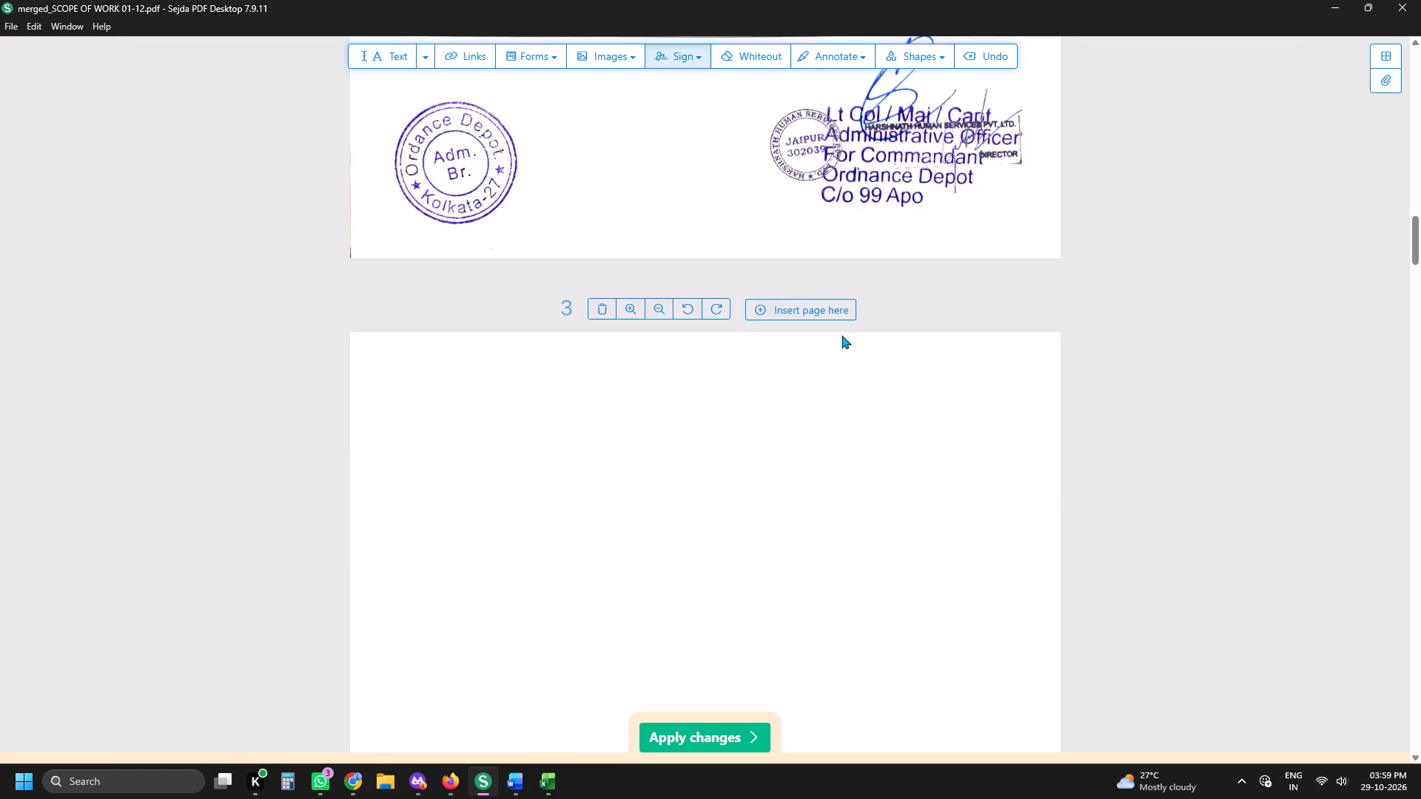
scroll(841, 335, up, 2)
click(870, 283)
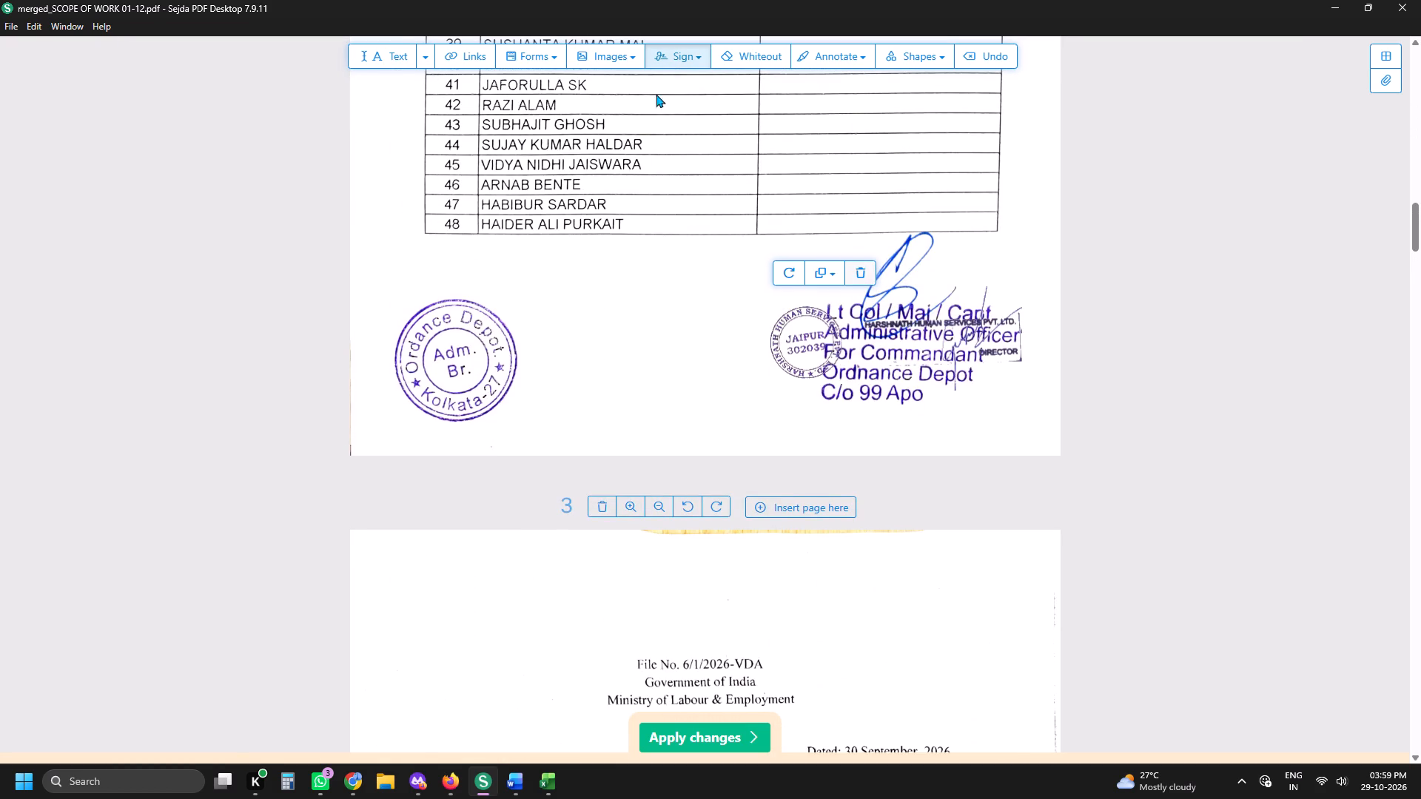
click(682, 50)
click(685, 45)
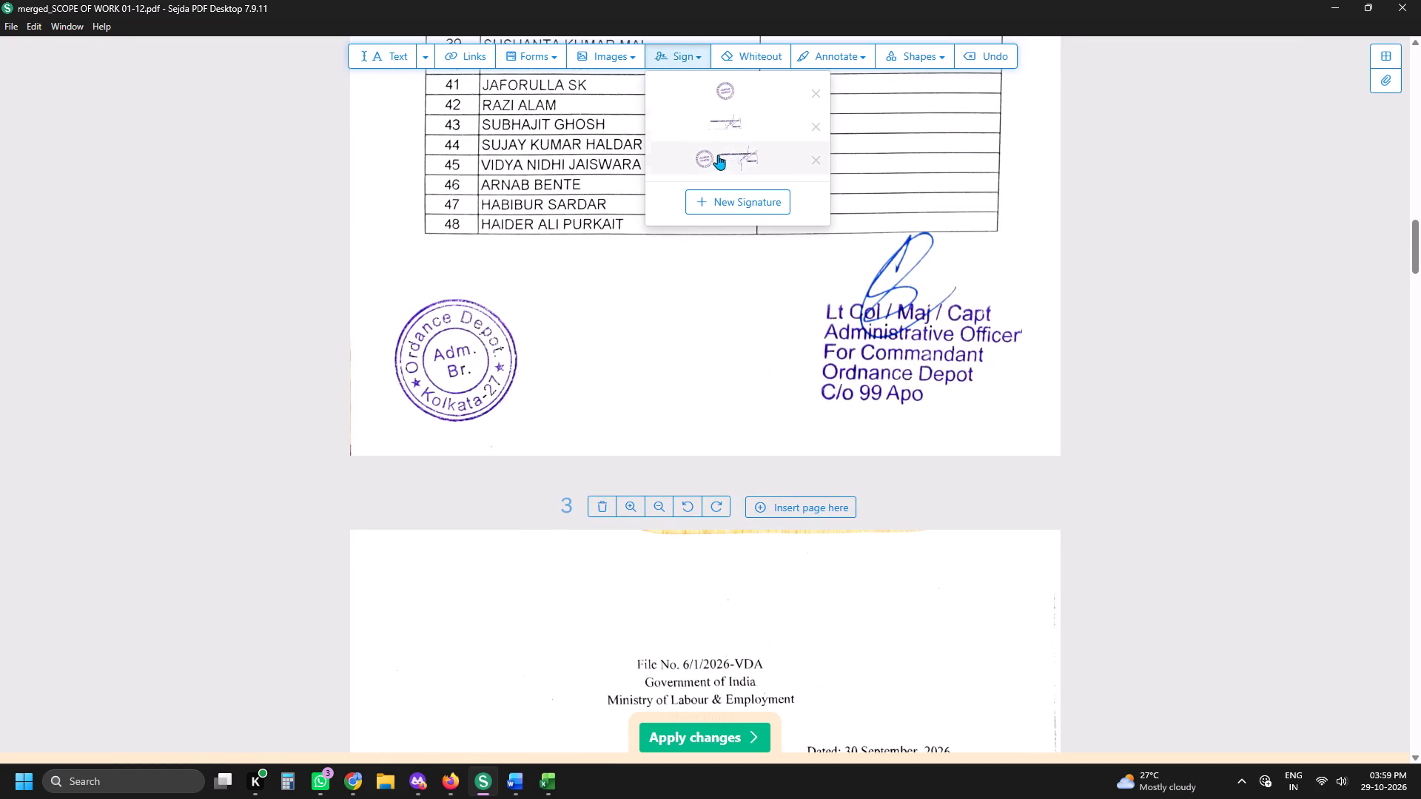
click(718, 158)
click(682, 357)
Review the company stamp's placement on pages 3 to 6 of the merged PDF.
scroll(682, 357, down, 13)
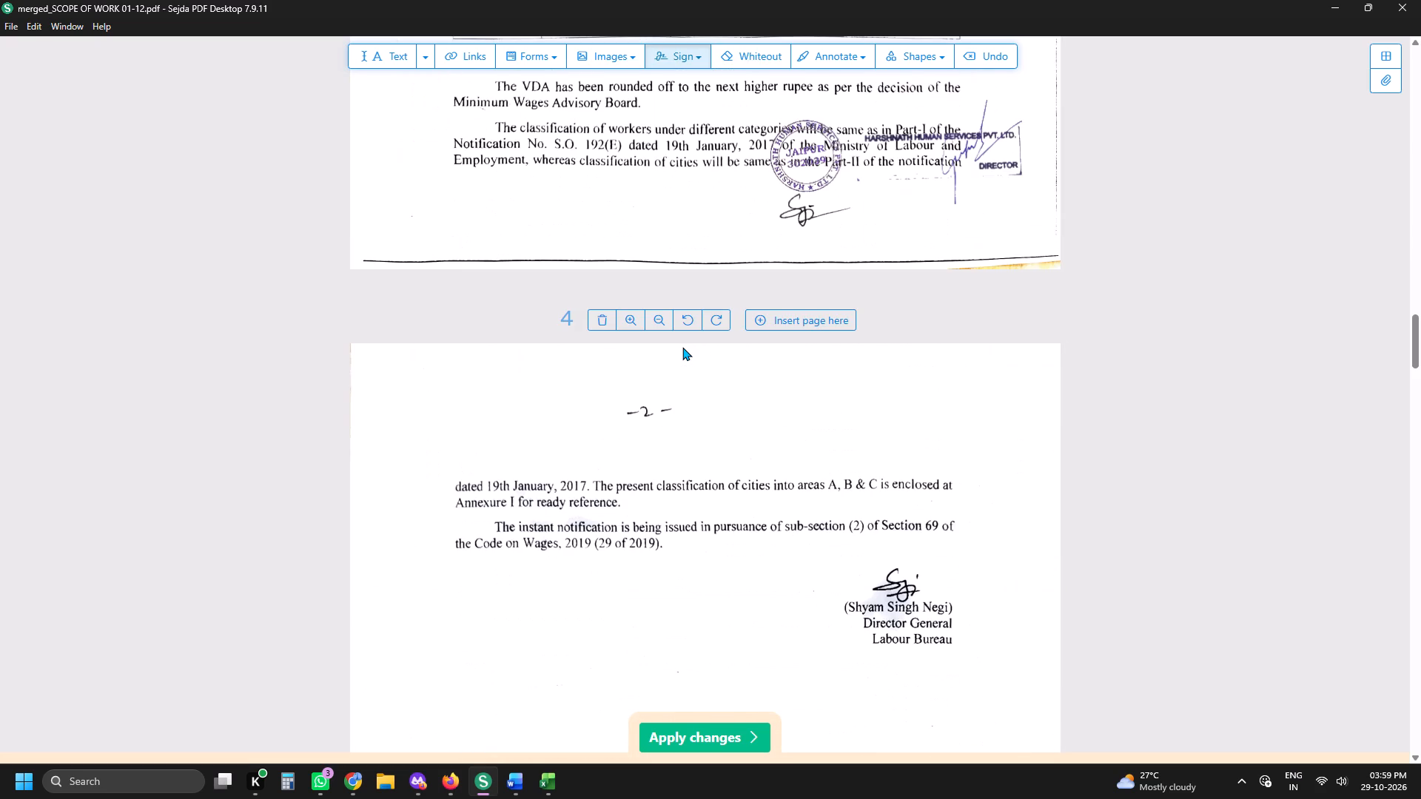
scroll(682, 347, down, 13)
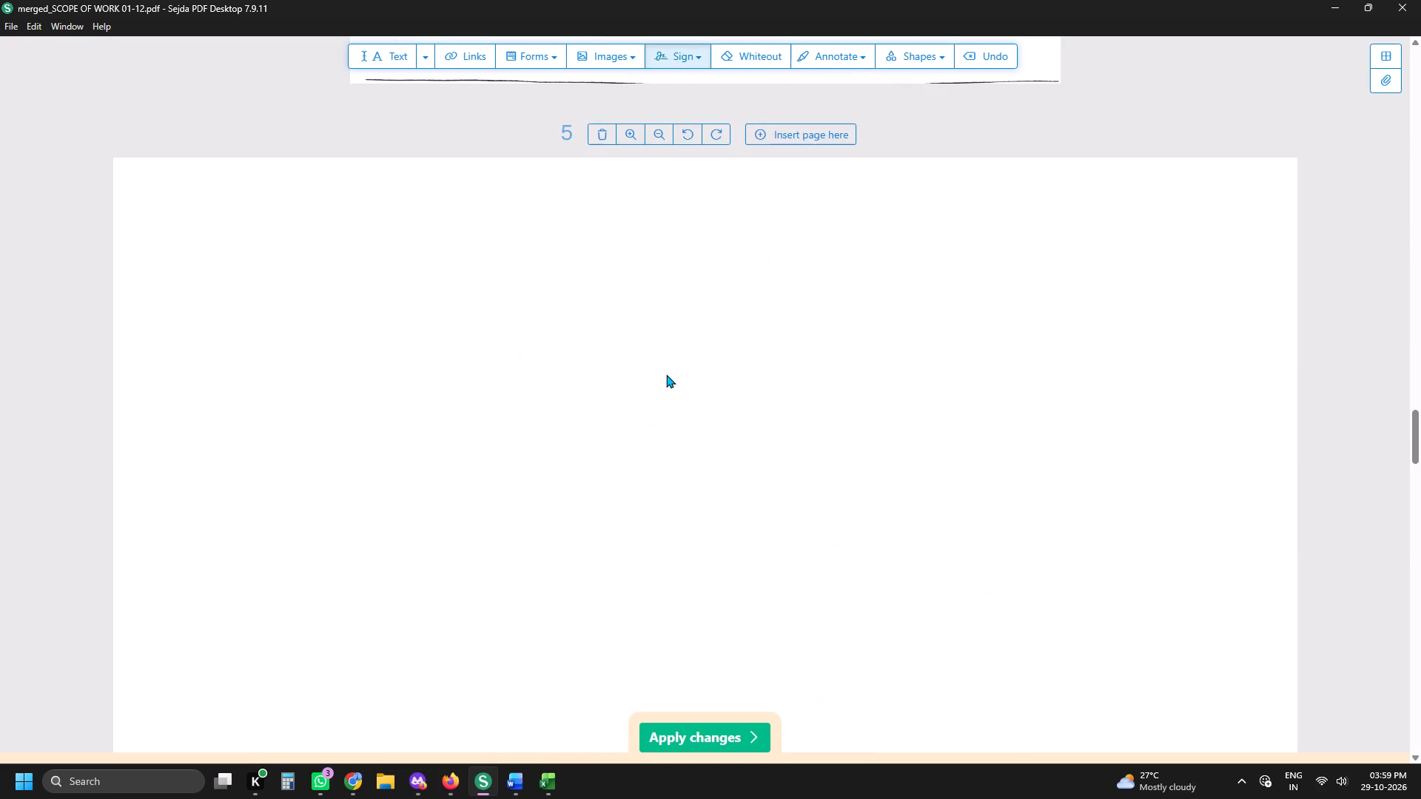
scroll(666, 374, down, 12)
scroll(693, 440, down, 1)
scroll(693, 445, up, 5)
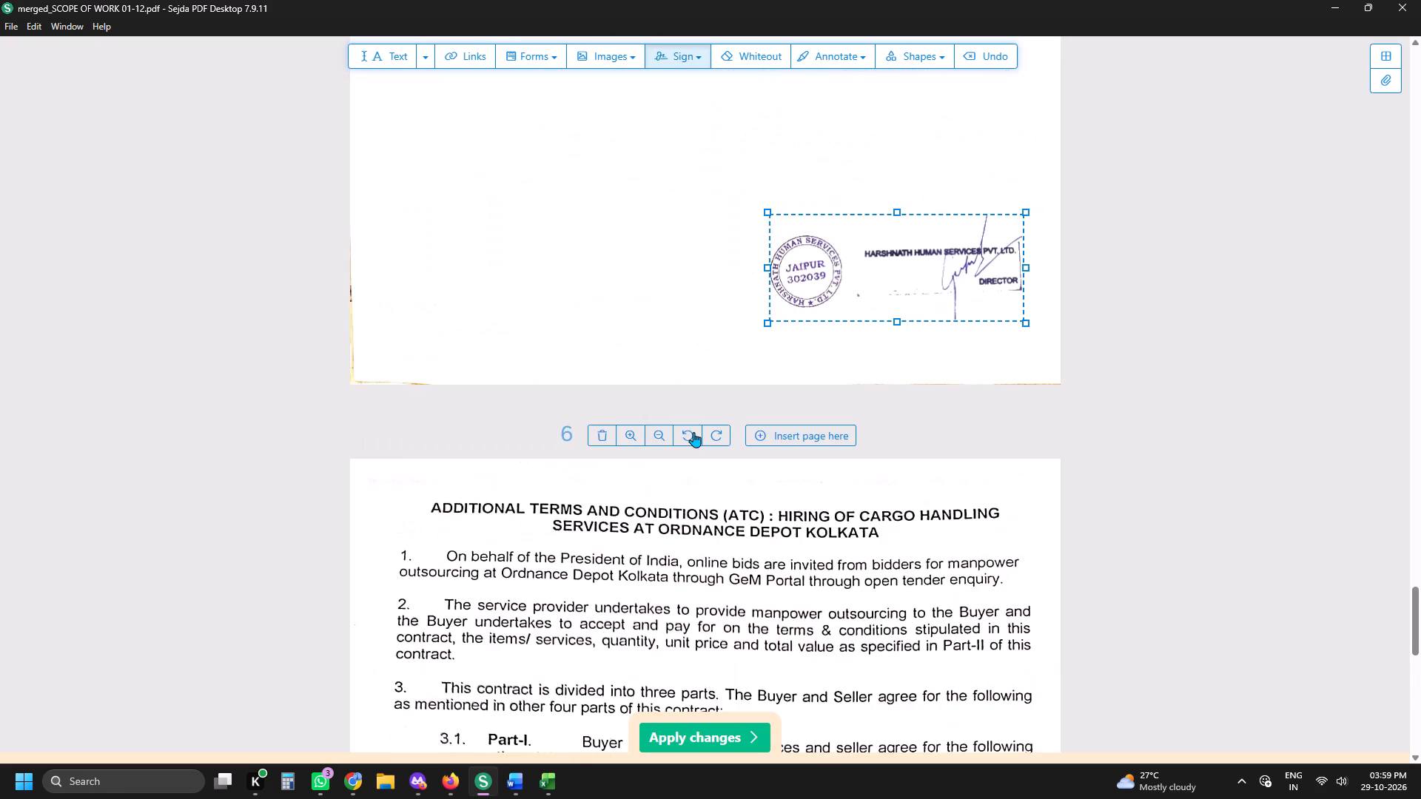
scroll(701, 427, down, 17)
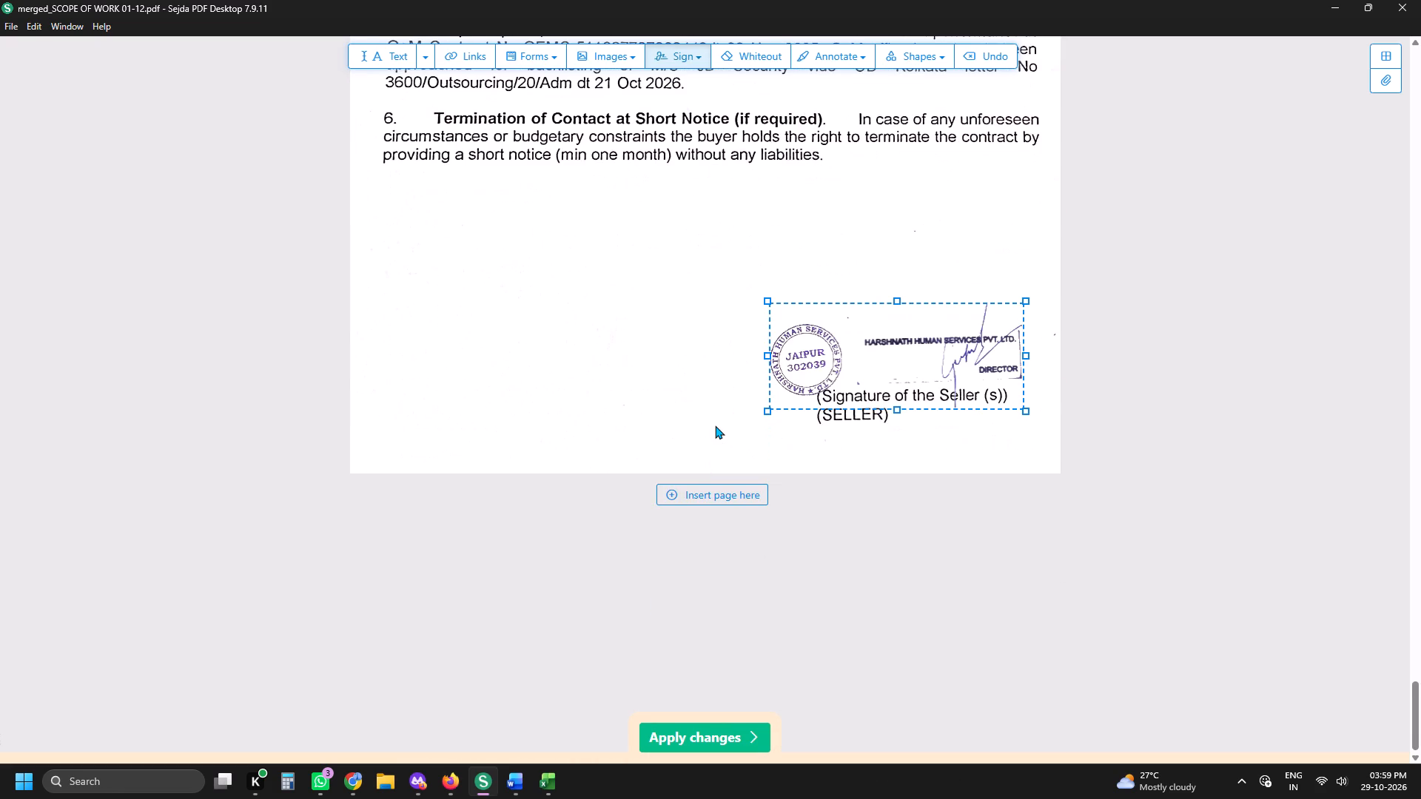
Apply the changes and save the stamped PDF in Downloads as edited_merged_SCOPE OF WORK 01-12.
click(678, 731)
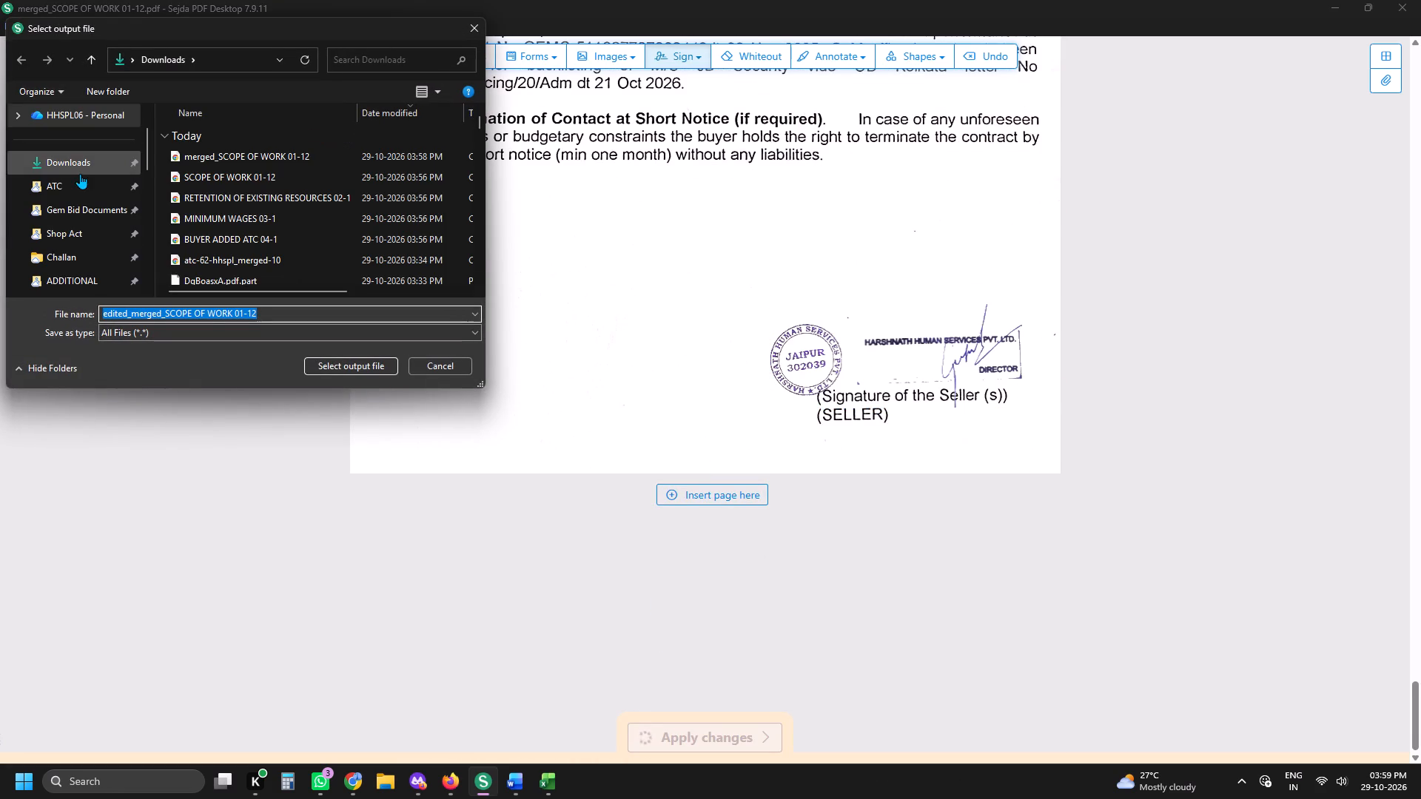
click(80, 174)
click(323, 365)
In Firefox, load edited_merged_SCOPE OF WORK 01-12 from Downloads into the iLovePDF merge page.
click(449, 780)
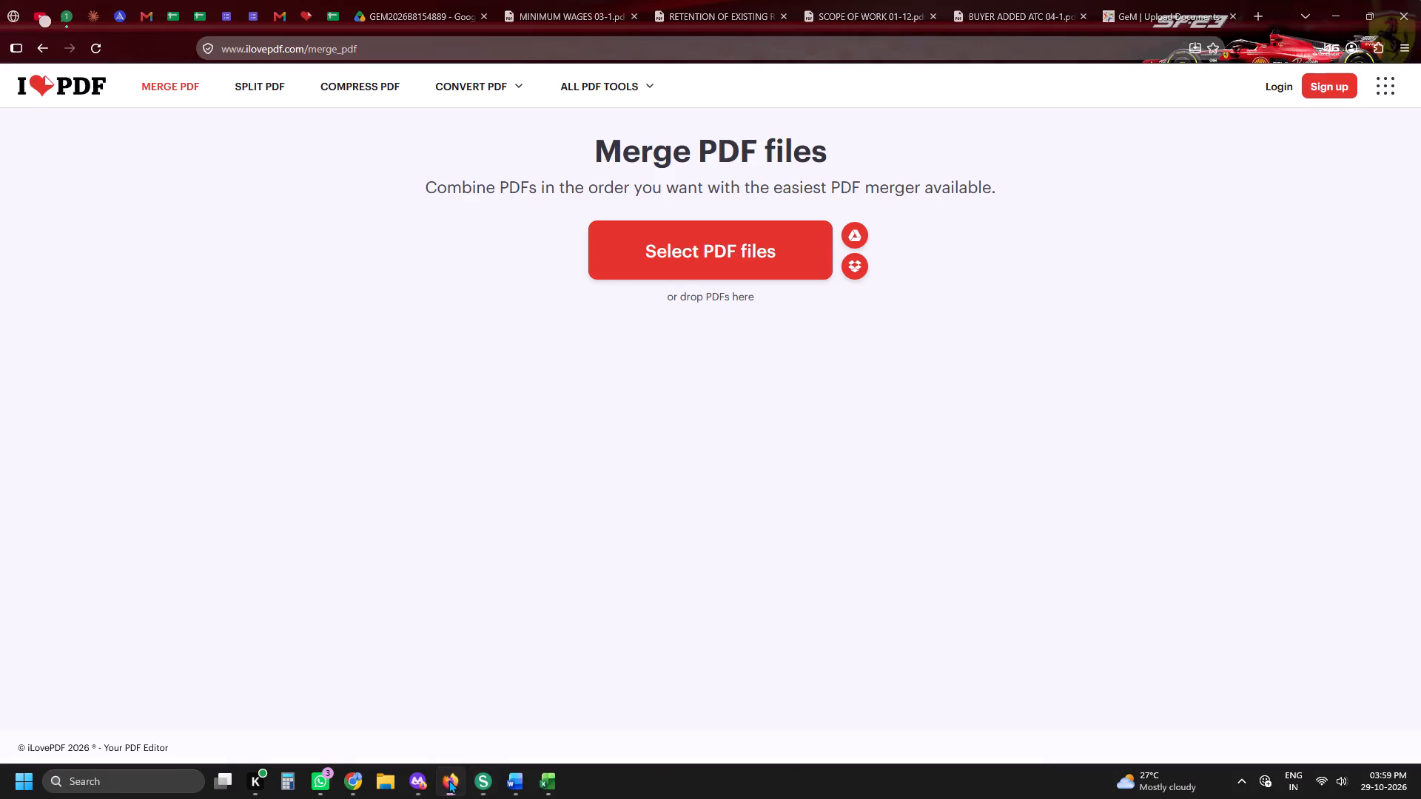
click(619, 242)
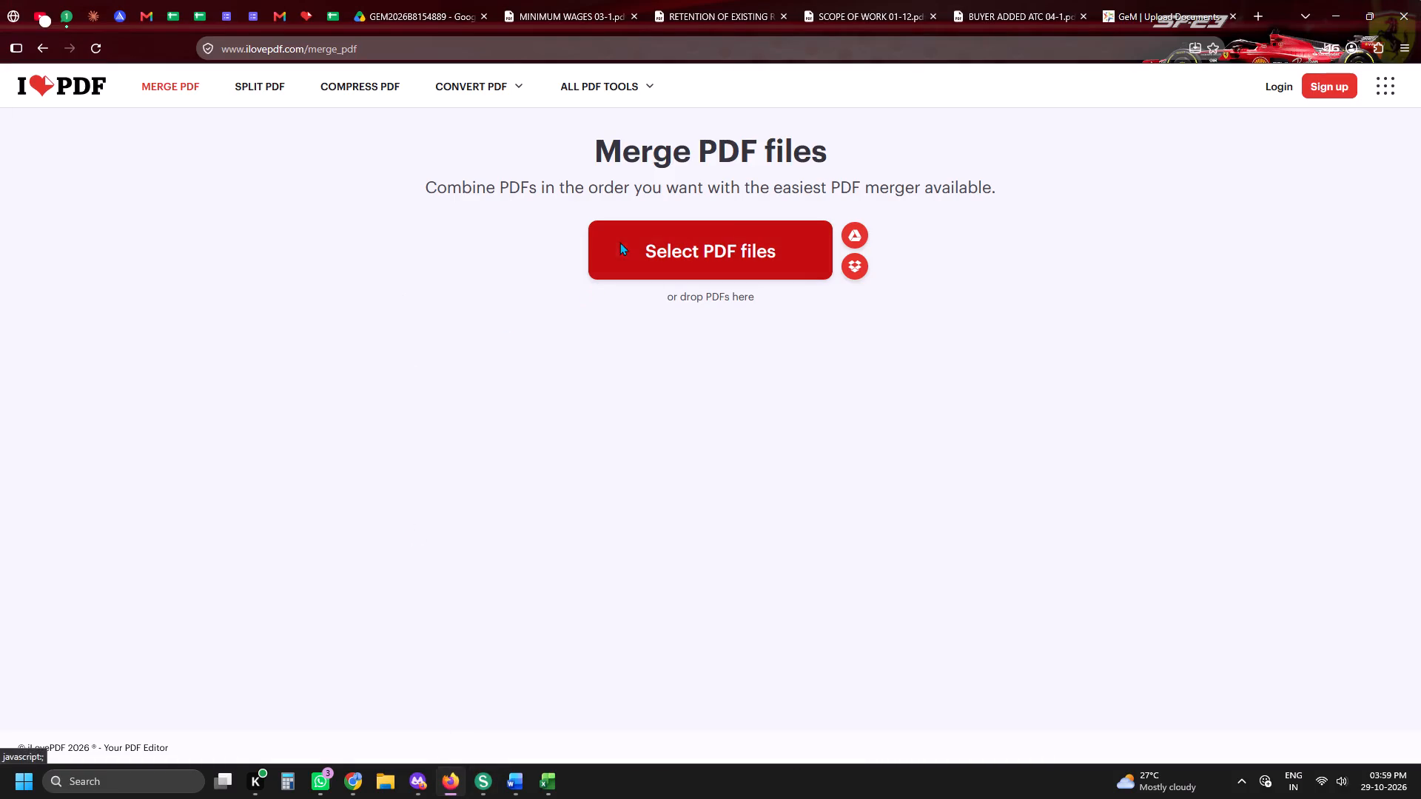
scroll(1075, 345, up, 3)
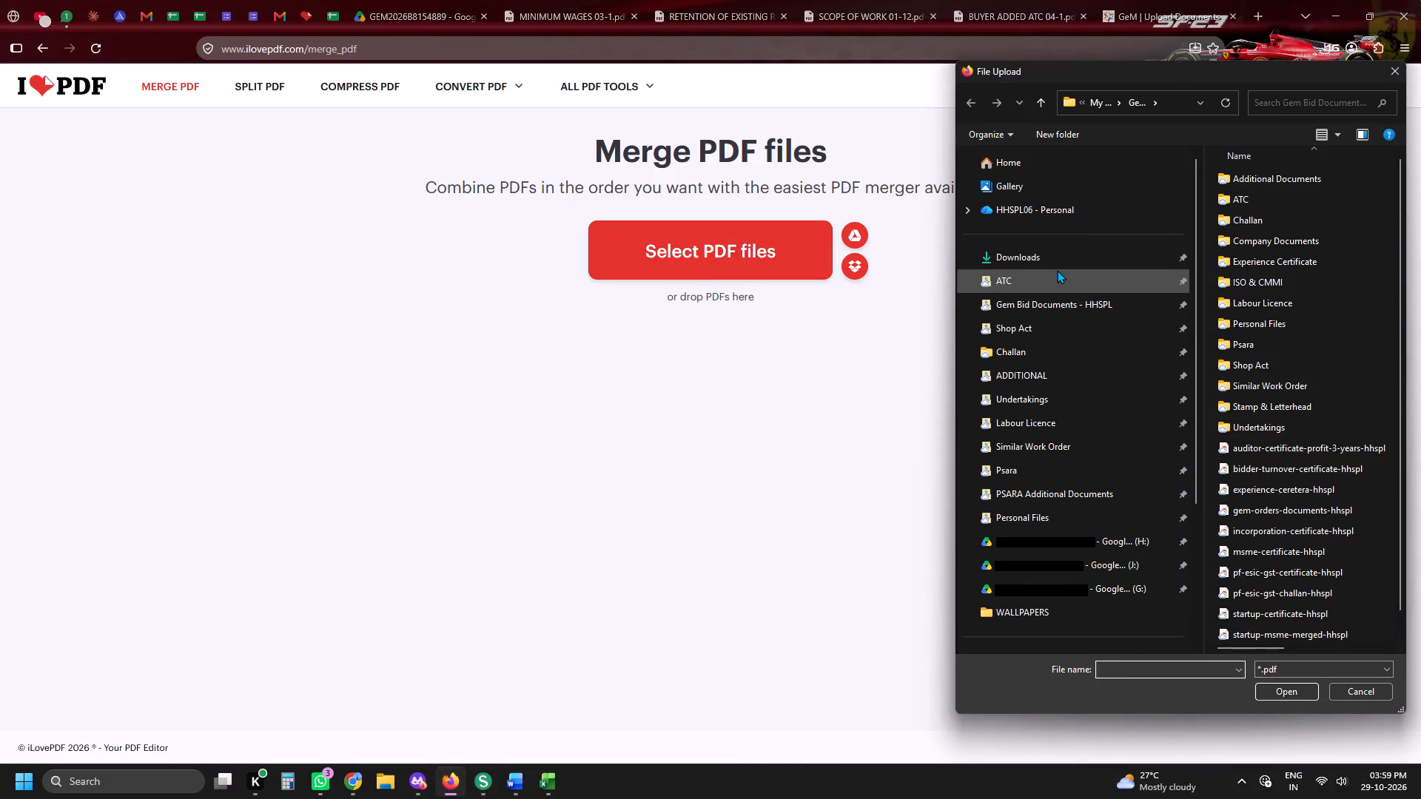
click(1057, 270)
click(1054, 249)
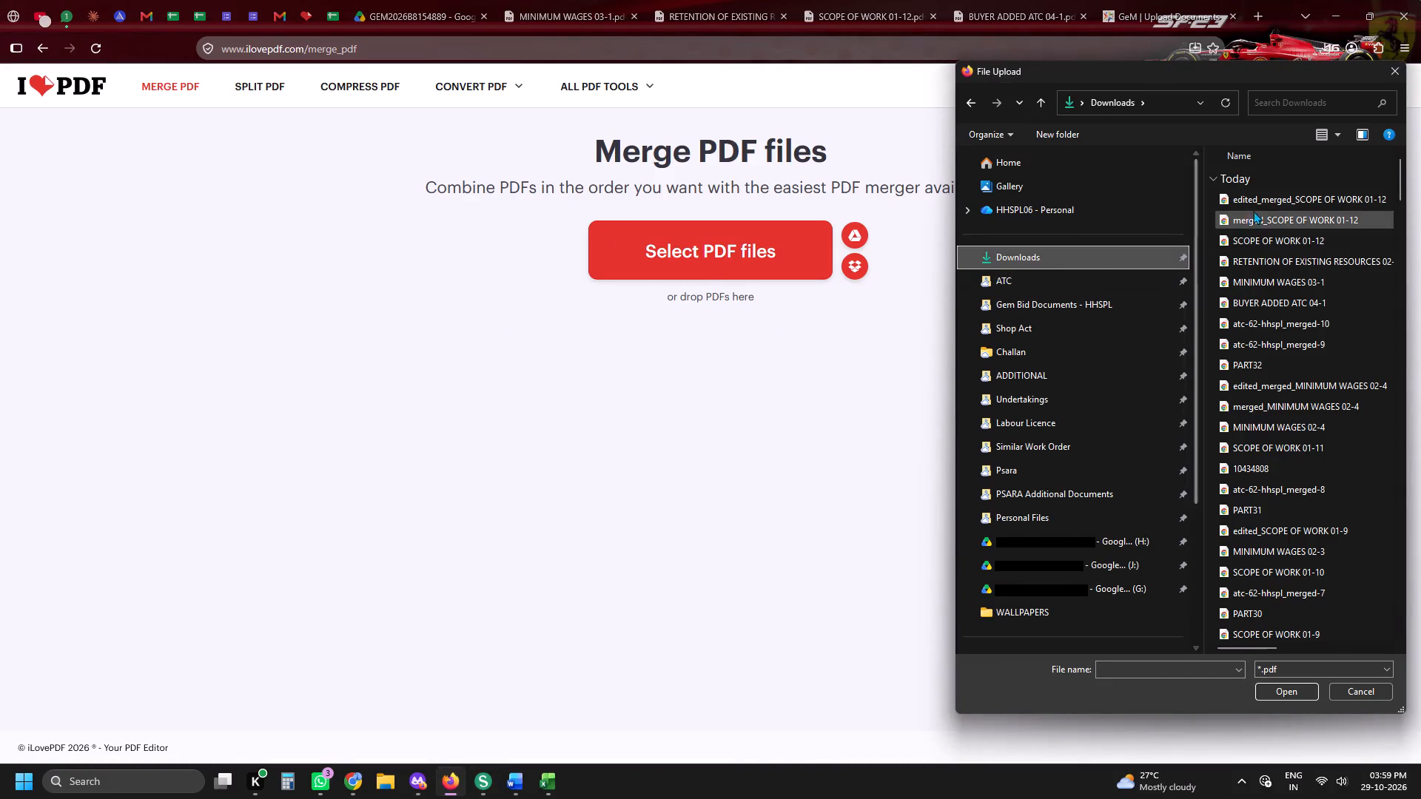
double_click(1256, 205)
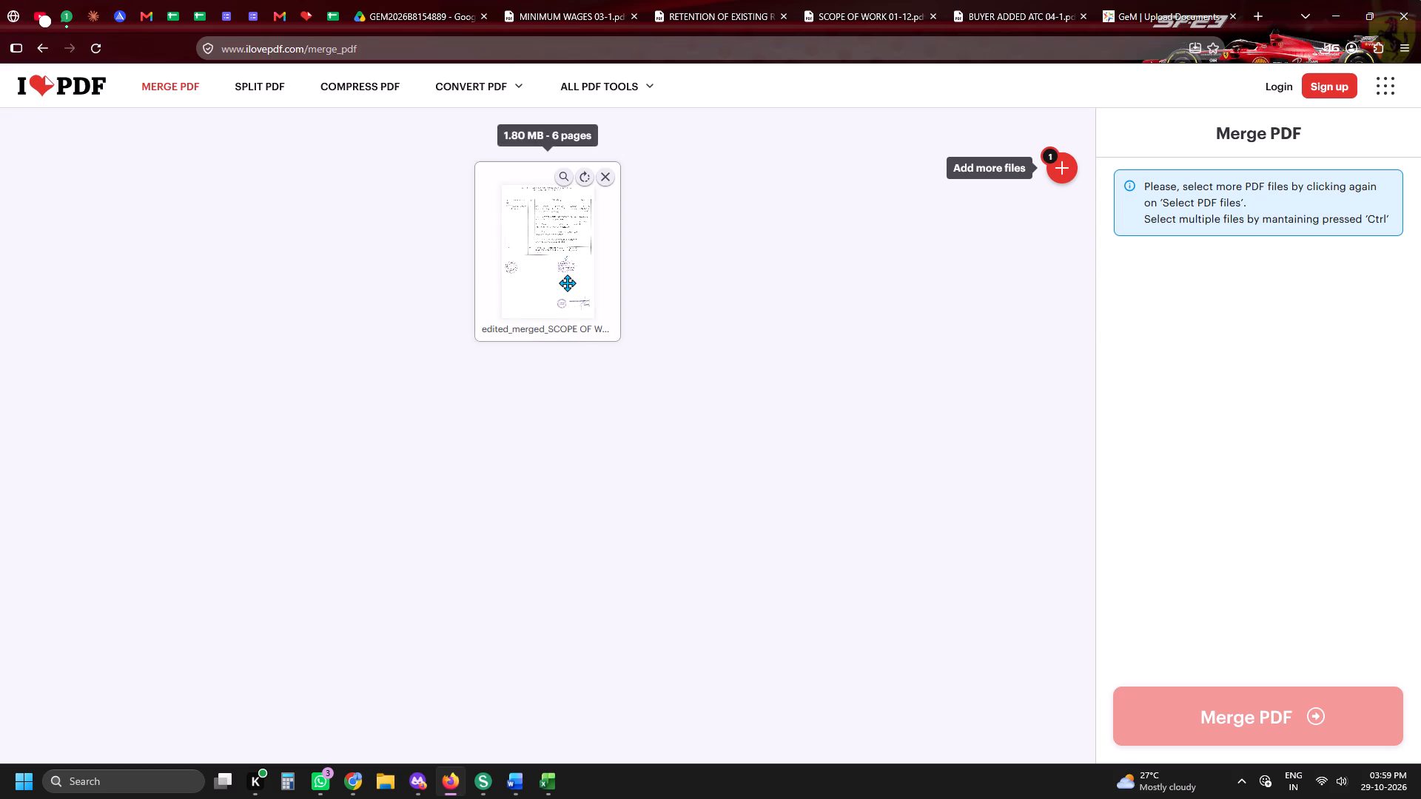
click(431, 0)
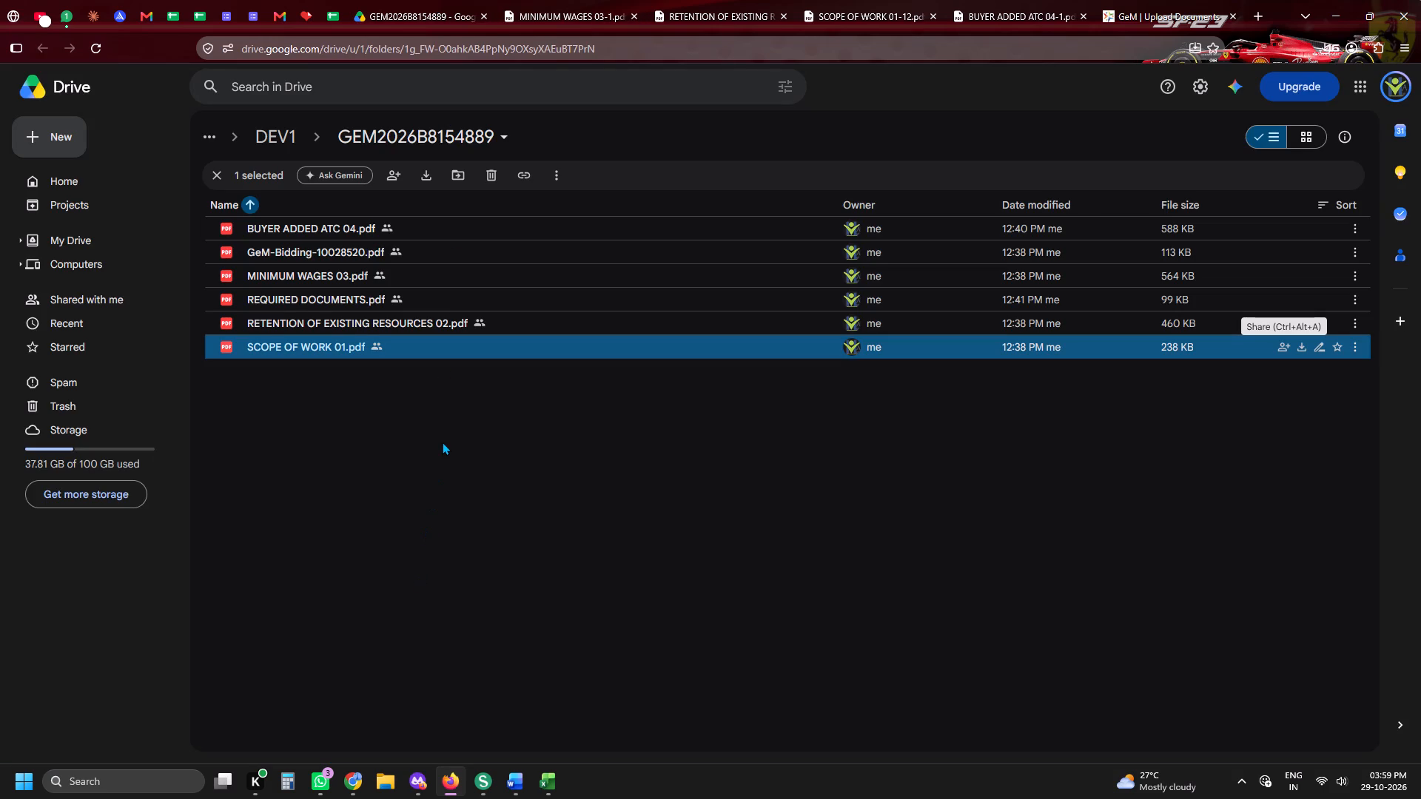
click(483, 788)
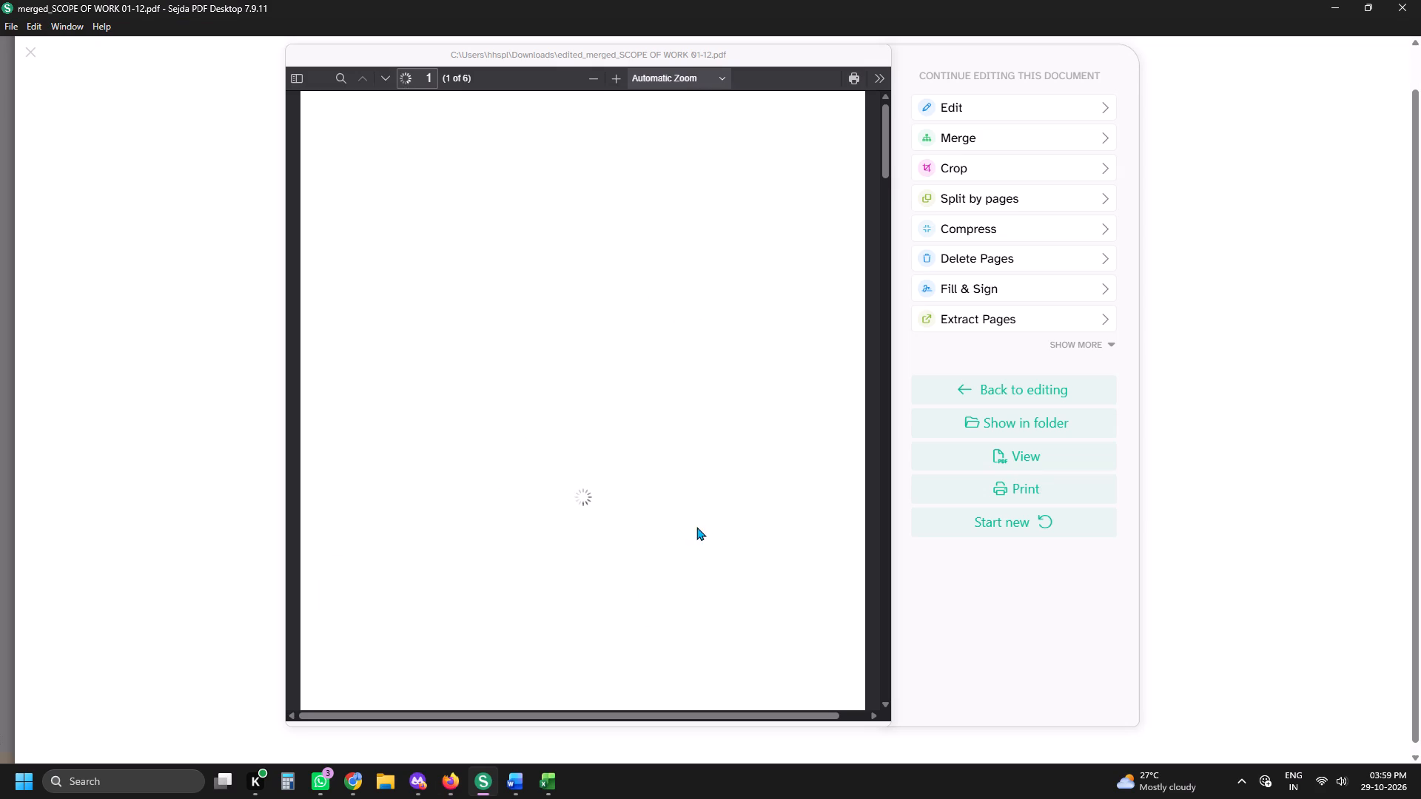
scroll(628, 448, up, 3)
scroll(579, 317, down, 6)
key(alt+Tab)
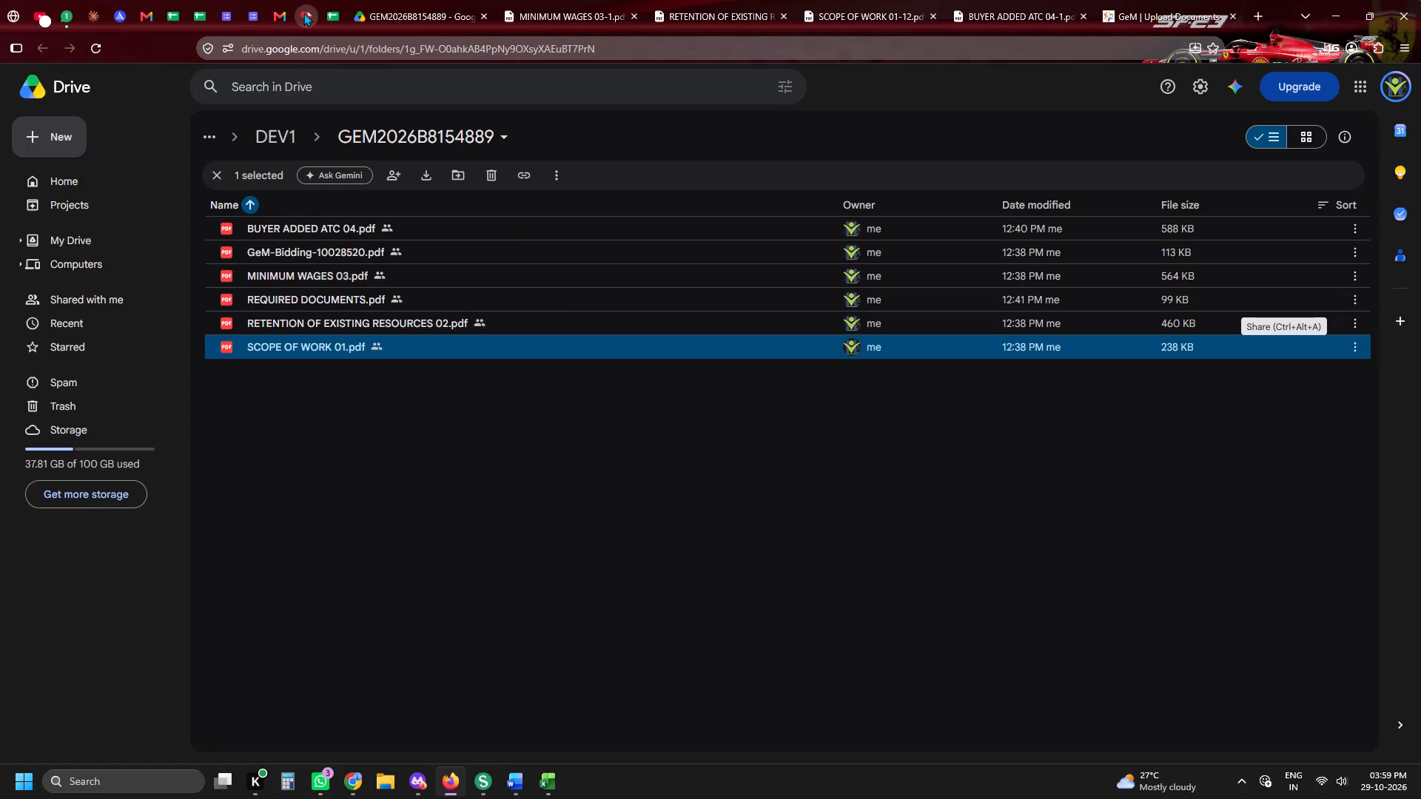
Add atc-62-hhspl.pdf from the ATC folder to the iLovePDF merge as the second file.
click(303, 13)
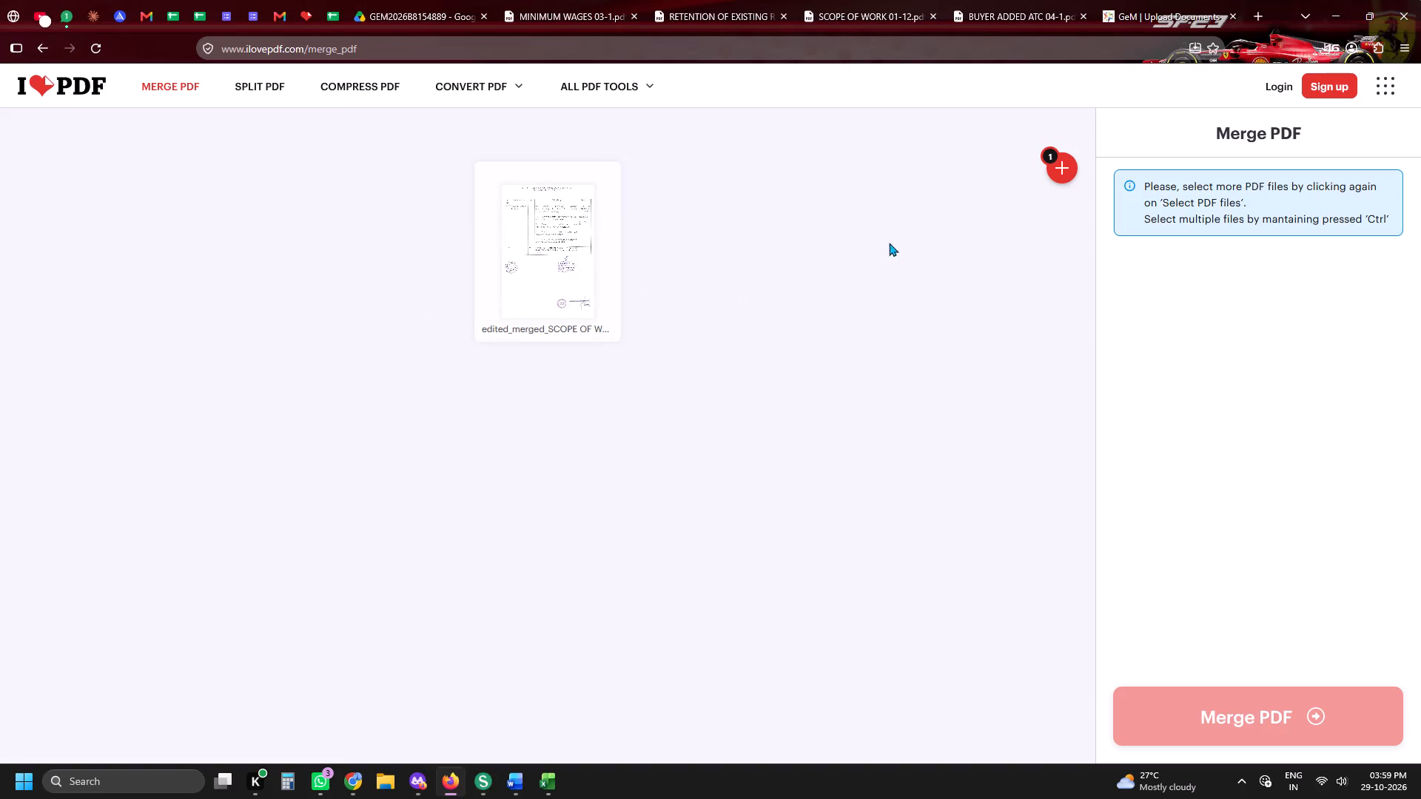
click(1055, 169)
scroll(1001, 309, up, 8)
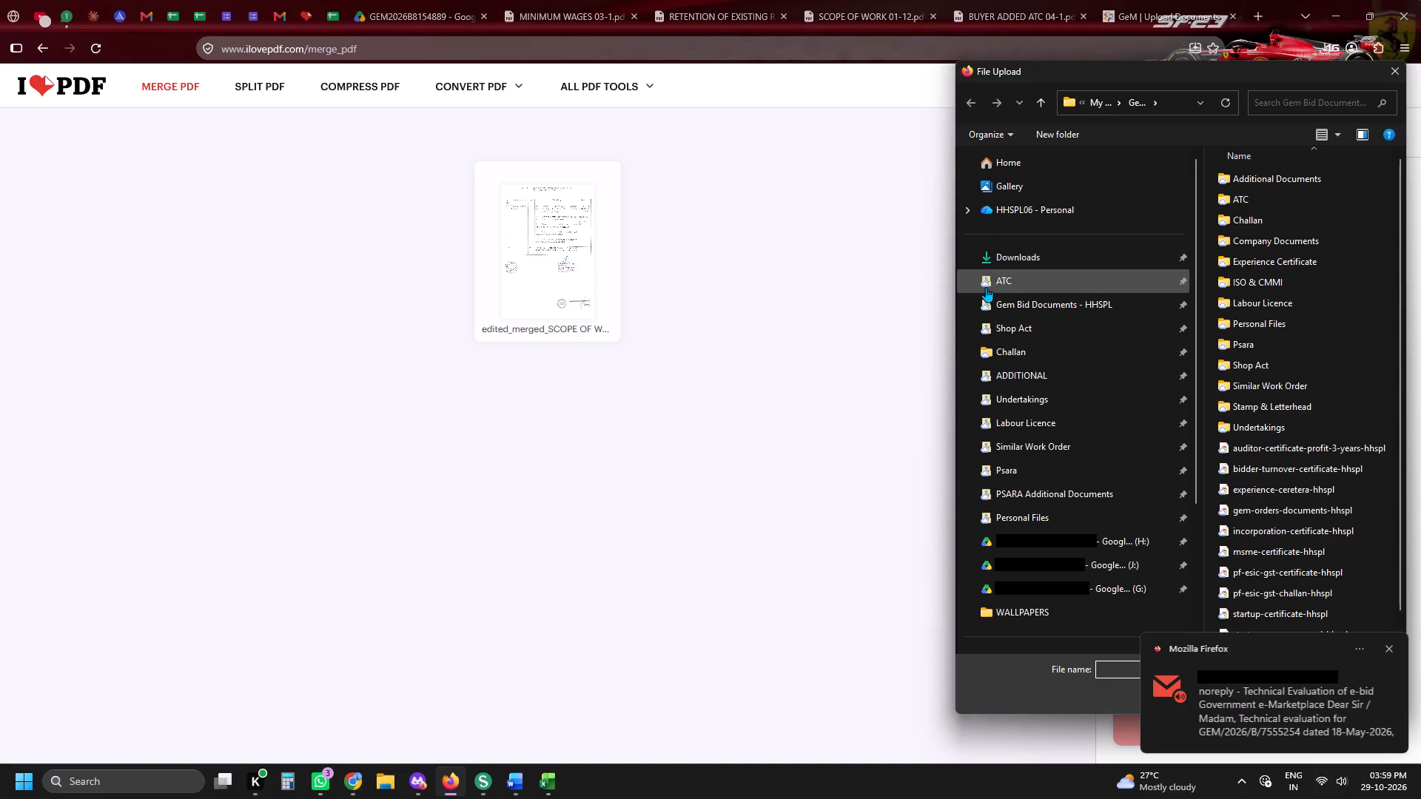
click(986, 287)
double_click(1260, 227)
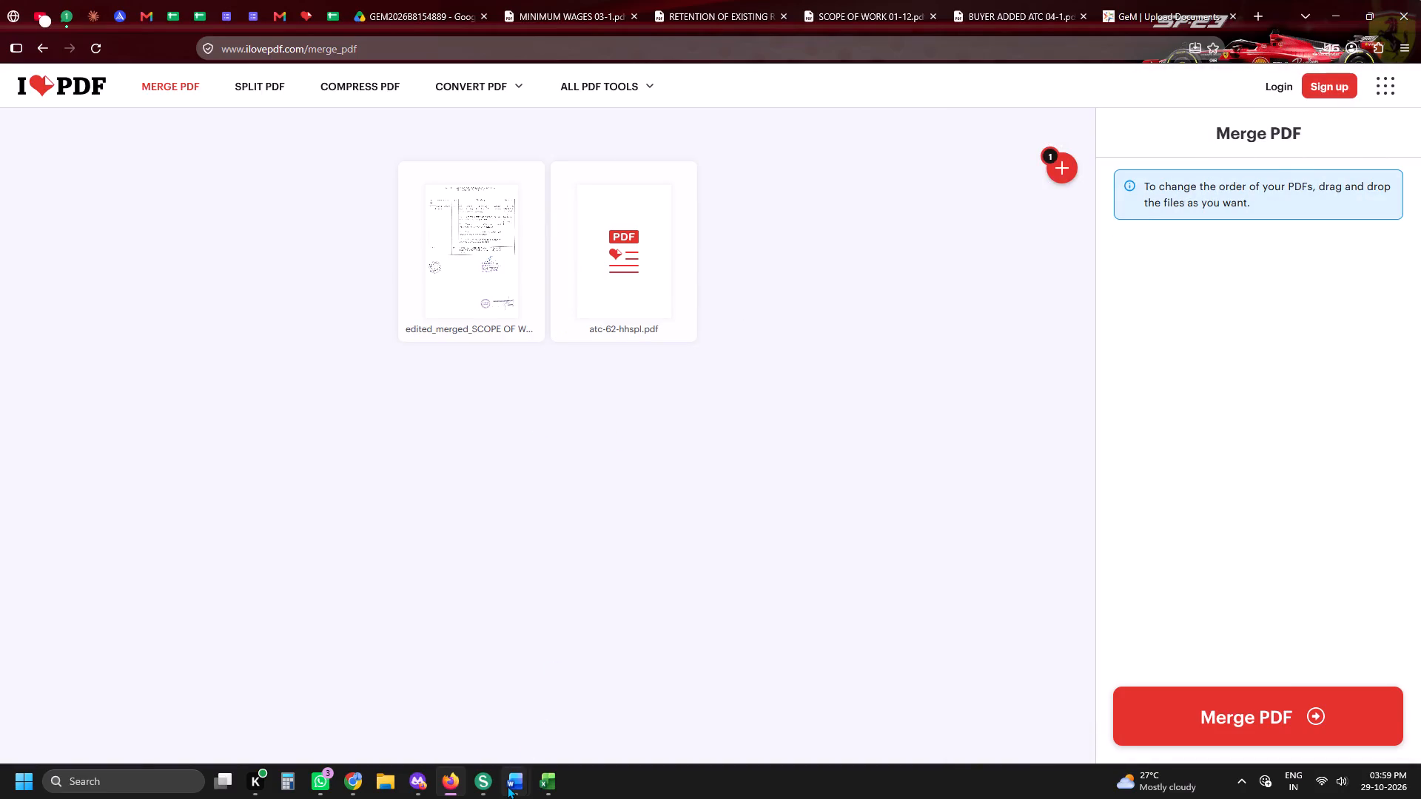
Compare the additional documents list in Word's atc-62-page-index with the bid's Drive files and the SCOPE OF WORK PDF, and close that PDF.
click(507, 786)
click(275, 678)
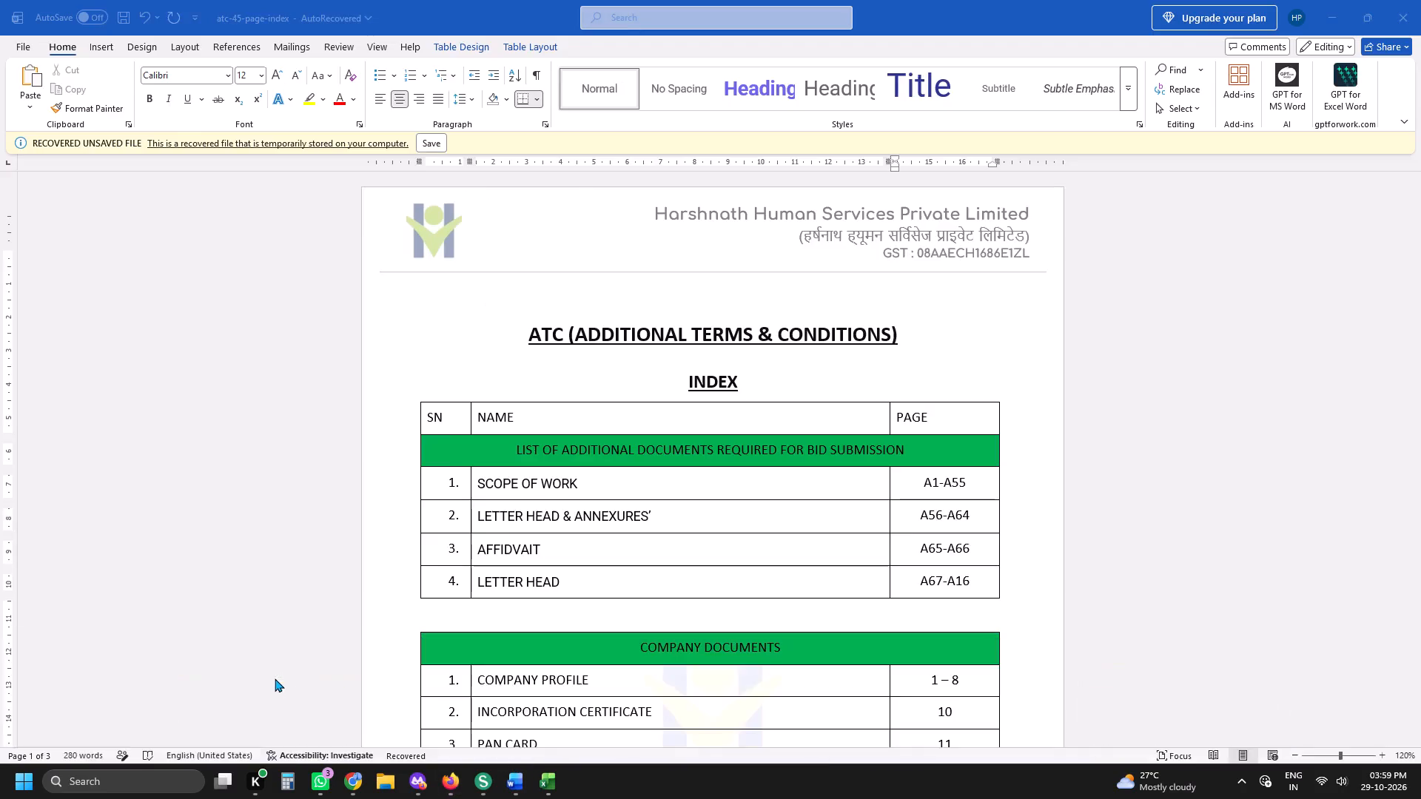
click(504, 778)
click(104, 699)
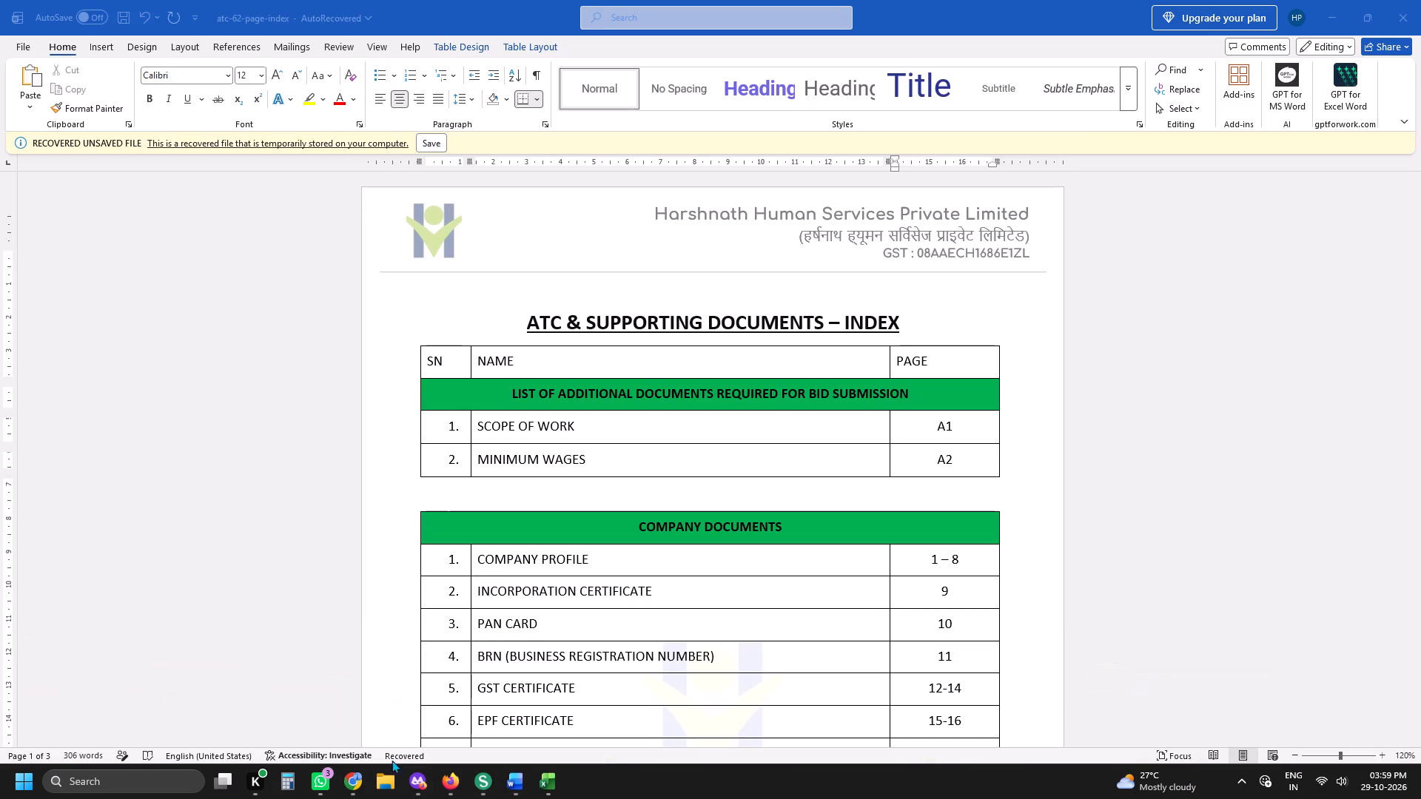
click(449, 773)
click(366, 0)
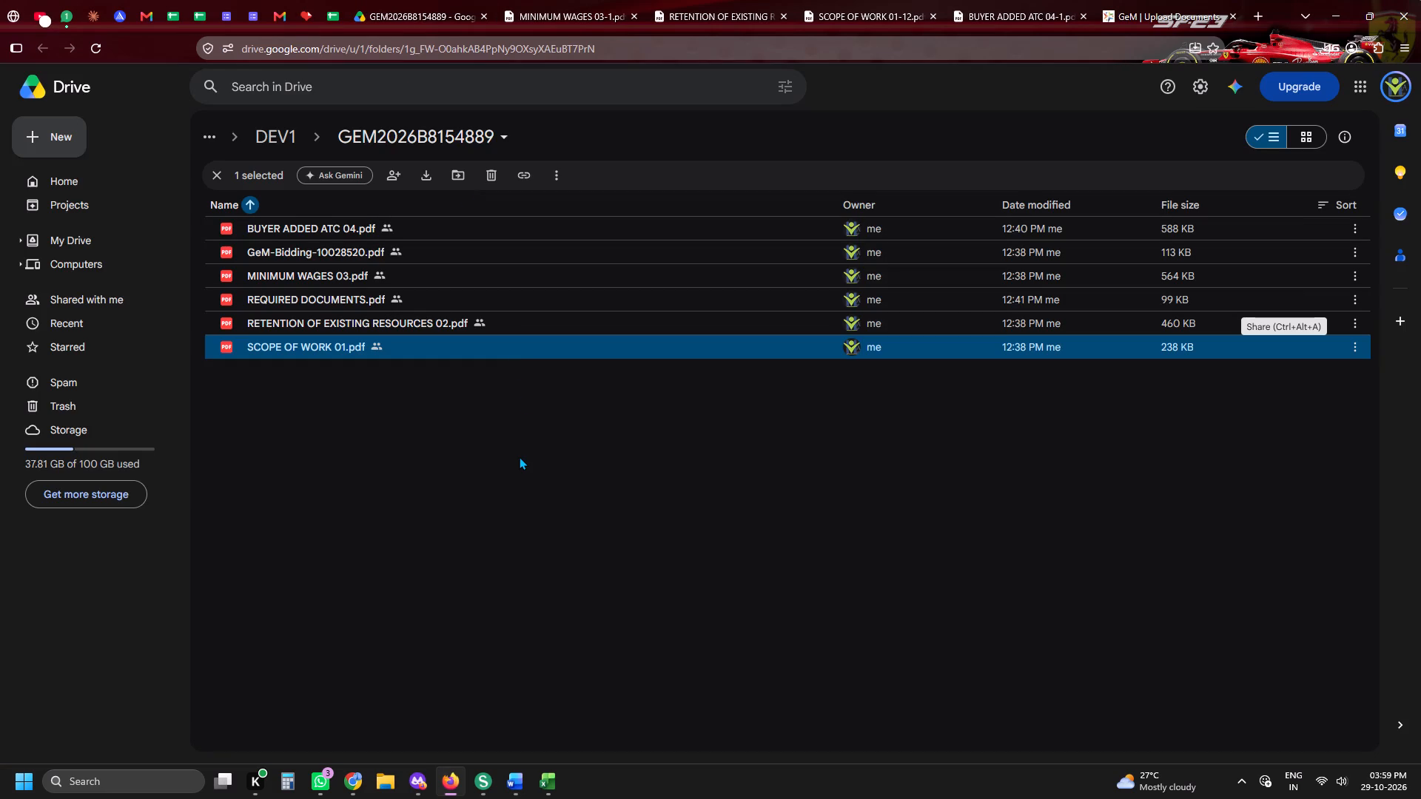
key(alt+Tab)
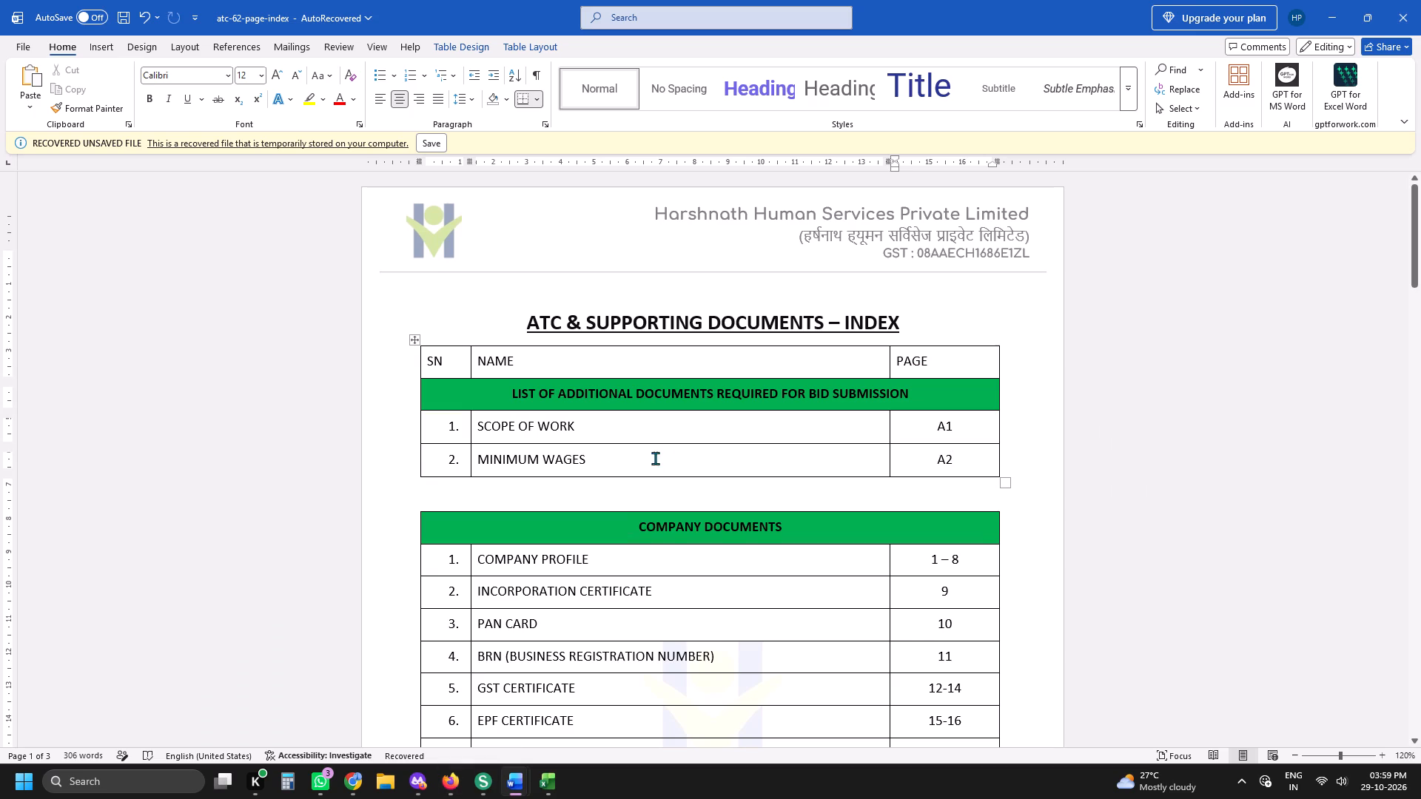
key(alt+Tab)
click(905, 1)
key(alt+Tab)
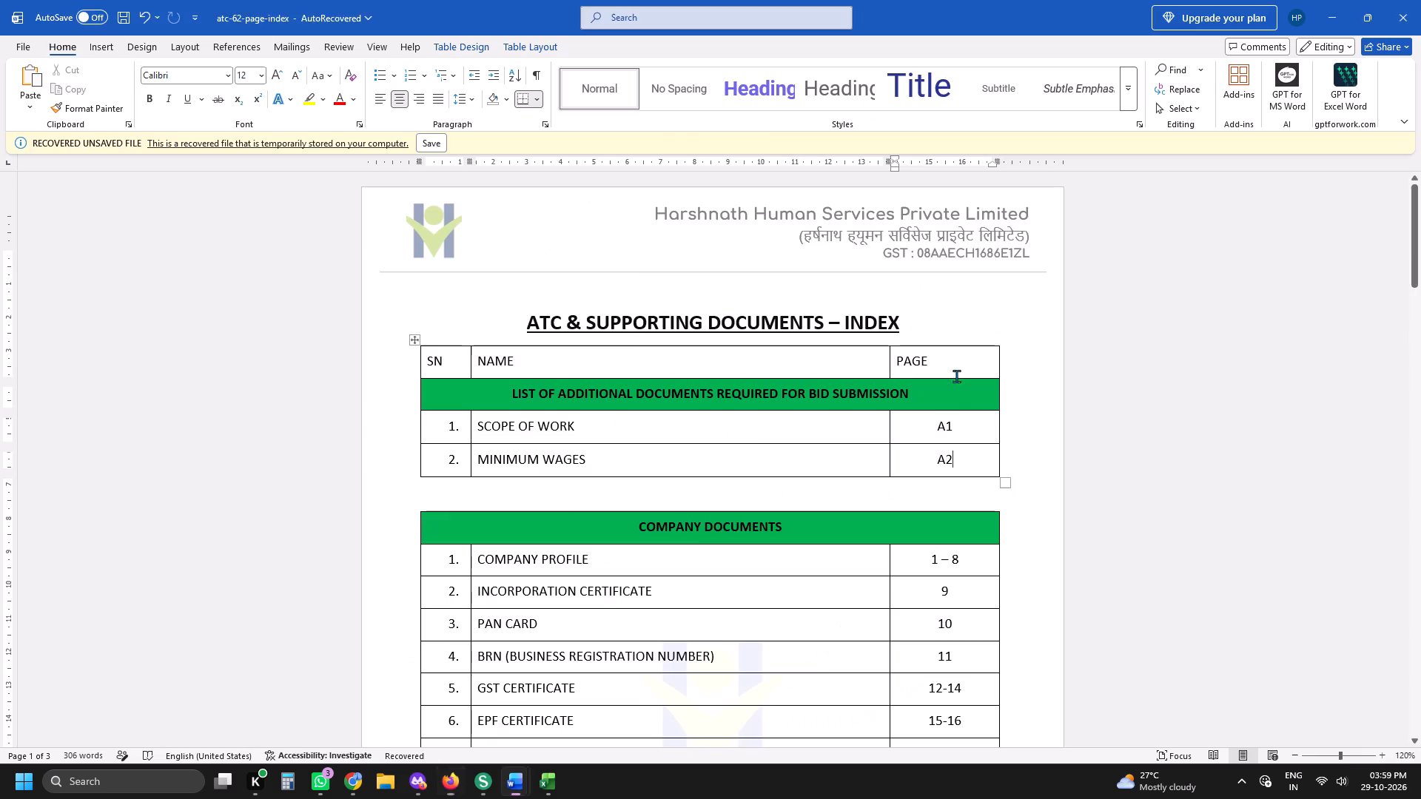
key(alt+Tab)
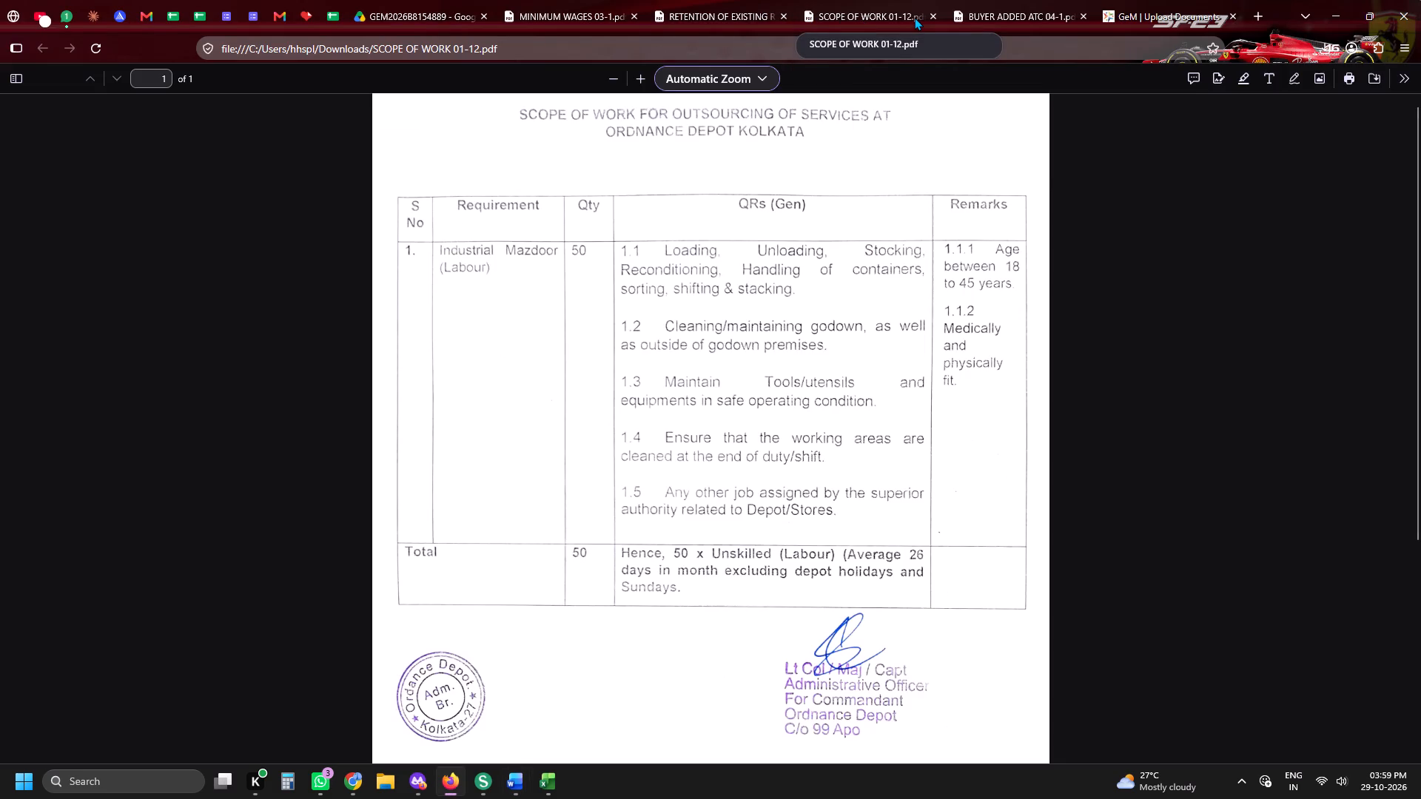
click(932, 15)
Append an empty row to the index's additional documents list and insert RETENTION OF EXISTING RESOURCES as entry 2, above MINIMUM WAGES.
click(742, 0)
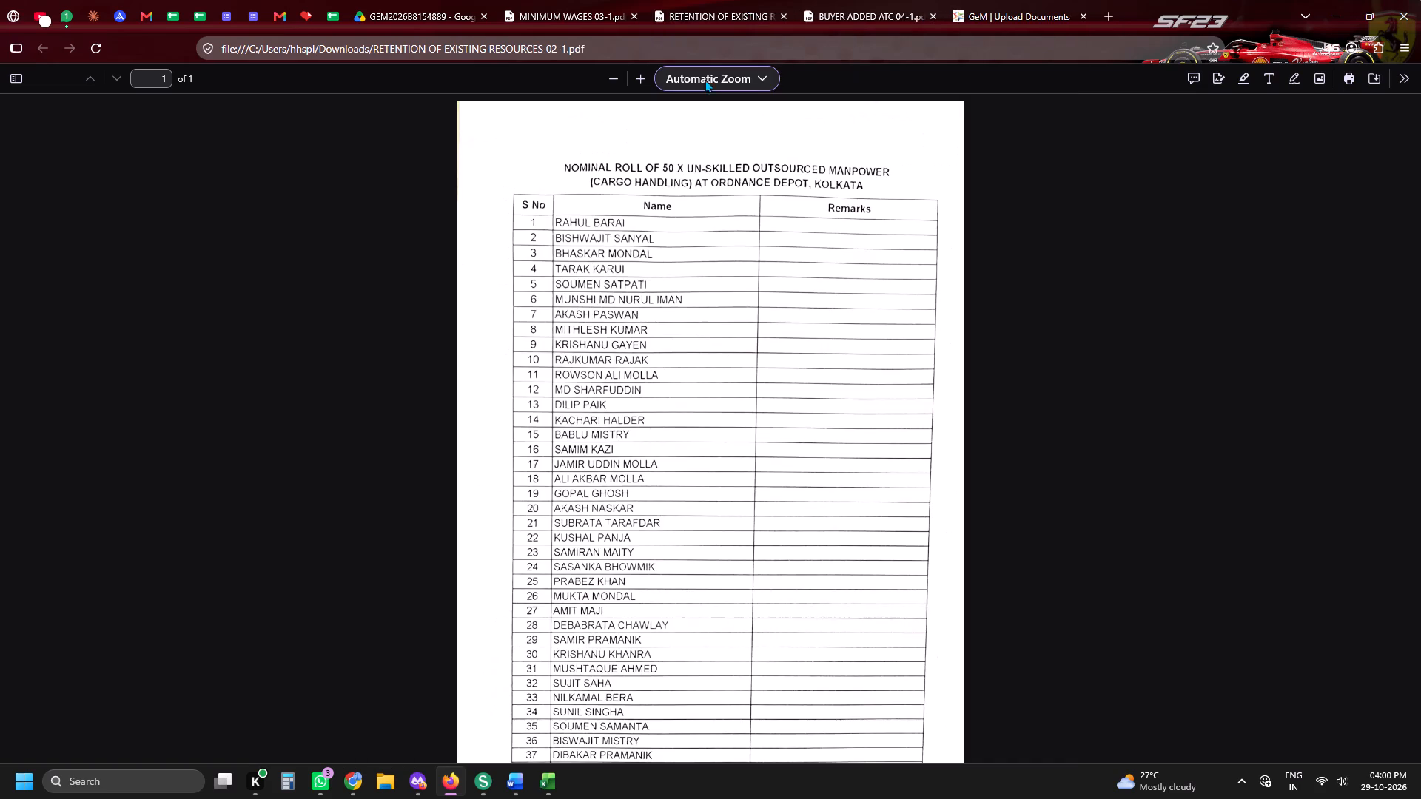
drag(542, 53, 357, 56)
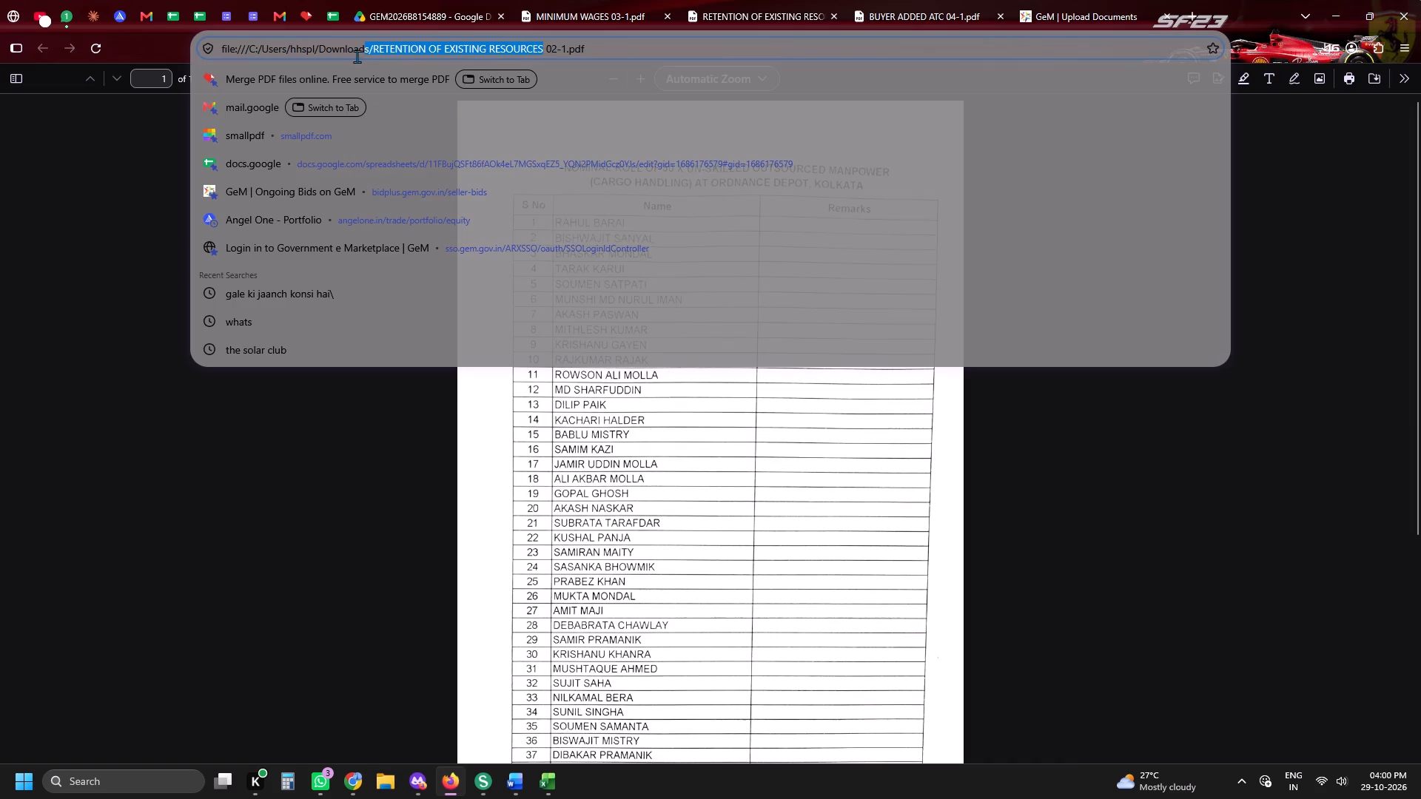
drag(357, 56, 372, 55)
key(ctrl+x)
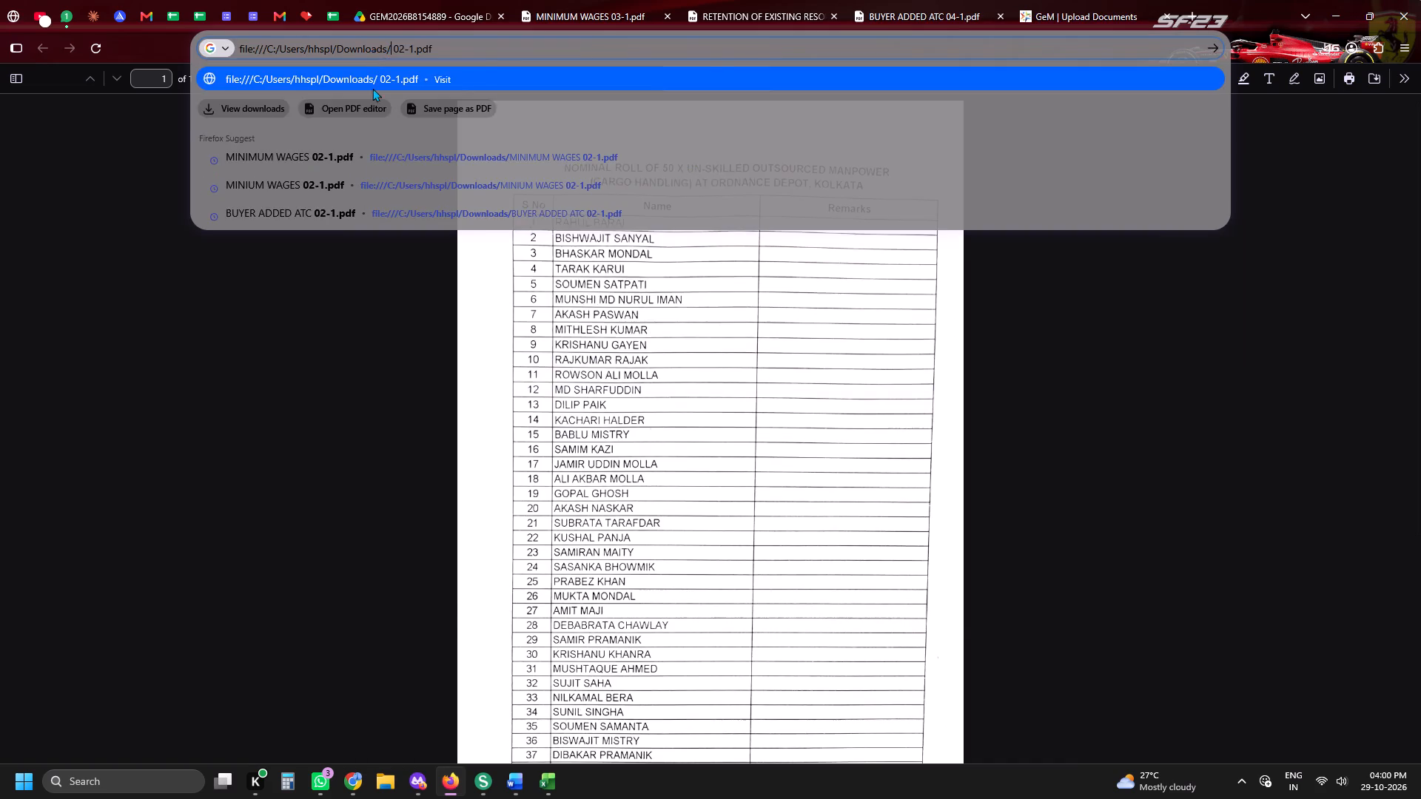
key(alt+Tab)
key(Tab)
key(Tab)
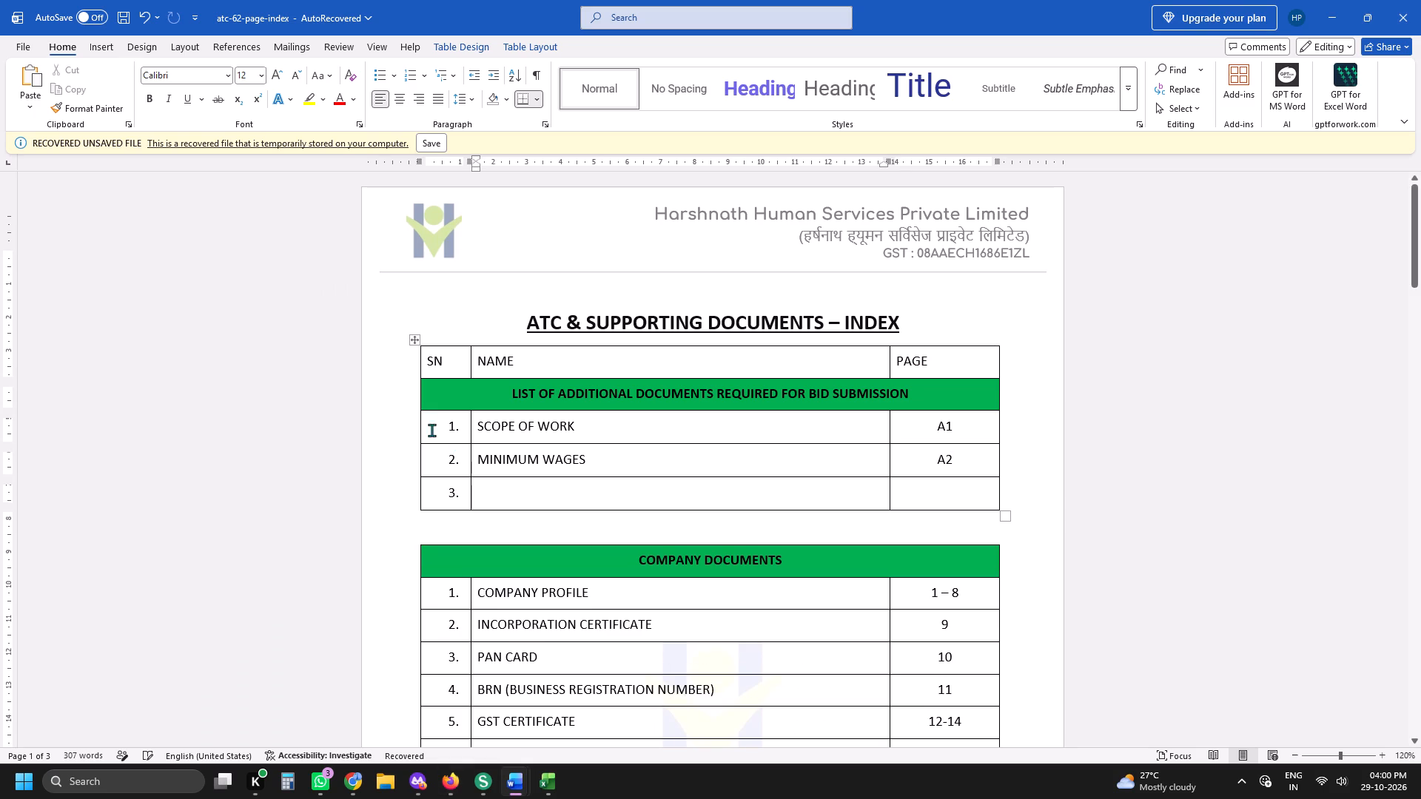
click(417, 444)
click(487, 459)
key(ctrl+v)
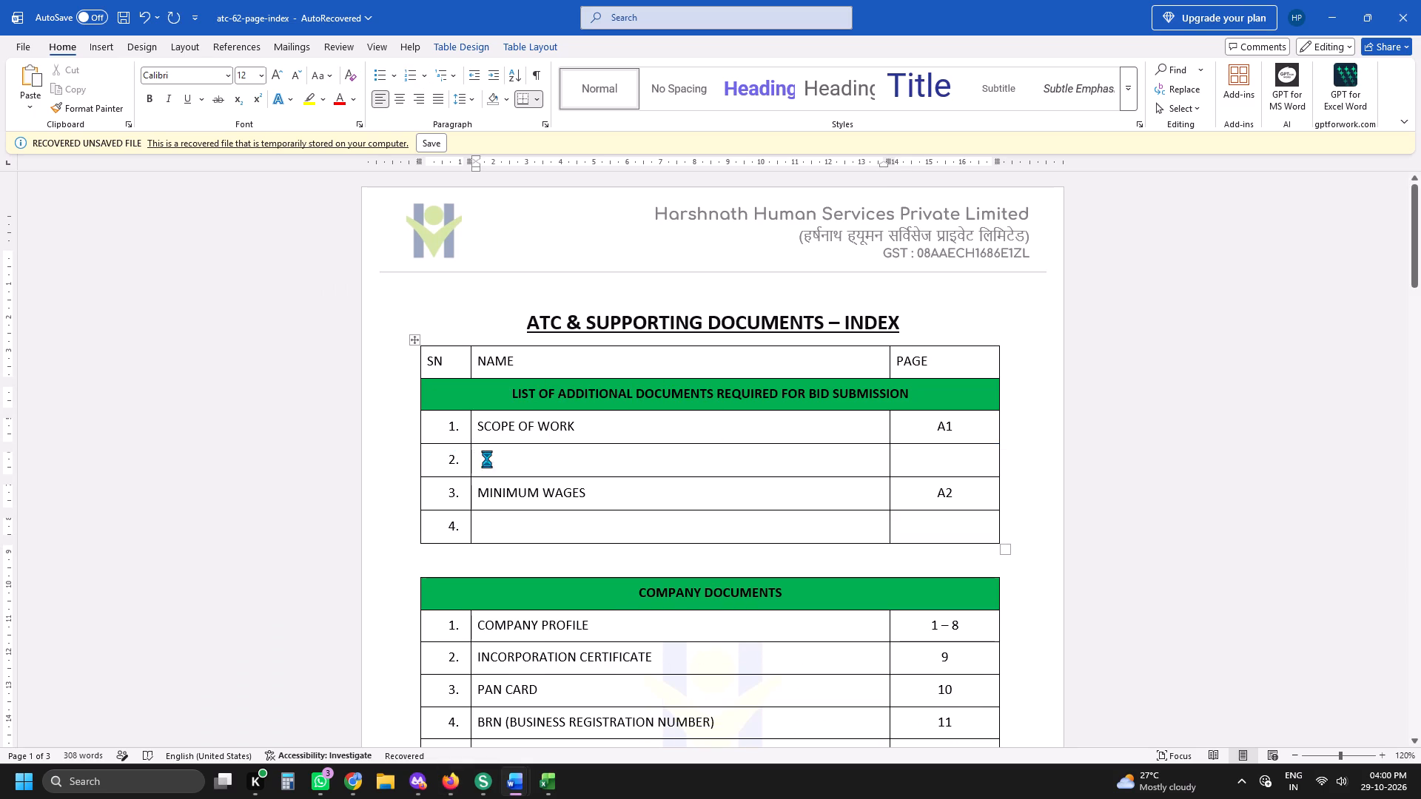
key(alt+Tab)
key(alt+Tab)
key(Tab)
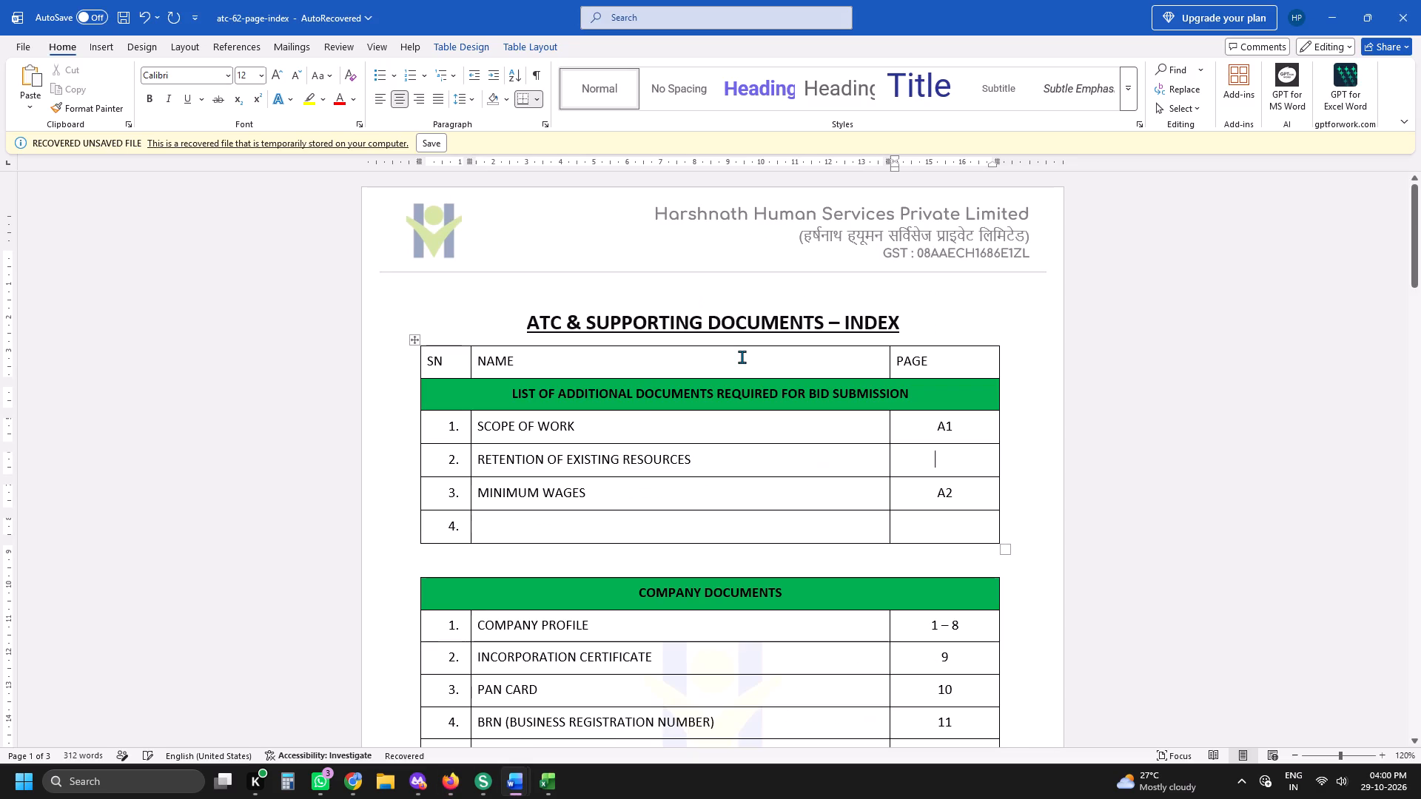
Set the index page of RETENTION OF EXISTING RESOURCES to A2 and MINIMUM WAGES to A3-A5, checking the buyer PDFs and closing the retention PDF.
text(A2)
key(alt+Tab)
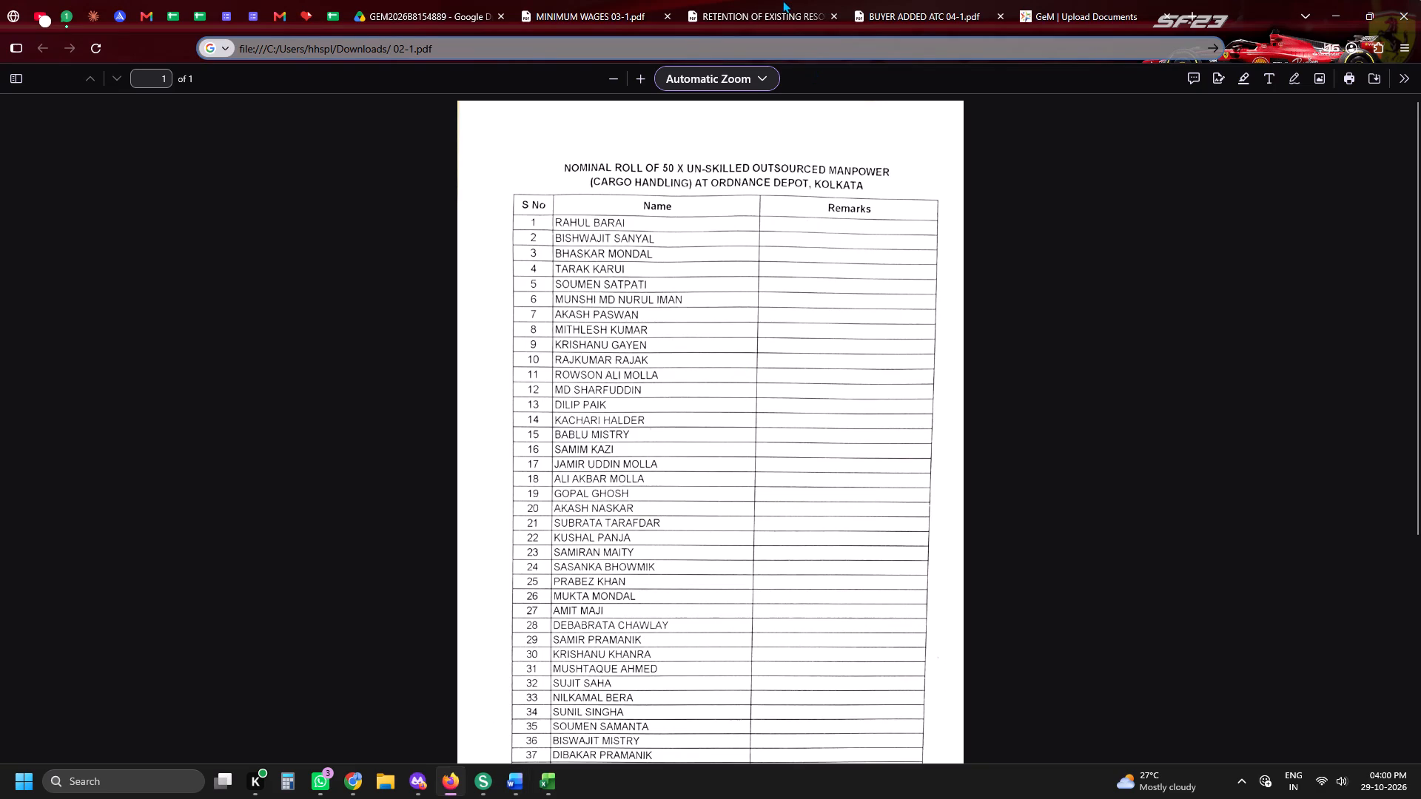
click(830, 18)
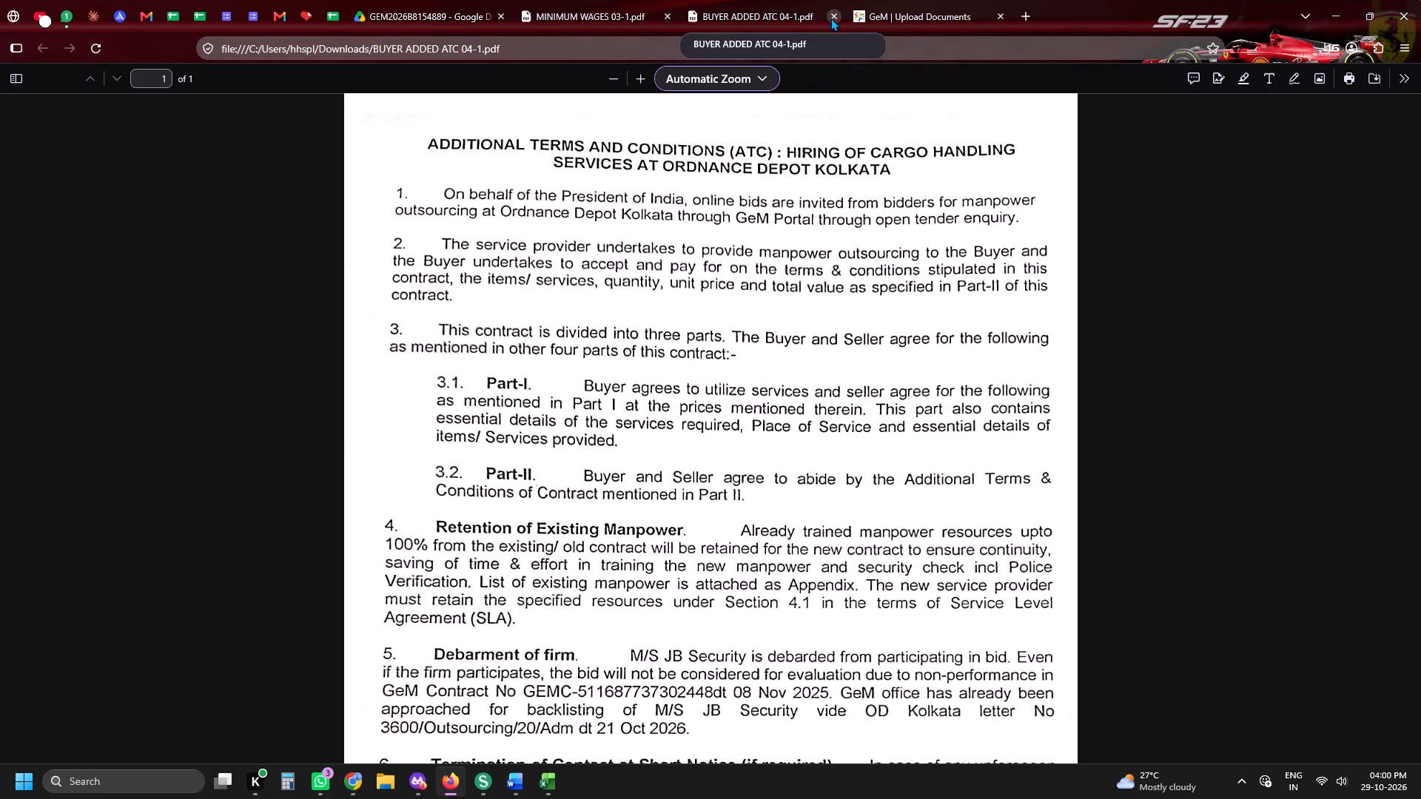
click(572, 19)
key(alt+Tab)
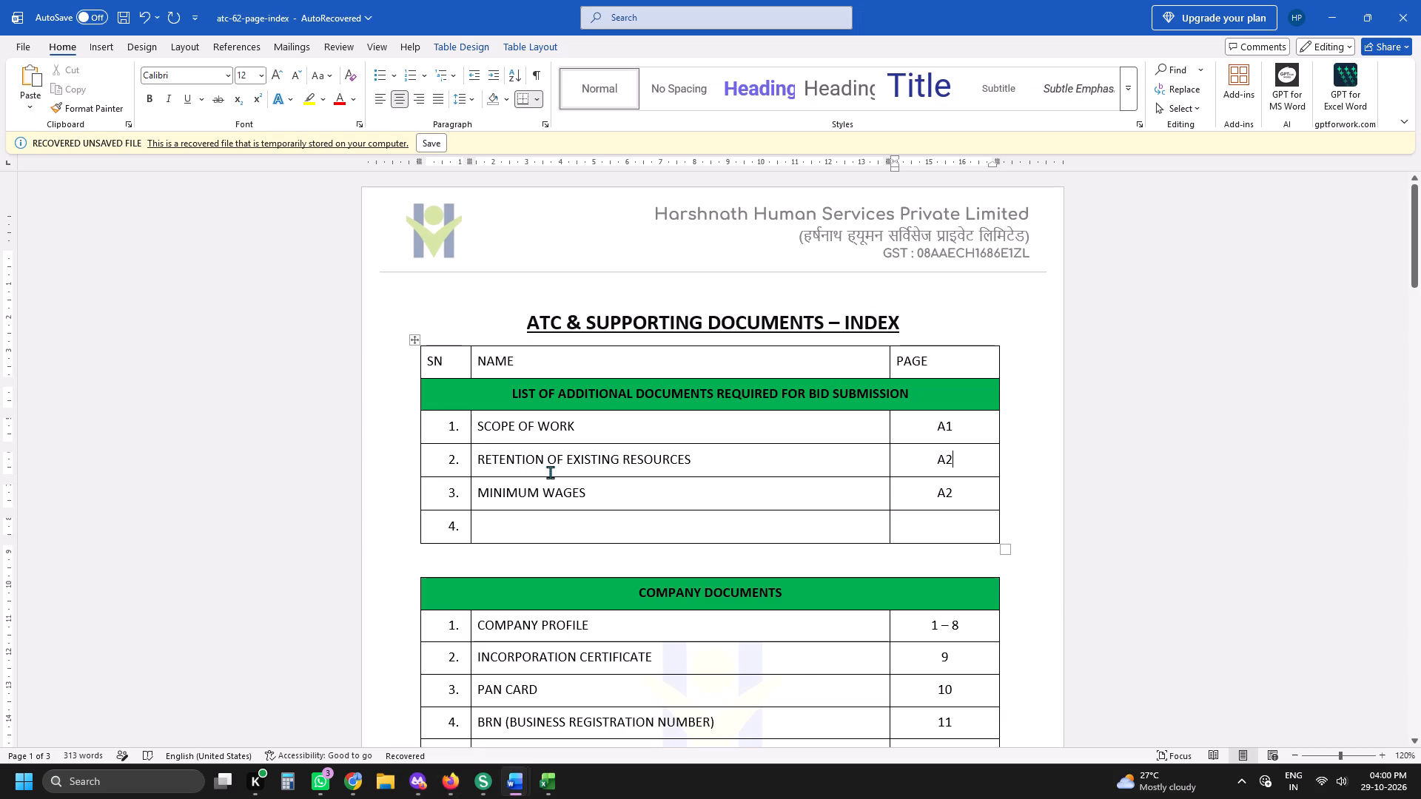
key(Tab)
key(Tab)
key(Tab)
key(a)
key(alt+3)
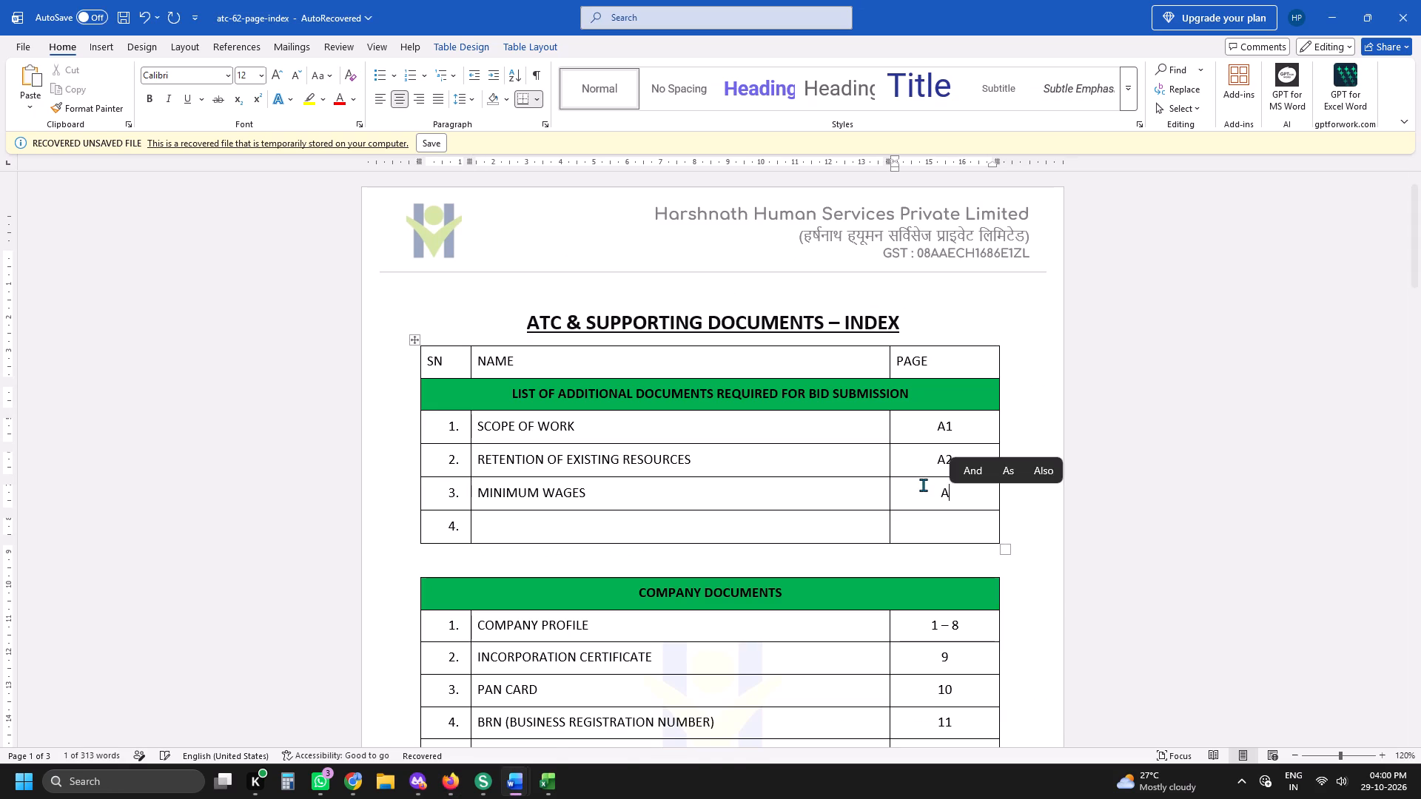
key(alt+Tab)
key(alt+Tab)
text(3-A5)
Fill entry 4 of the additional documents list with BUYER ADDED ATC, copied from the PDF's file name, and page A6.
key(alt+Tab)
click(753, 0)
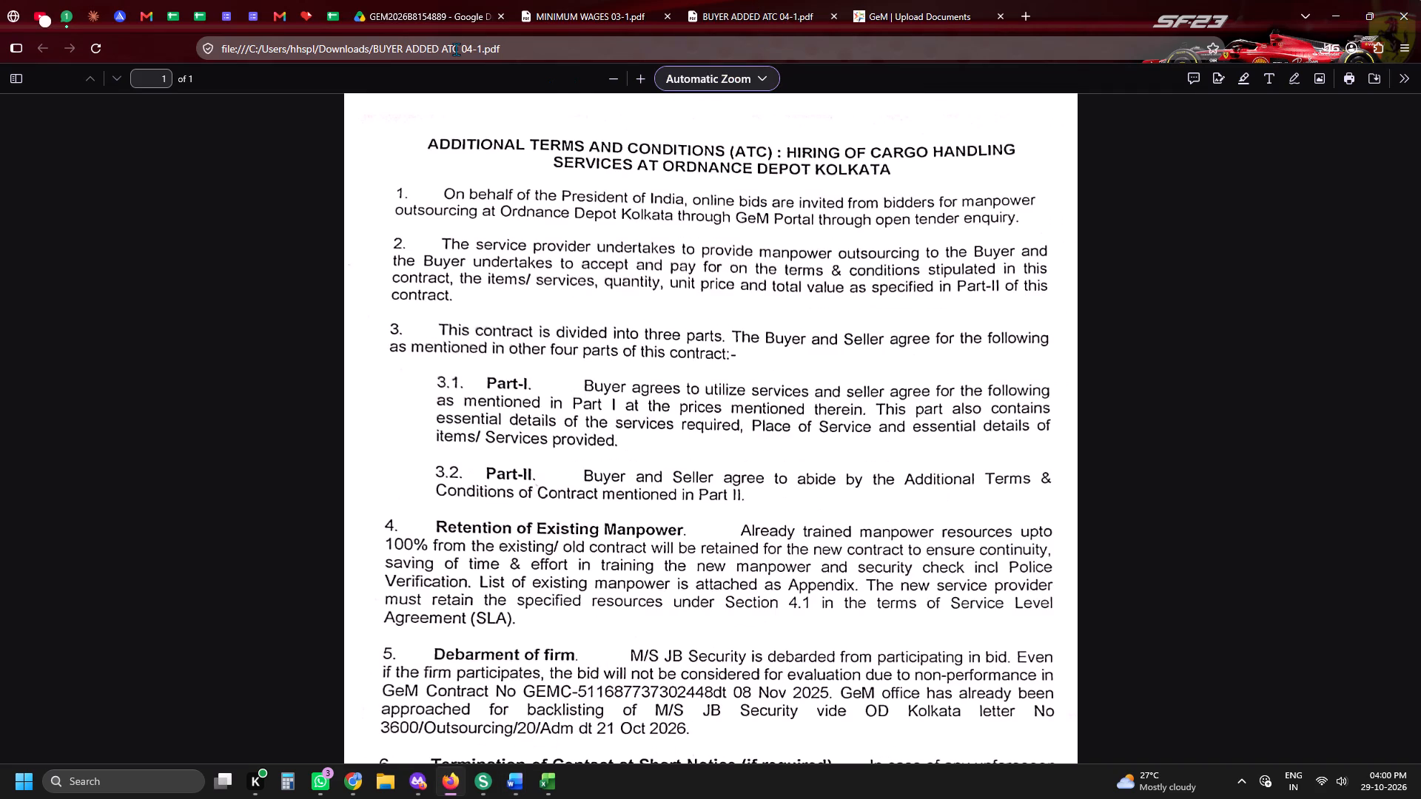
drag(460, 49, 377, 50)
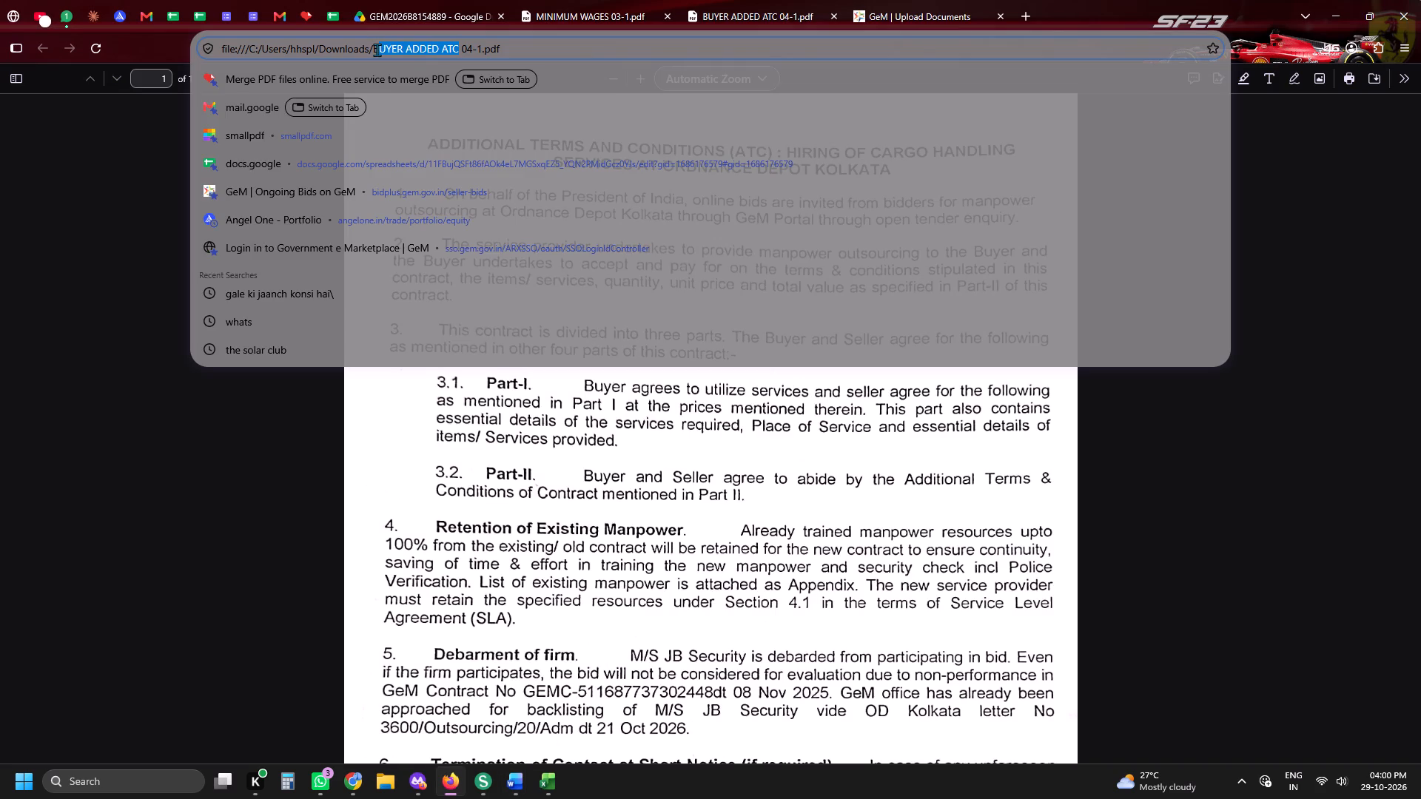
drag(377, 50, 374, 50)
key(ctrl+c)
key(ctrl+c)
key(ctrl+c)
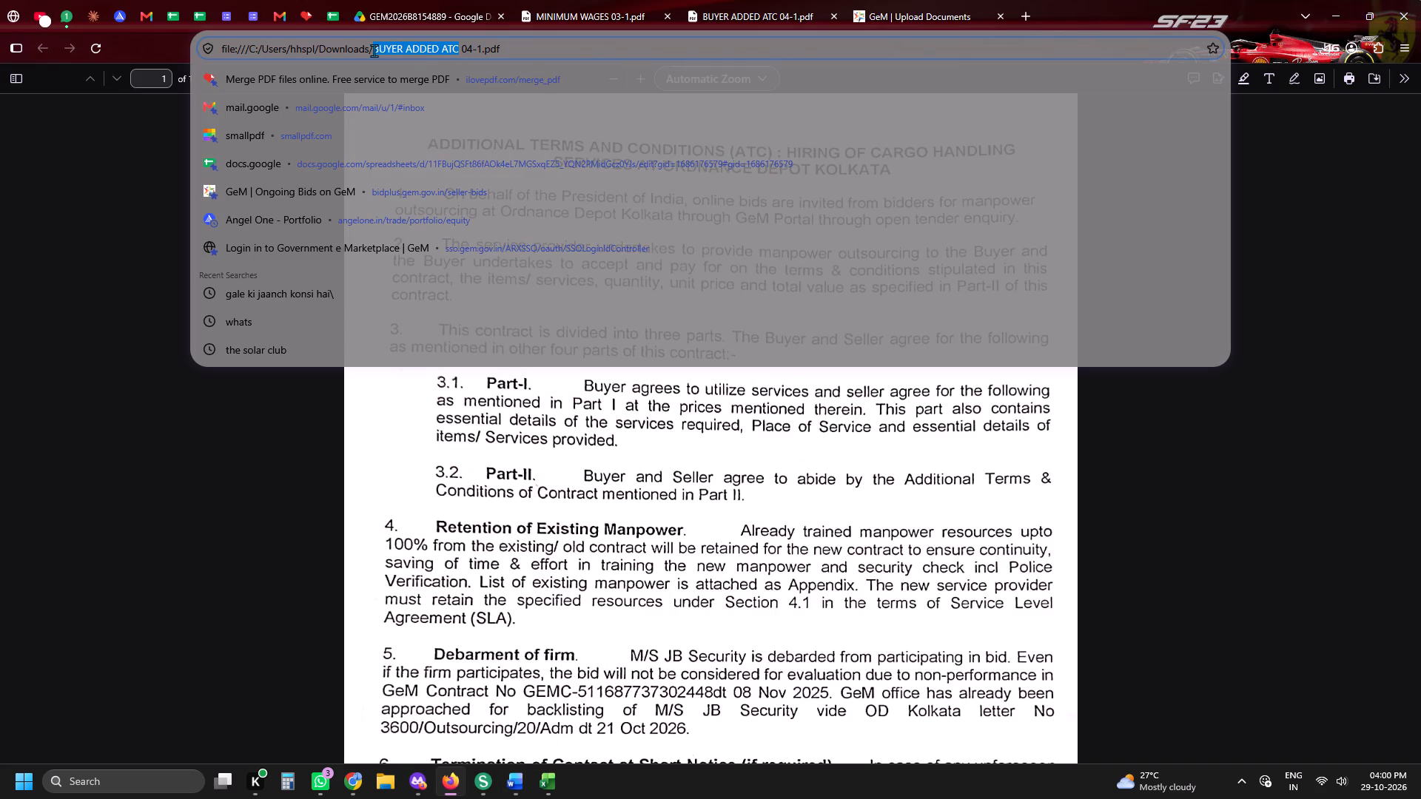
key(ctrl+c)
key(alt+Tab)
key(Tab)
key(Tab)
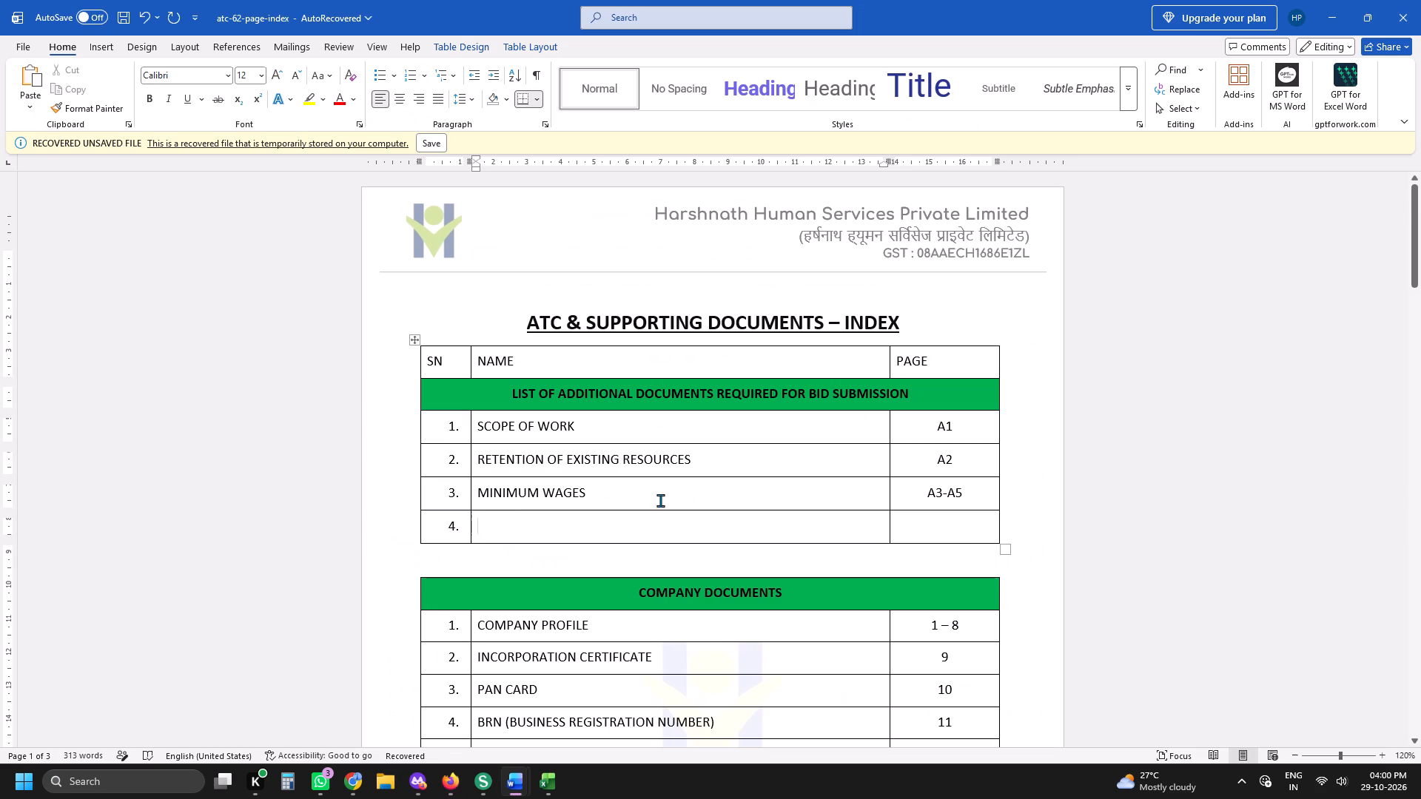
key(ctrl+v)
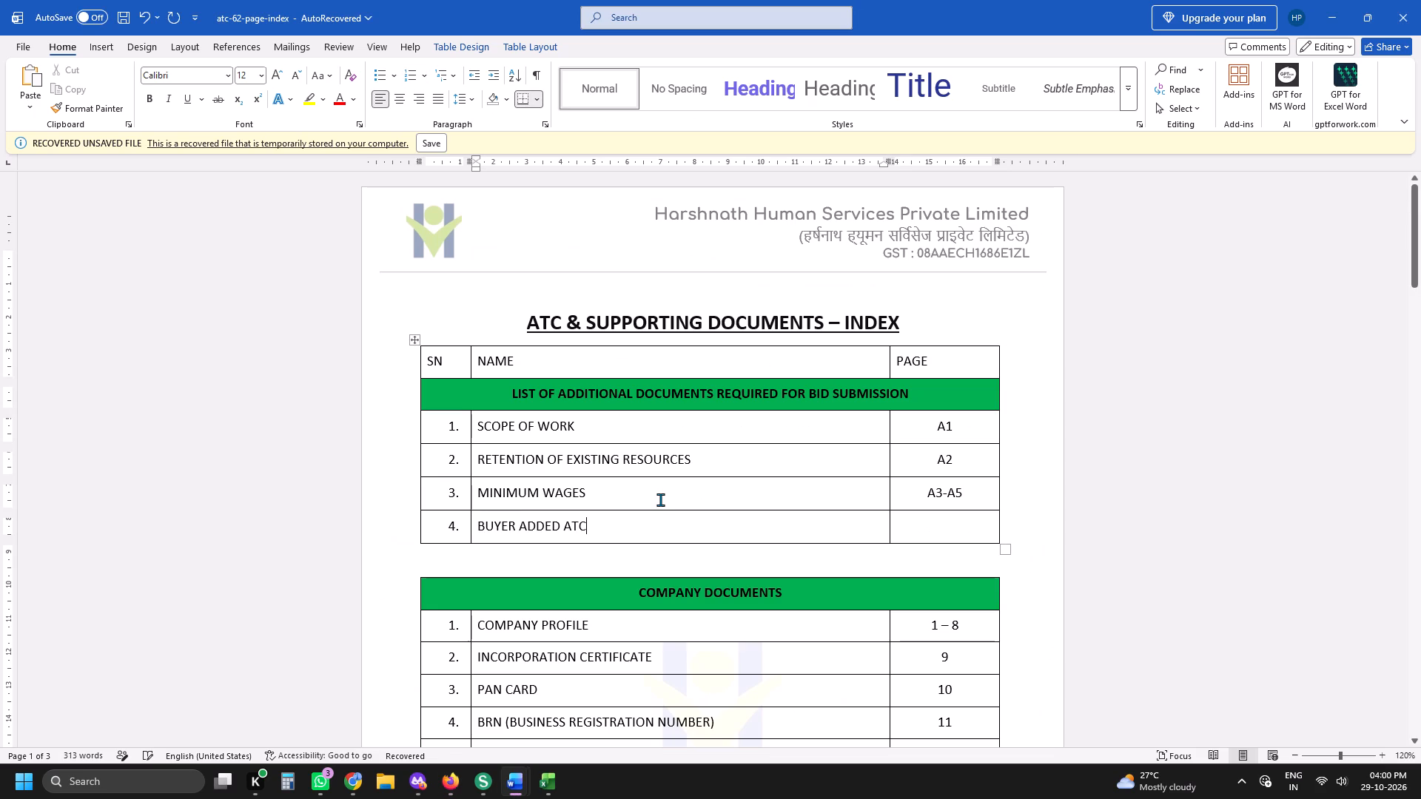
key(Tab)
text(A6)
key(alt+Tab)
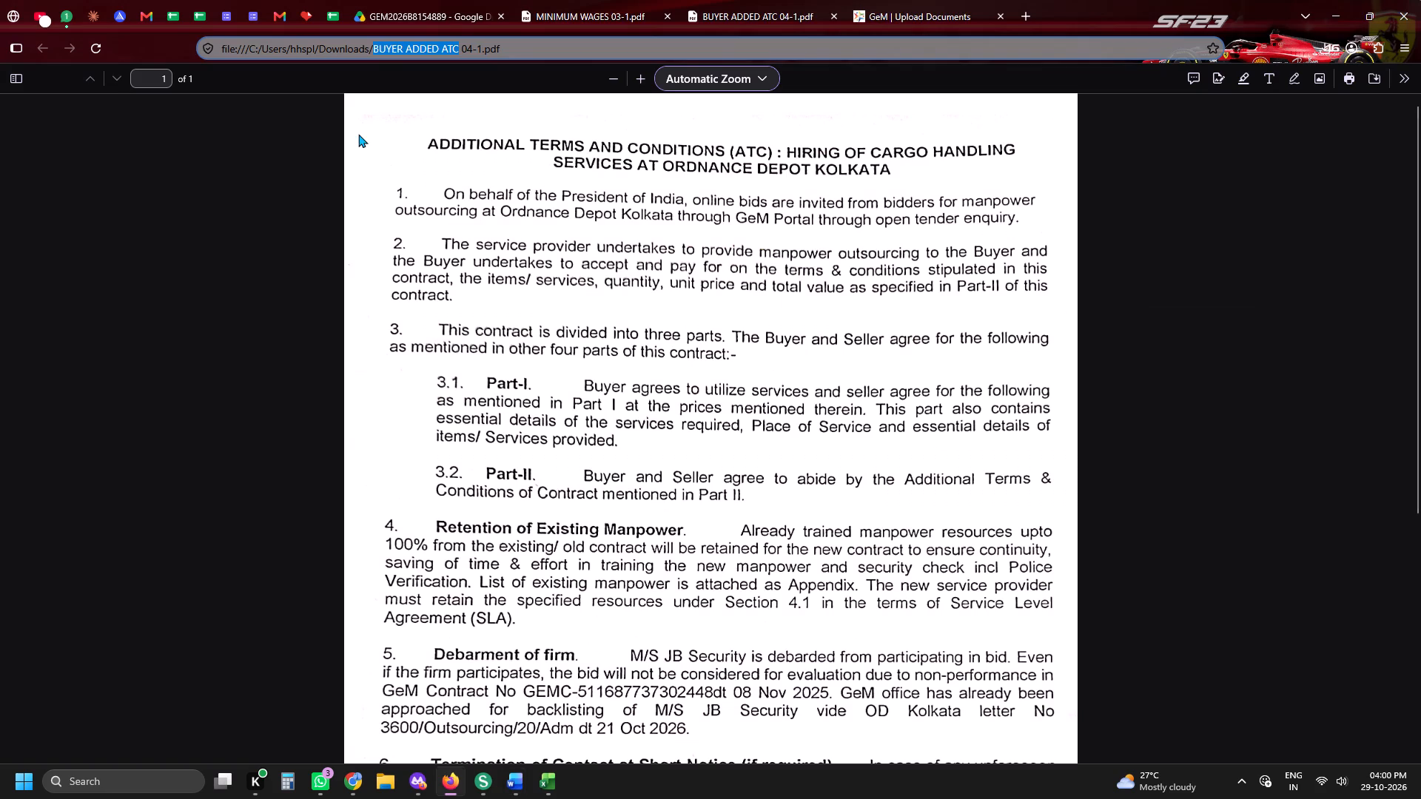
click(339, 16)
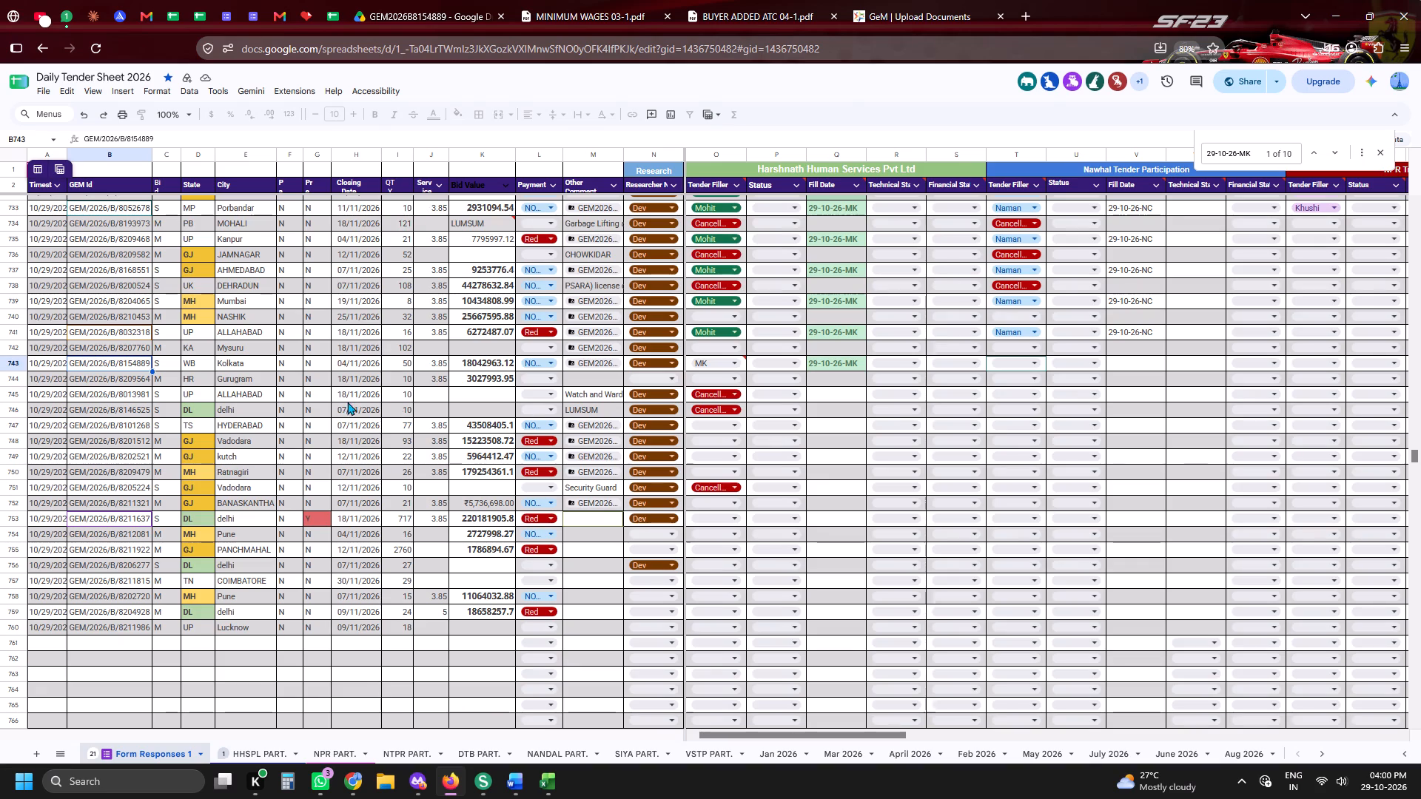
Publish the atc-62-page-index document from Word as a PDF named PART33 in Downloads.
key(alt+Tab)
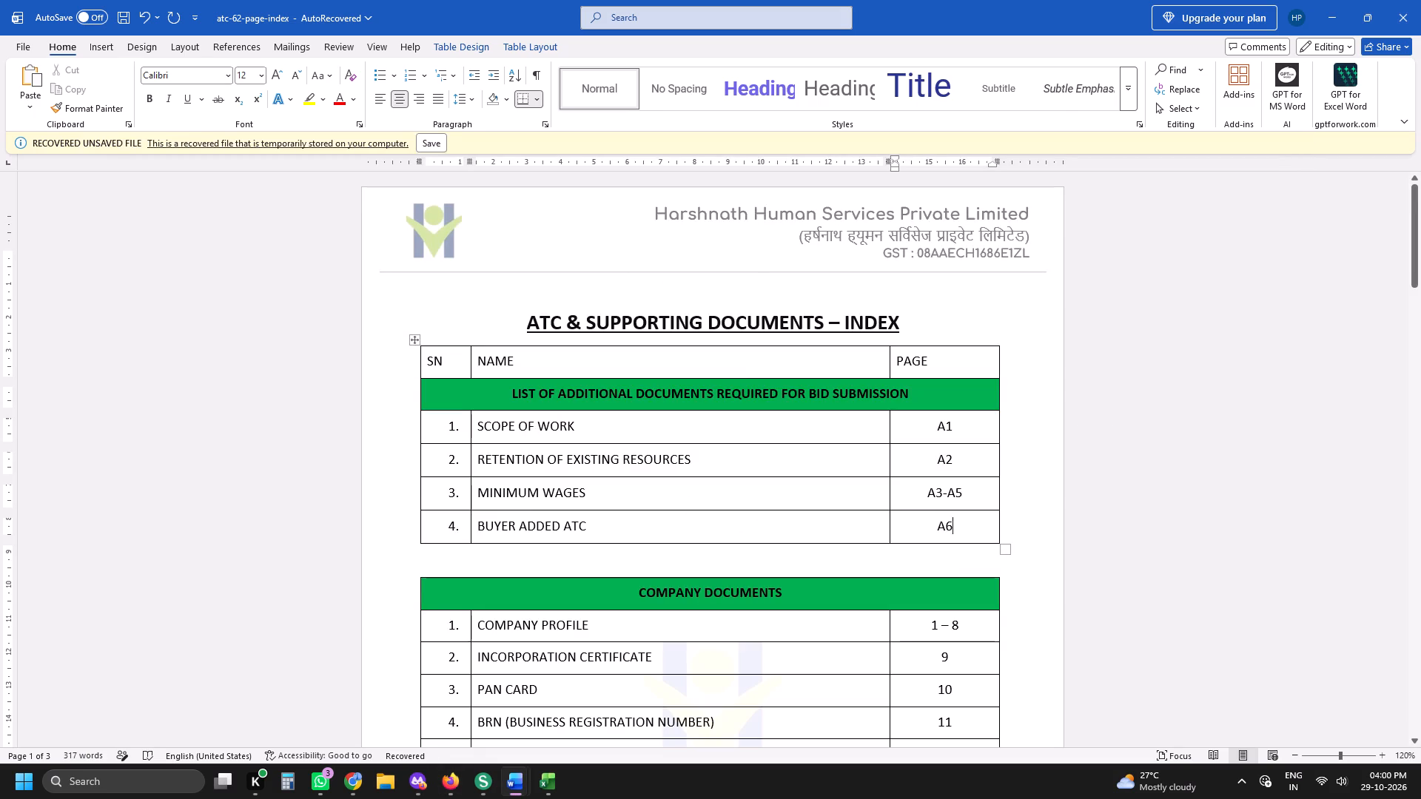
key(alt+f)
key(alt+e)
key(alt+a)
scroll(78, 423, up, 2)
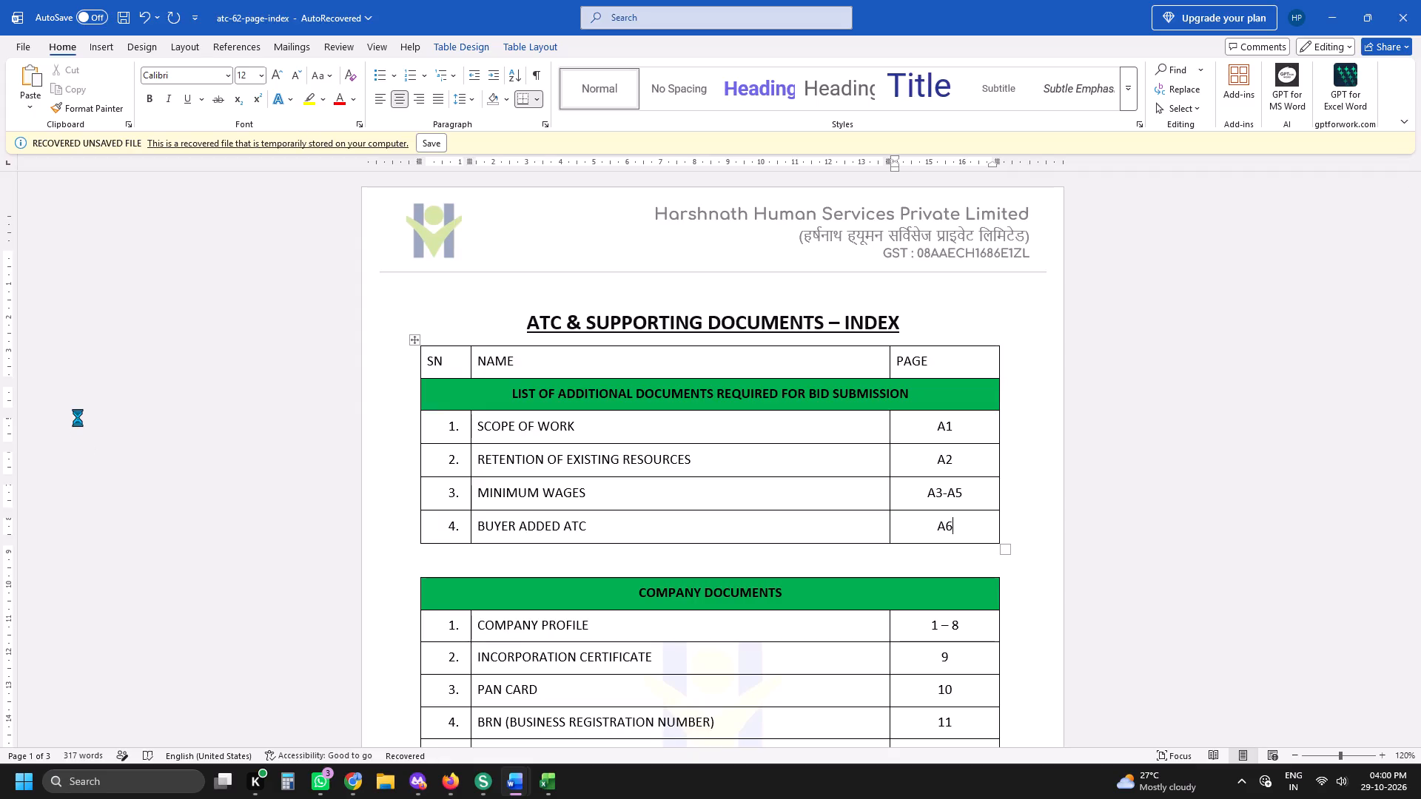
scroll(78, 417, up, 10)
click(99, 435)
click(208, 527)
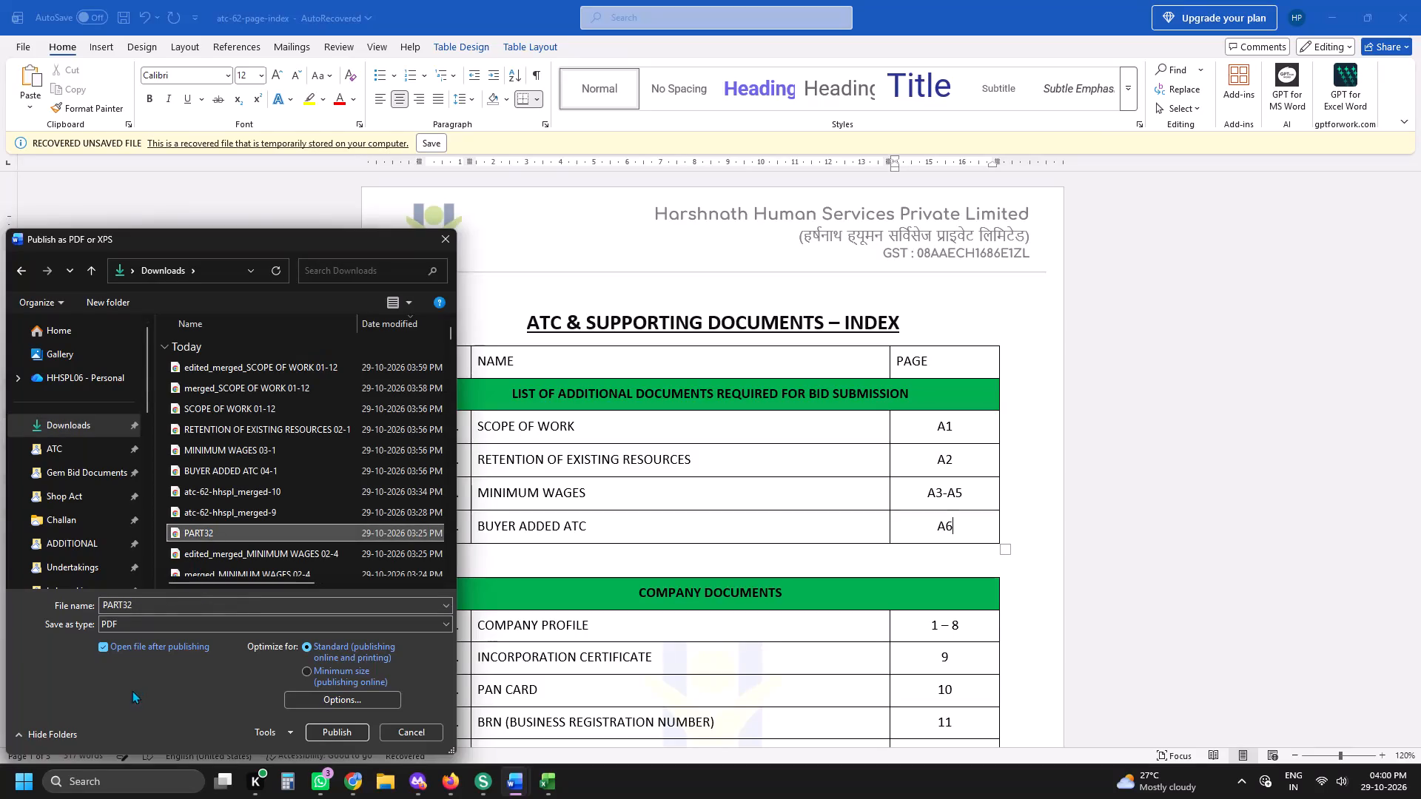
double_click(149, 600)
click(156, 616)
triple_click(153, 607)
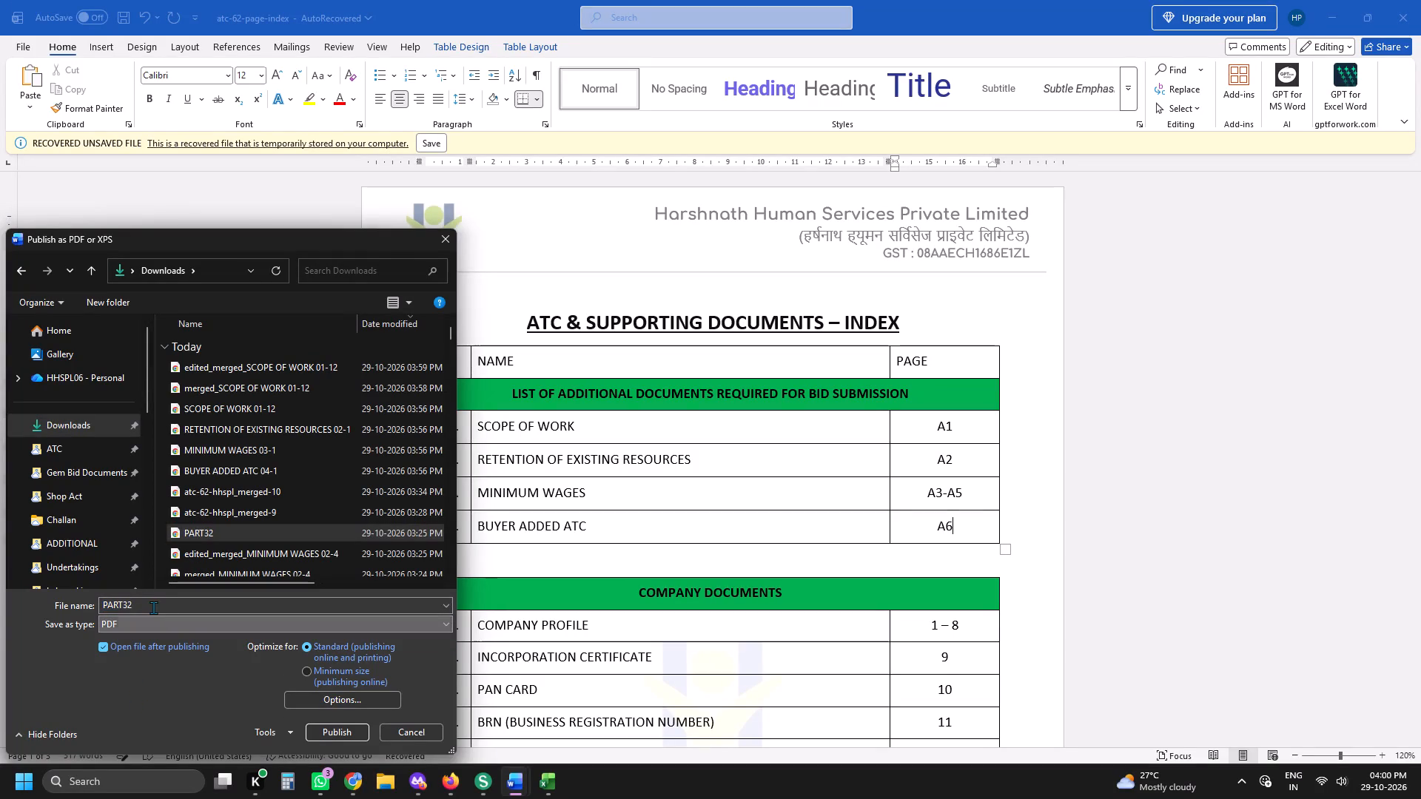
click(153, 607)
key(BackSpace)
key(3)
key(Return)
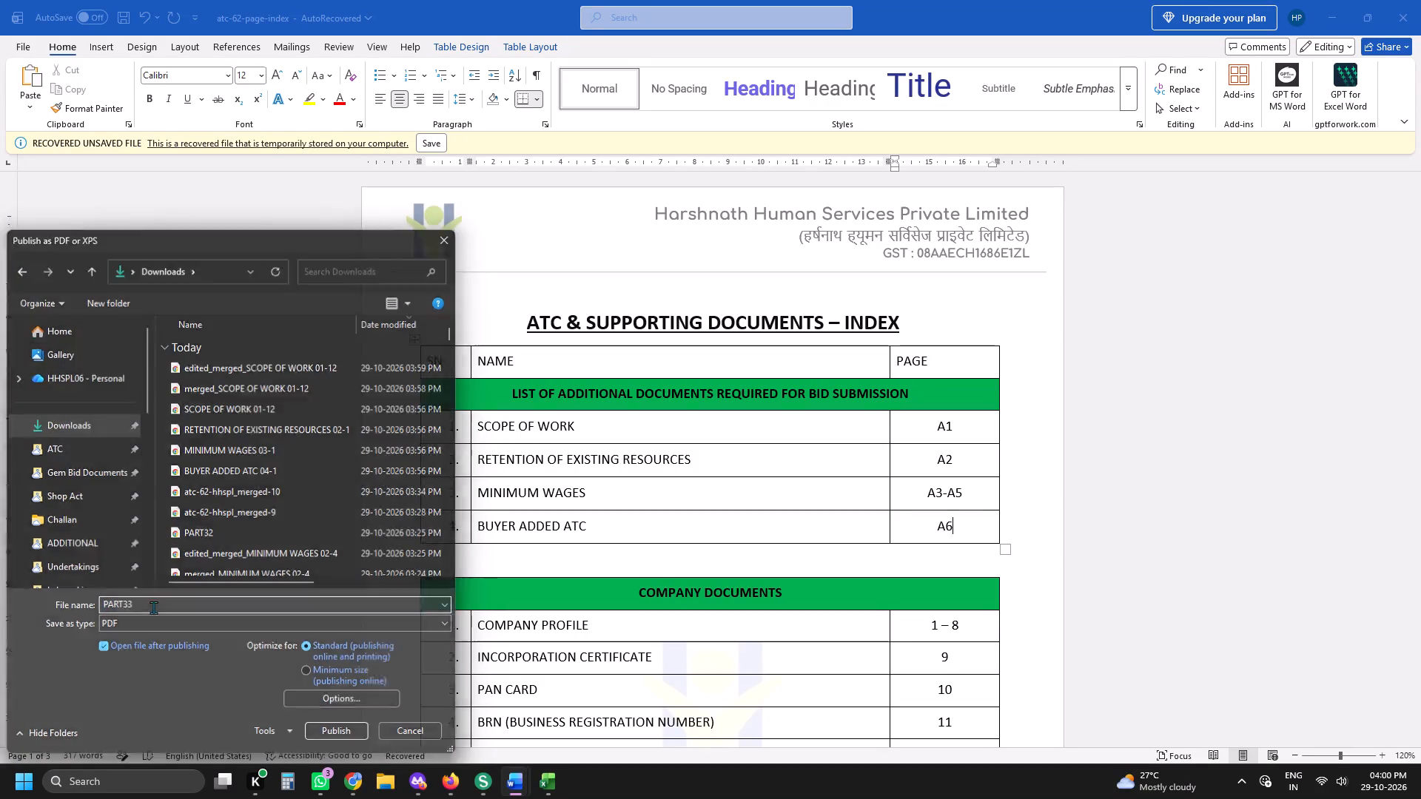
In Firefox, add PART33 from Downloads to the iLovePDF merge, place it first and merge the three PDFs.
key(alt+Tab)
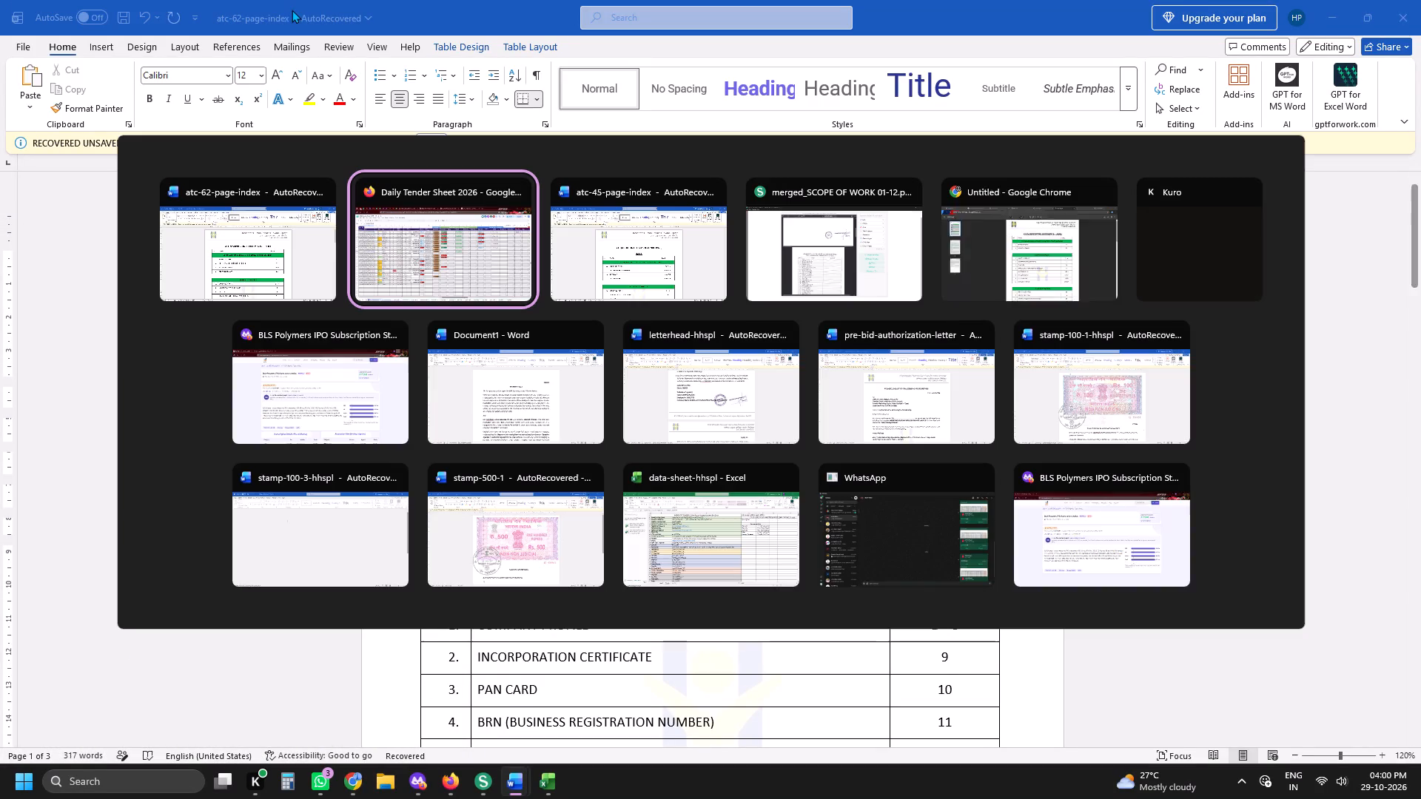
click(420, 230)
click(307, 6)
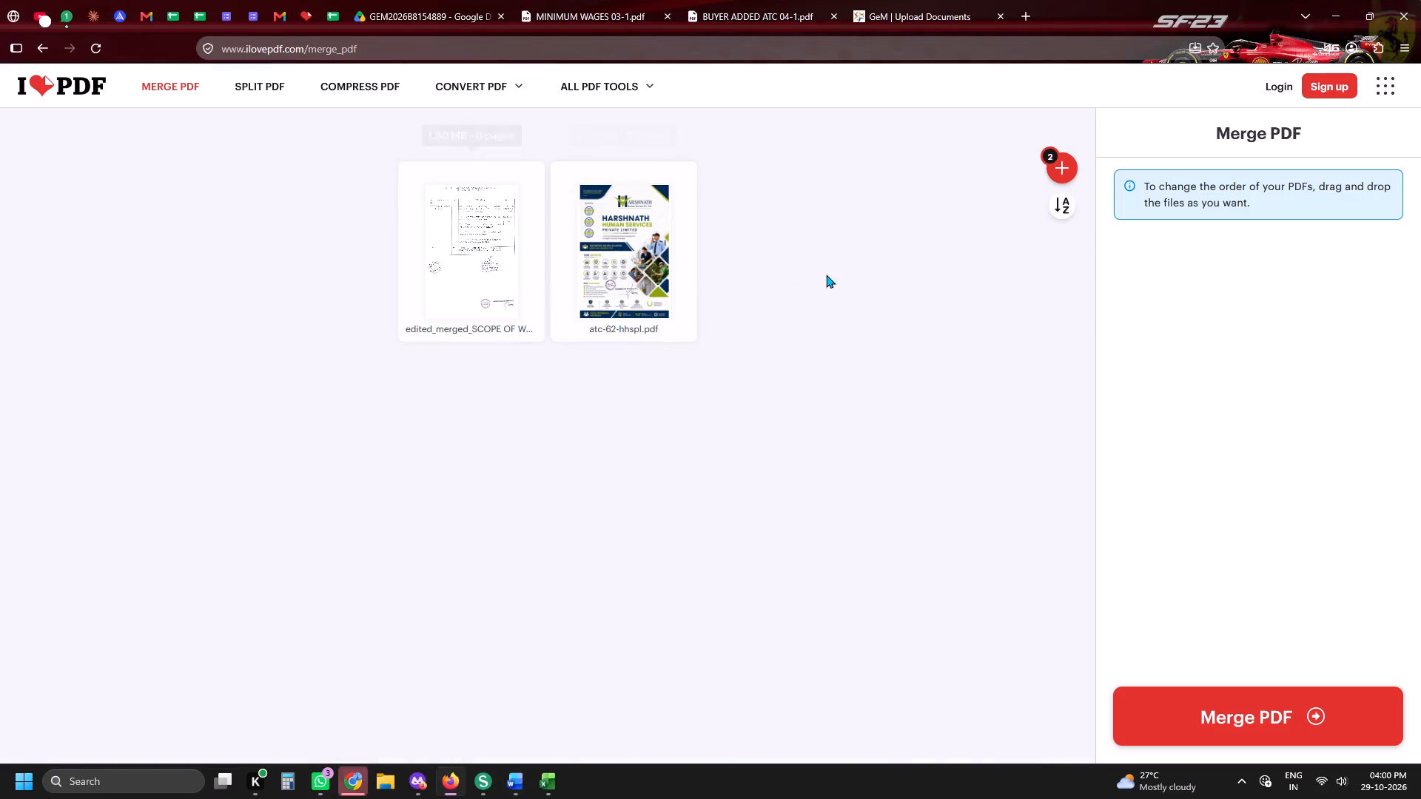
click(1058, 176)
scroll(1066, 252, up, 7)
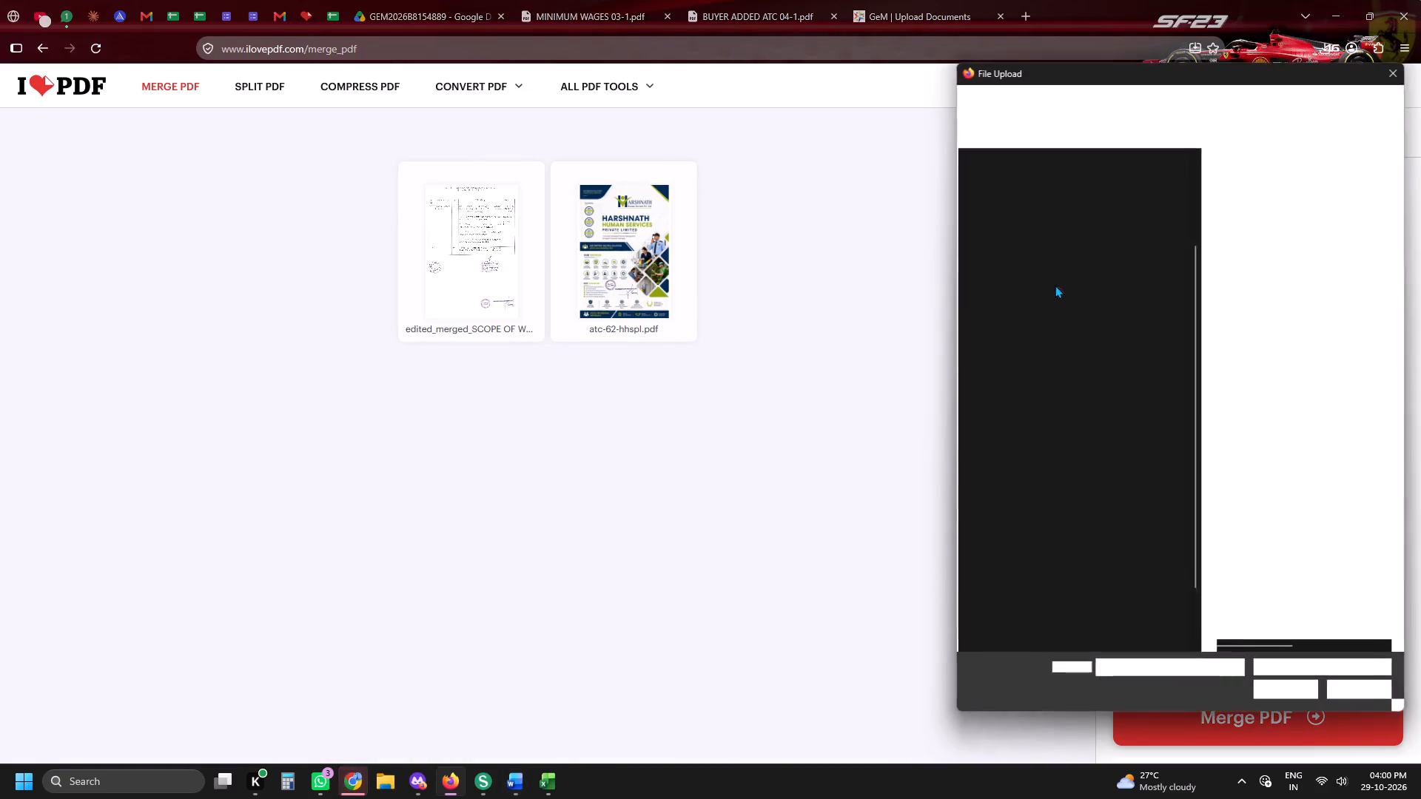
scroll(1055, 285, up, 4)
click(1012, 259)
double_click(1239, 196)
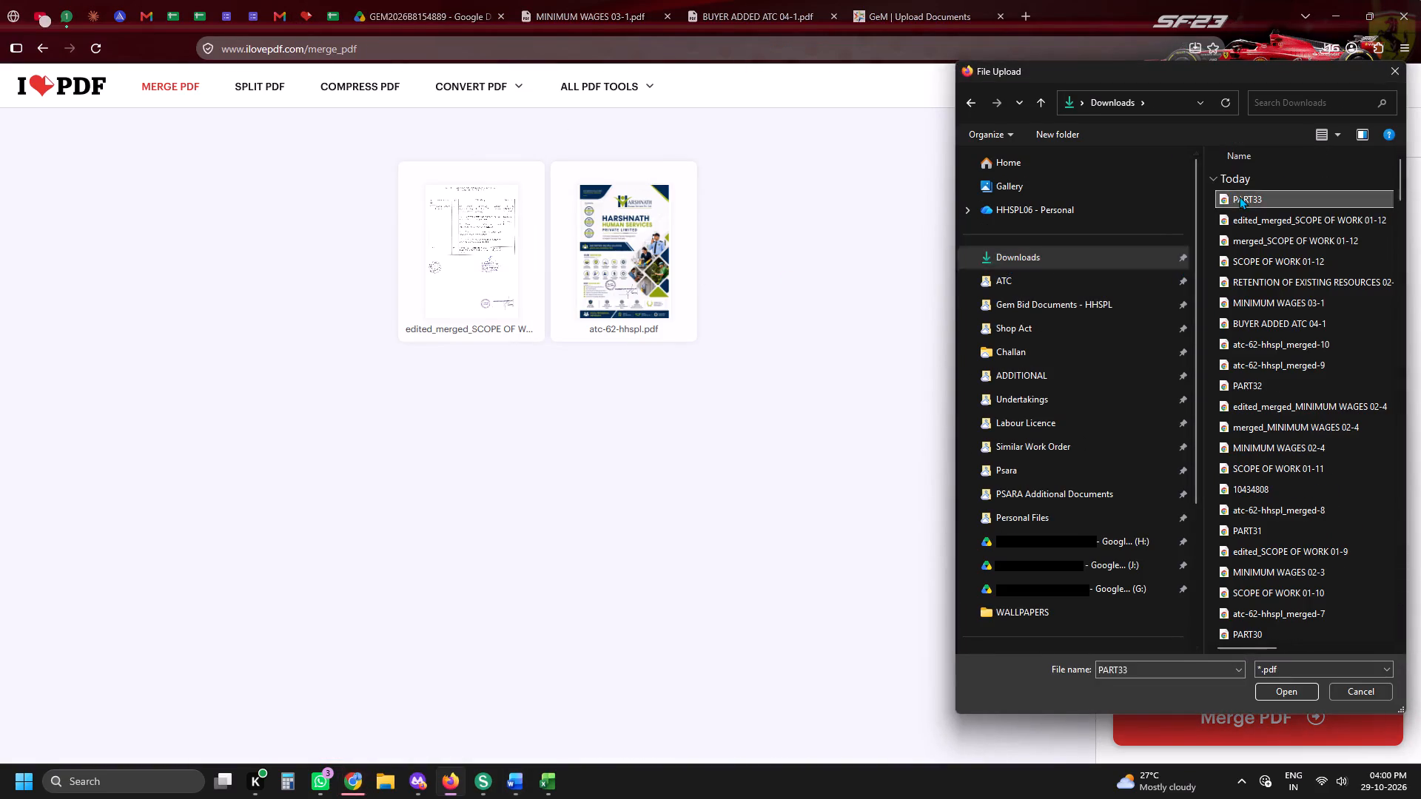
drag(665, 278, 317, 274)
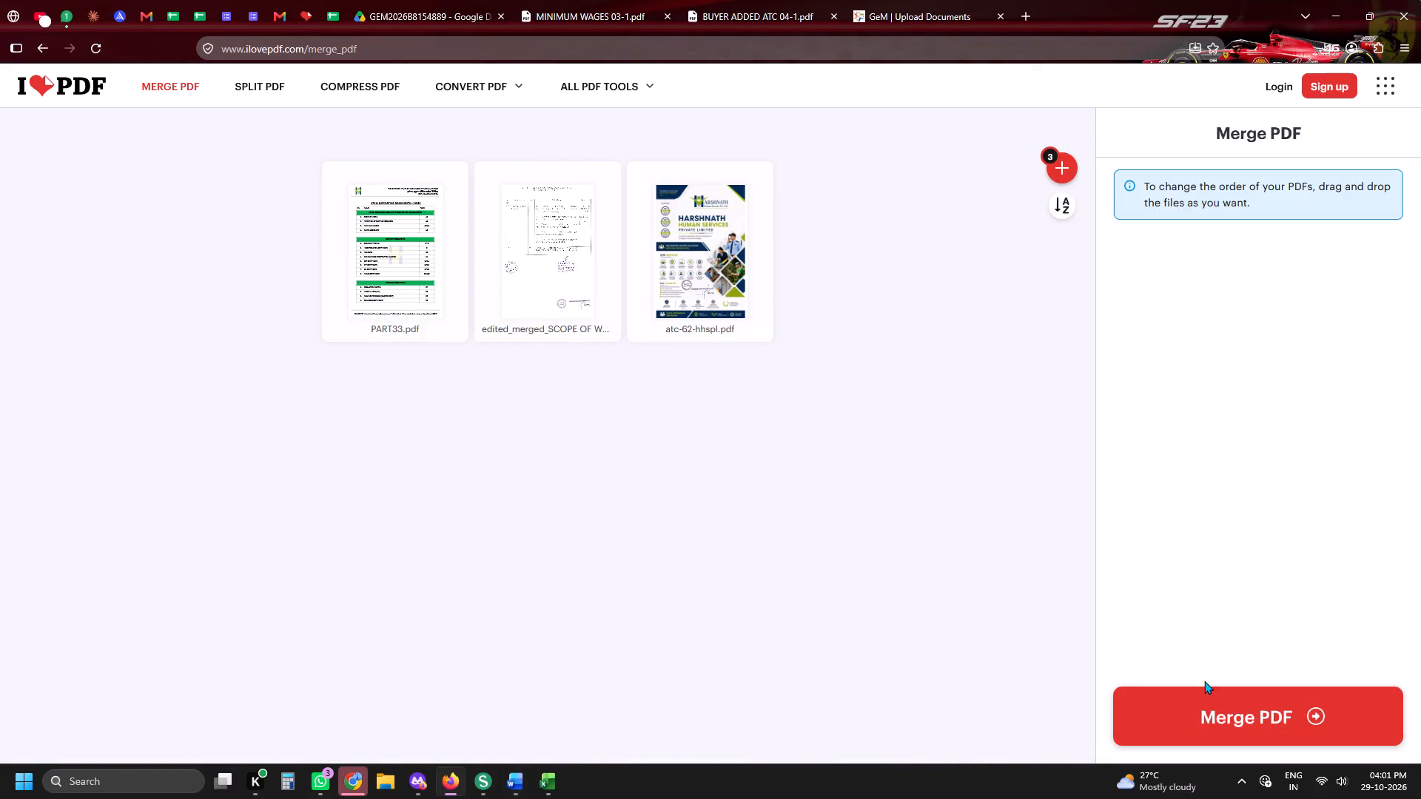
click(1207, 701)
On the GeM upload page, upload a PDF from the ADDITIONAL folder for Additional Doc 1 (Requested in ATC).
click(904, 0)
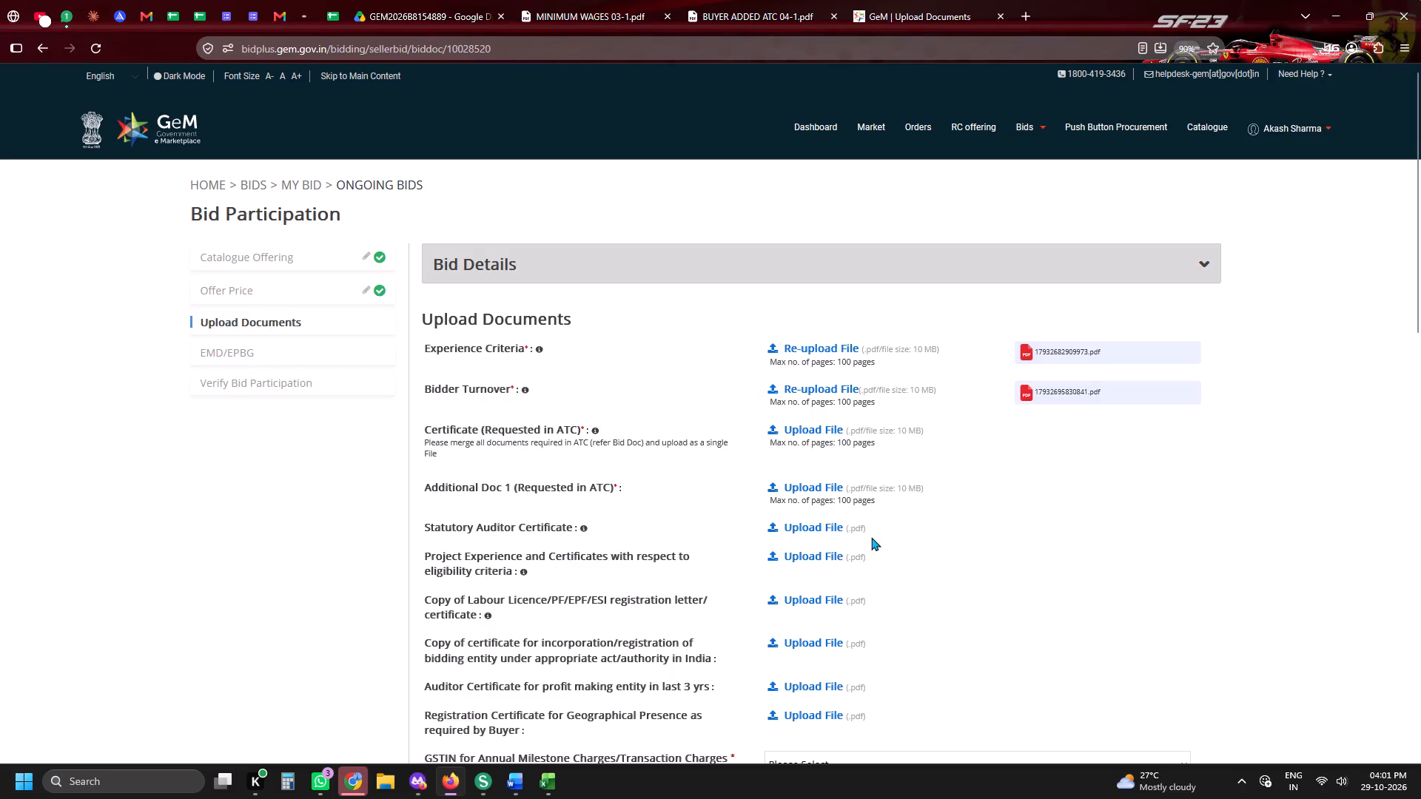
click(853, 496)
scroll(1037, 372, up, 4)
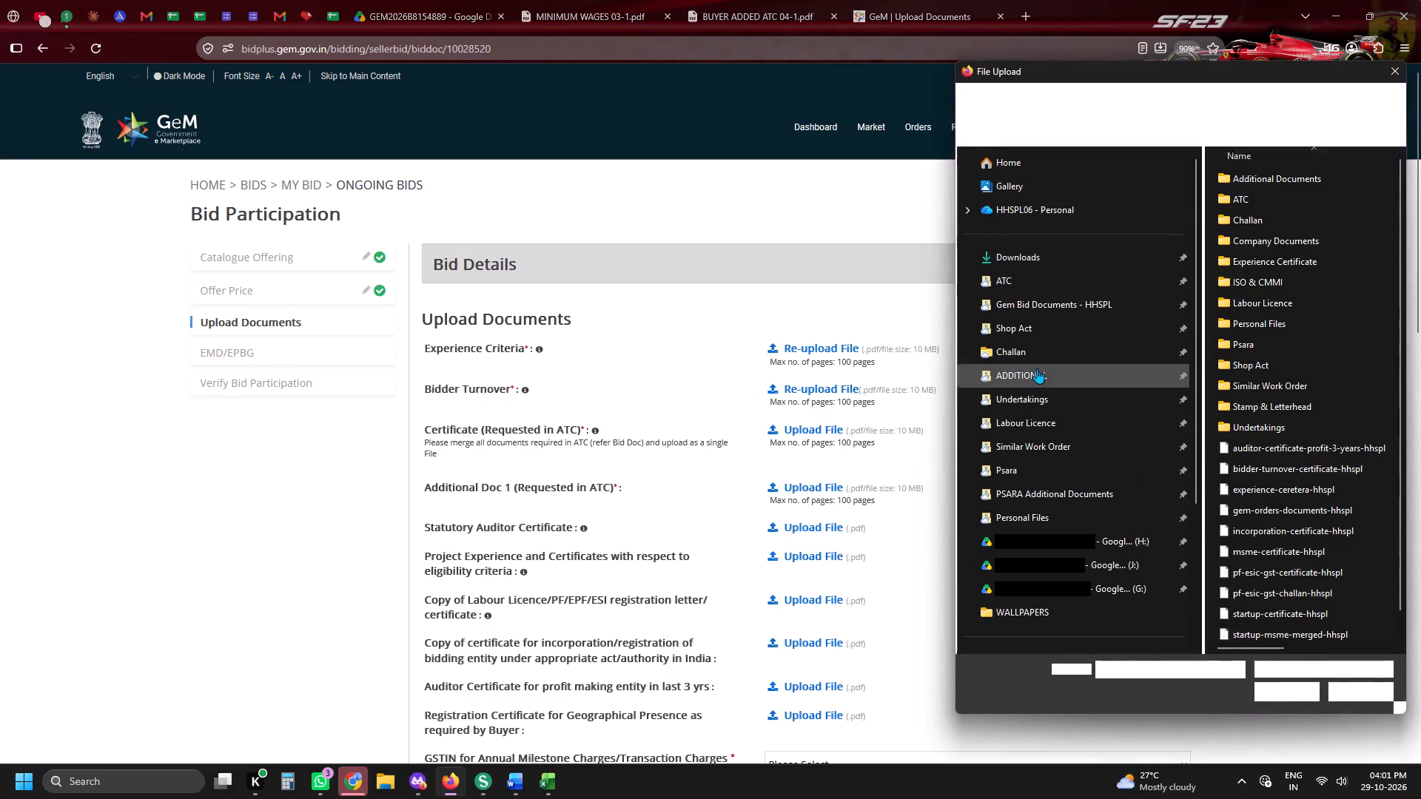
scroll(1037, 368, up, 3)
click(1035, 369)
double_click(1263, 301)
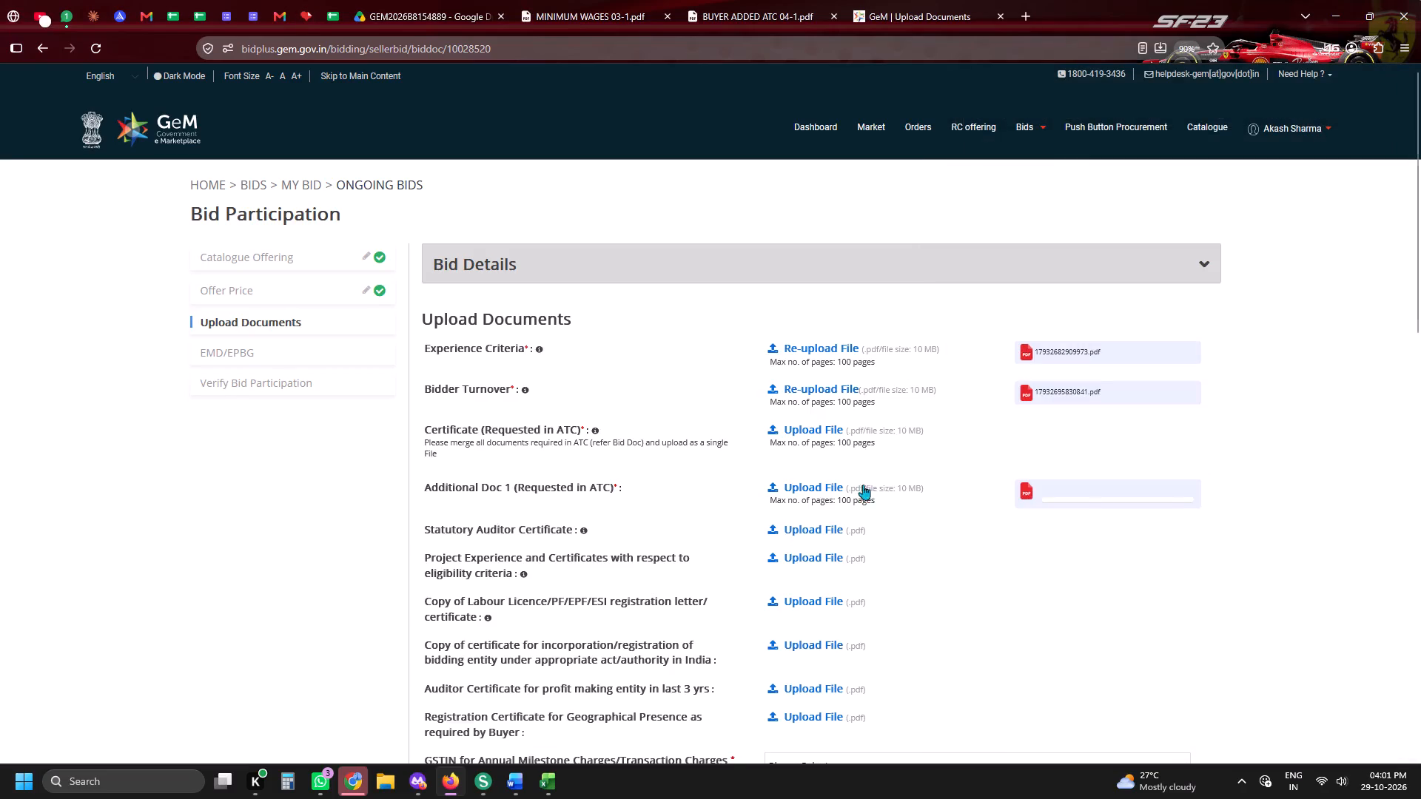
Upload the Statutory Auditor Certificate PDF from the Gem Bid Documents - HHSPL folder to its field.
scroll(841, 441, down, 2)
click(810, 315)
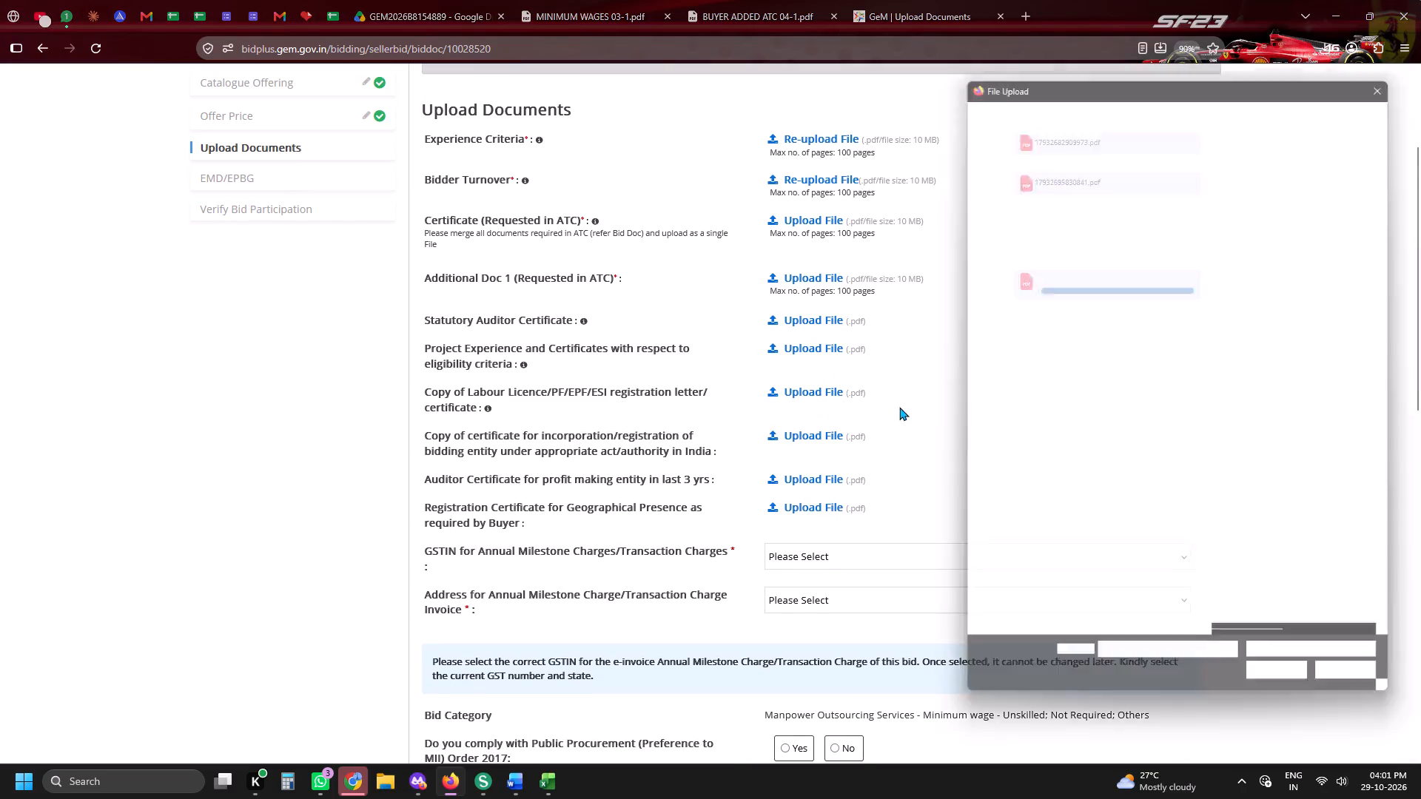
scroll(1061, 383, up, 3)
click(1047, 299)
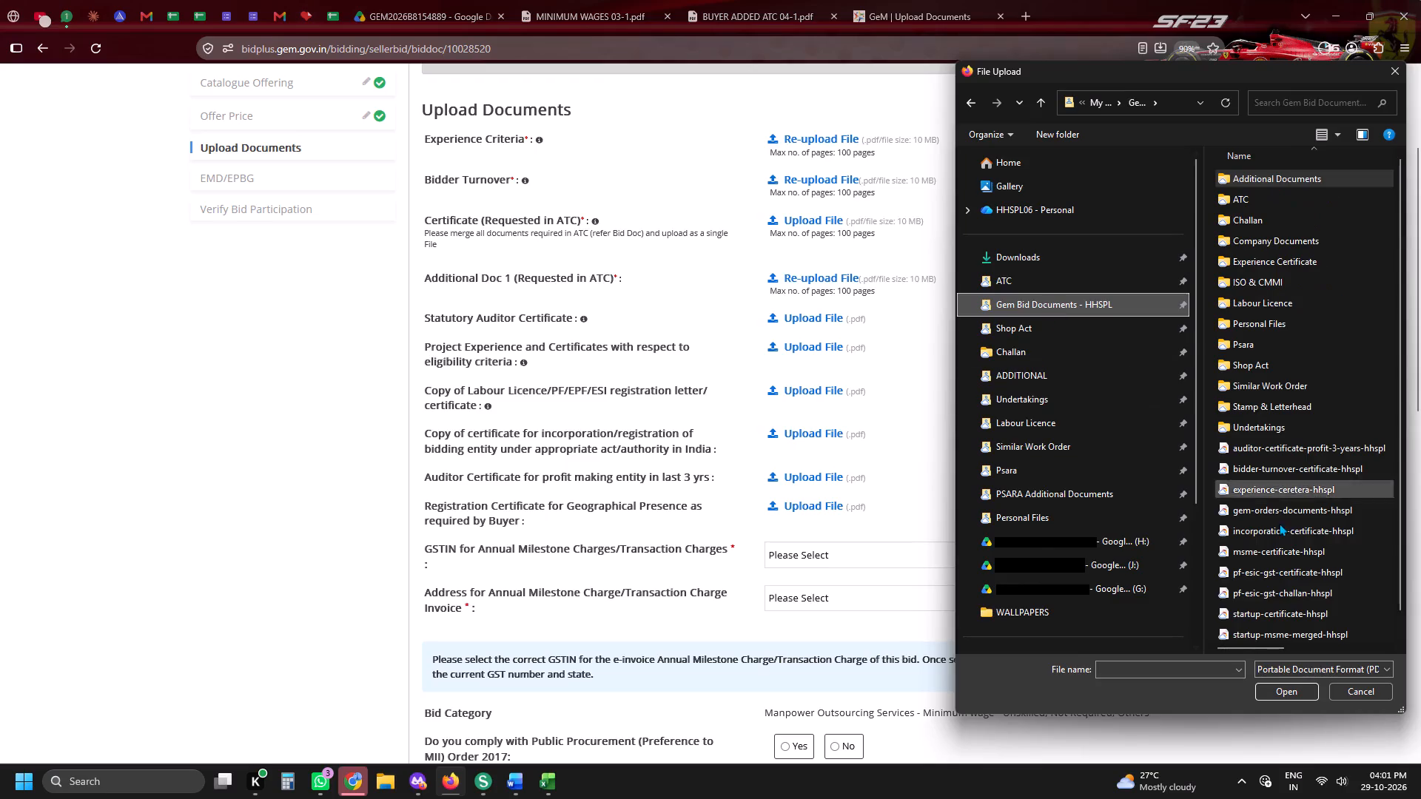
double_click(1245, 630)
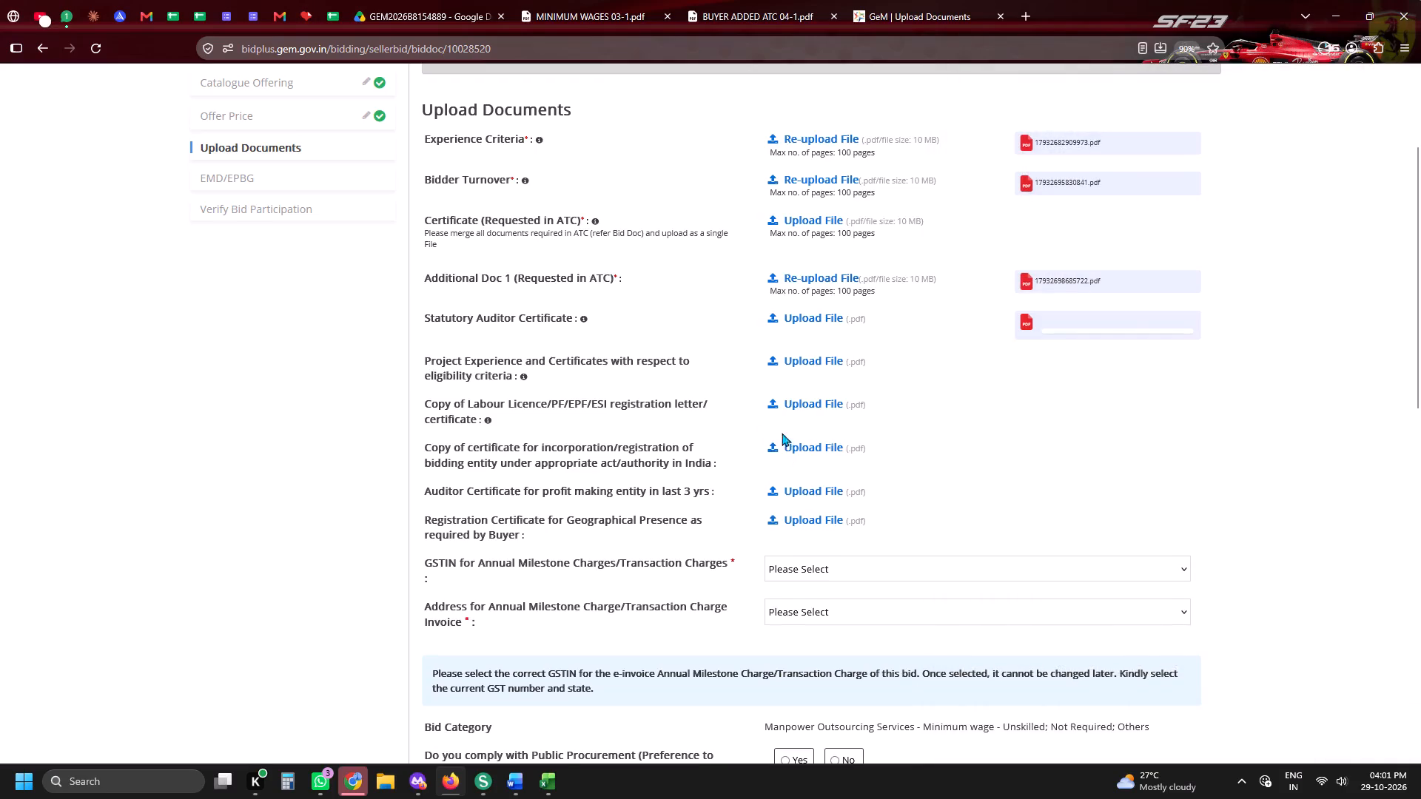
Upload gem-orders-documents-hhspl for Project Experience and Certificates with respect to eligibility criteria.
click(803, 362)
scroll(1120, 431, down, 4)
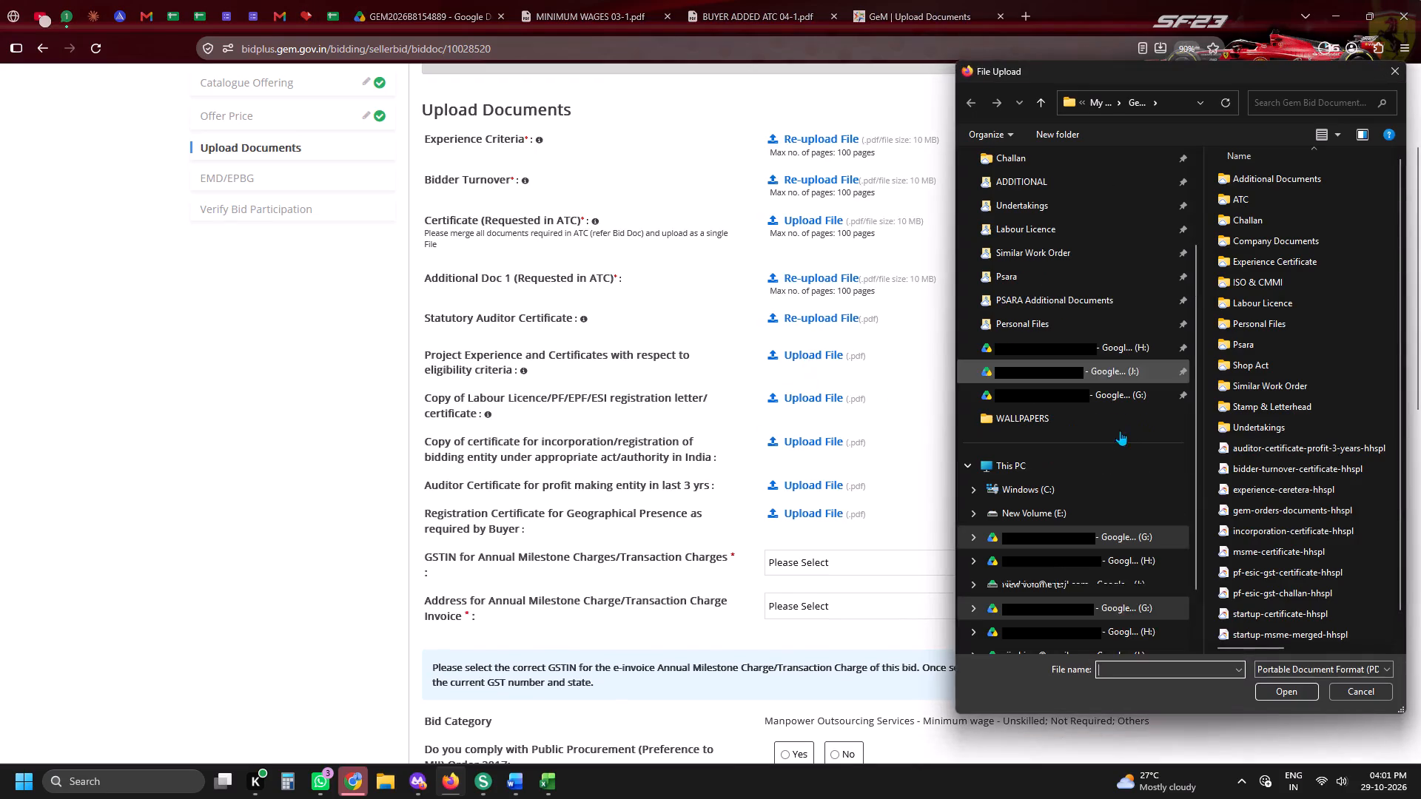
double_click(1227, 508)
Upload the registration certificate PDF for Copy of Labour Licence/PF/EPF/ESI registration letter/certificate from the same folder.
click(833, 397)
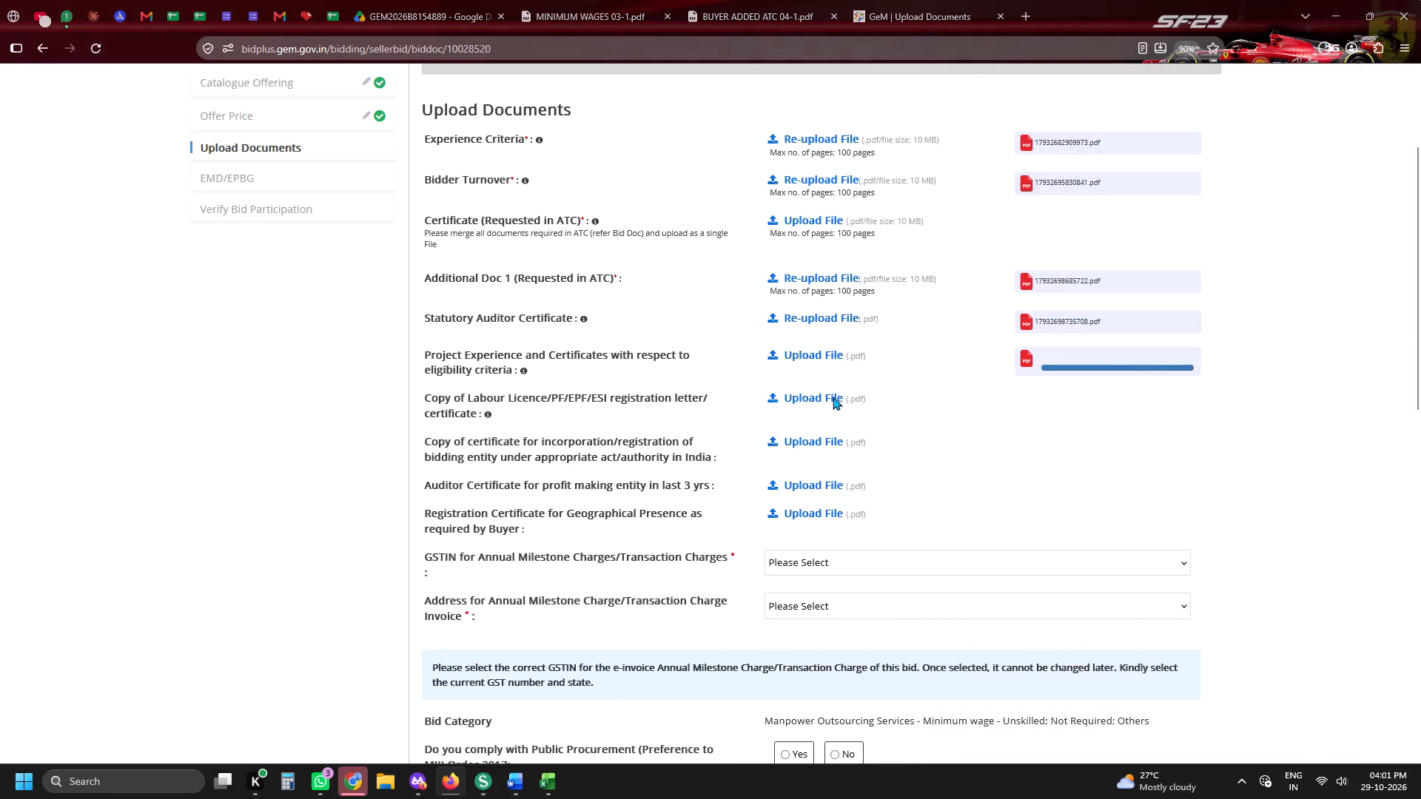
scroll(1221, 422, down, 6)
double_click(1269, 552)
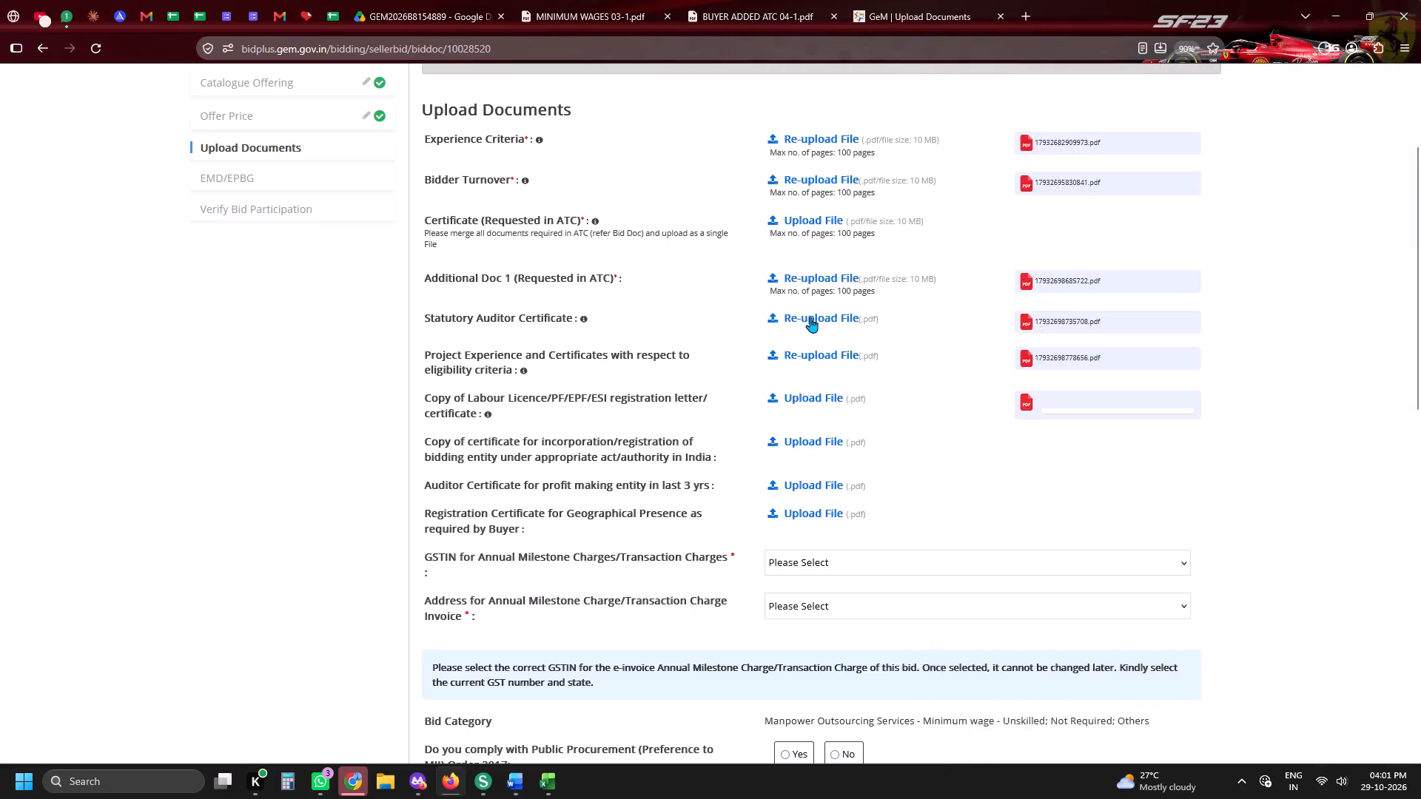
Upload incorporation-certificate-hhspl for the copy of the bidding entity's incorporation/registration certificate.
scroll(814, 315, down, 4)
scroll(841, 234, up, 2)
click(811, 250)
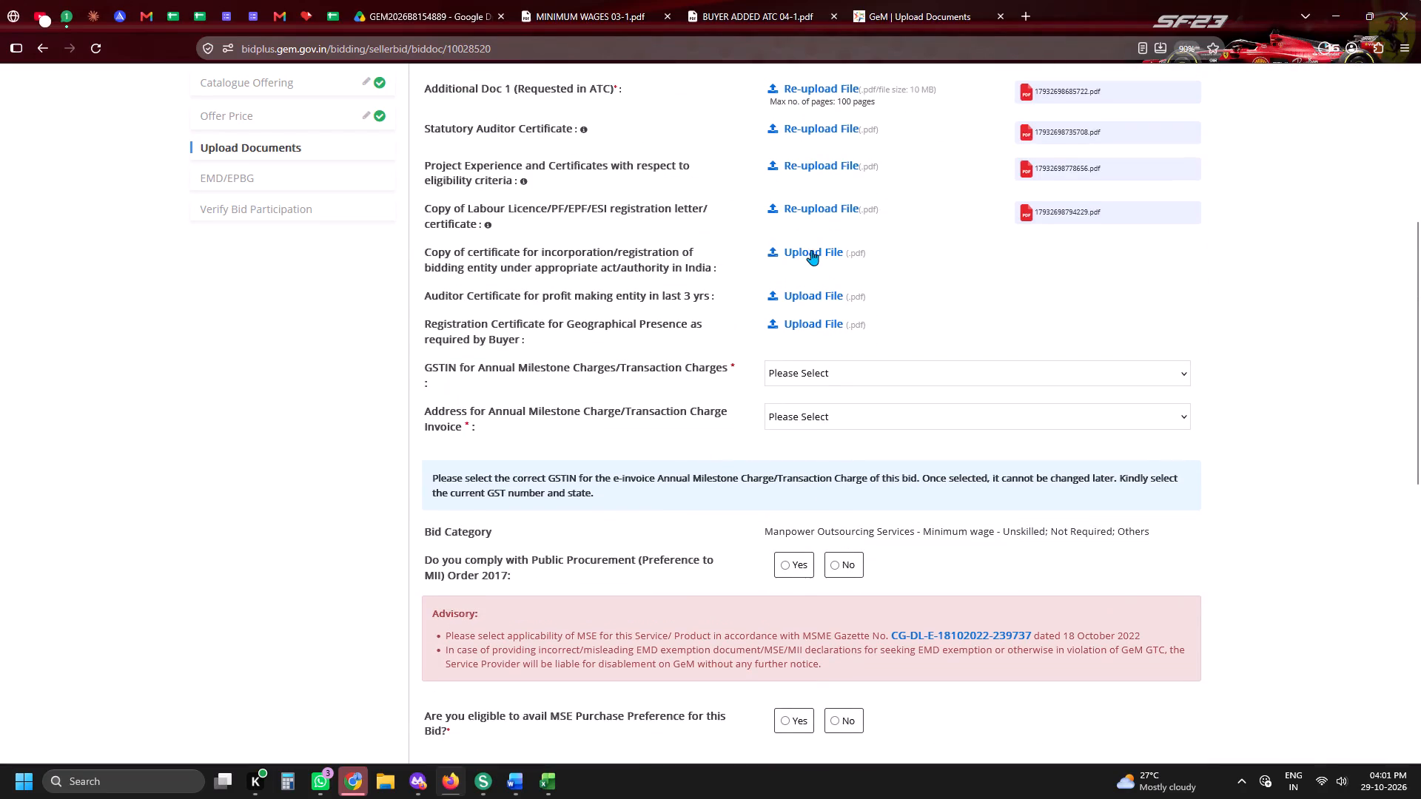
scroll(1180, 349, down, 4)
scroll(1277, 507, down, 3)
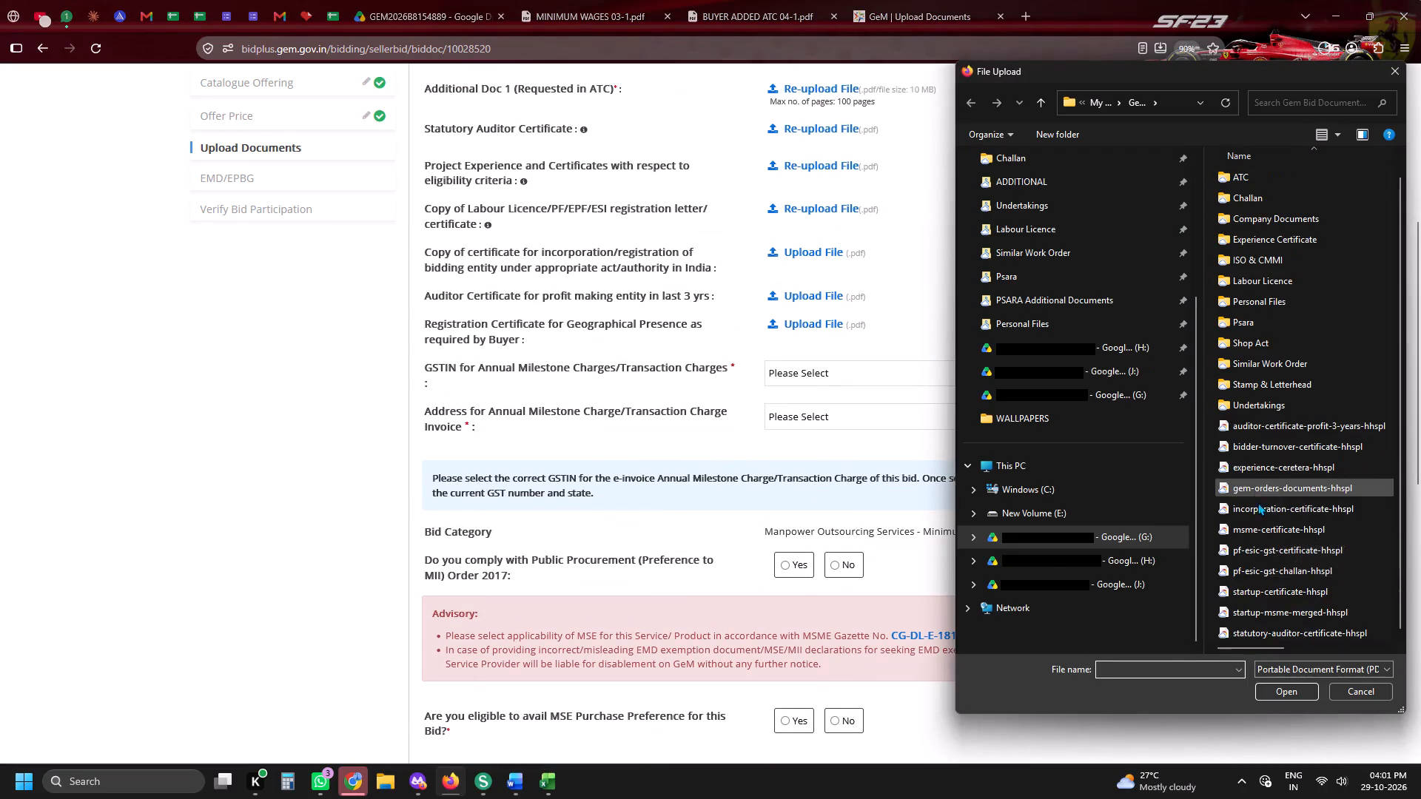
double_click(1257, 505)
Check the status of the iLovePDF merge and return to the GeM upload page.
scroll(1130, 461, up, 2)
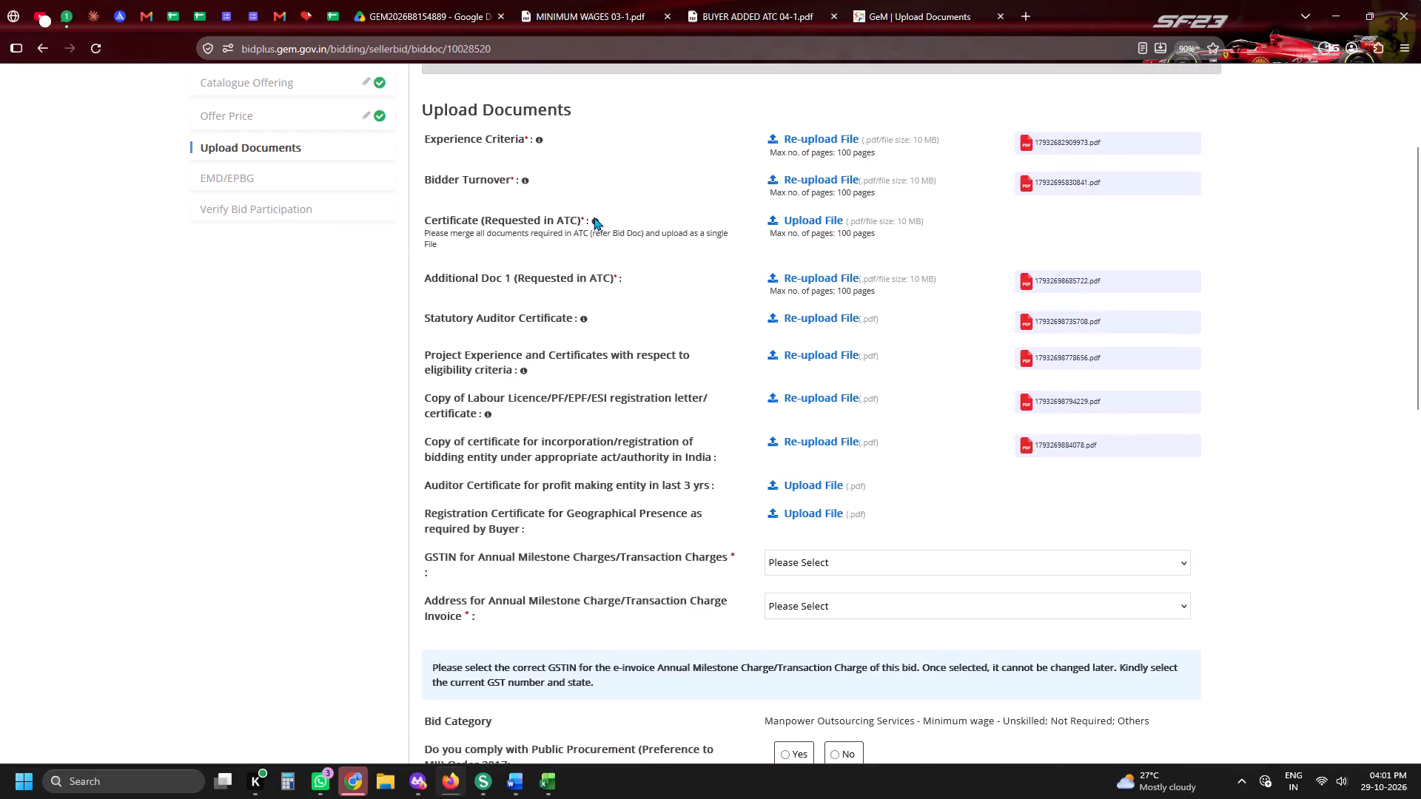
click(319, 18)
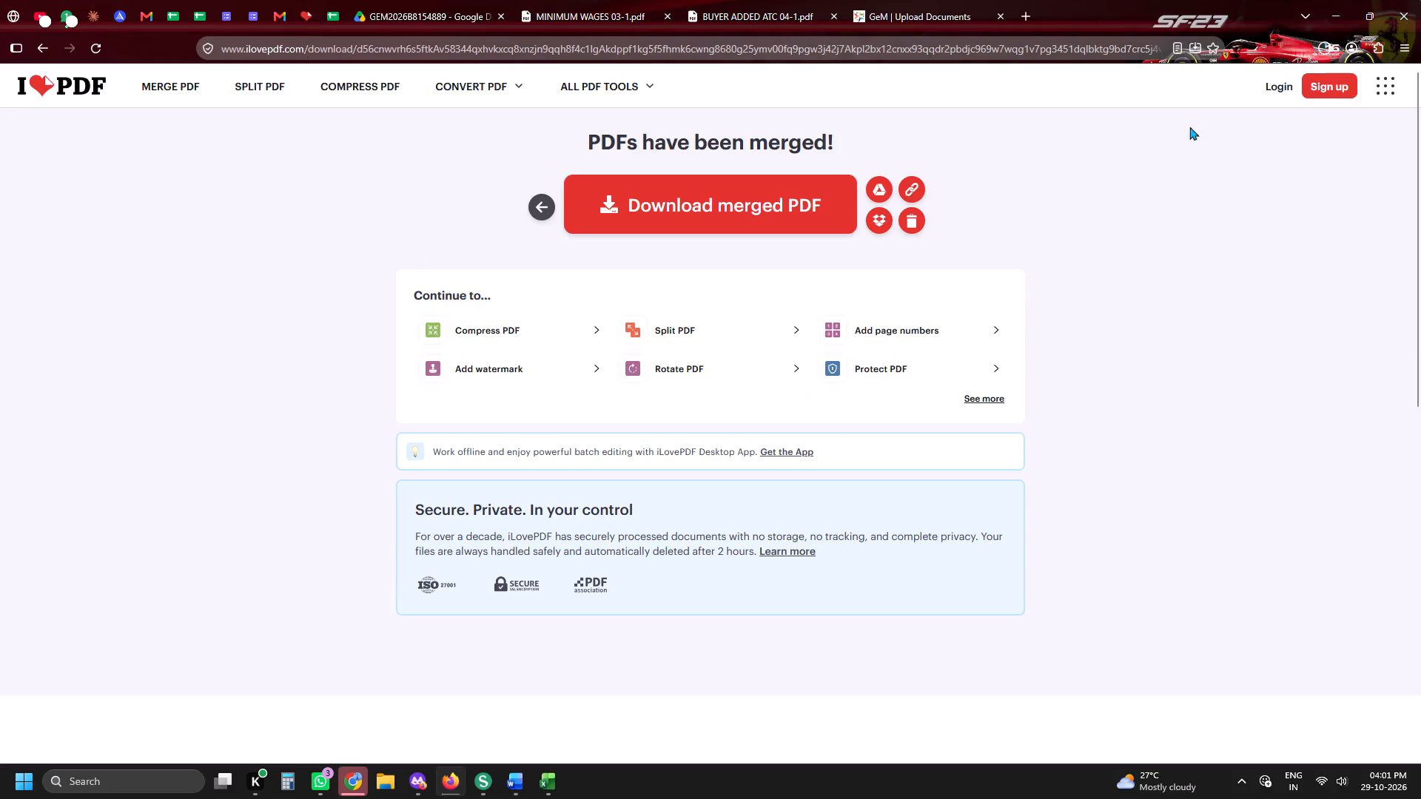
click(881, 0)
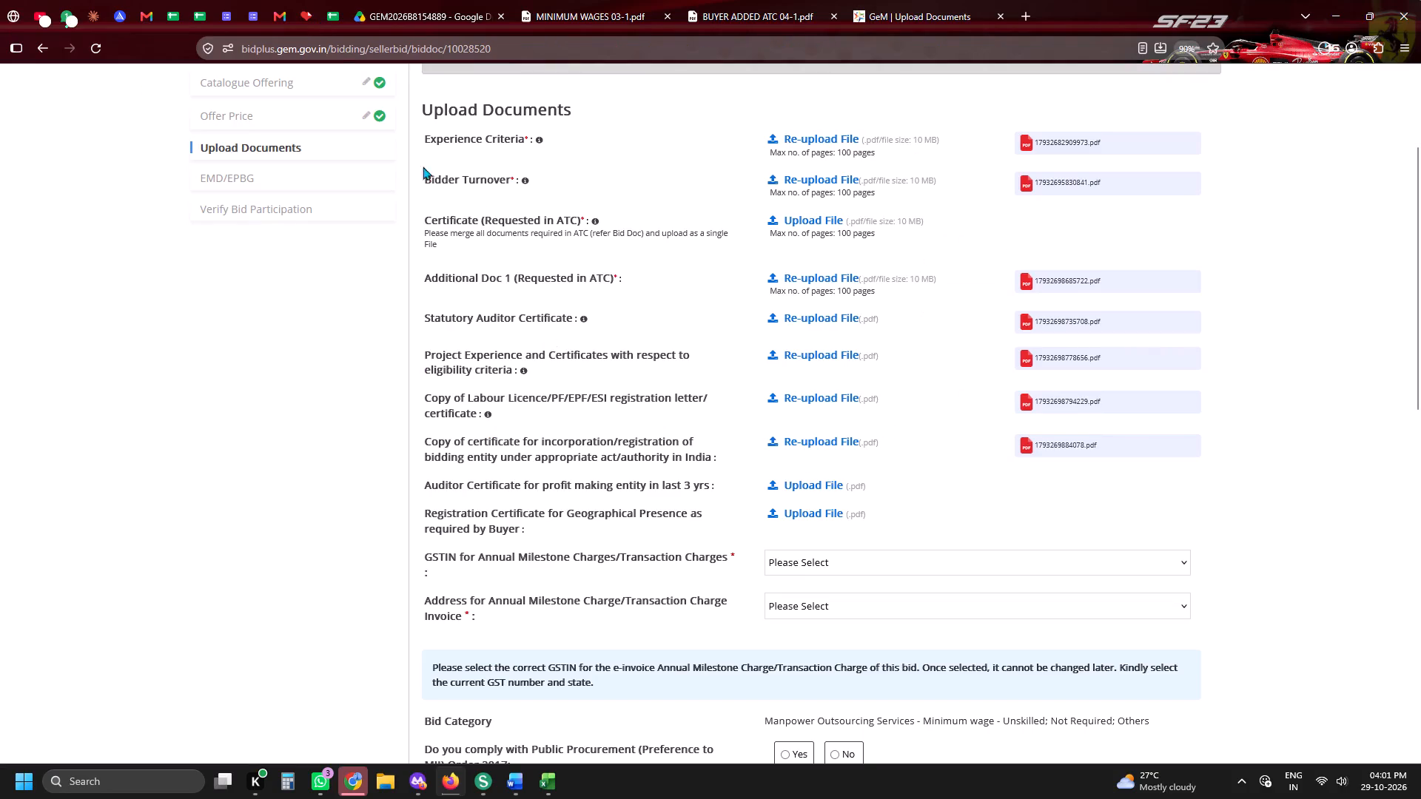
Upload auditor-certificate-profit-3-years-hhspl for the Auditor Certificate for profit making entity in last 3 yrs.
click(817, 485)
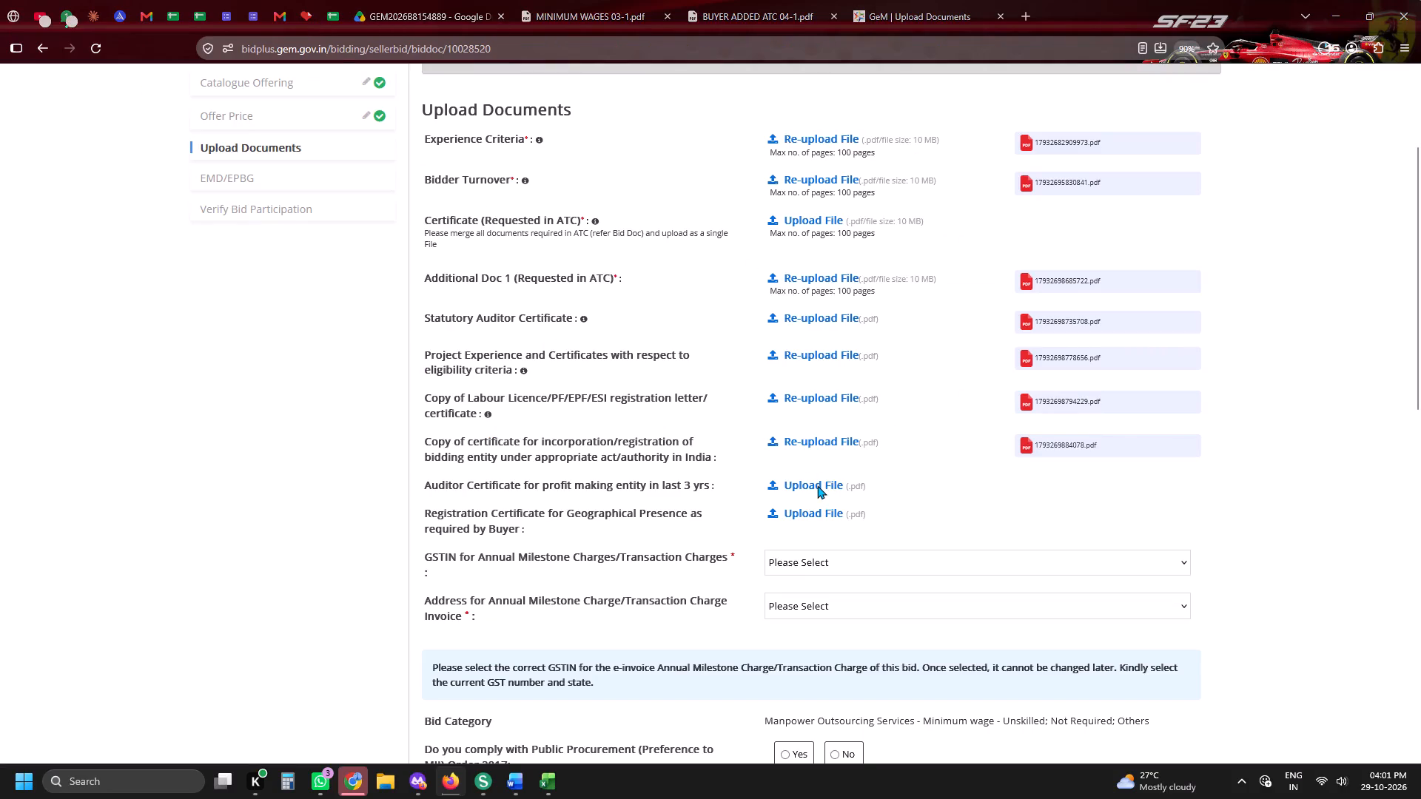
double_click(1313, 445)
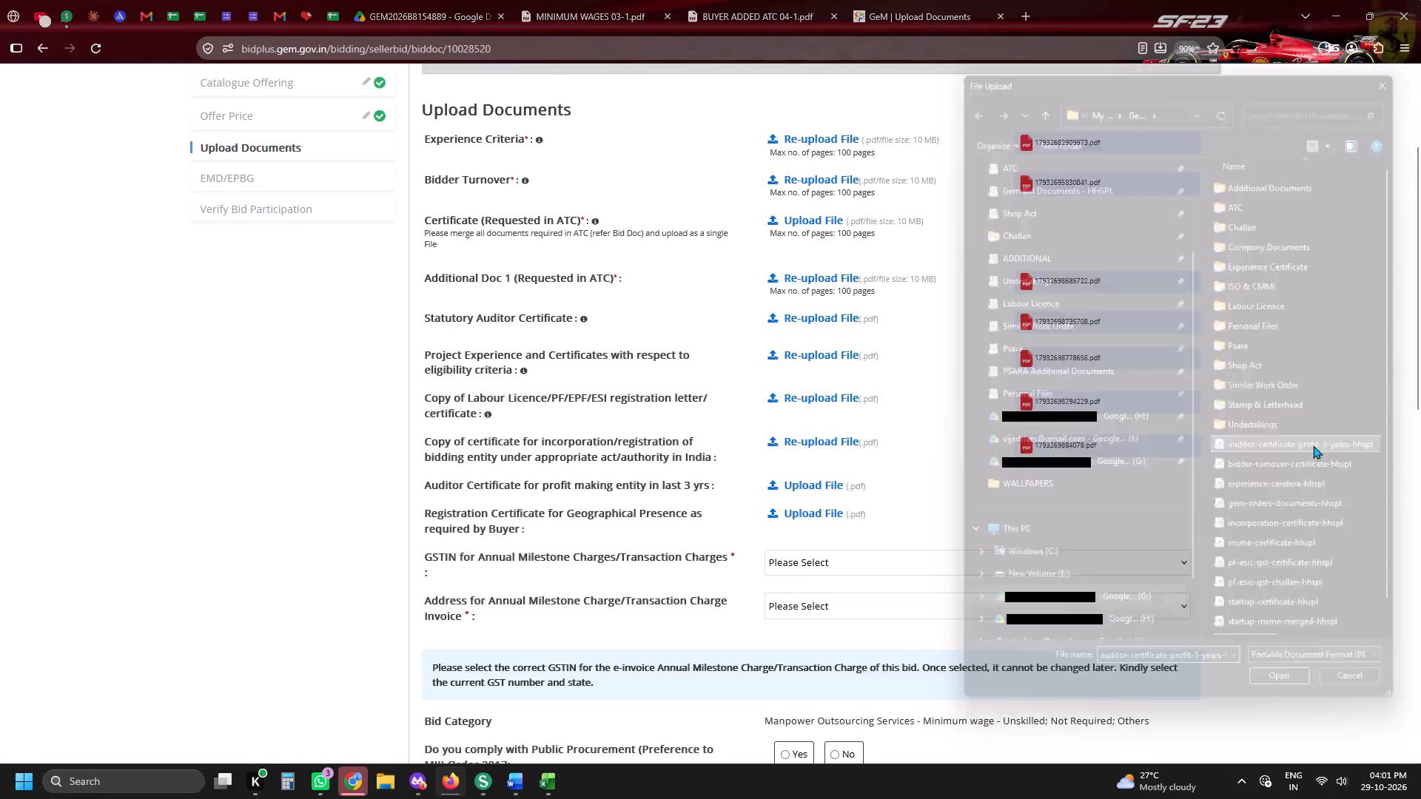
Check the bid's location in the Daily Tender Sheet and upload wb-siliguri-rent-agreement-hhspl from Shop Act as the geographical presence registration certificate.
click(330, 0)
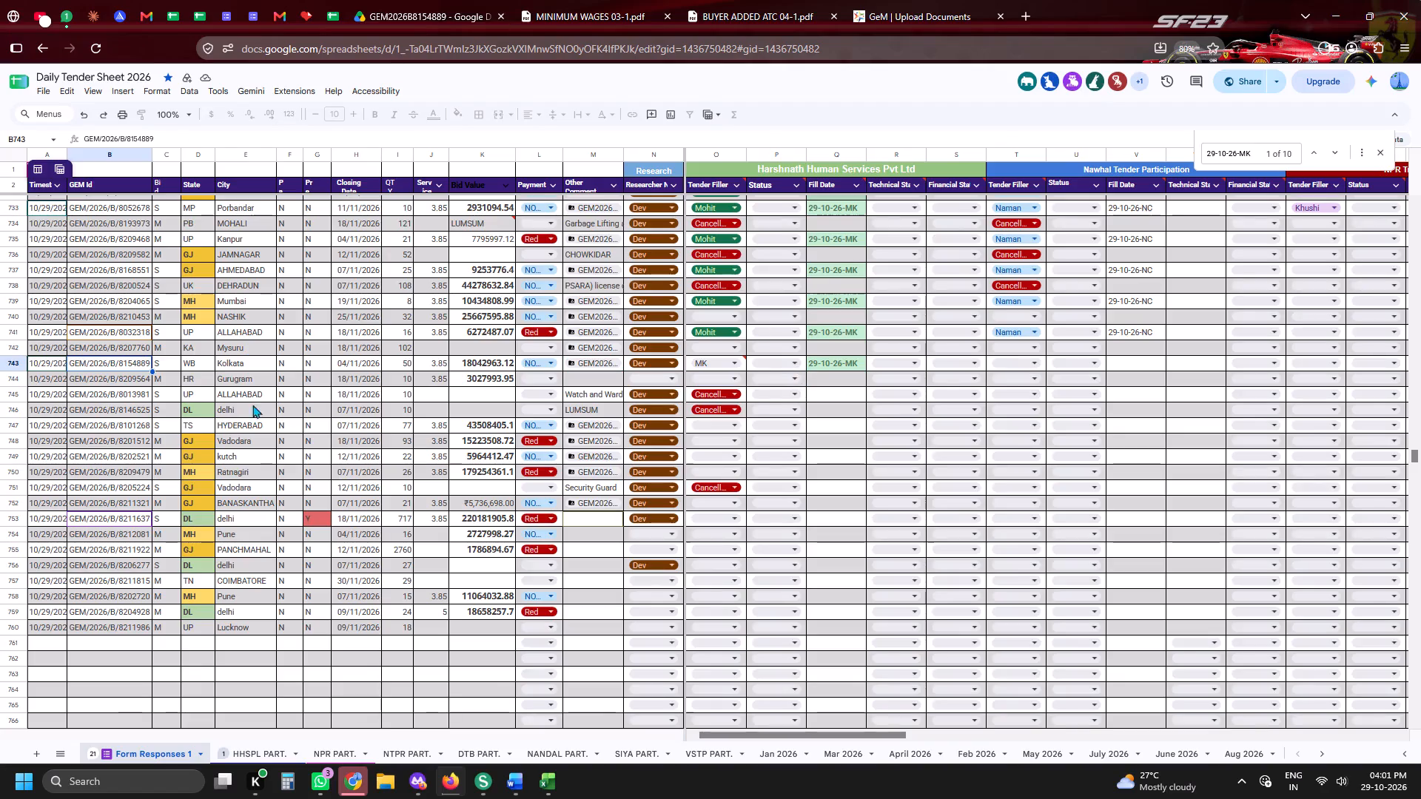
click(931, 0)
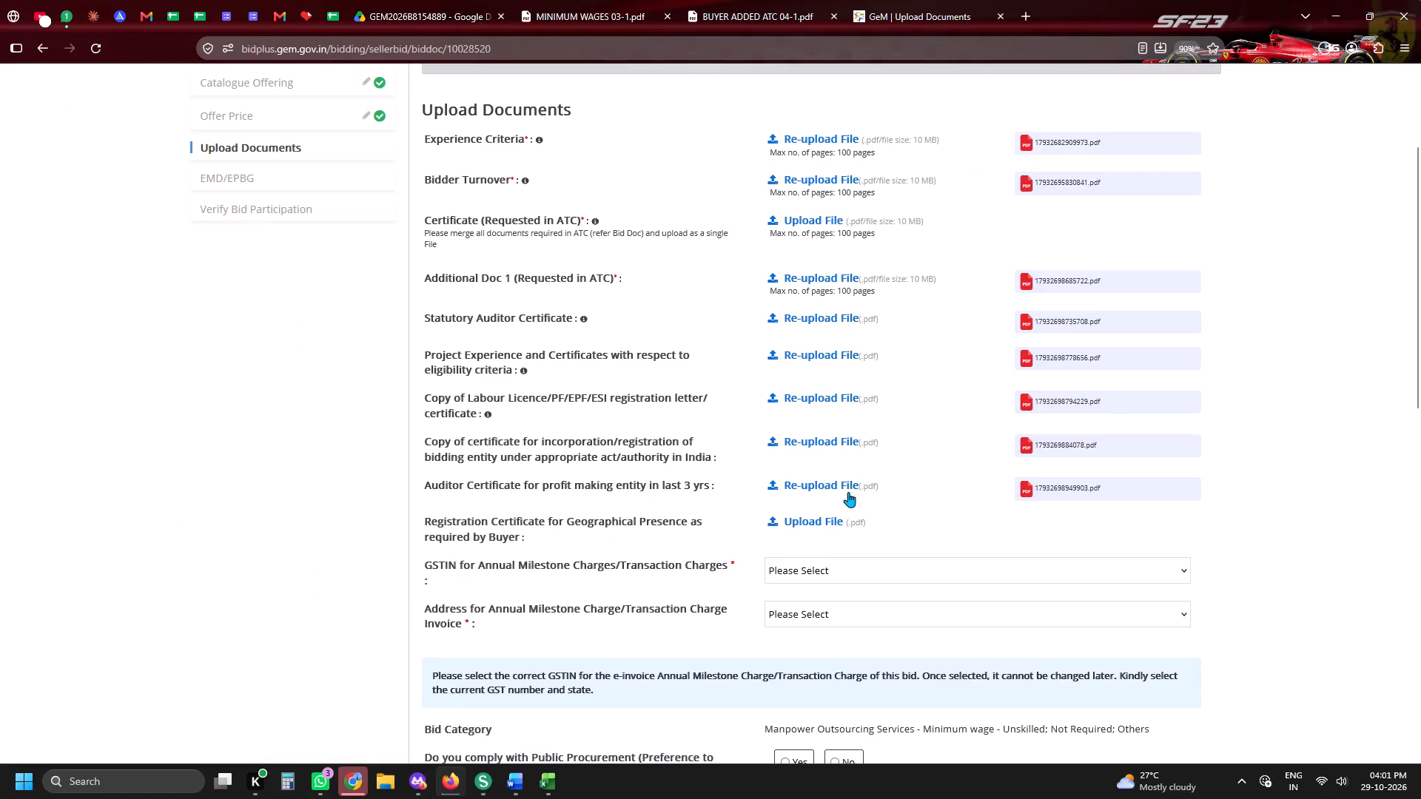
click(843, 511)
click(843, 511)
click(843, 515)
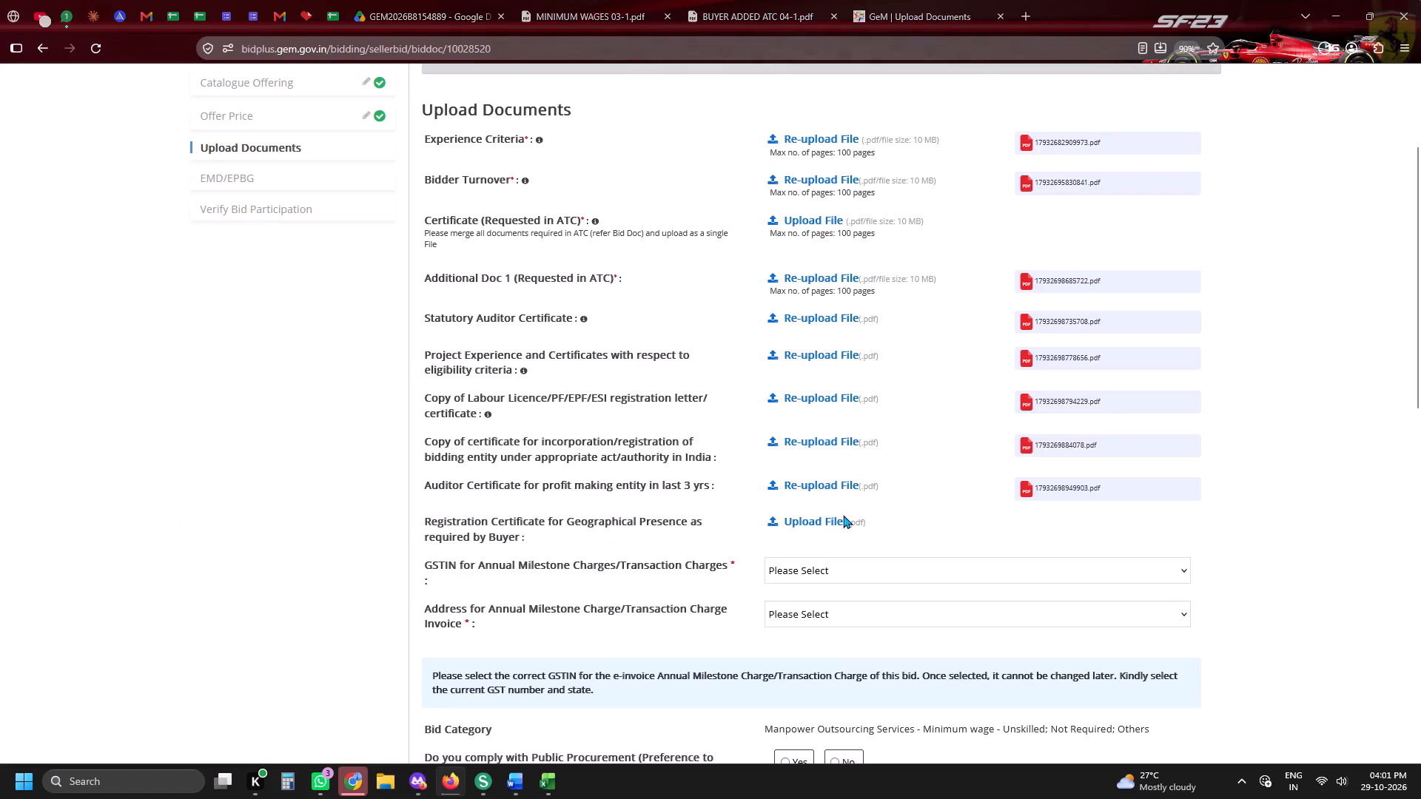
scroll(987, 411, up, 3)
click(990, 326)
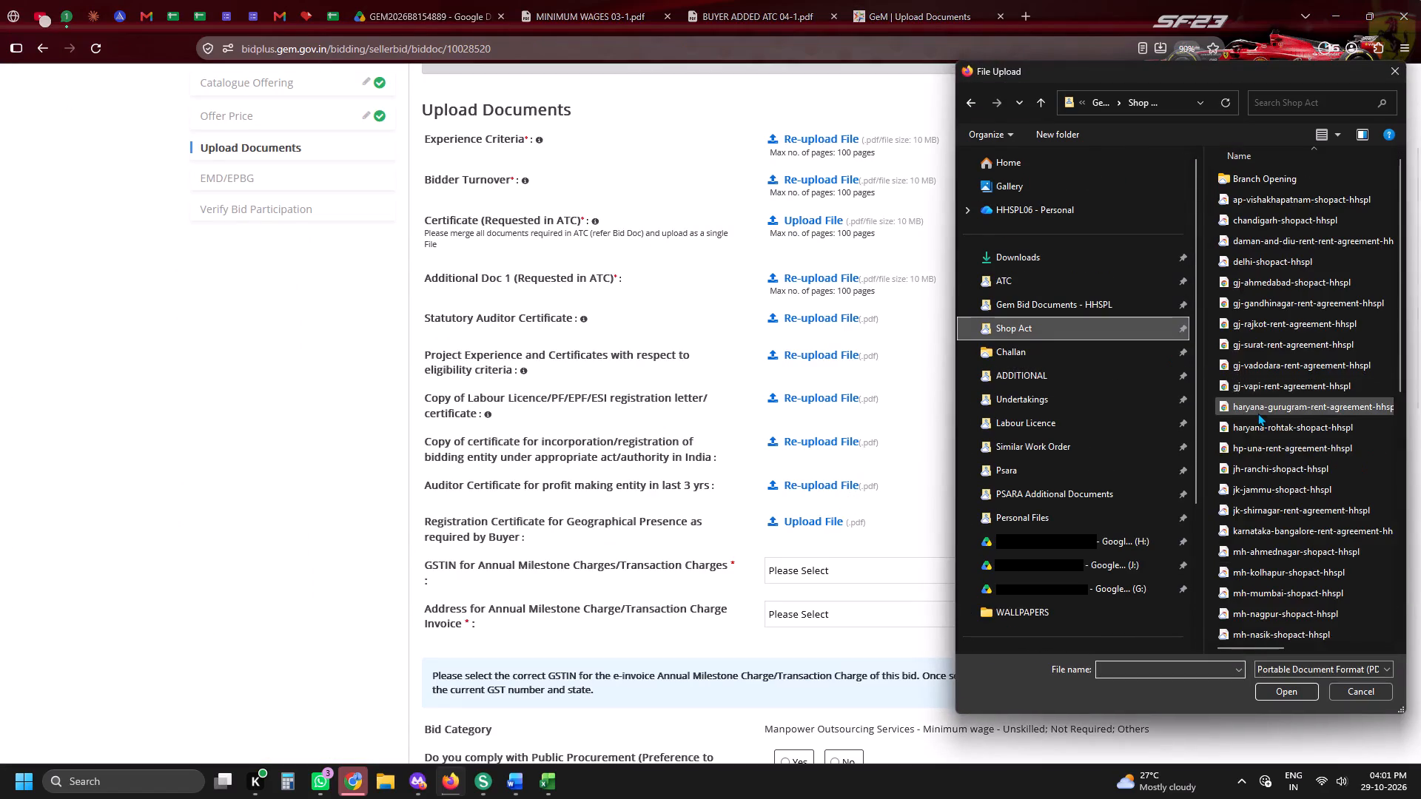
scroll(1263, 445, down, 2)
scroll(1274, 542, down, 5)
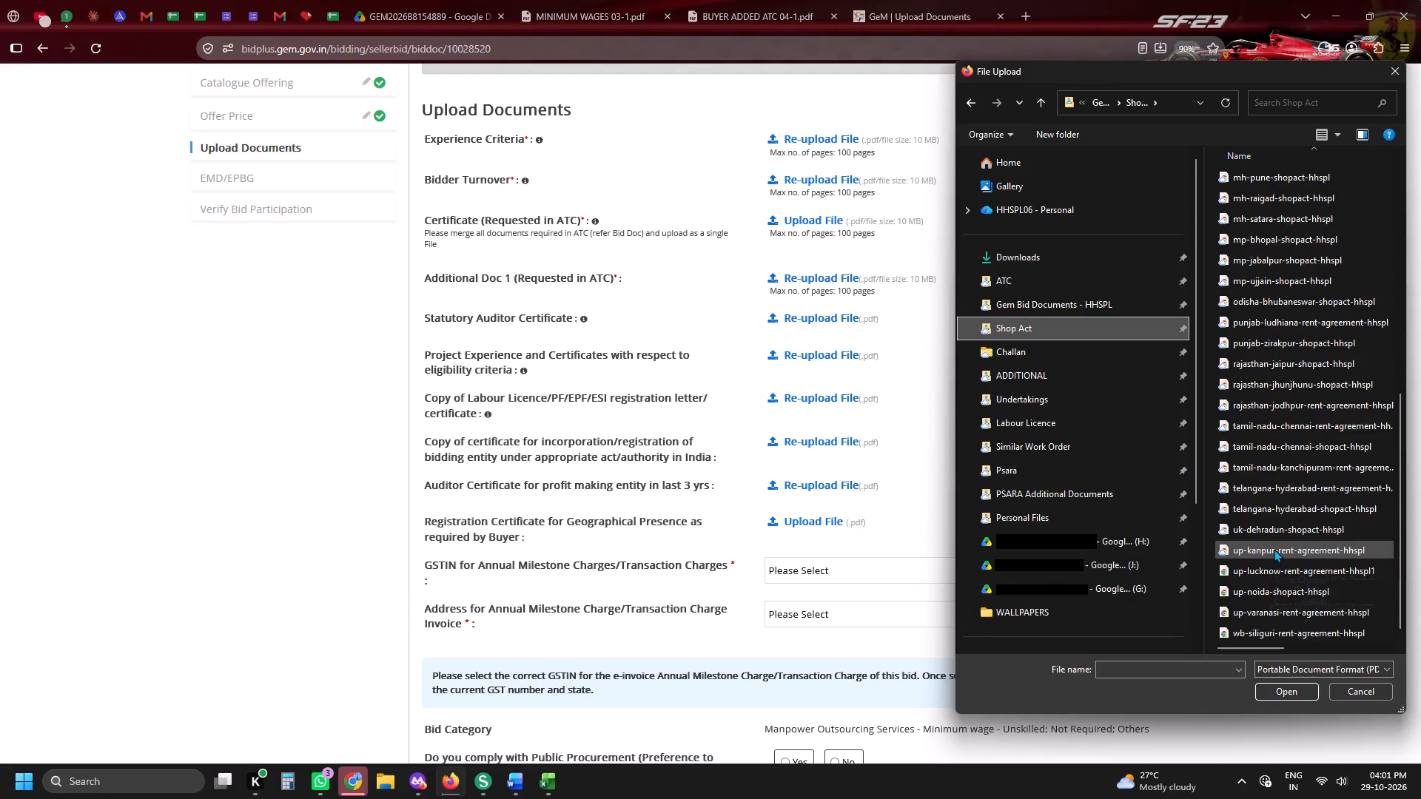
scroll(1264, 634, down, 1)
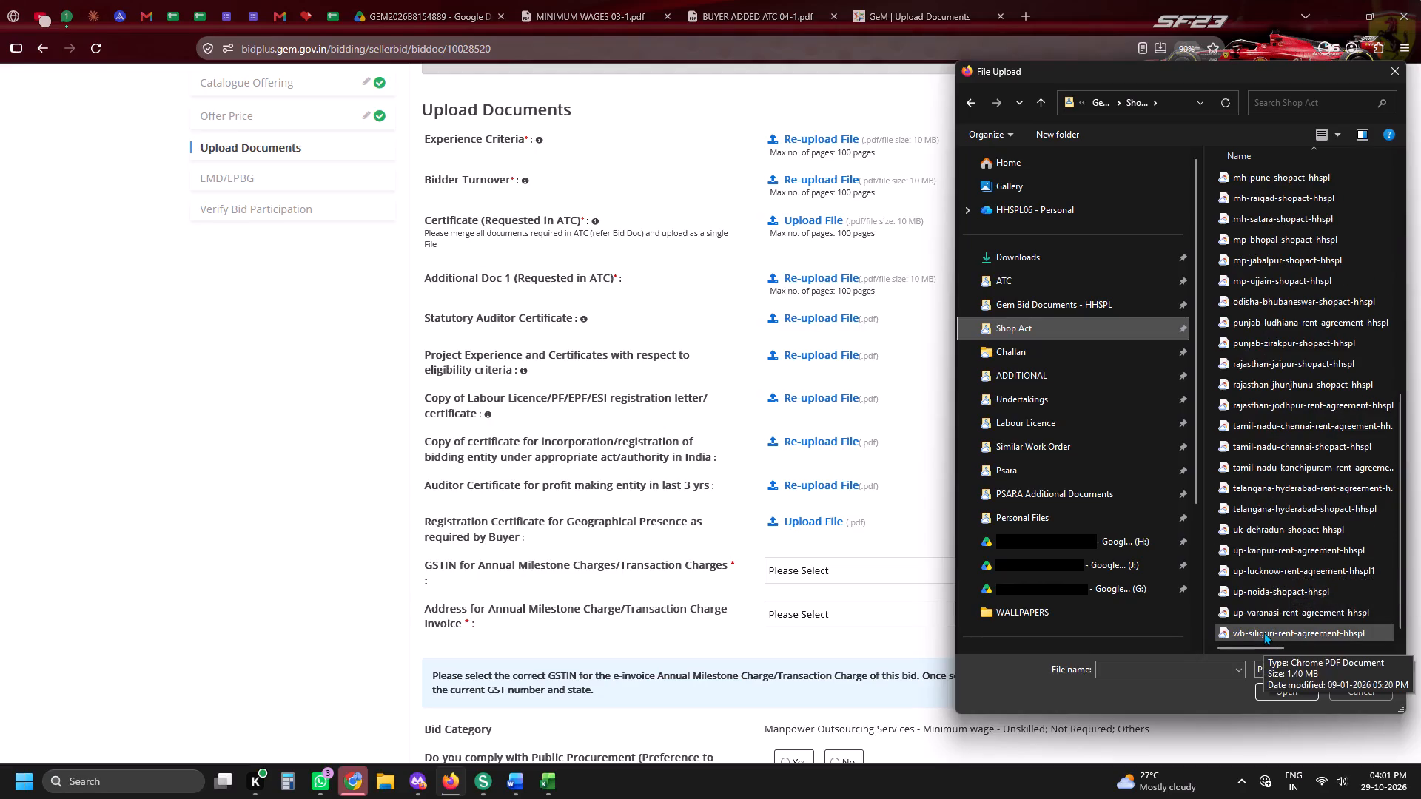
double_click(1263, 632)
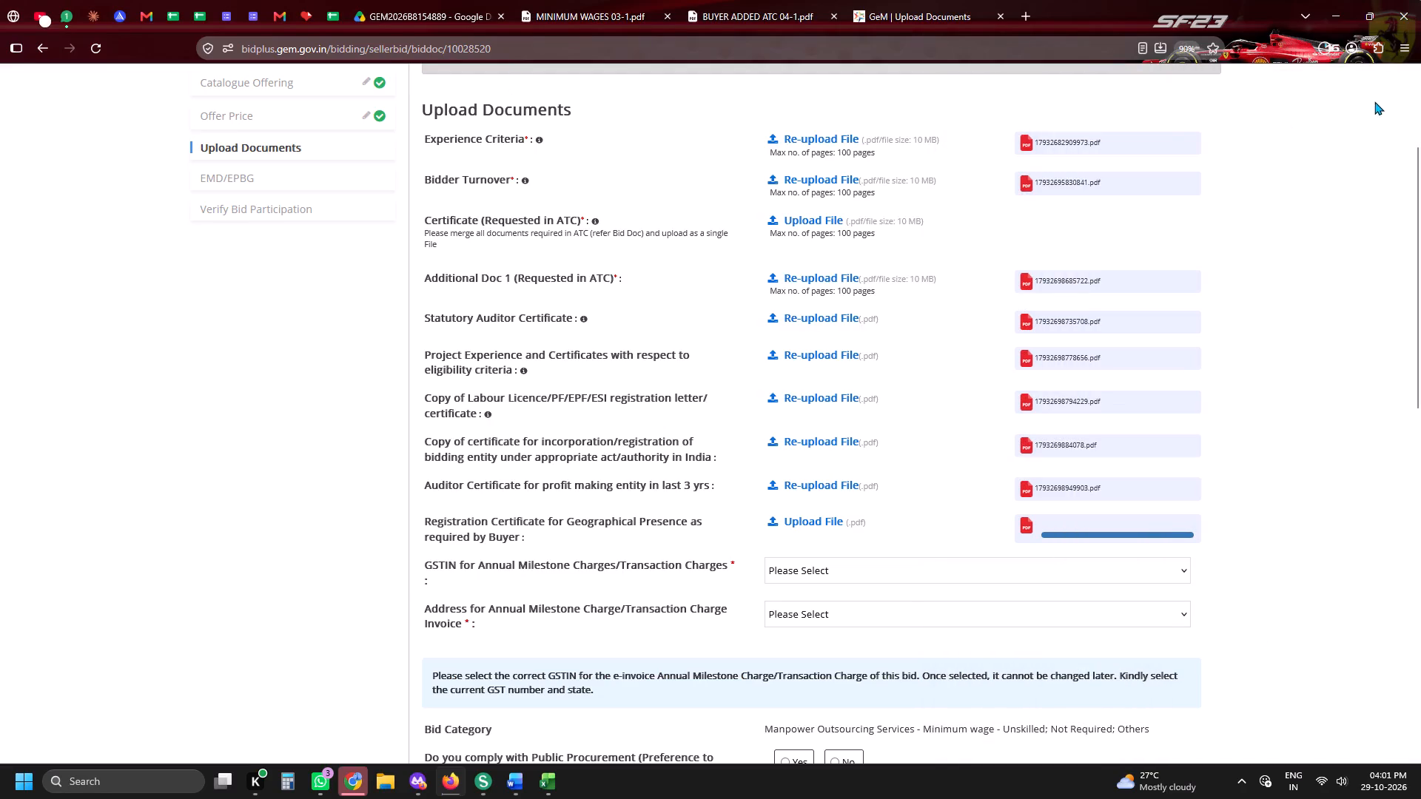
Check the pending download's progress and load PART33 and edited_merged_SCOPE OF WORK 01-12 from Downloads into Smallpdf's Merge PDF tool.
click(1320, 54)
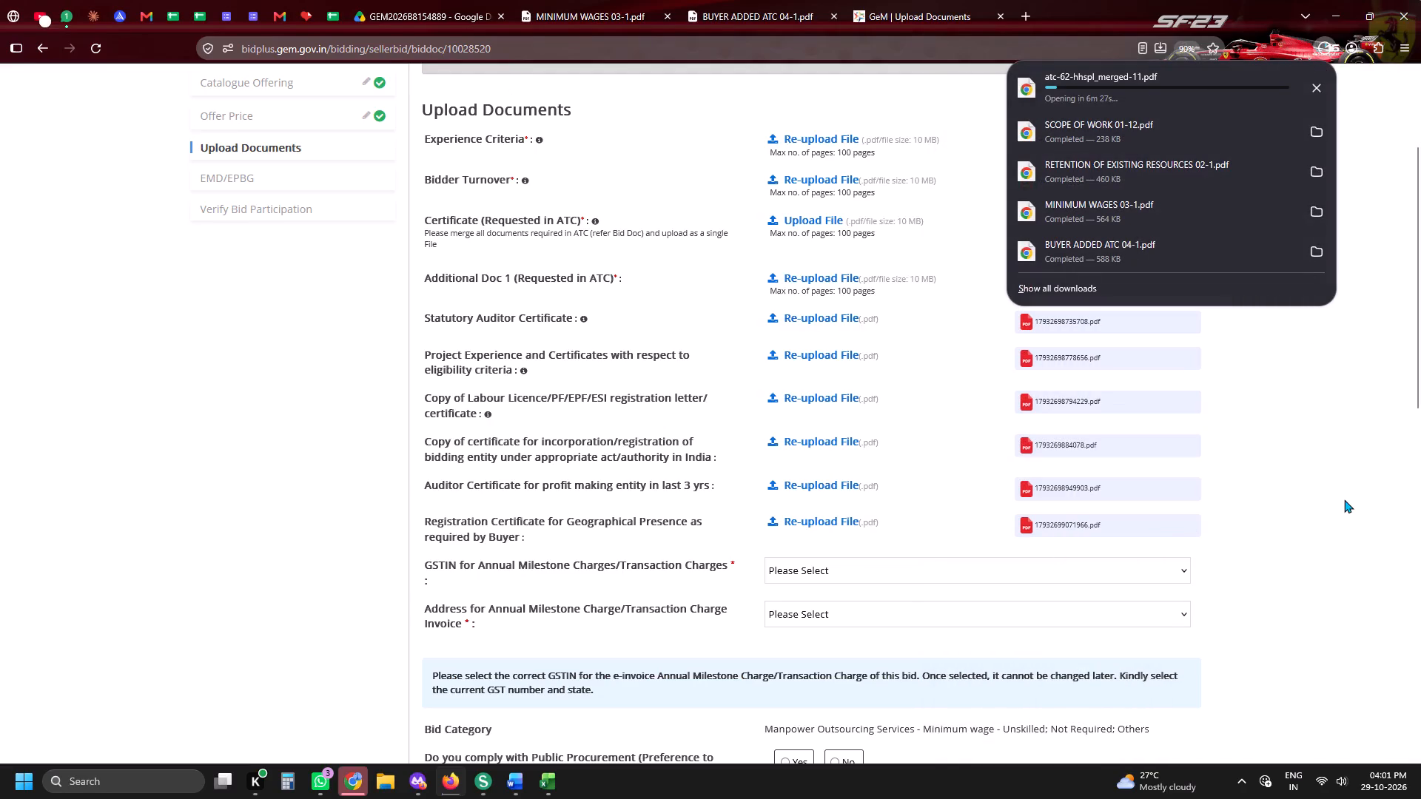
click(1029, 4)
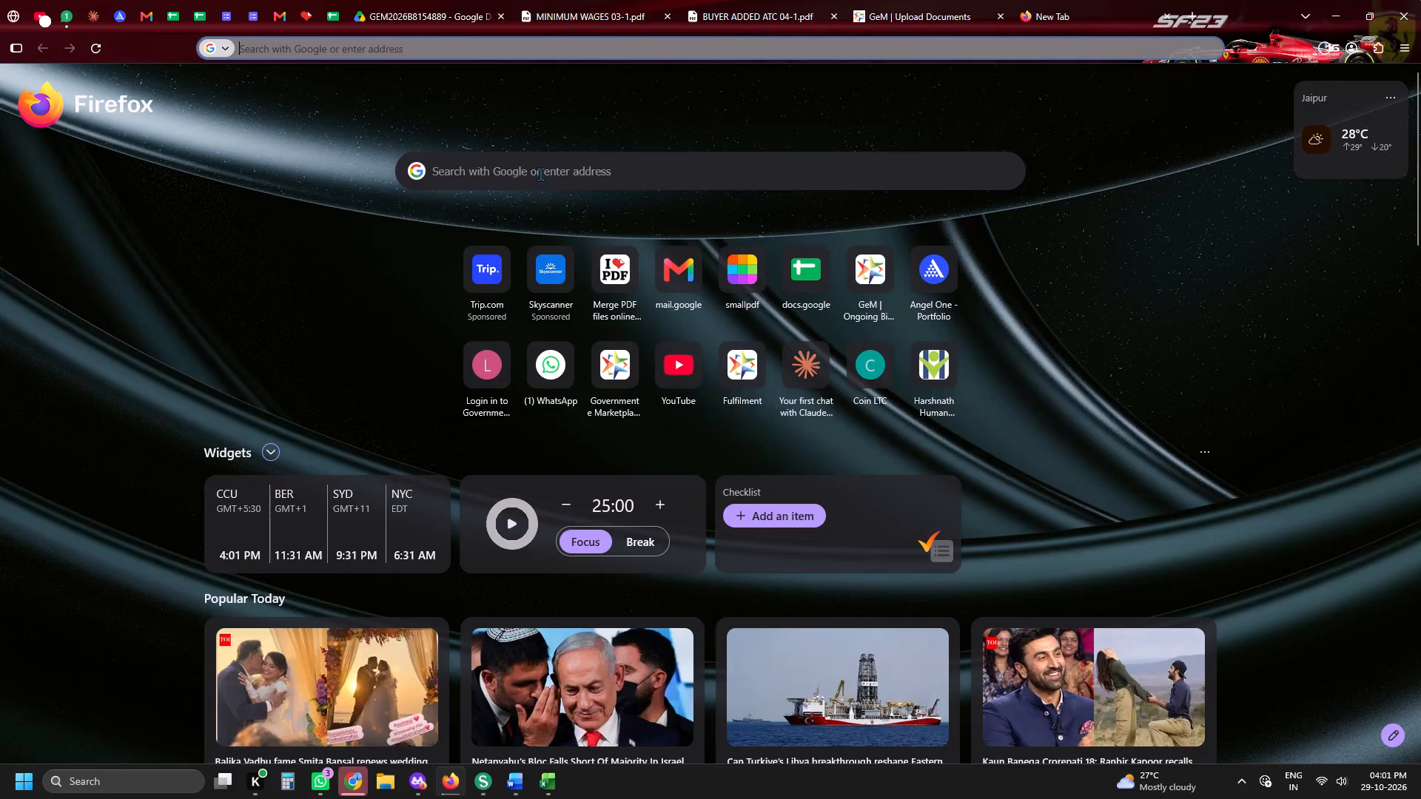
click(743, 282)
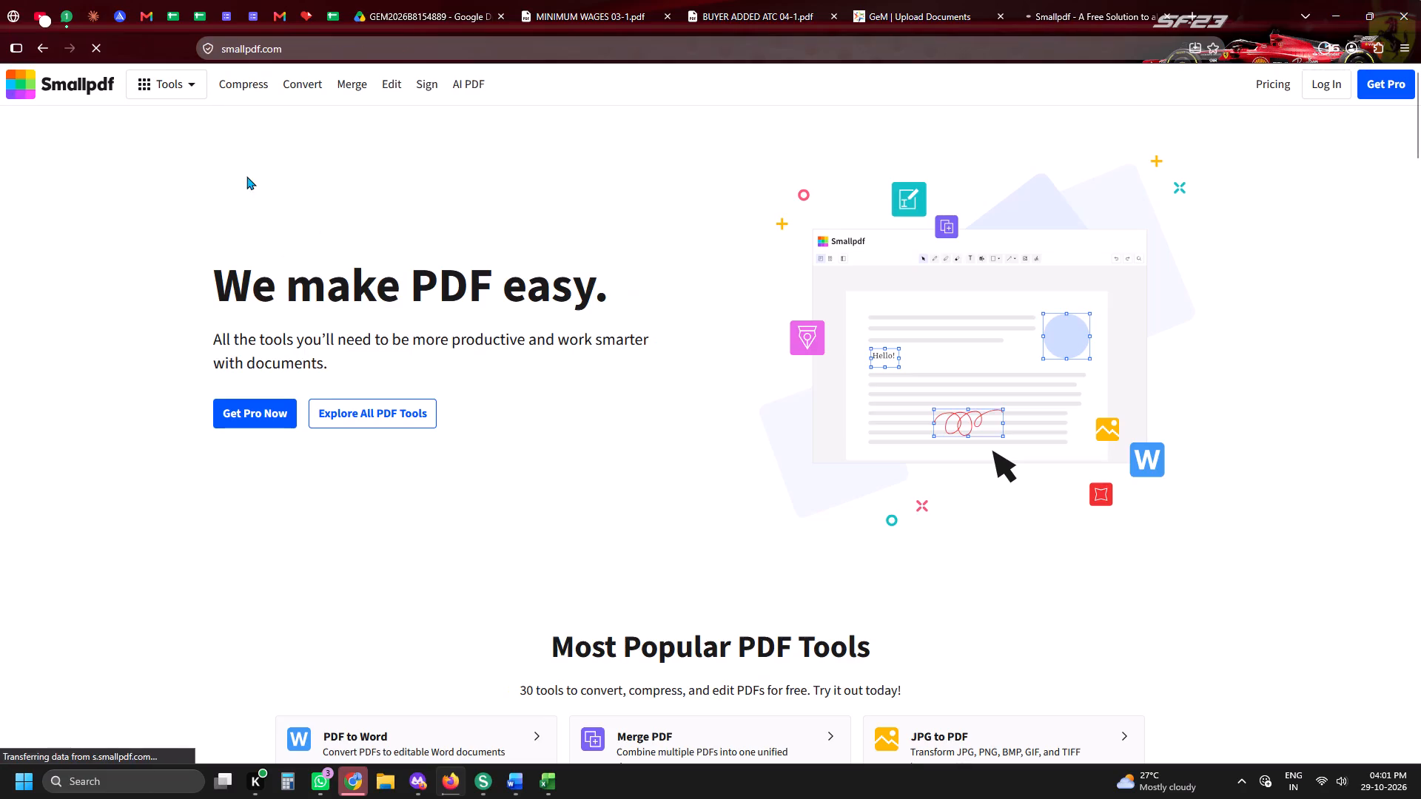
click(345, 83)
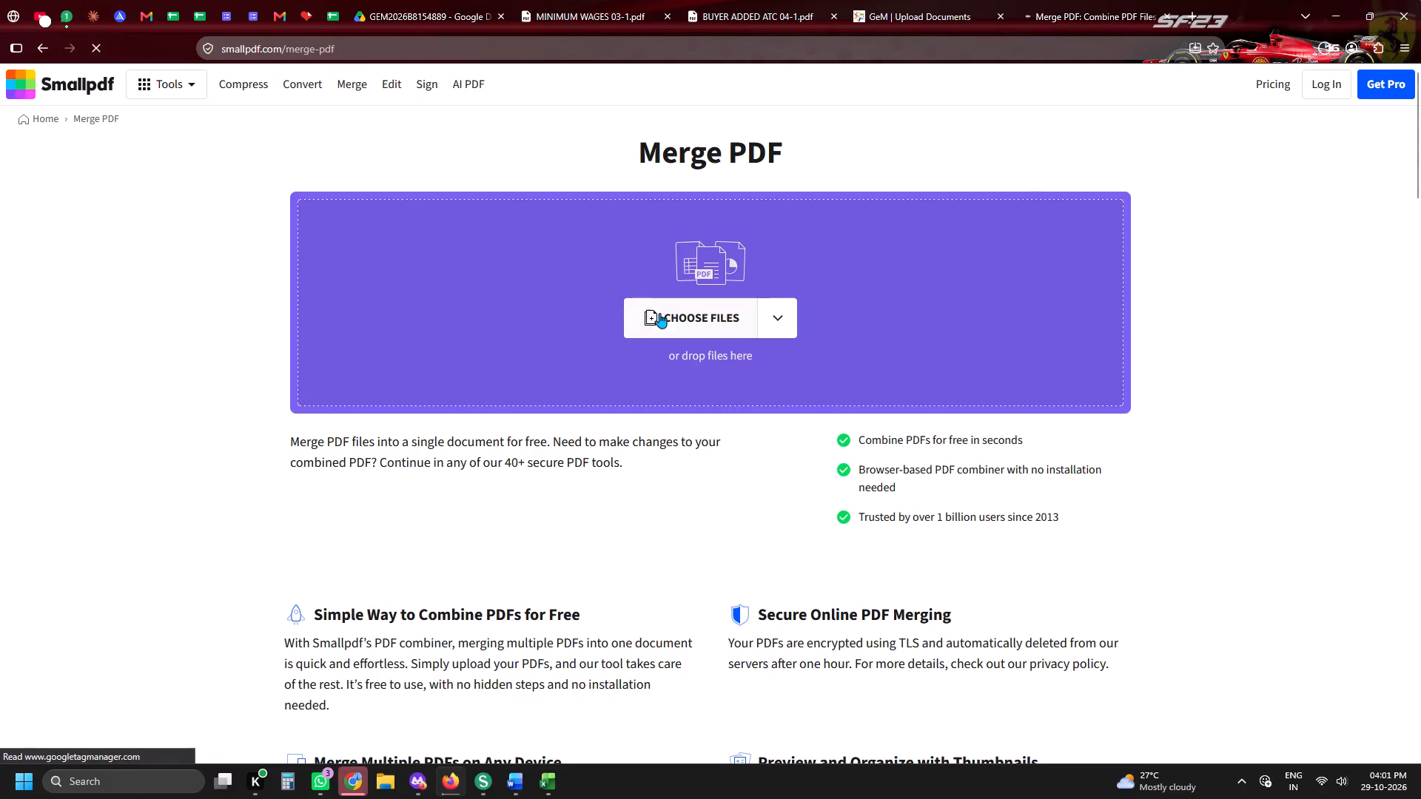
click(659, 313)
scroll(1032, 440, up, 4)
click(1018, 260)
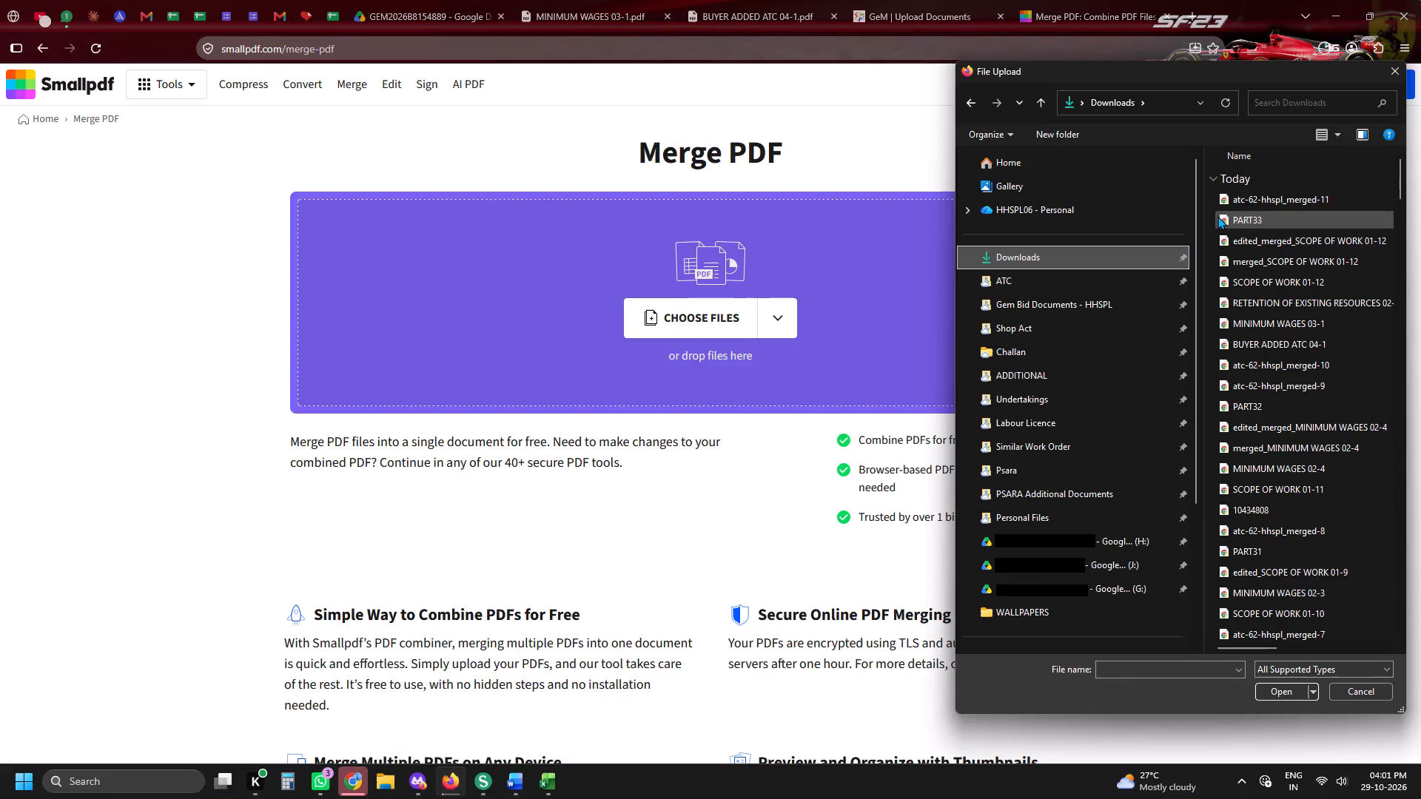
click(1217, 216)
drag(1209, 216, 1223, 245)
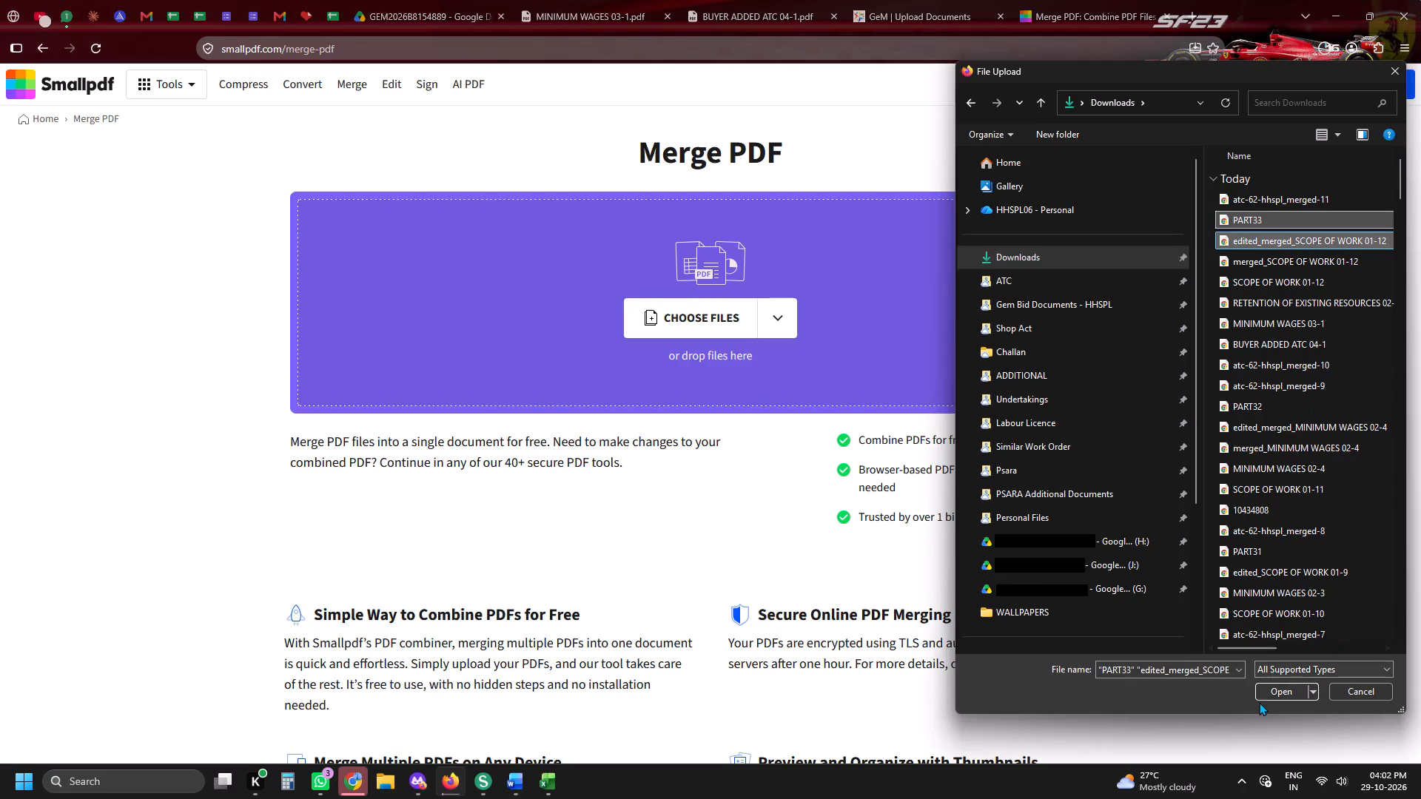
click(1259, 702)
click(1275, 692)
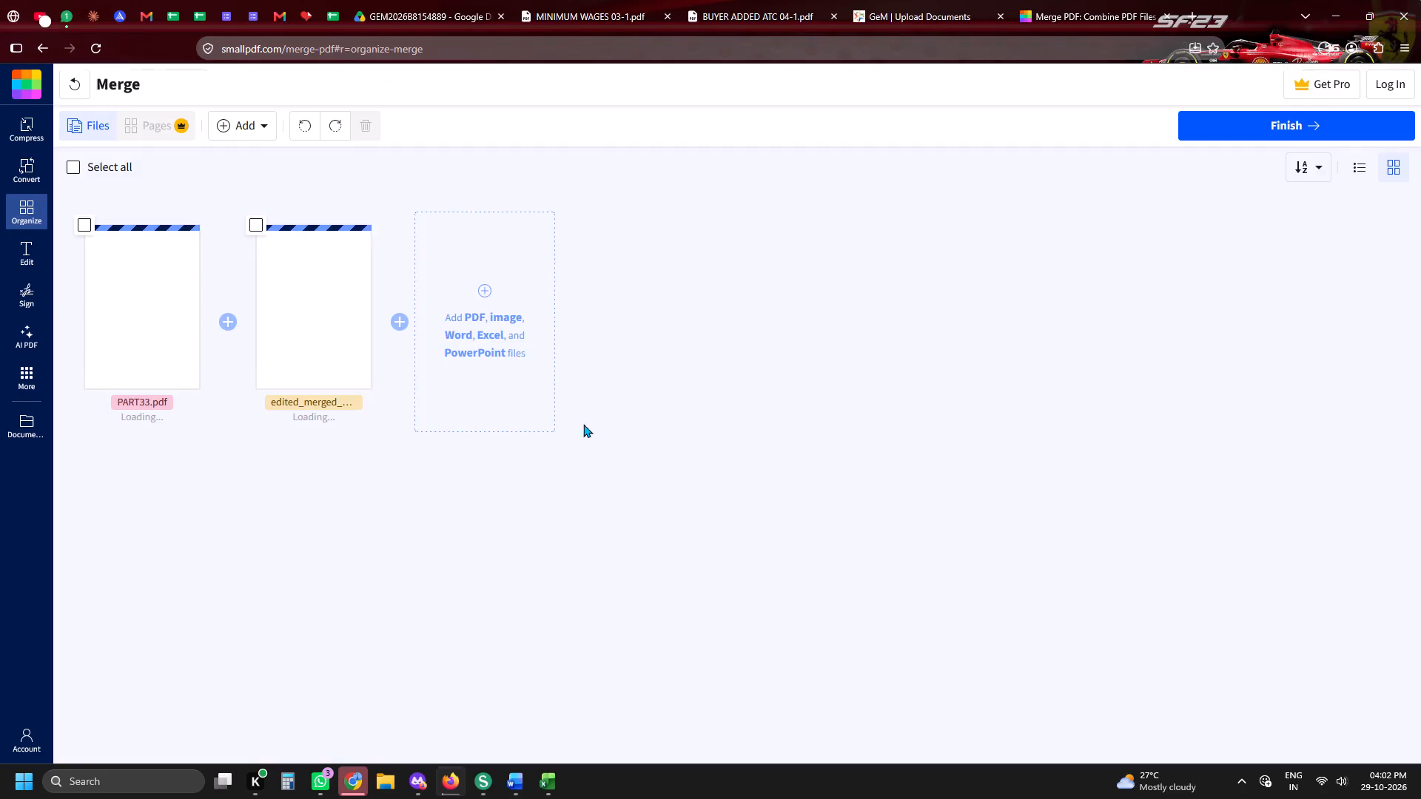
Add atc-62-hhspl from the ATC folder after the two loaded PDFs and create the merged document.
click(423, 354)
scroll(1133, 299, up, 2)
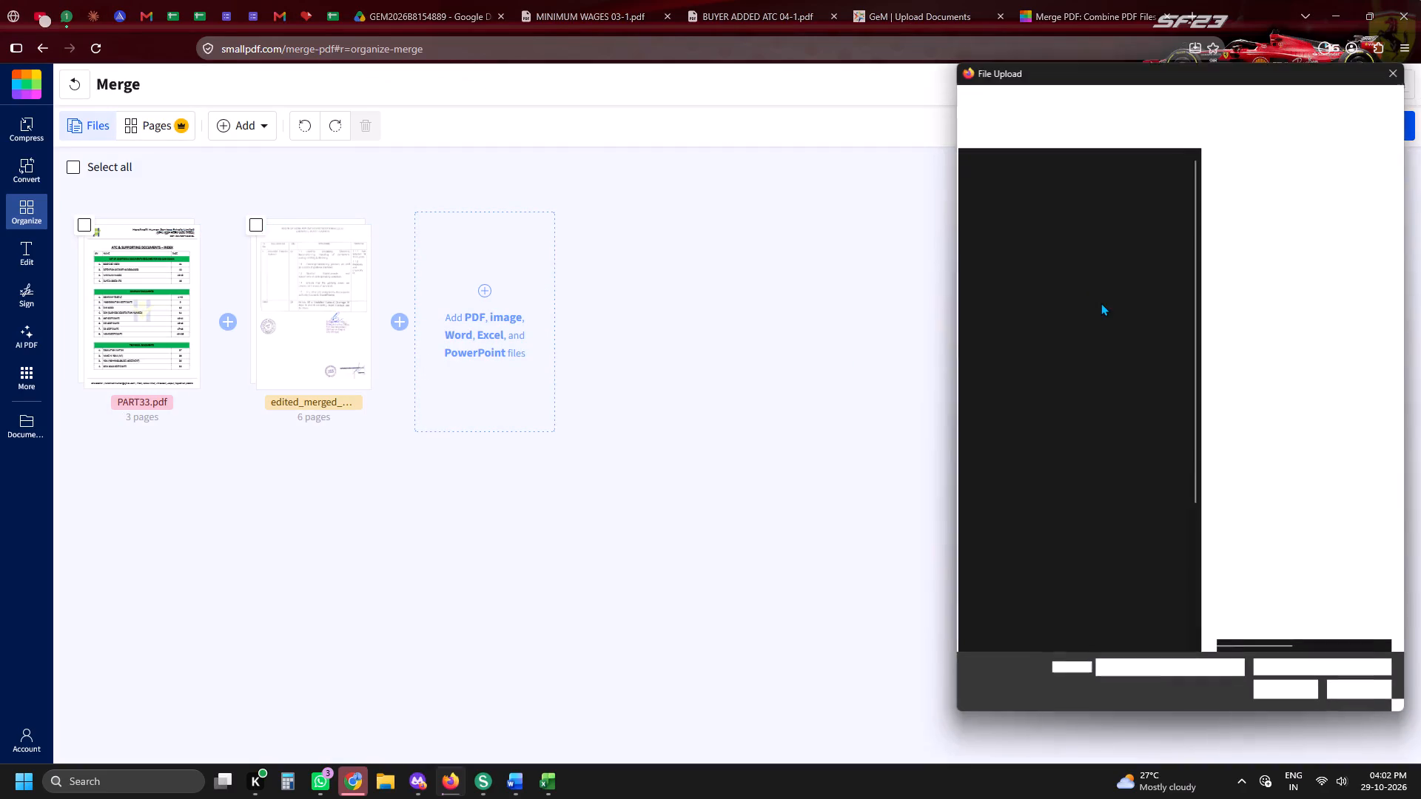
scroll(1101, 303, up, 4)
click(1001, 279)
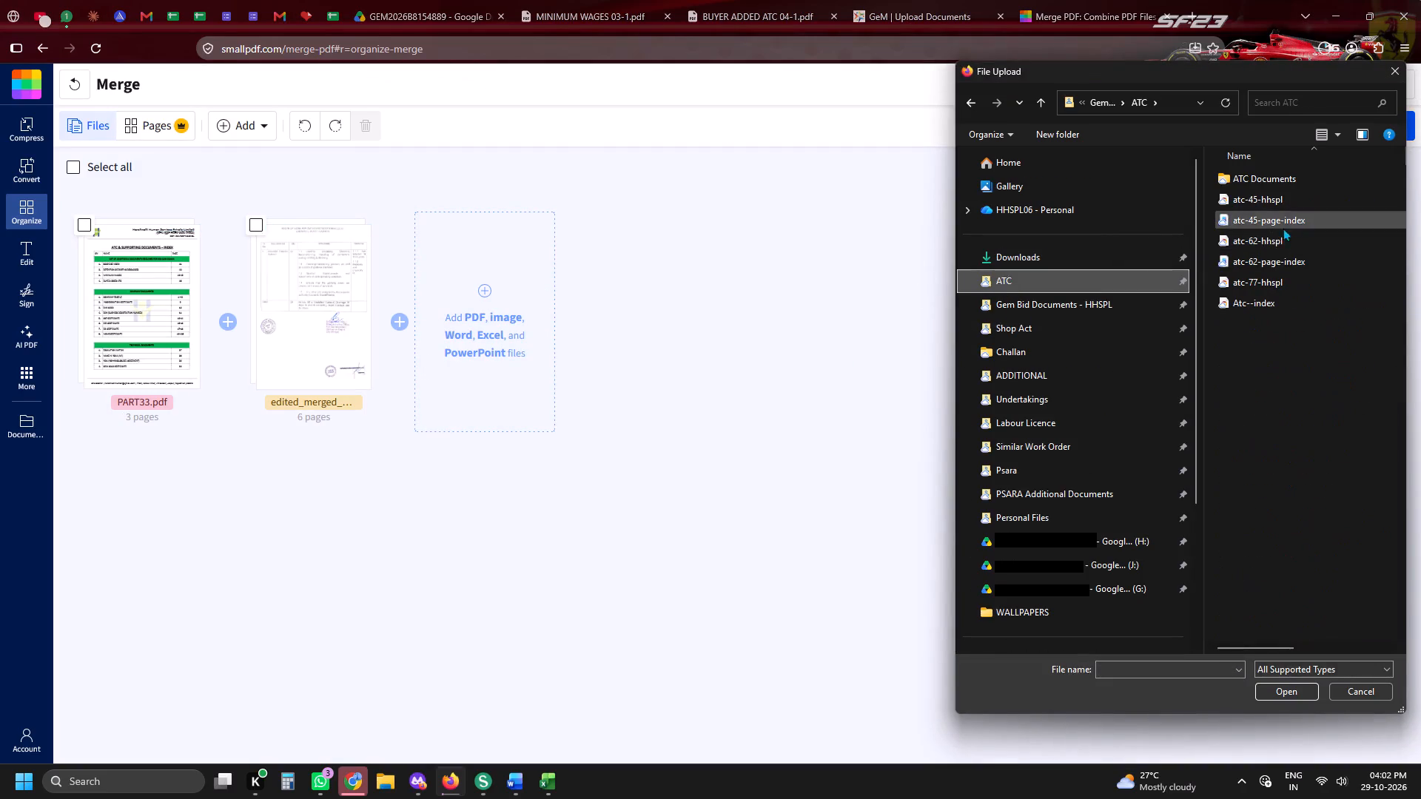
double_click(1279, 243)
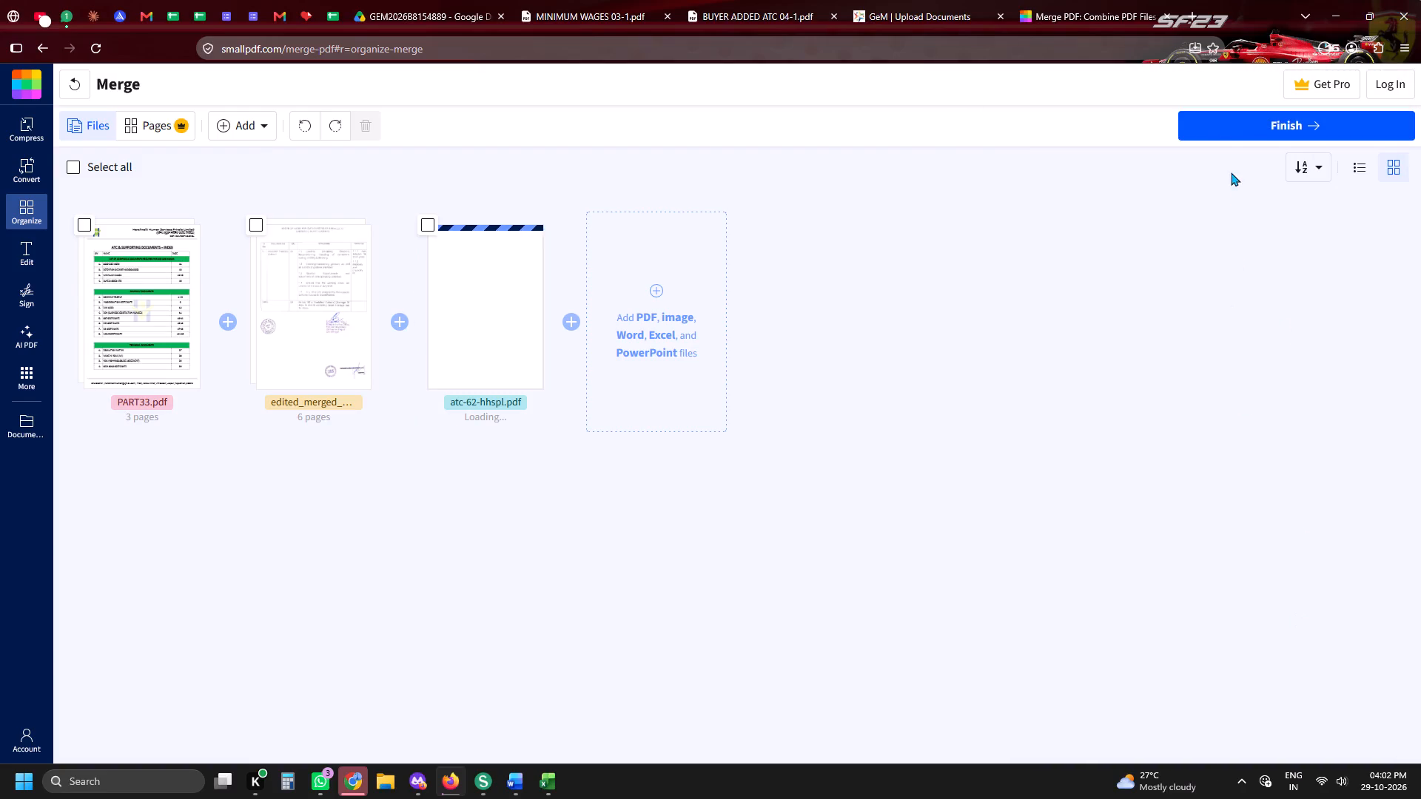
click(1215, 132)
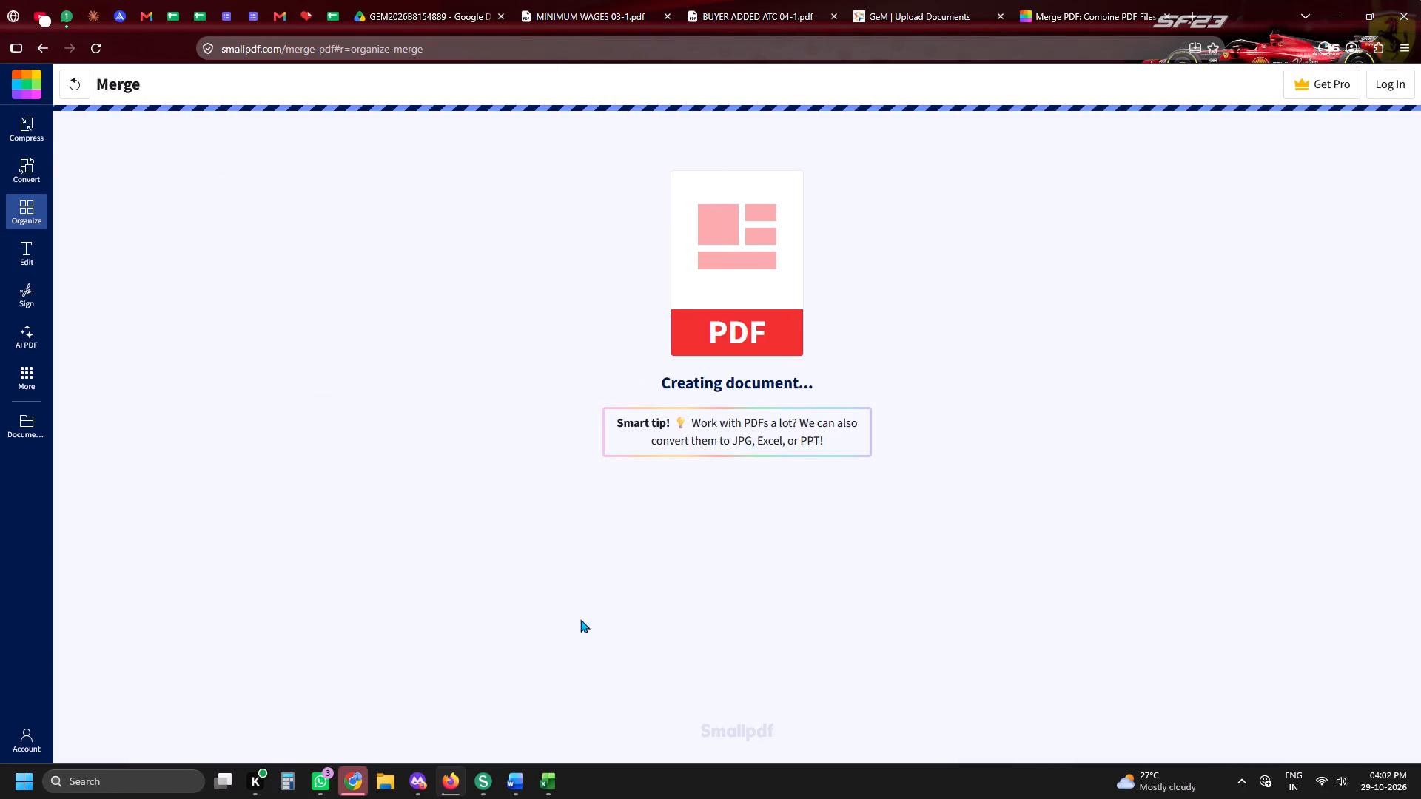
click(1210, 499)
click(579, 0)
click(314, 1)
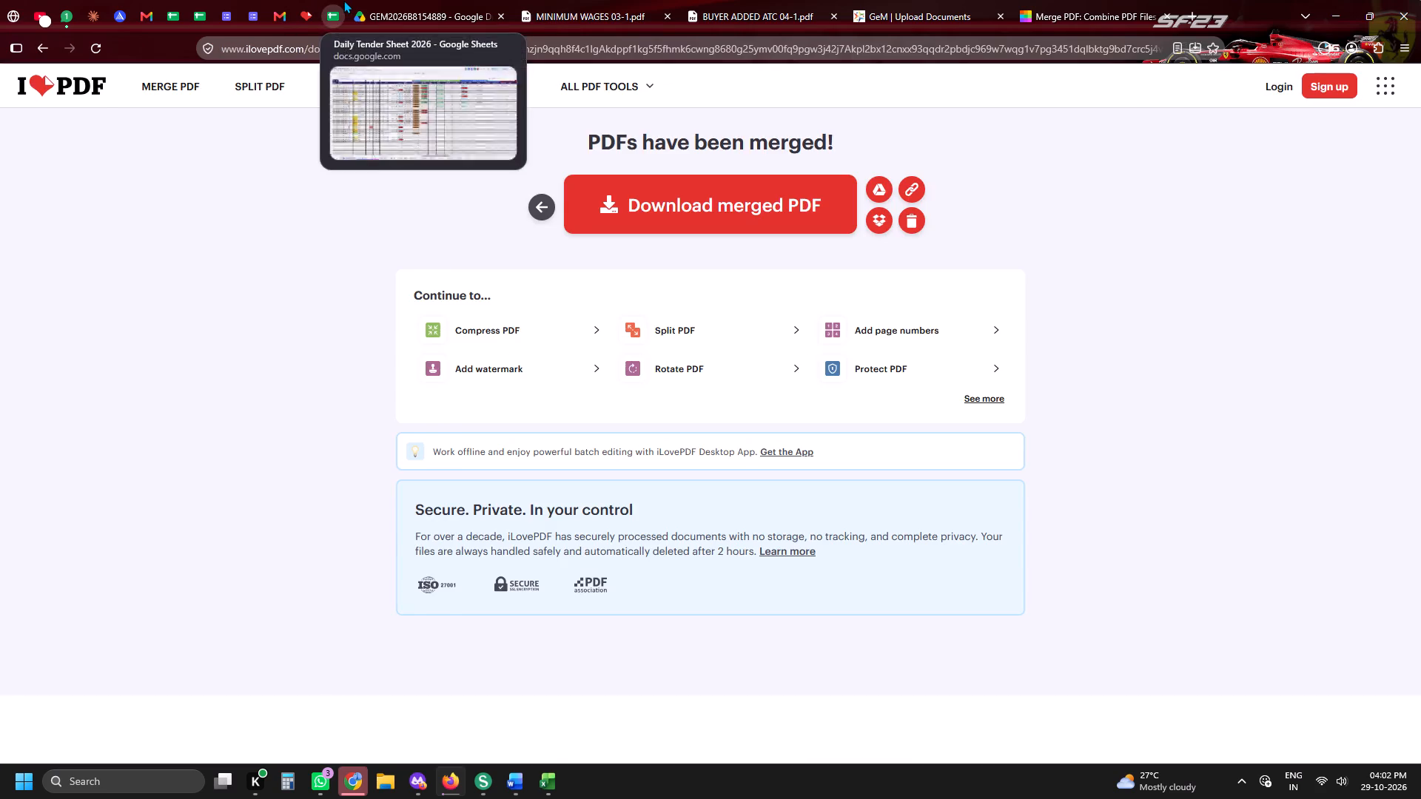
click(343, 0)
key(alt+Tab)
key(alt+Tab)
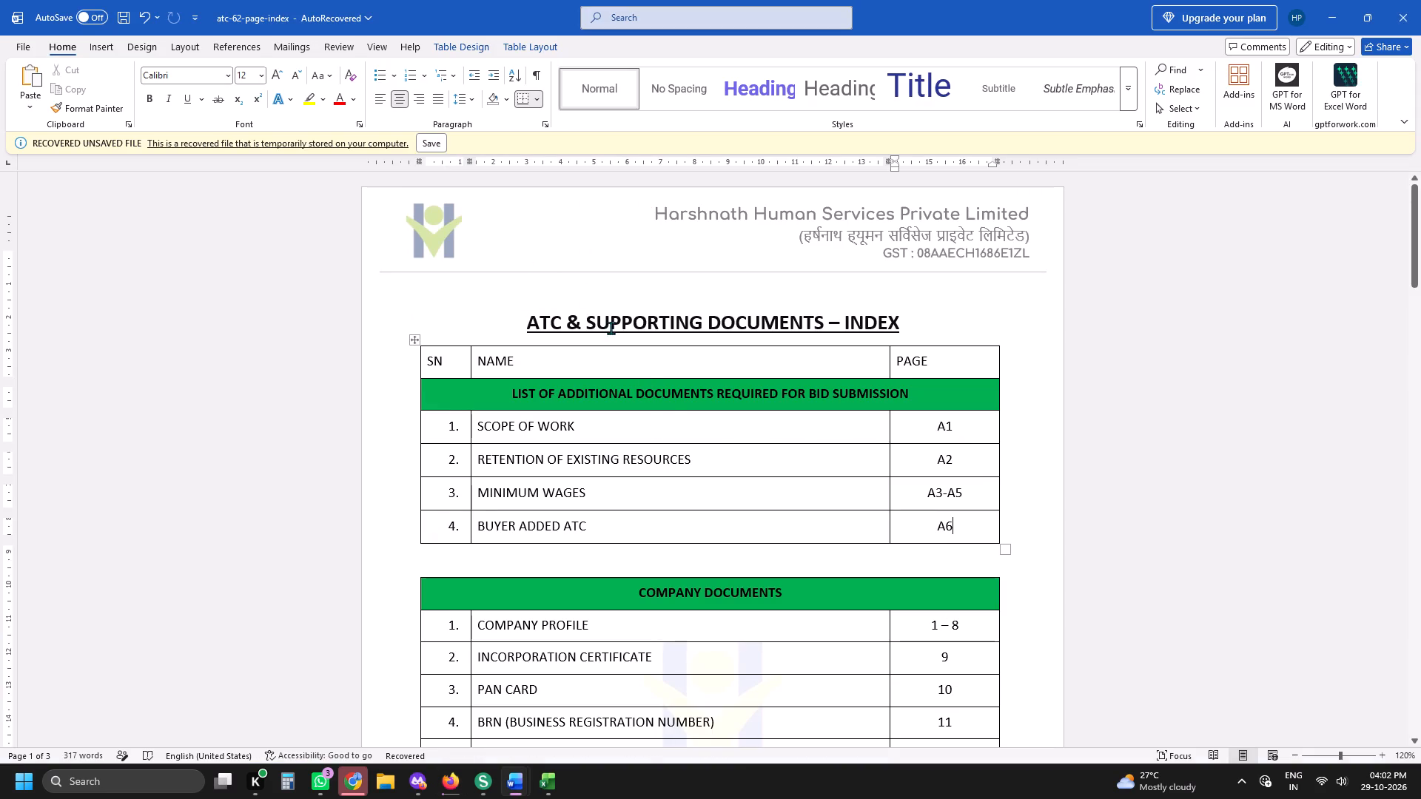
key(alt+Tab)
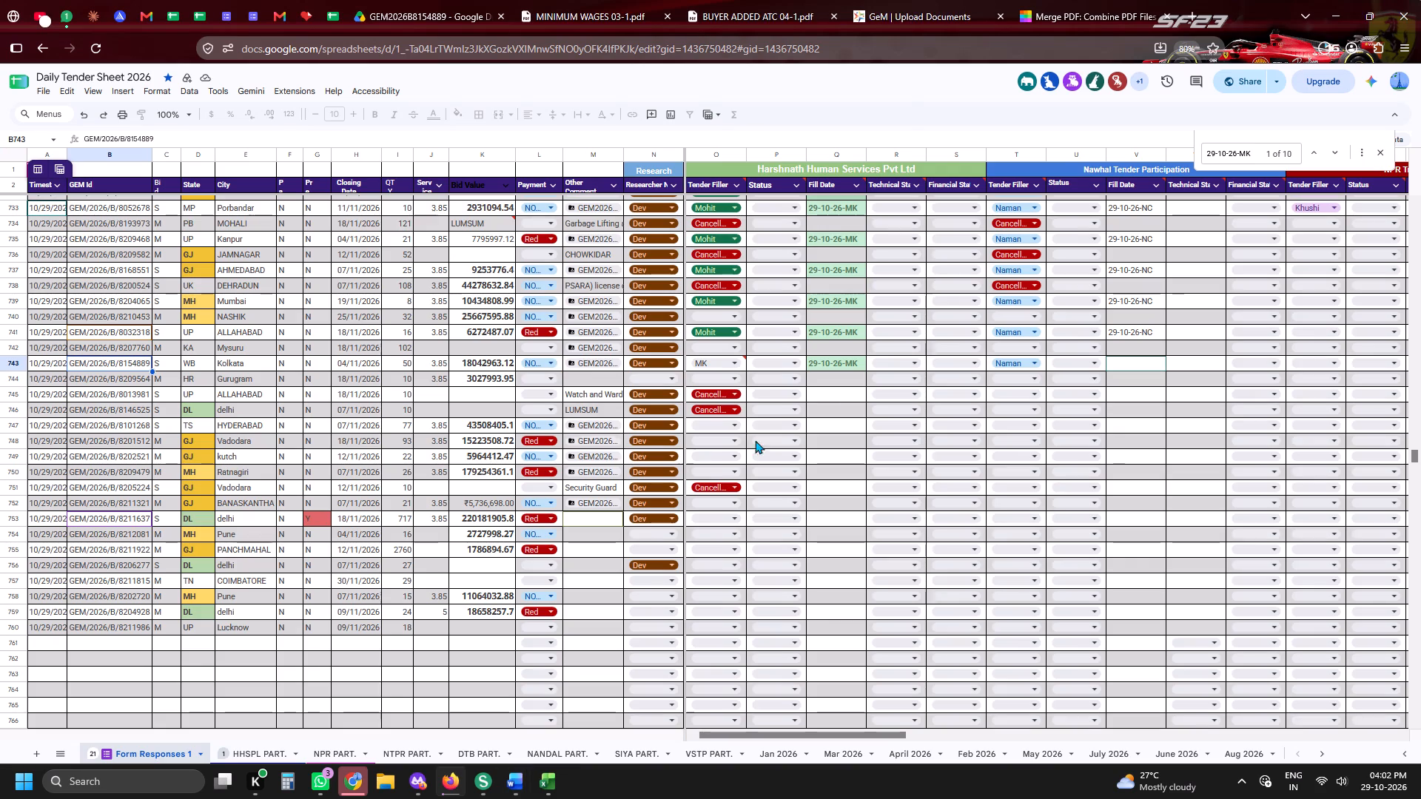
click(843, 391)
Close the GEM2026B8154889 Drive folder, MINIMUM WAGES 03-1 and BUYER ADDED ATC 04-1 pages.
click(652, 0)
click(485, 14)
triple_click(497, 20)
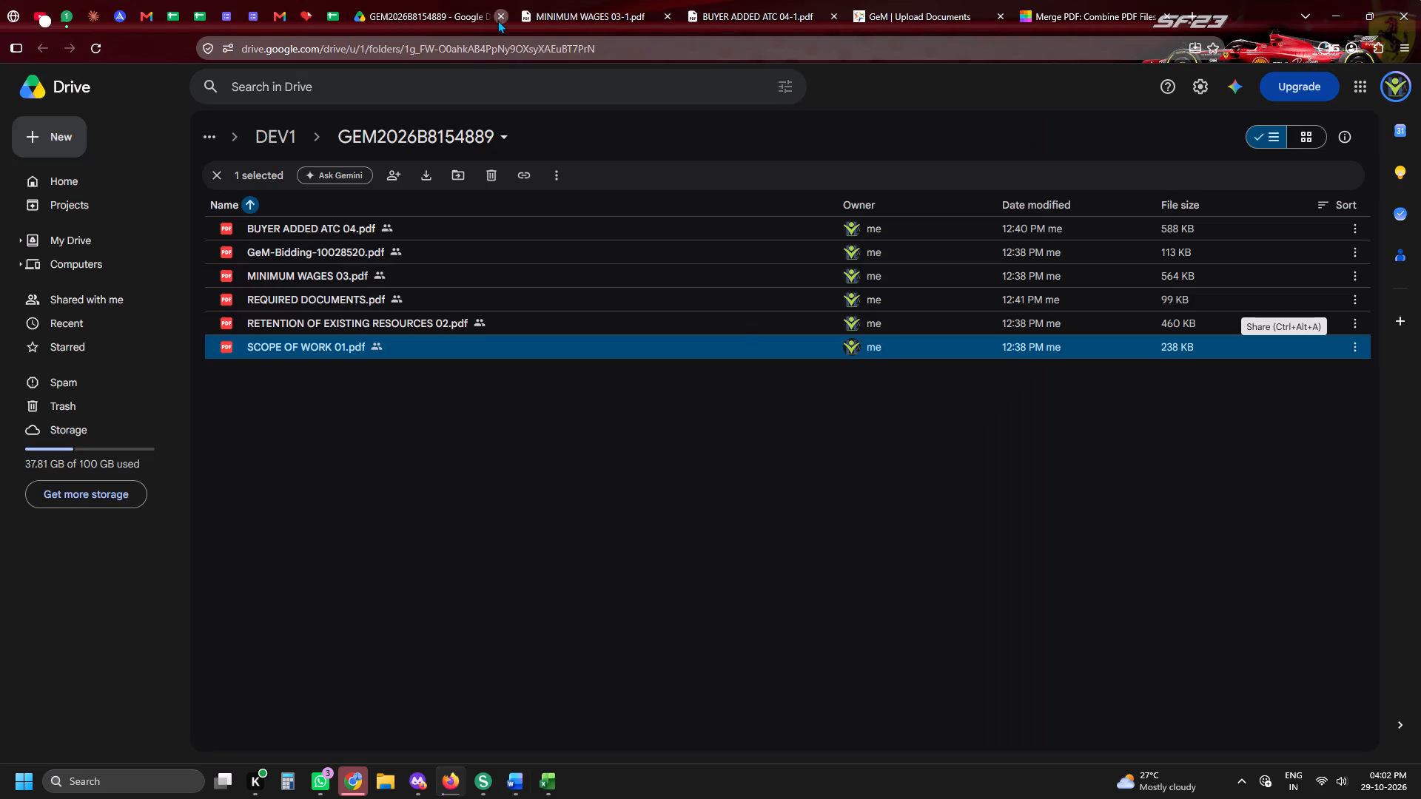
click(497, 20)
click(497, 20)
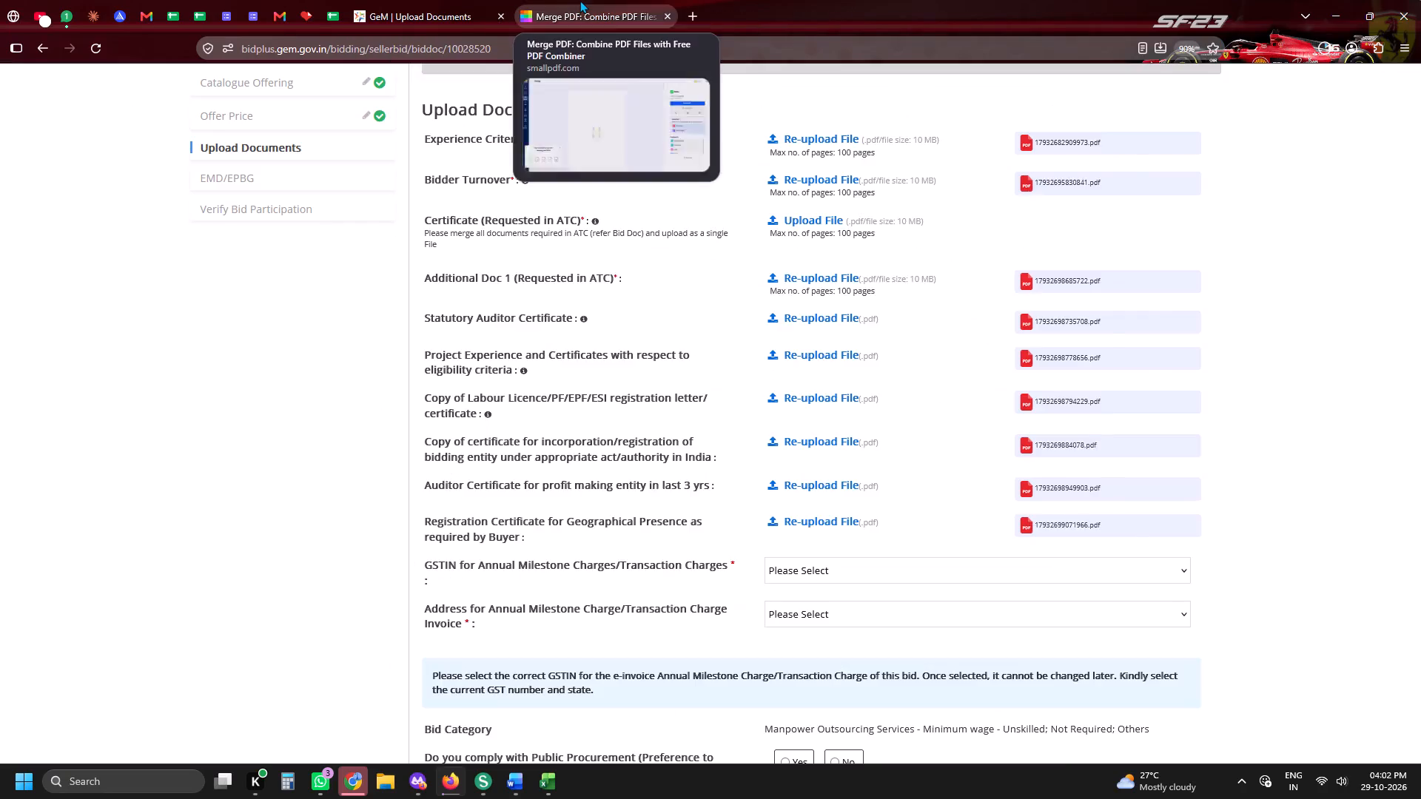
Download the merged PDF from Smallpdf.
click(580, 0)
click(1141, 247)
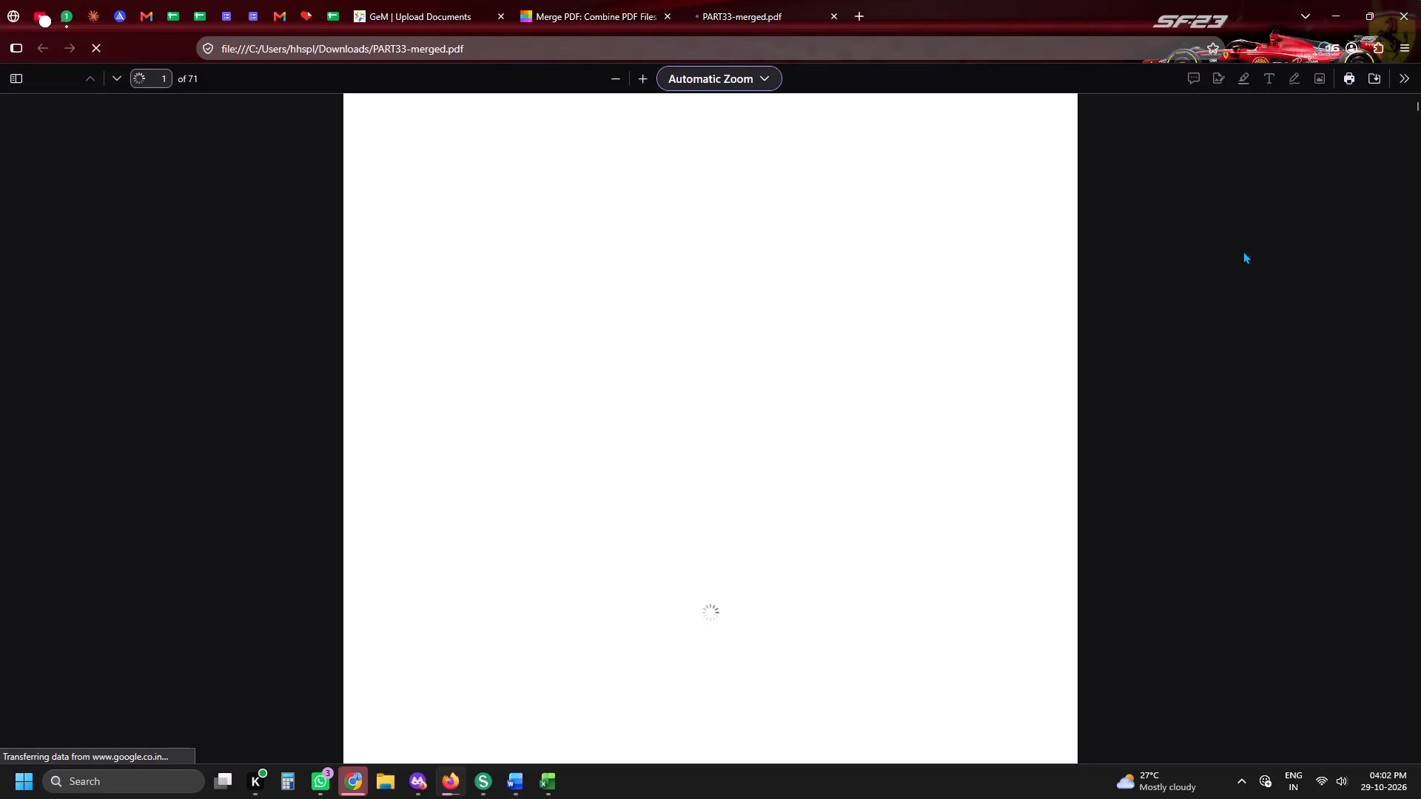
Upload the newly downloaded PART33-merged PDF from Downloads for Certificate (Requested in ATC) on the GeM page.
click(538, 0)
click(431, 0)
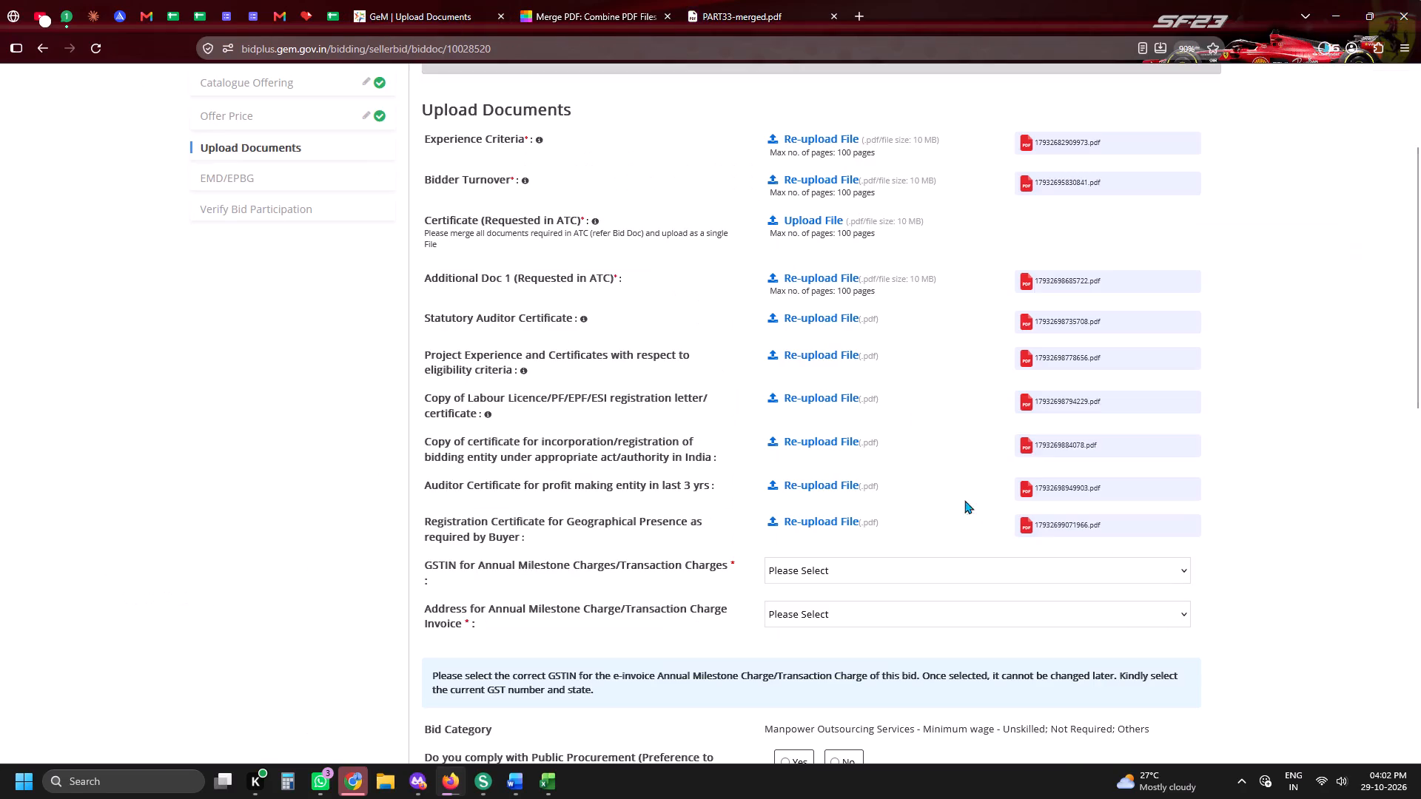
click(838, 240)
click(838, 229)
scroll(1188, 270, up, 11)
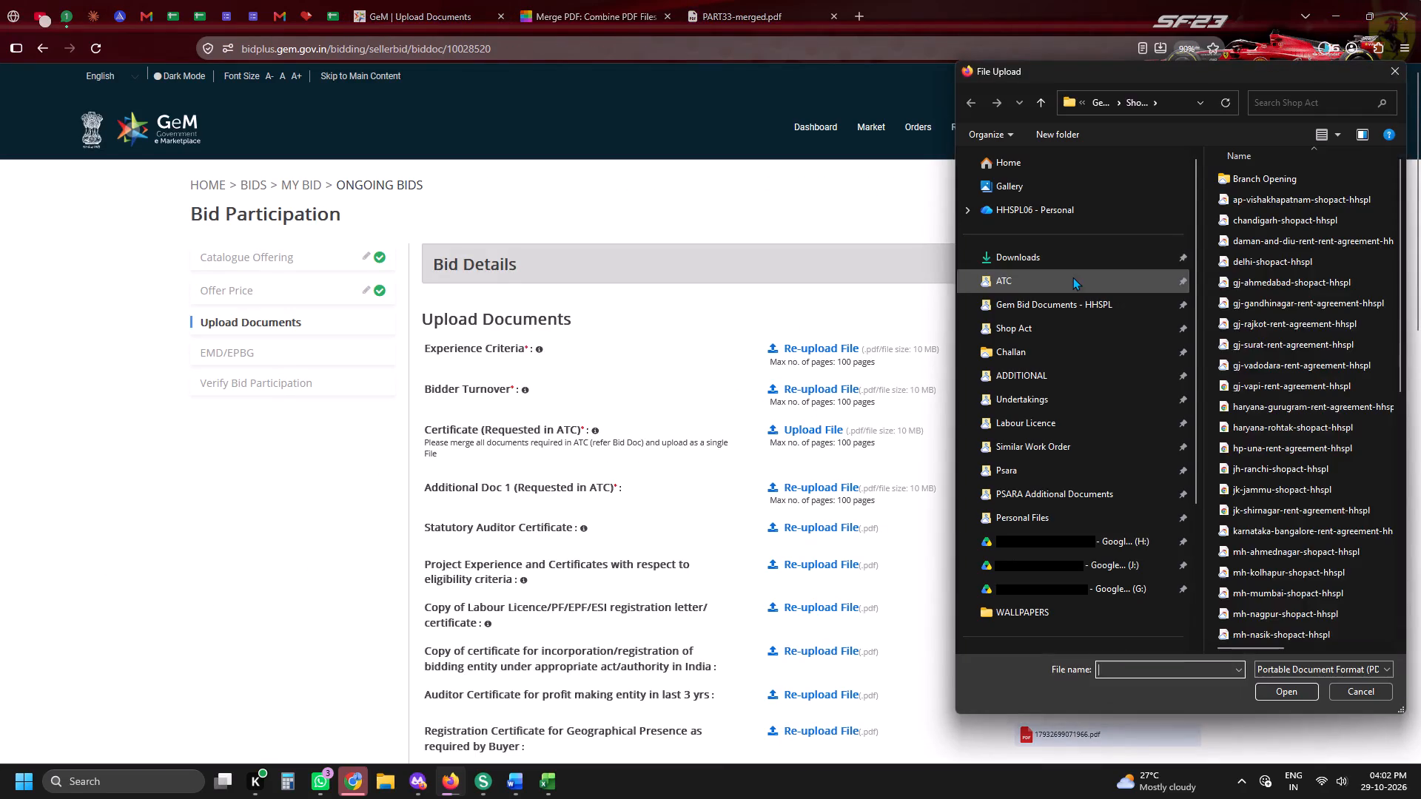
click(1072, 277)
click(1067, 260)
double_click(1257, 192)
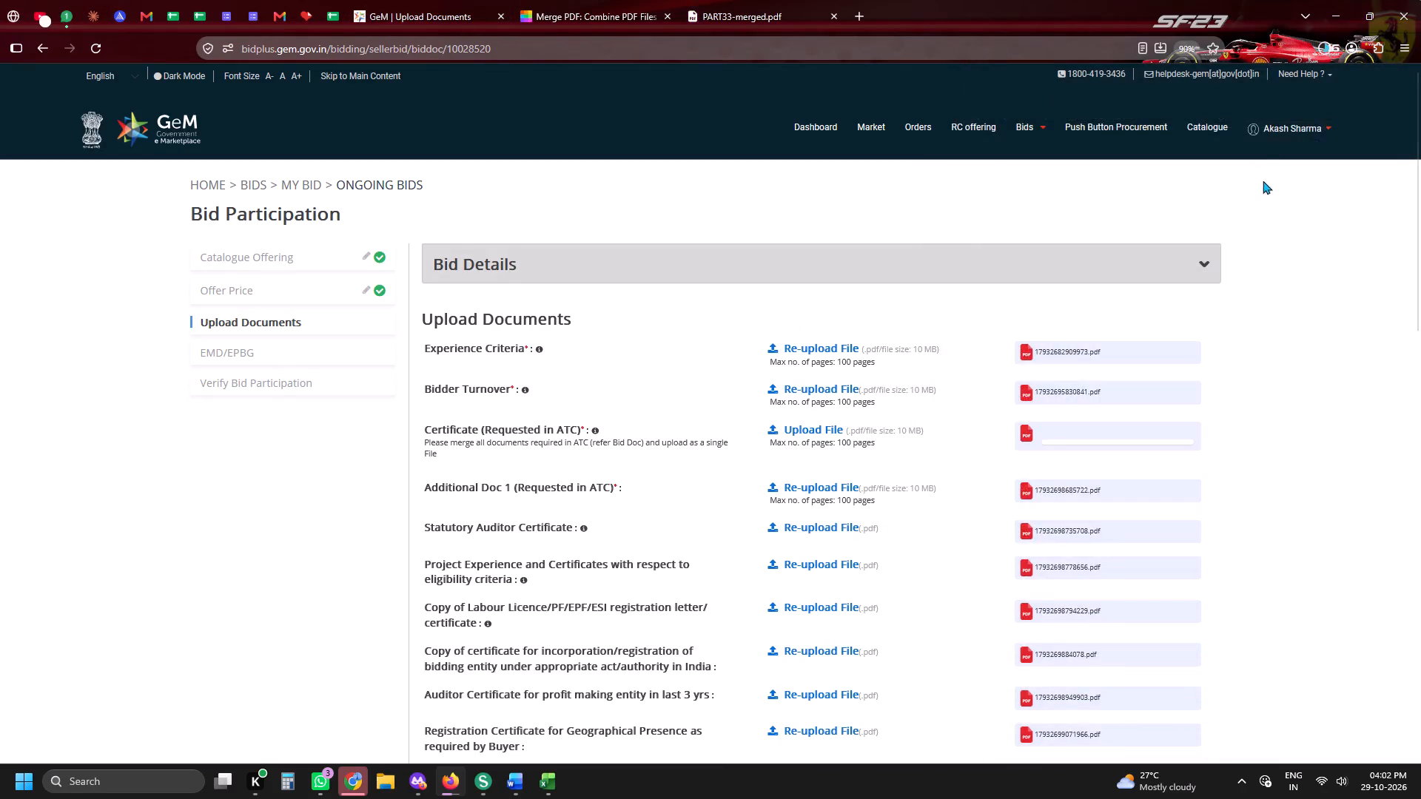
Cancel the ongoing download of atc-62-hhspl_merged-11.pdf.
click(1327, 44)
click(1326, 121)
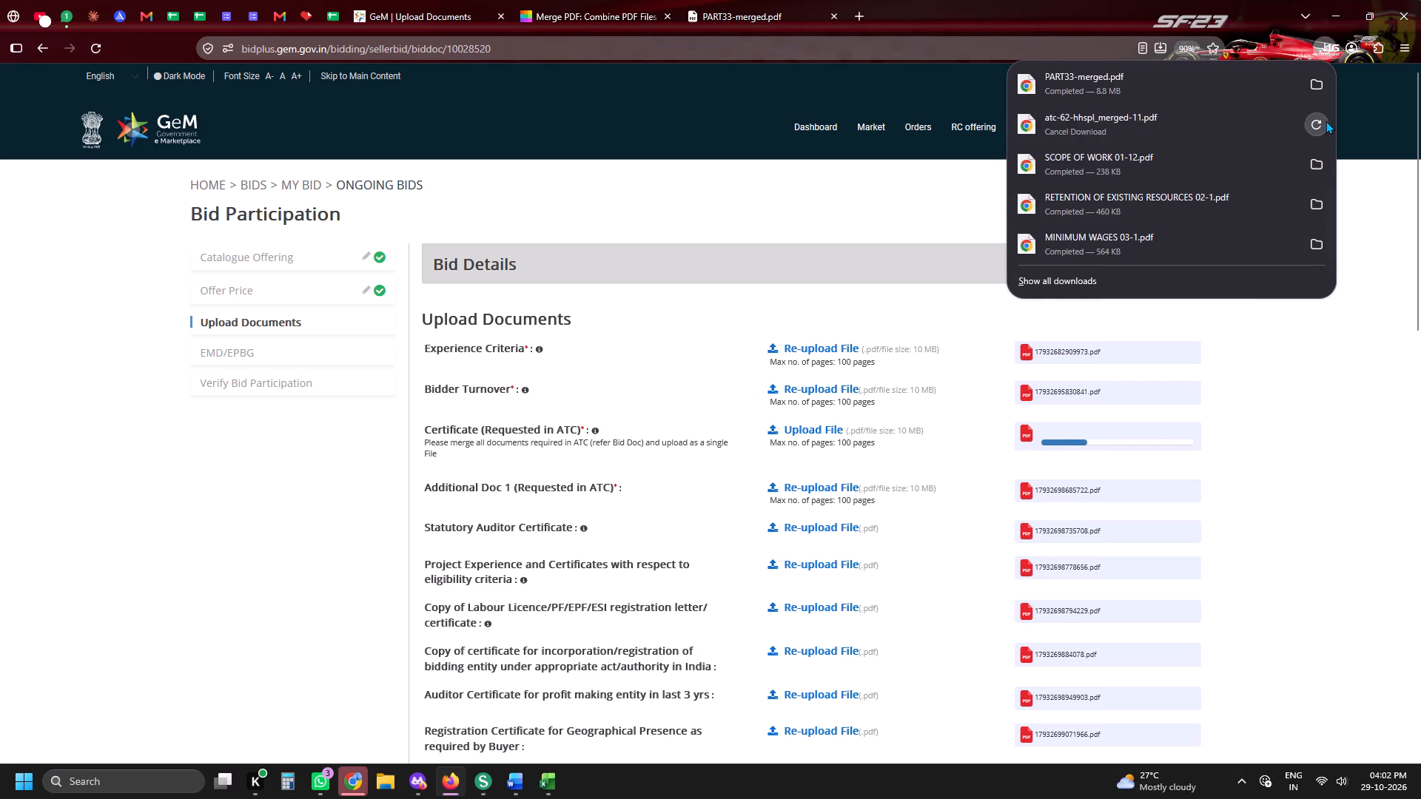
click(1323, 553)
Select the company's registered GSTIN and its Jaipur address for the Annual Milestone/Transaction Charge invoice.
scroll(1265, 473, down, 4)
click(860, 399)
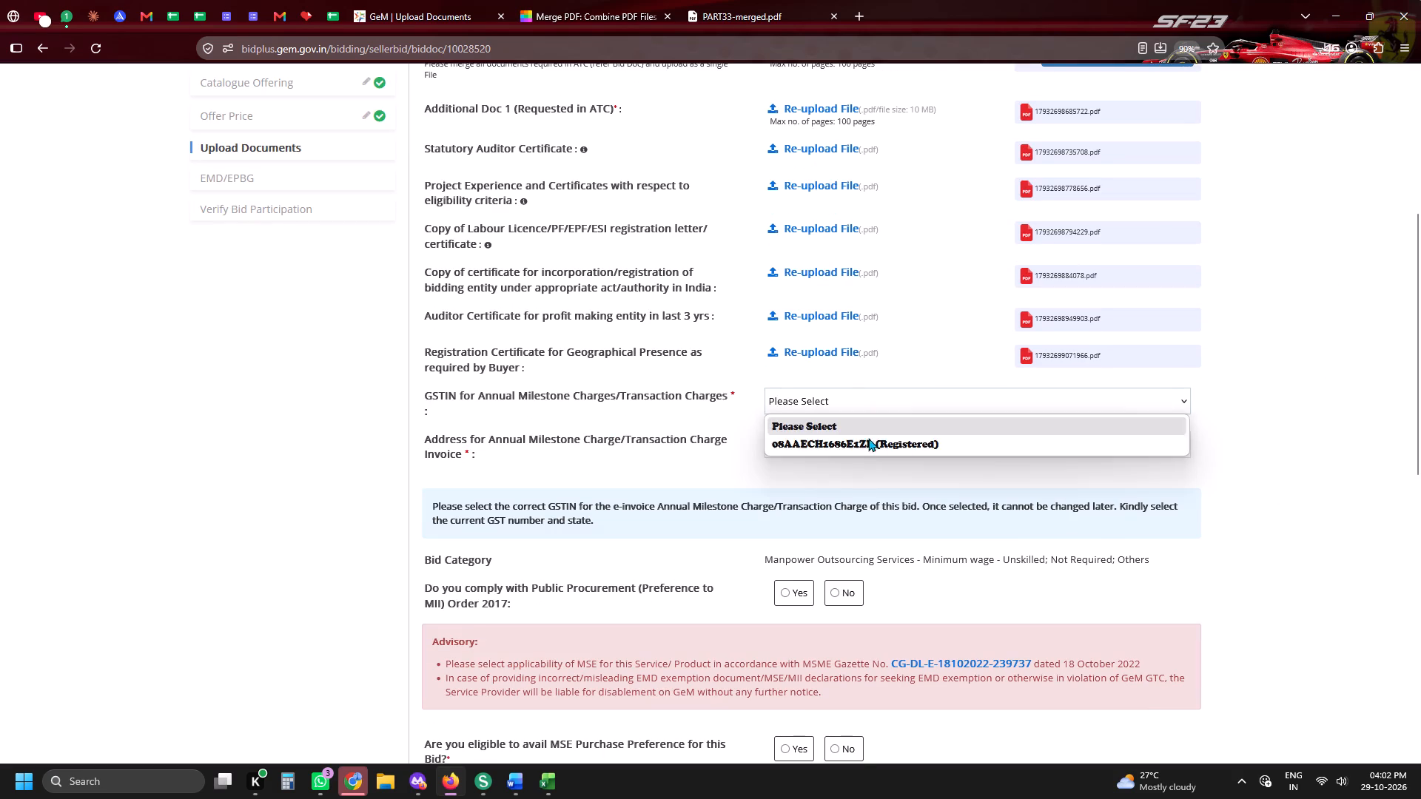
click(874, 448)
click(869, 169)
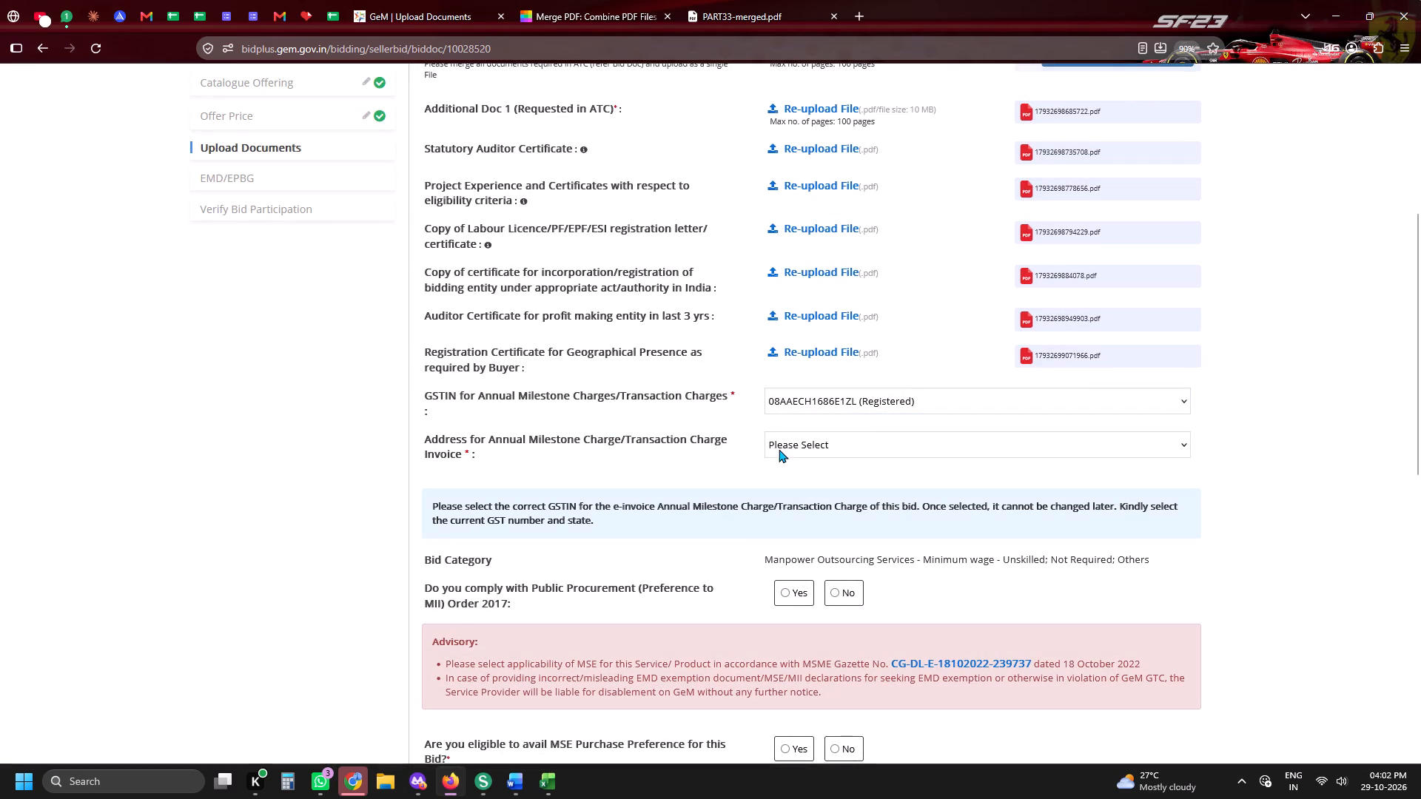
click(779, 448)
click(795, 493)
click(875, 175)
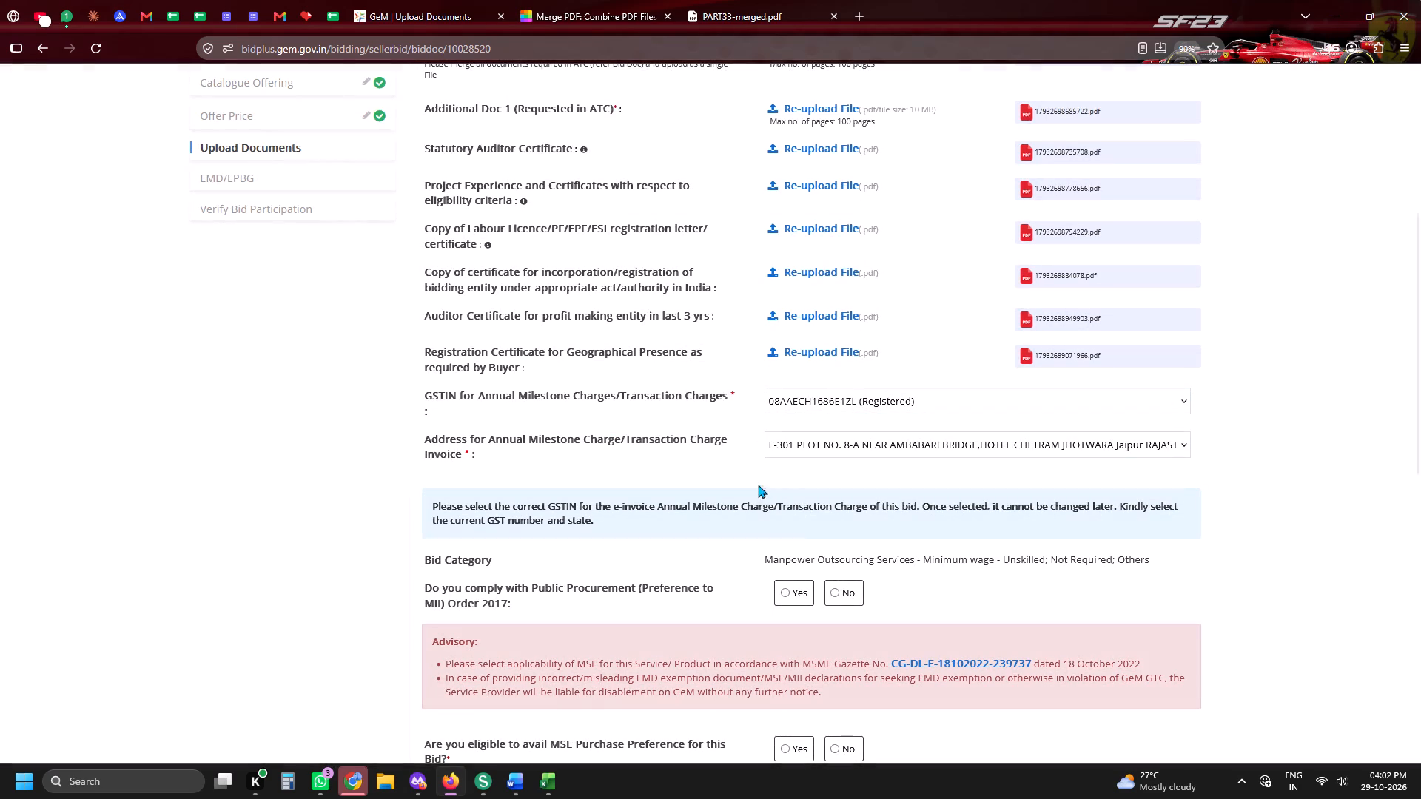
Answer Yes to Public Procurement (Preference to MII) Order 2017 compliance, MSE Purchase Preference eligibility and the EMD Exemption request.
click(788, 597)
scroll(788, 597, down, 5)
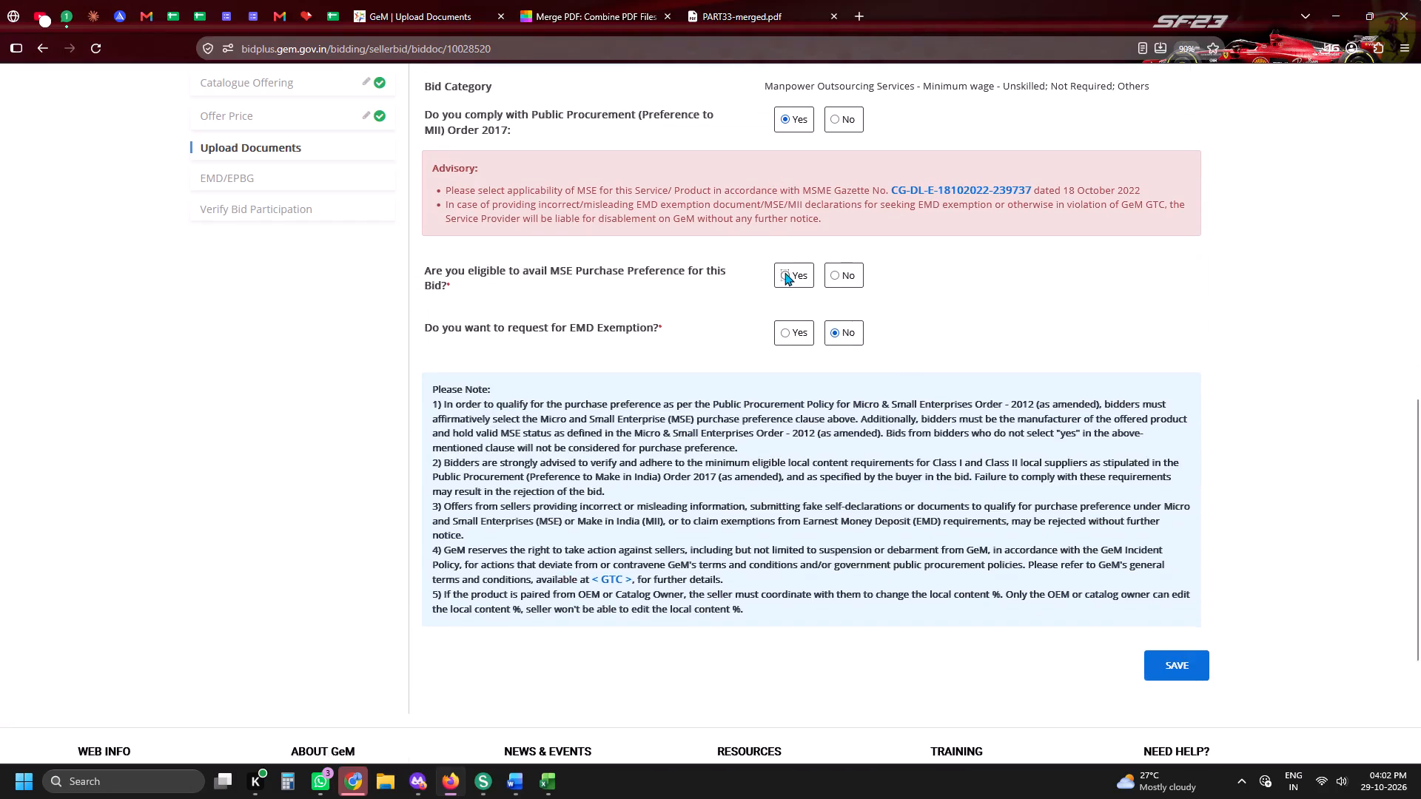
click(785, 272)
click(796, 358)
Upload msme-certificate-hhspl from Gem Bid Documents - HHSPL as the MSE category certificate.
click(810, 308)
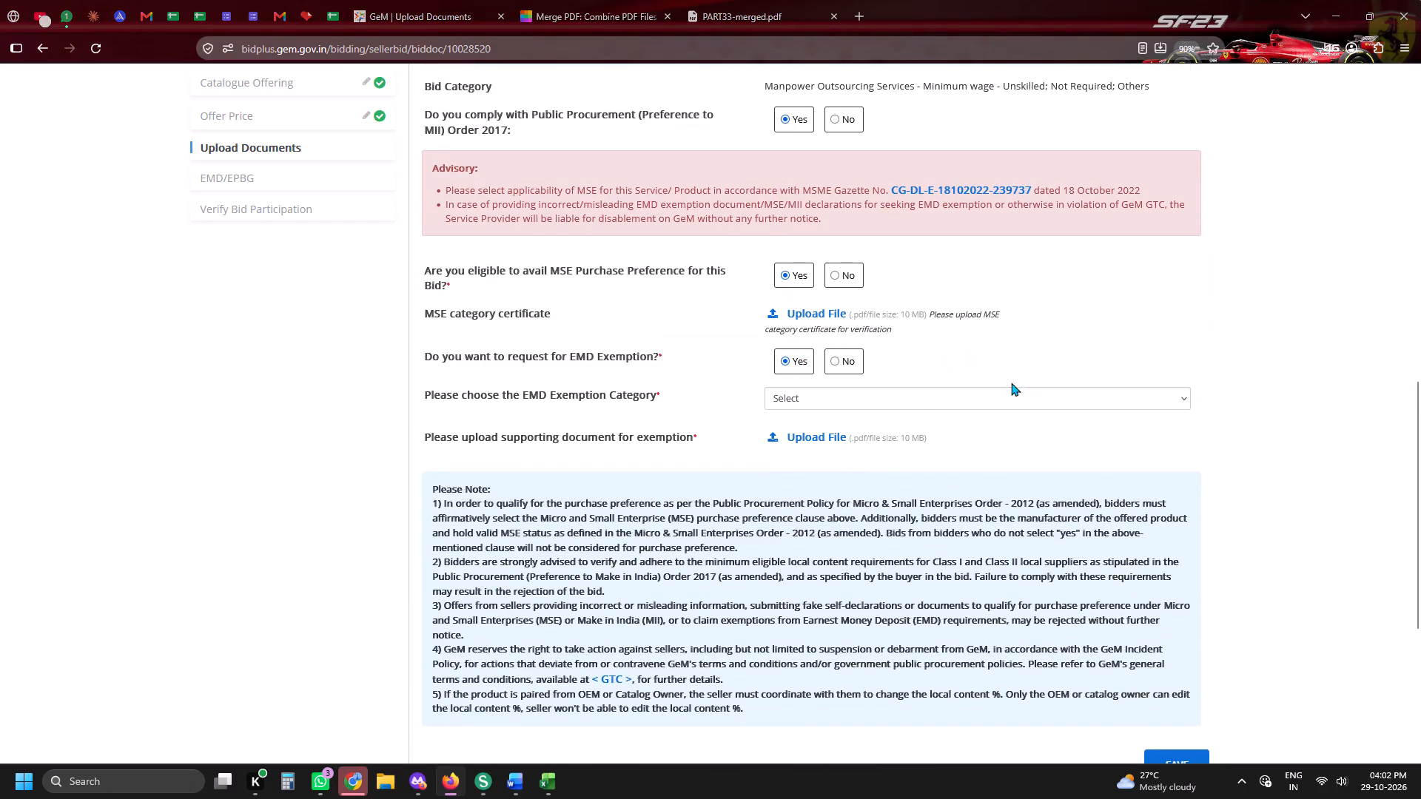
scroll(1022, 384, up, 7)
click(1051, 316)
scroll(1291, 439, down, 5)
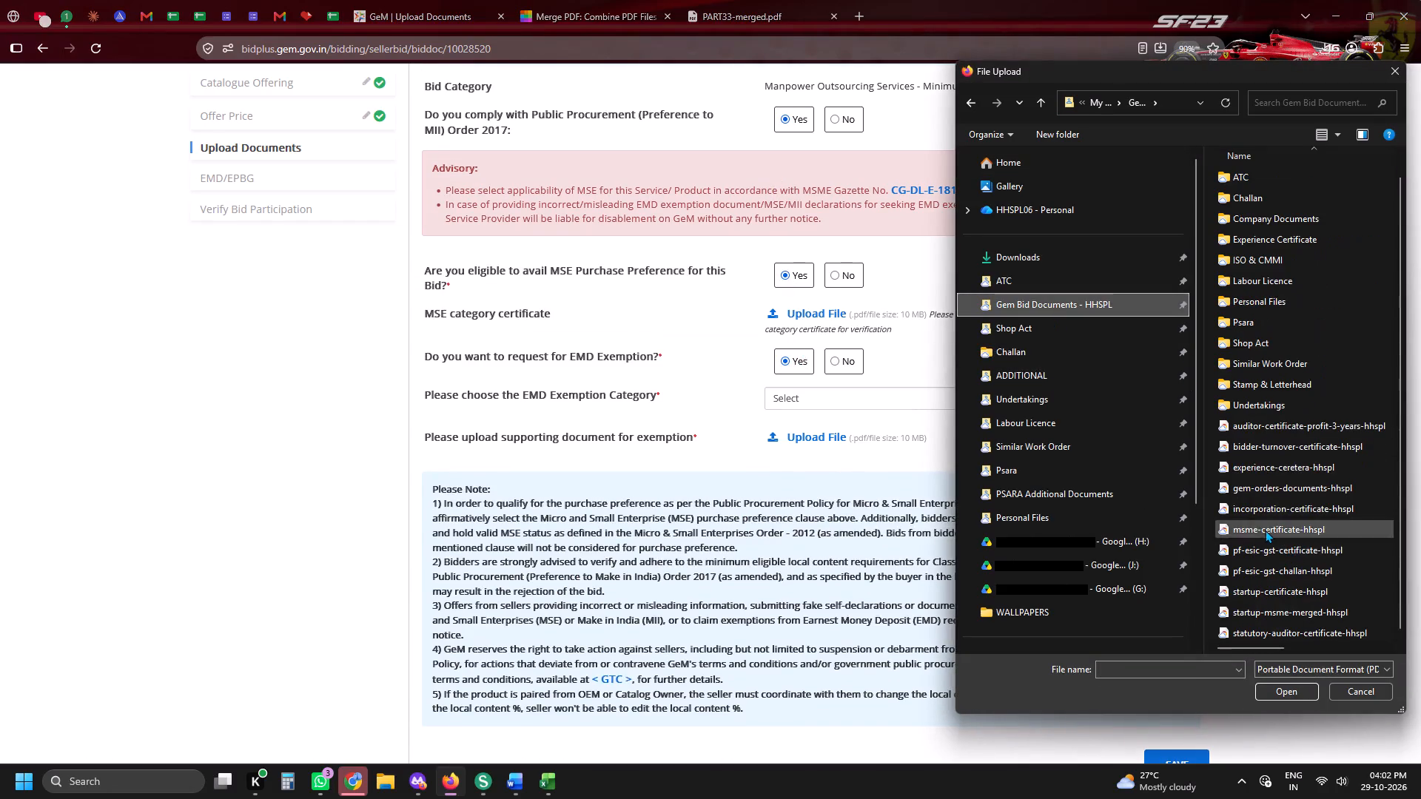
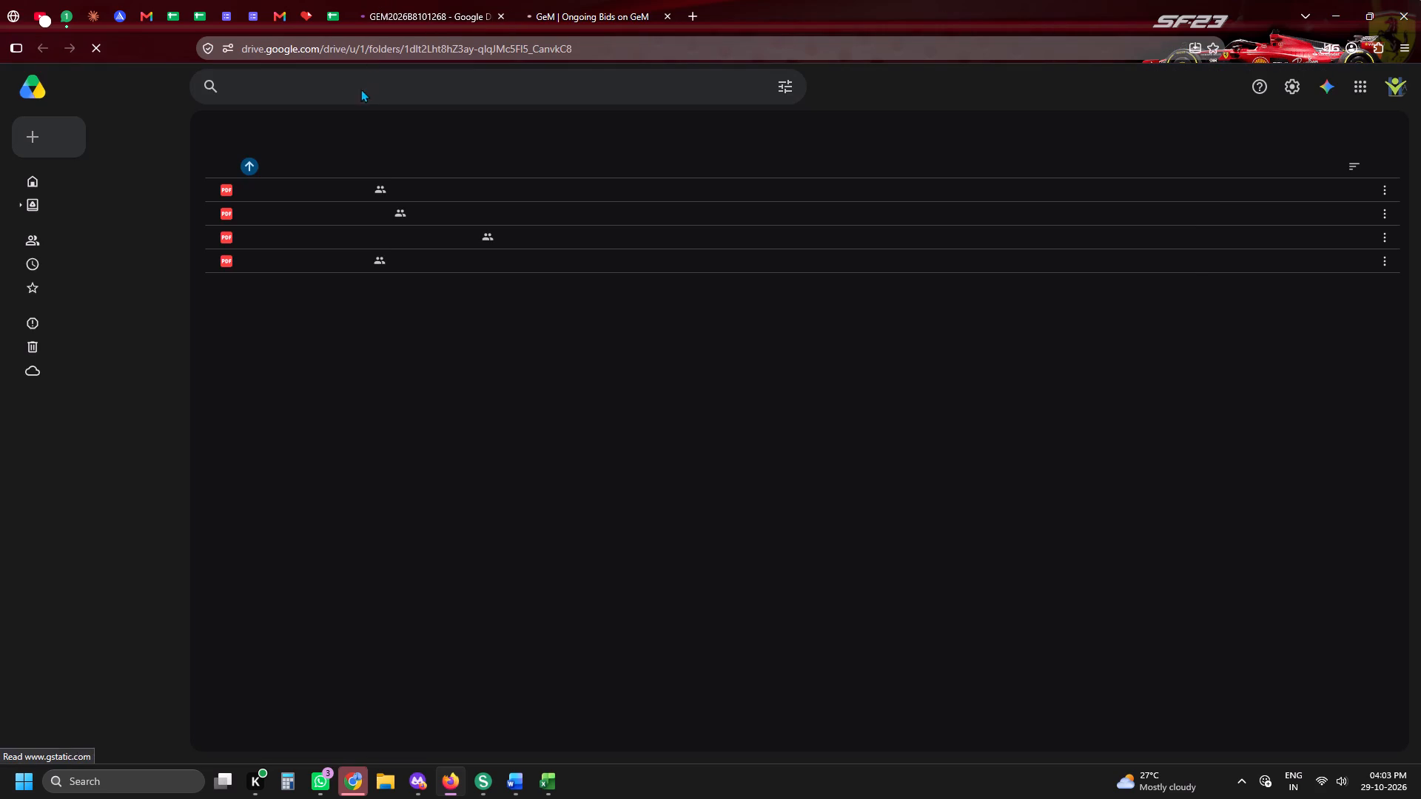
In the Daily Tender Sheet row for GEM/2026/B/8101268, enter MK as Harshnath's Tender Filler and copy in the Fill Date 29-10-26-MK.
click(320, 16)
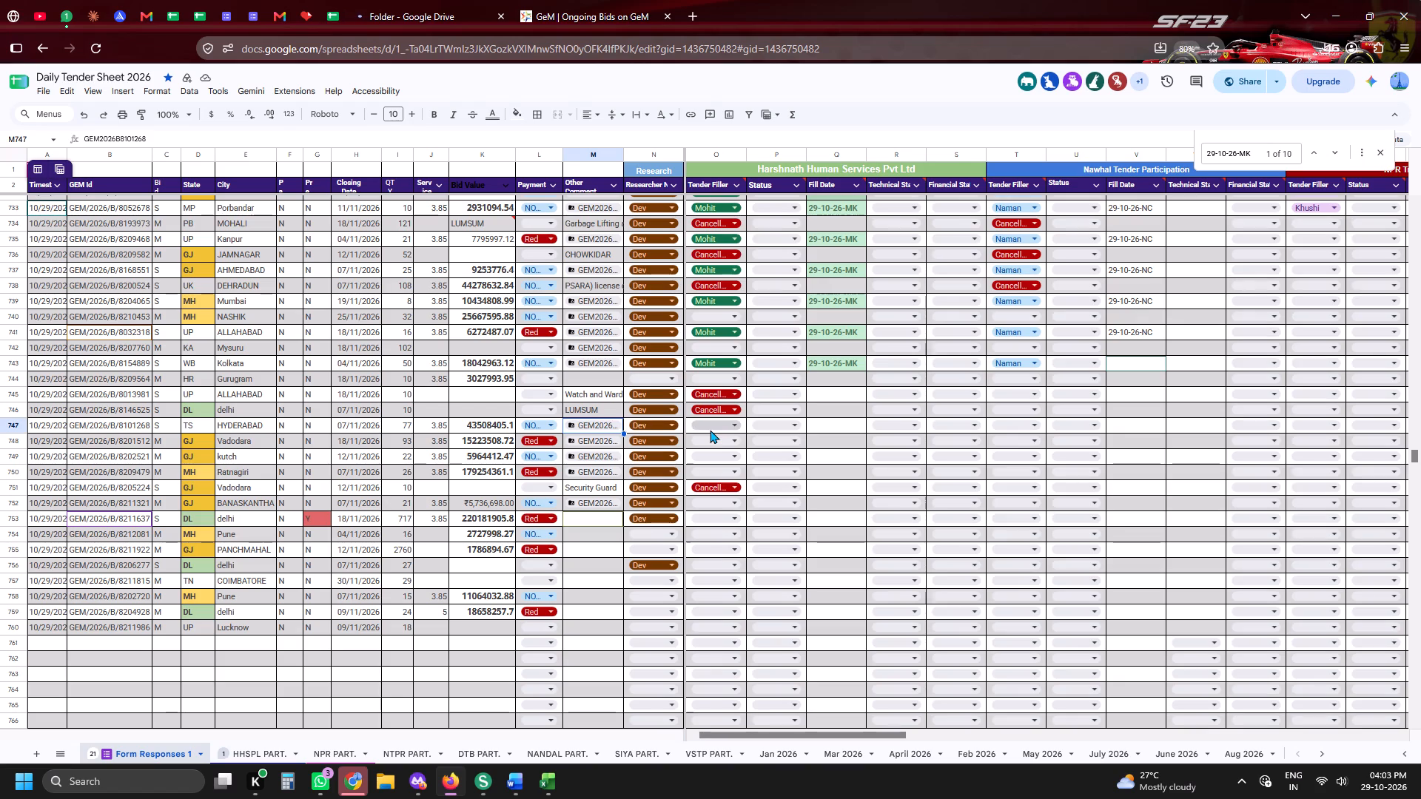
click(710, 430)
text(MK)
key(Tab)
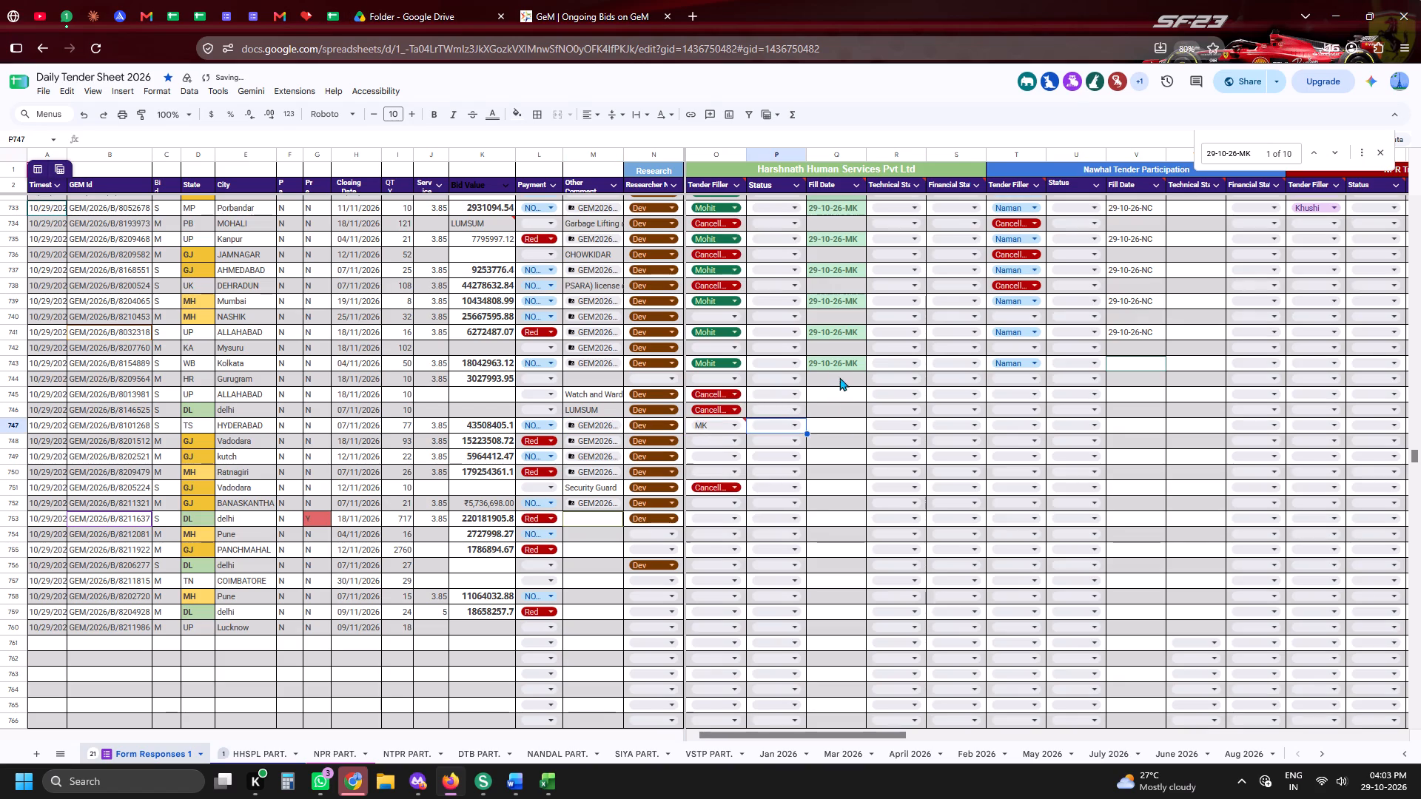
click(832, 362)
key(ctrl+c)
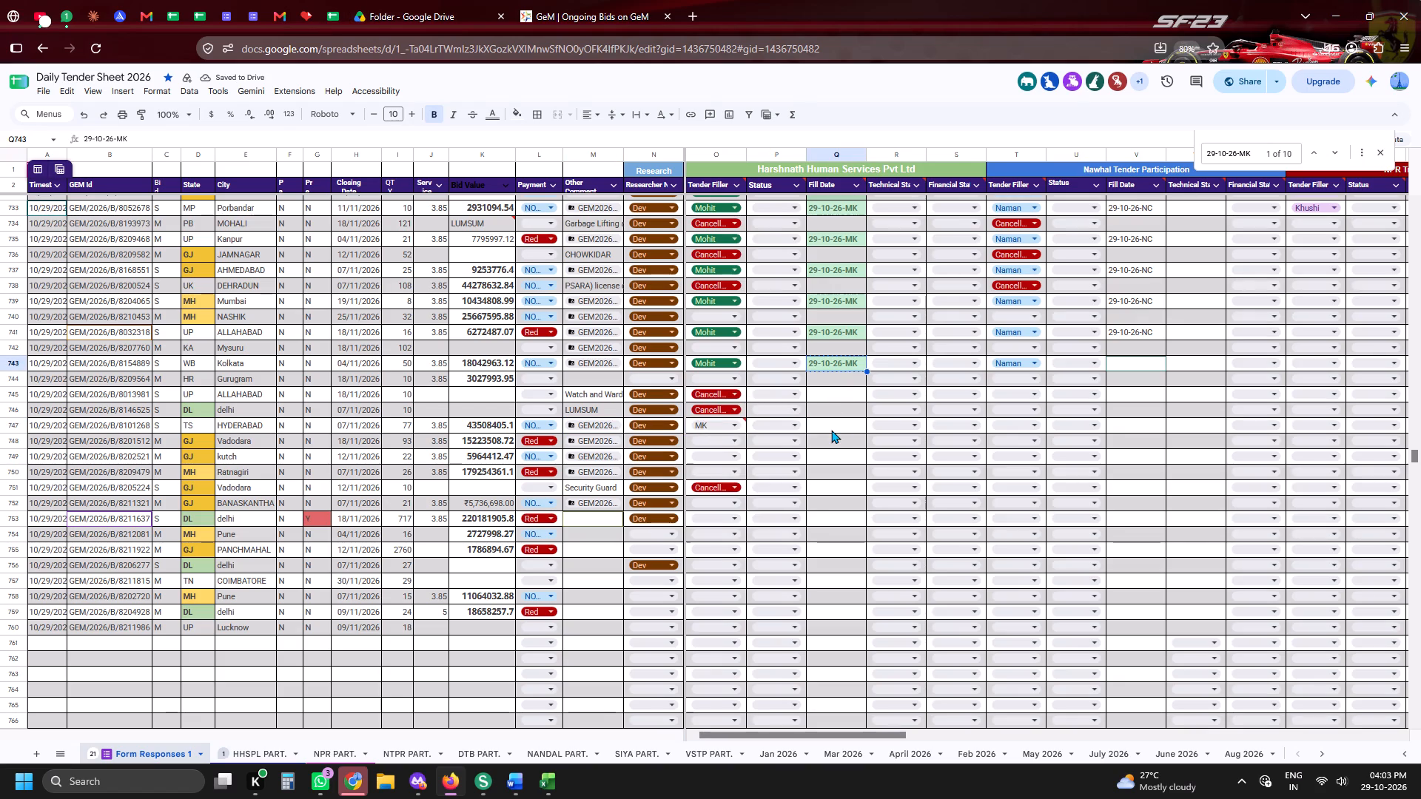
Paste 29-10-26-MK as Harshnath's Fill Date in the row for GEM/2026/B/8101268.
click(831, 430)
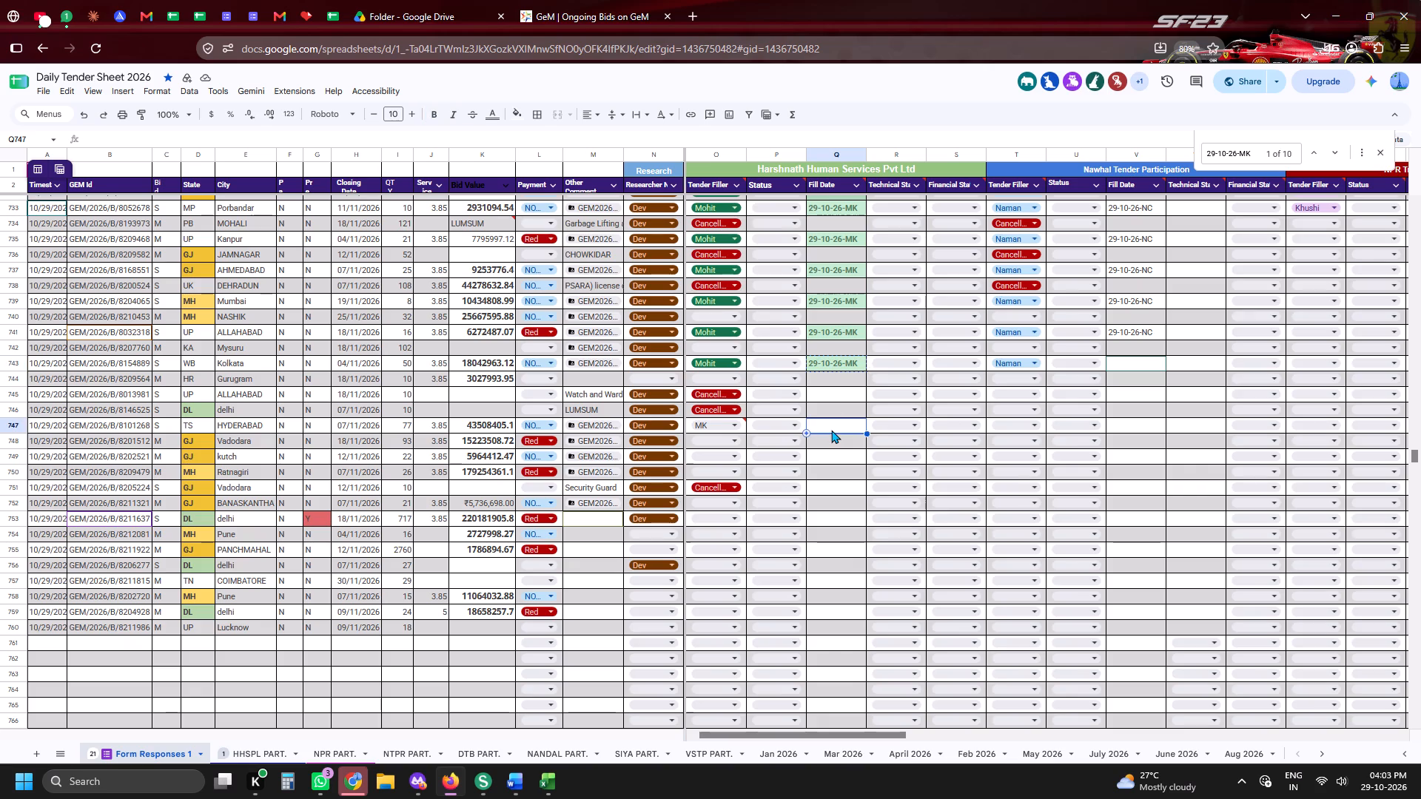
key(ctrl+v)
click(0, 425)
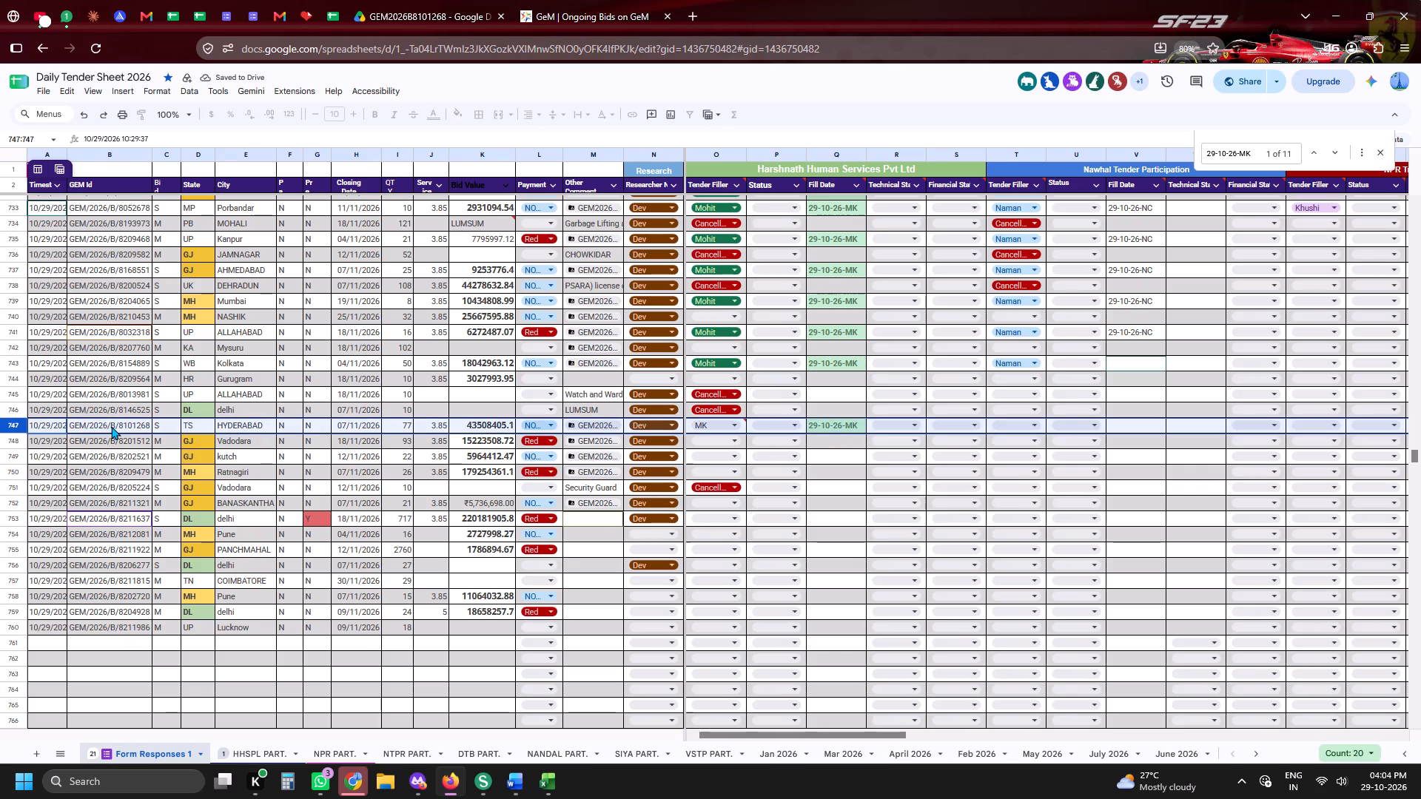
click(141, 429)
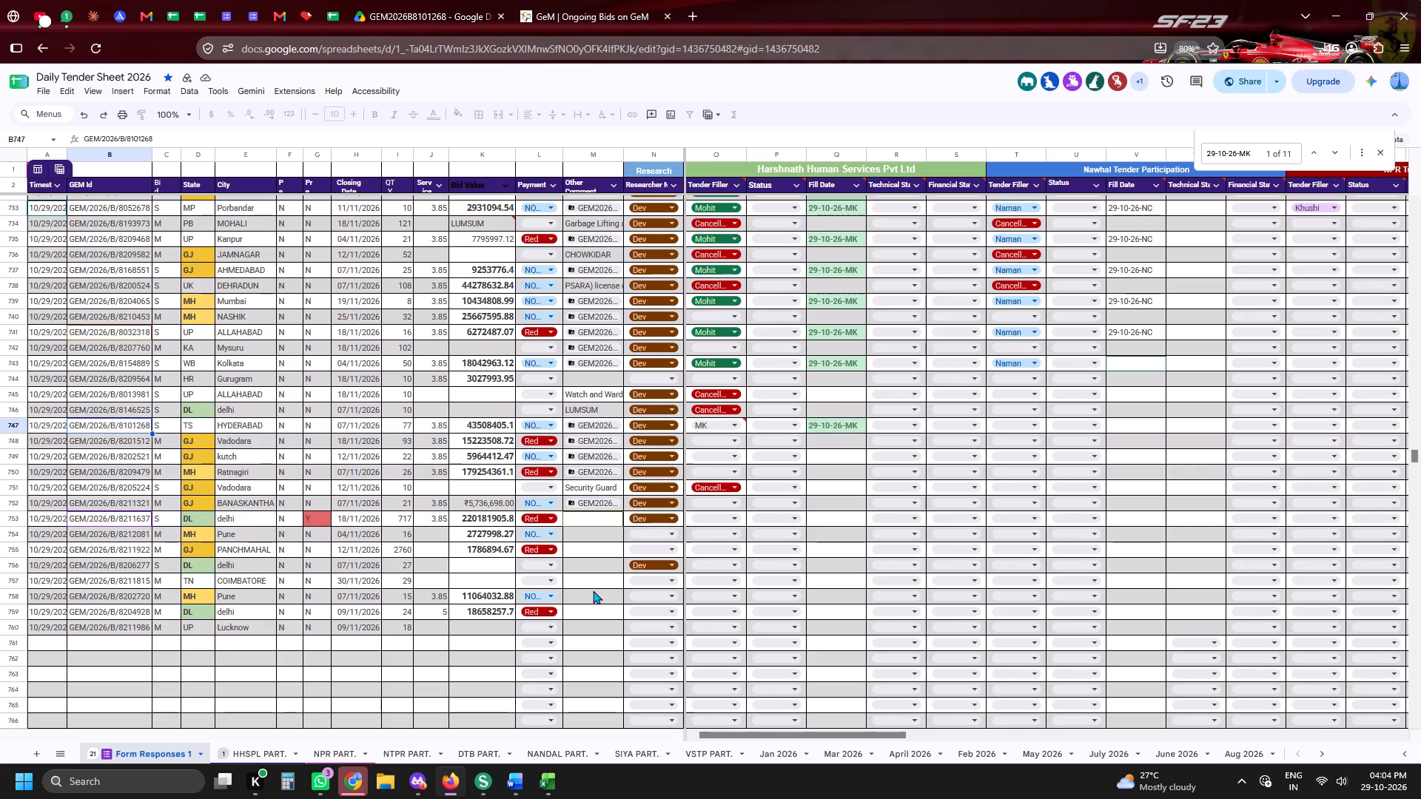
Raise the system volume to 68 and return to the Daily Tender Sheet.
click(1357, 786)
click(1334, 779)
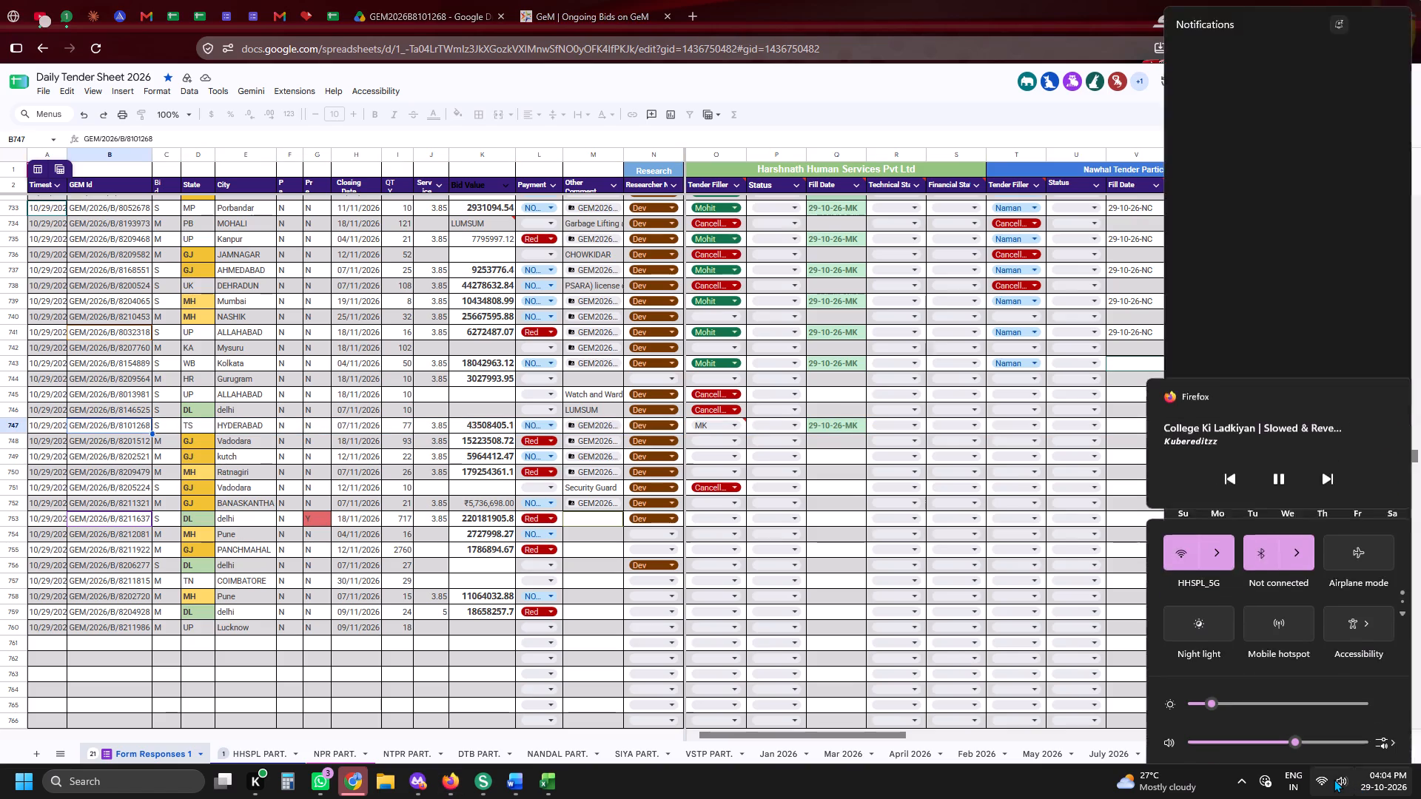
scroll(1300, 697, up, 4)
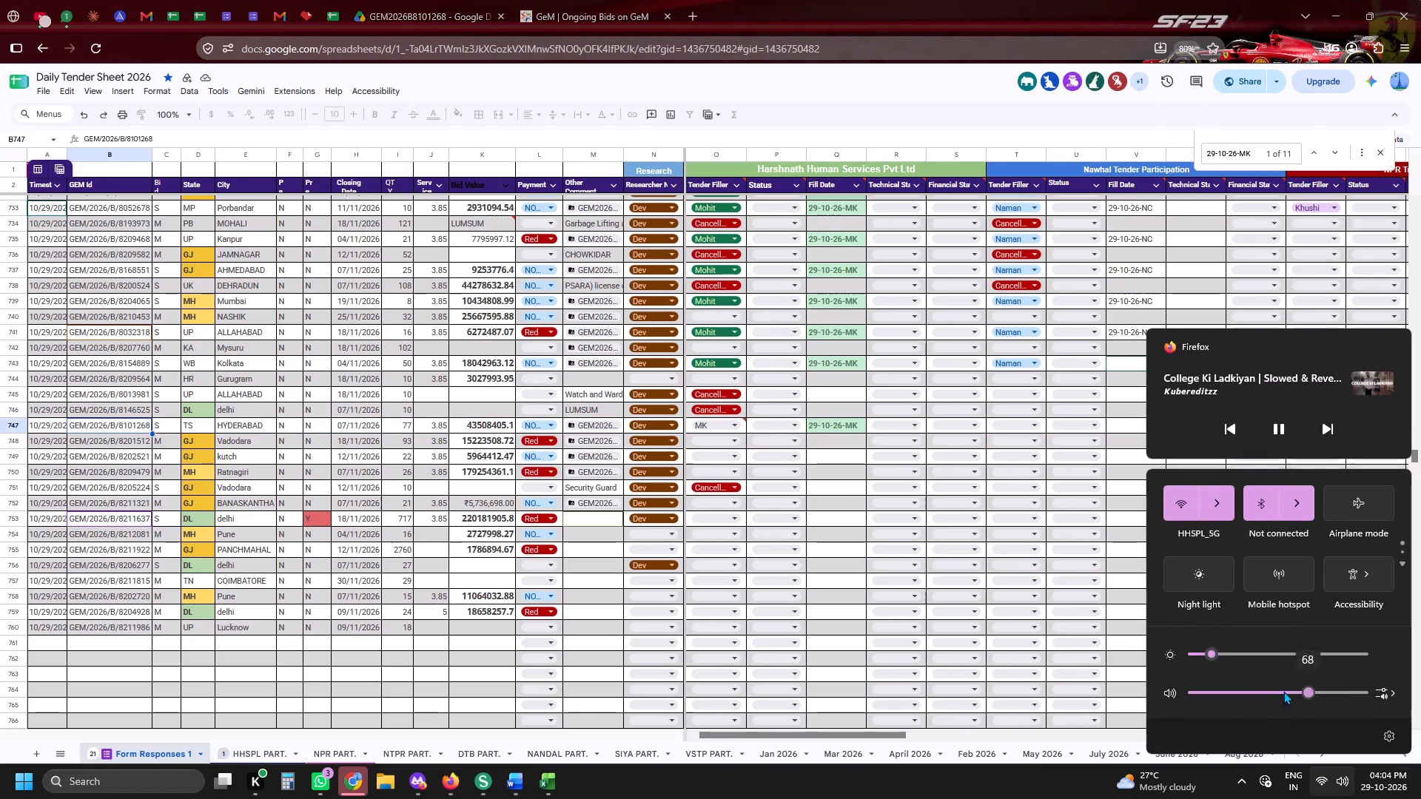
click(821, 524)
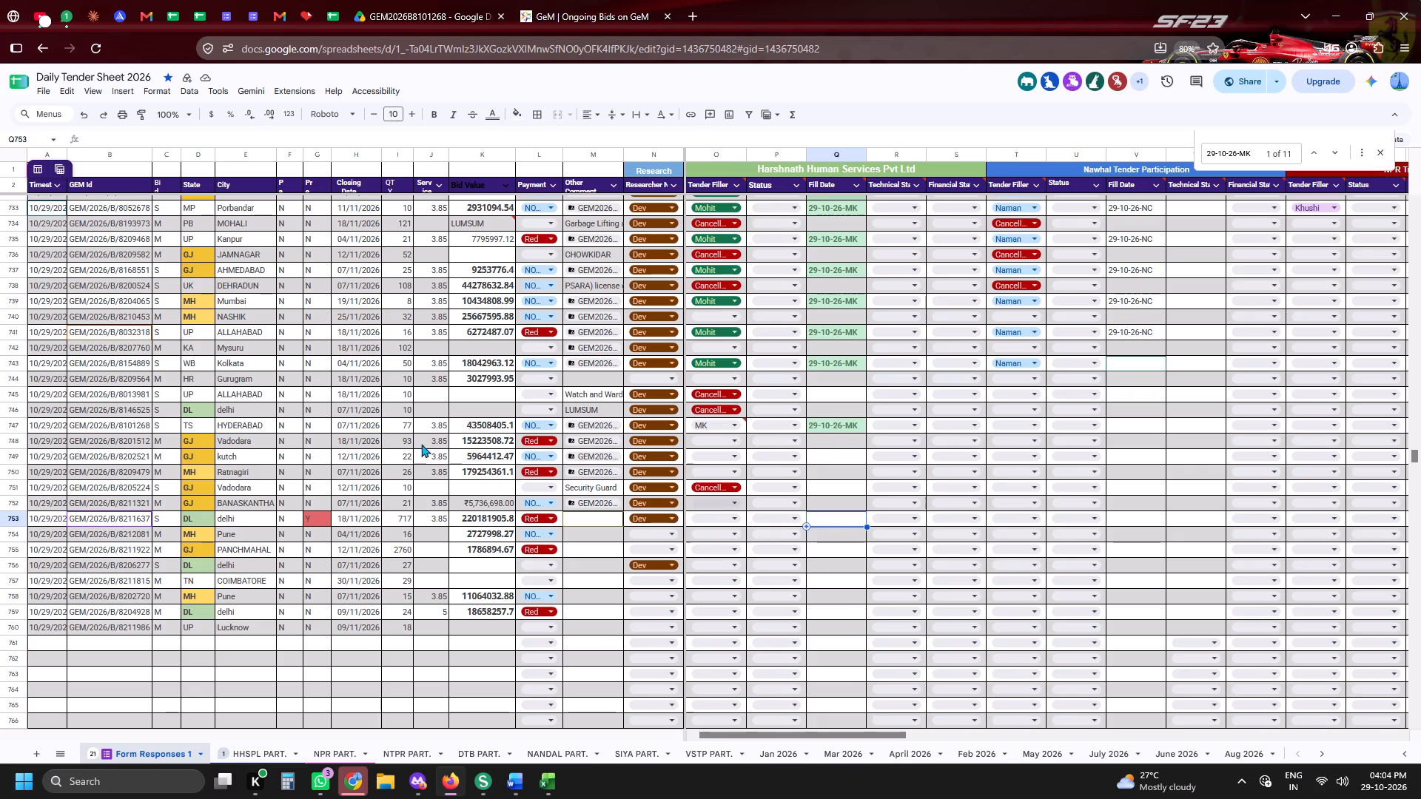
Select the GEM Id cell containing GEM/2026/B/8101268 in the Daily Tender Sheet.
click(0, 429)
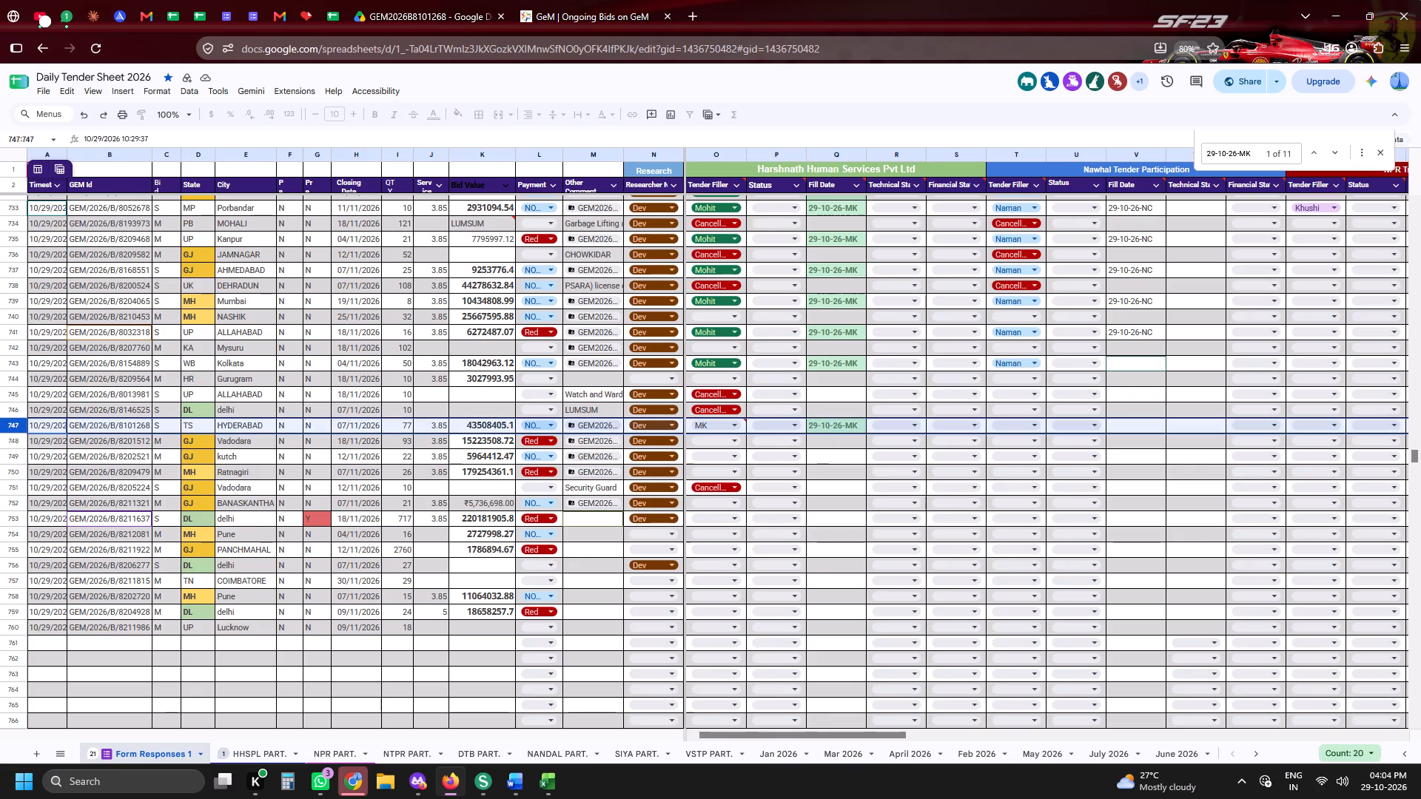
click(107, 428)
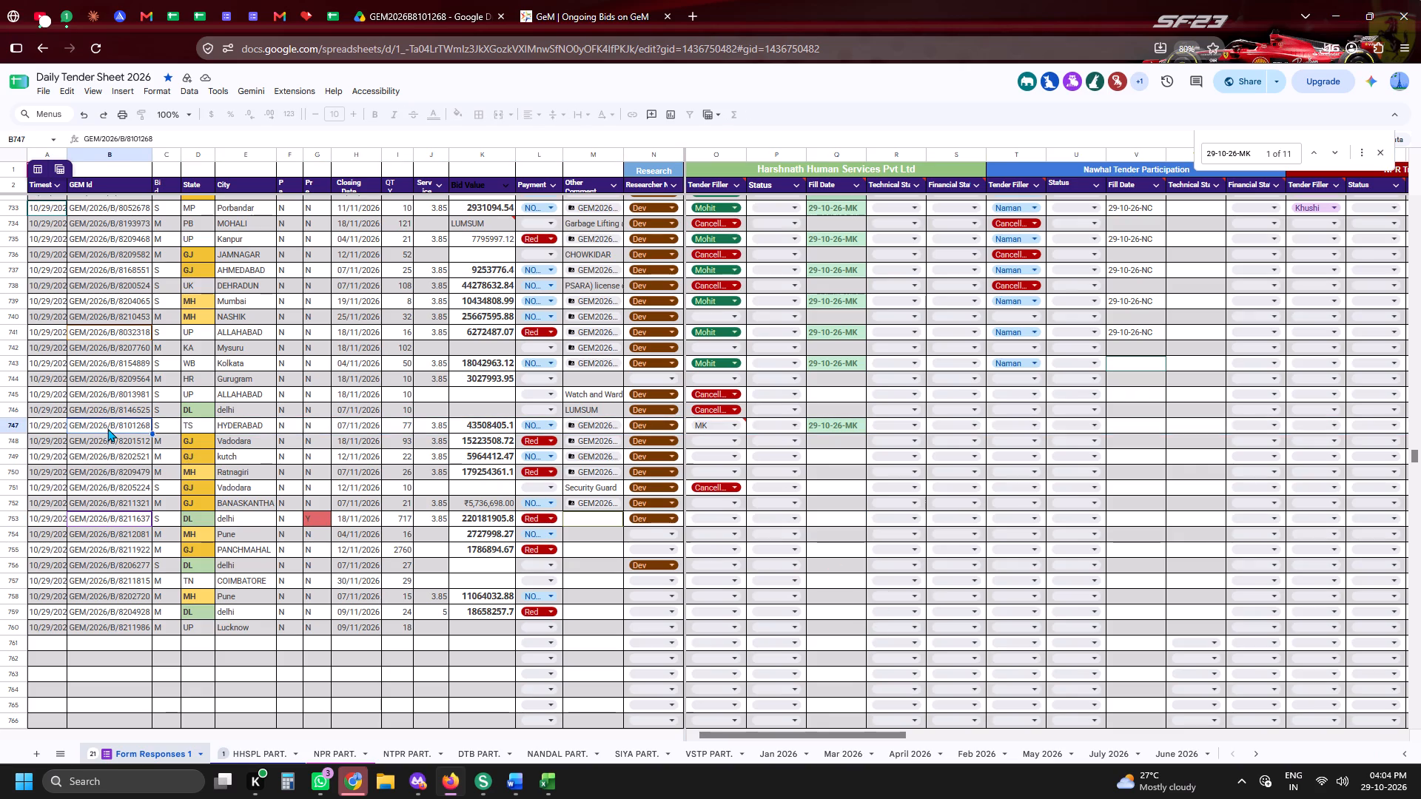
Copy bid number GEM/2026/B/8101268 from the tender sheet and look it up on GeM using Exact Bid Search.
key(ctrl+c)
key(ctrl+c)
click(560, 0)
click(906, 189)
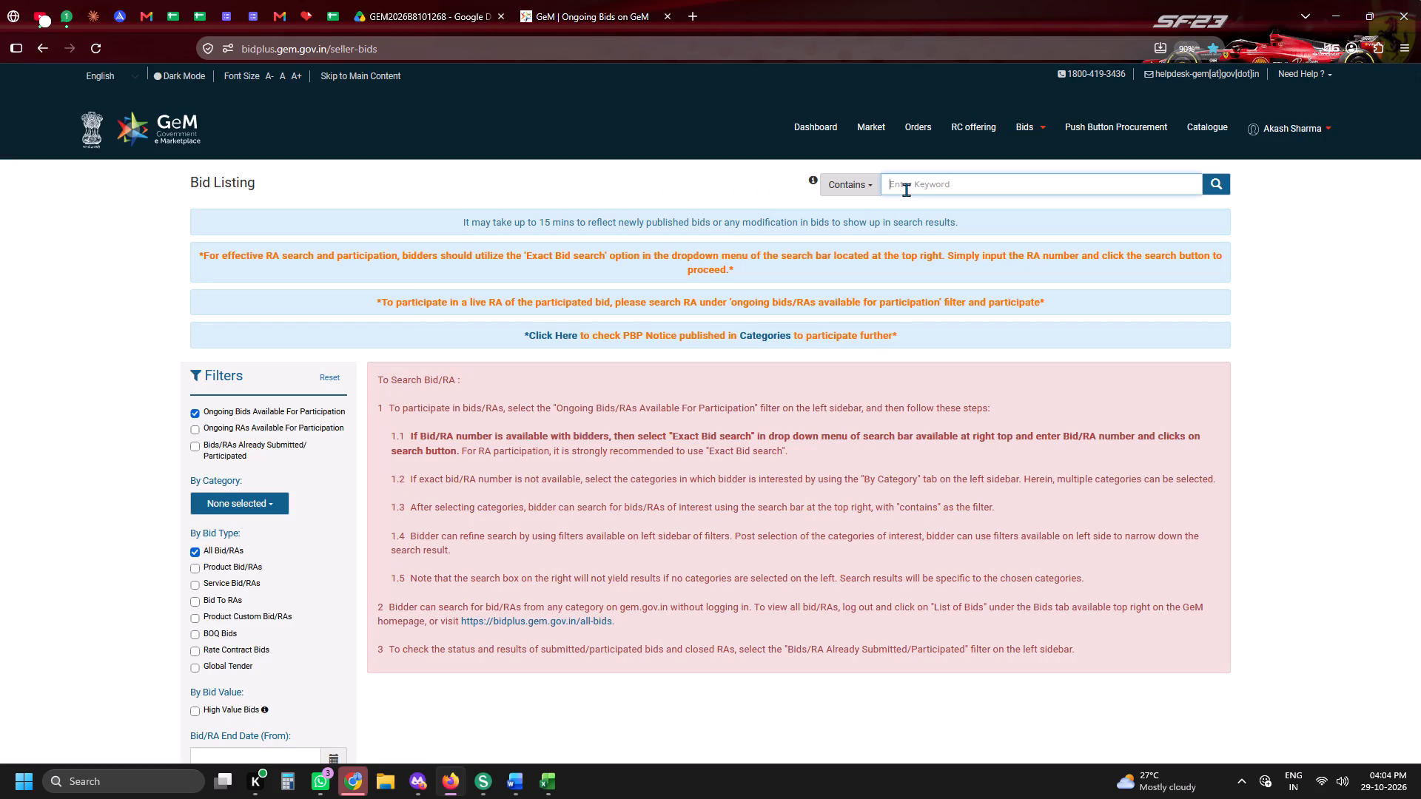
key(ctrl+v)
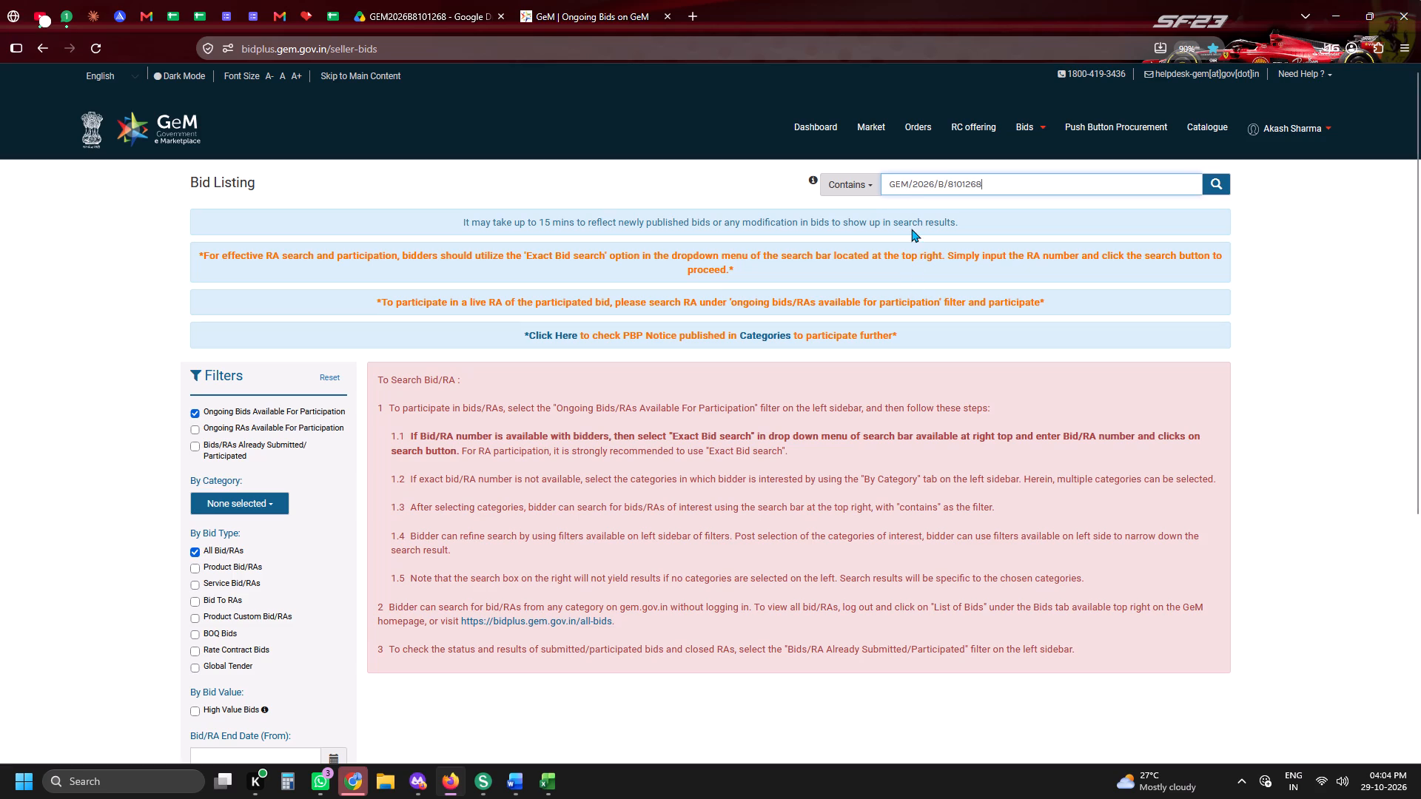
click(870, 192)
click(895, 269)
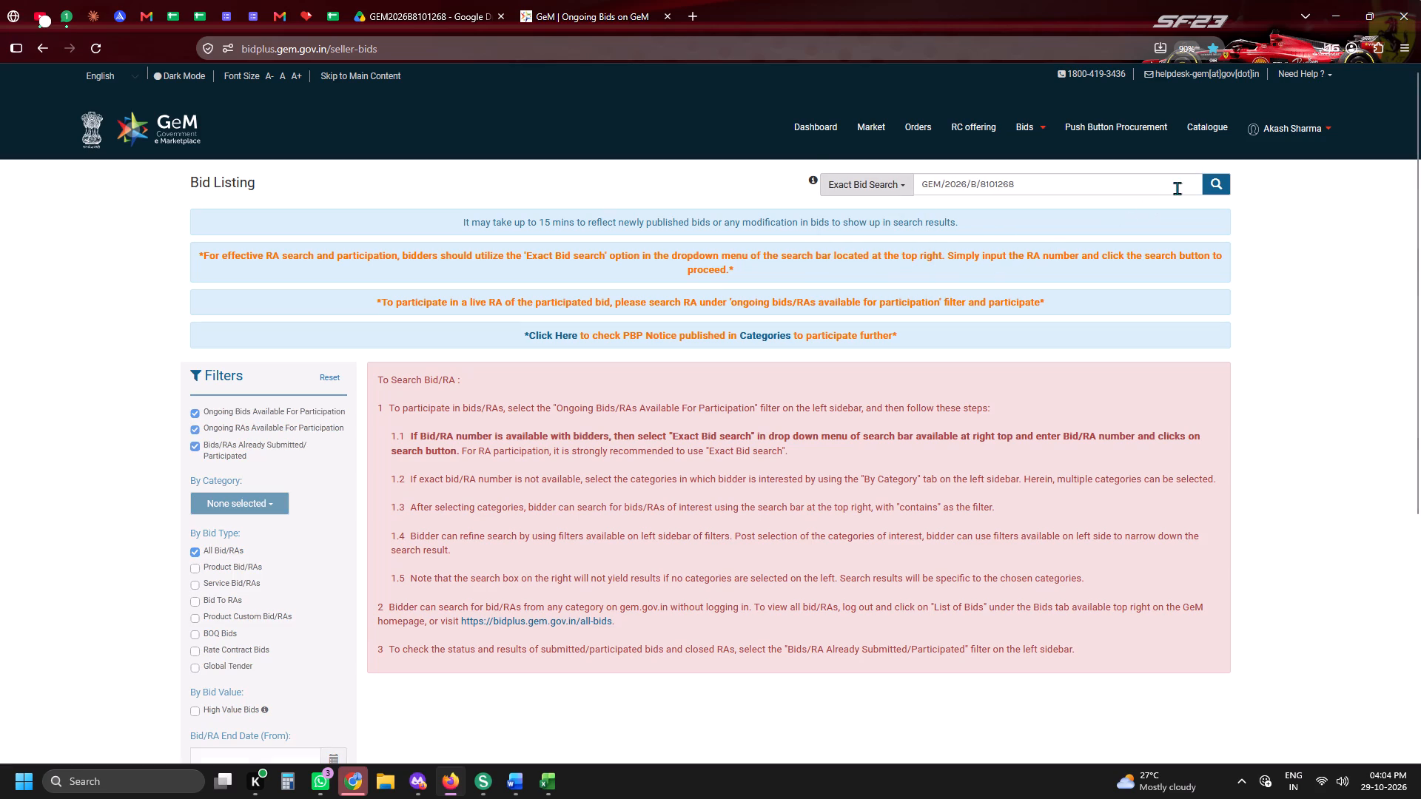
click(1207, 185)
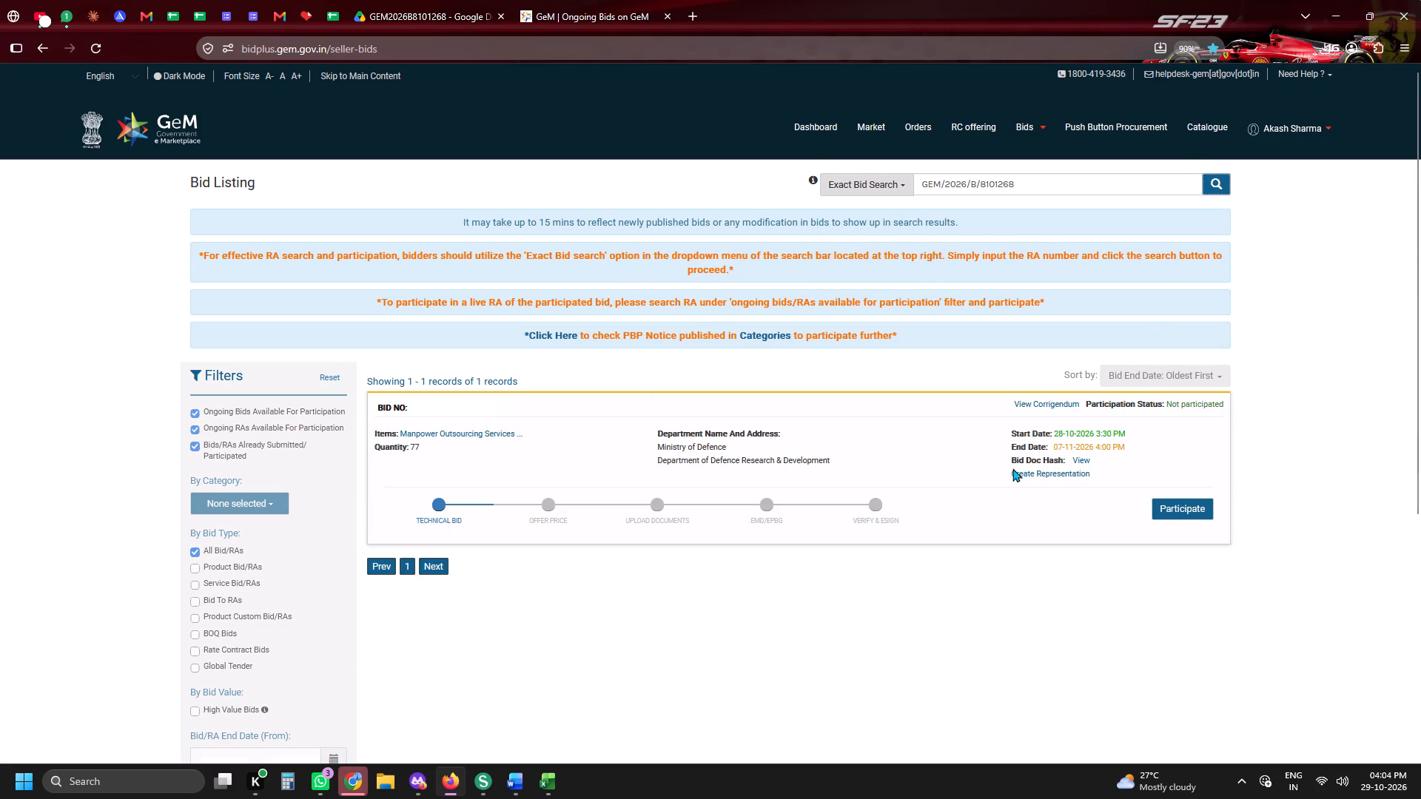
Start participating in the bid and save the beneficial ownership and technology transfer compliance answers as No, No and Yes.
click(1163, 507)
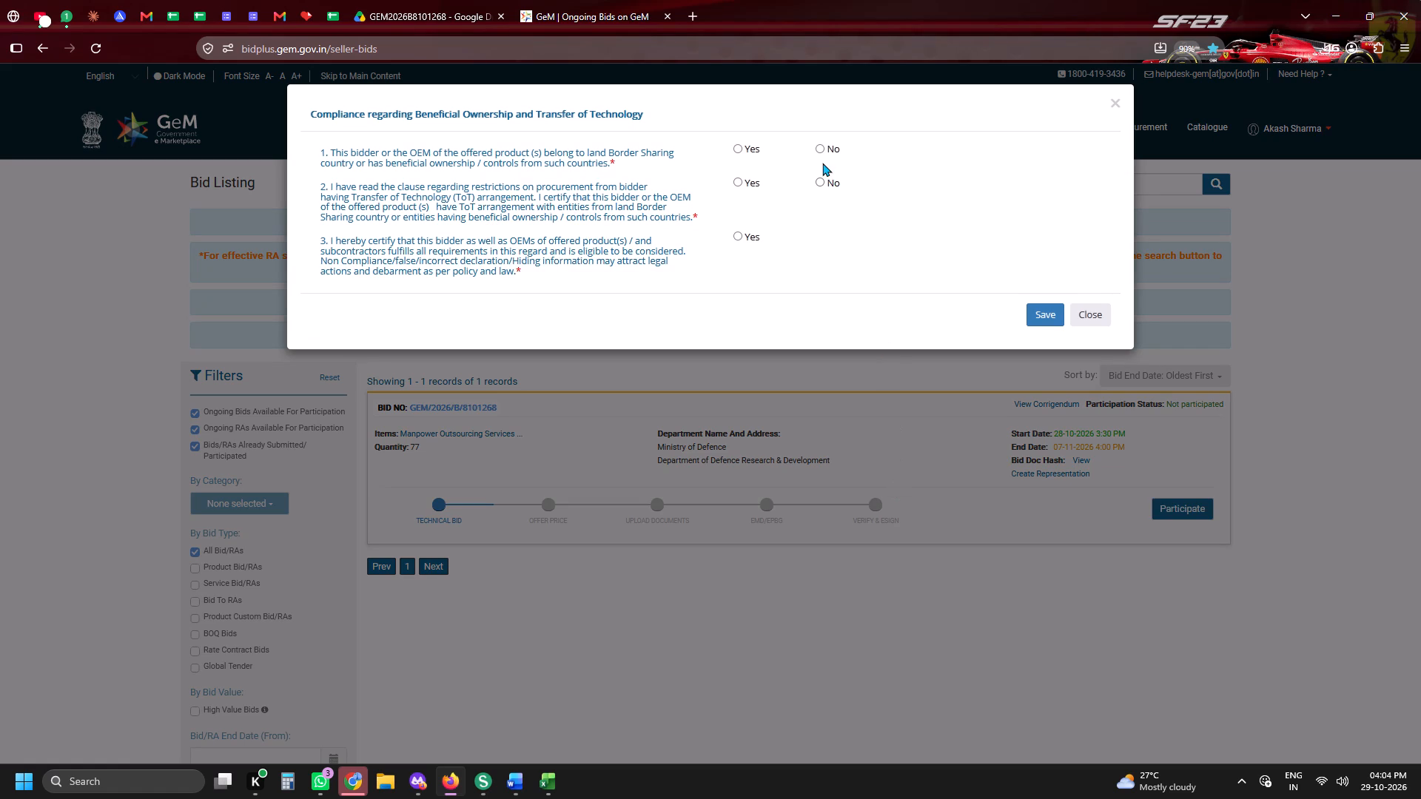
click(836, 145)
click(824, 183)
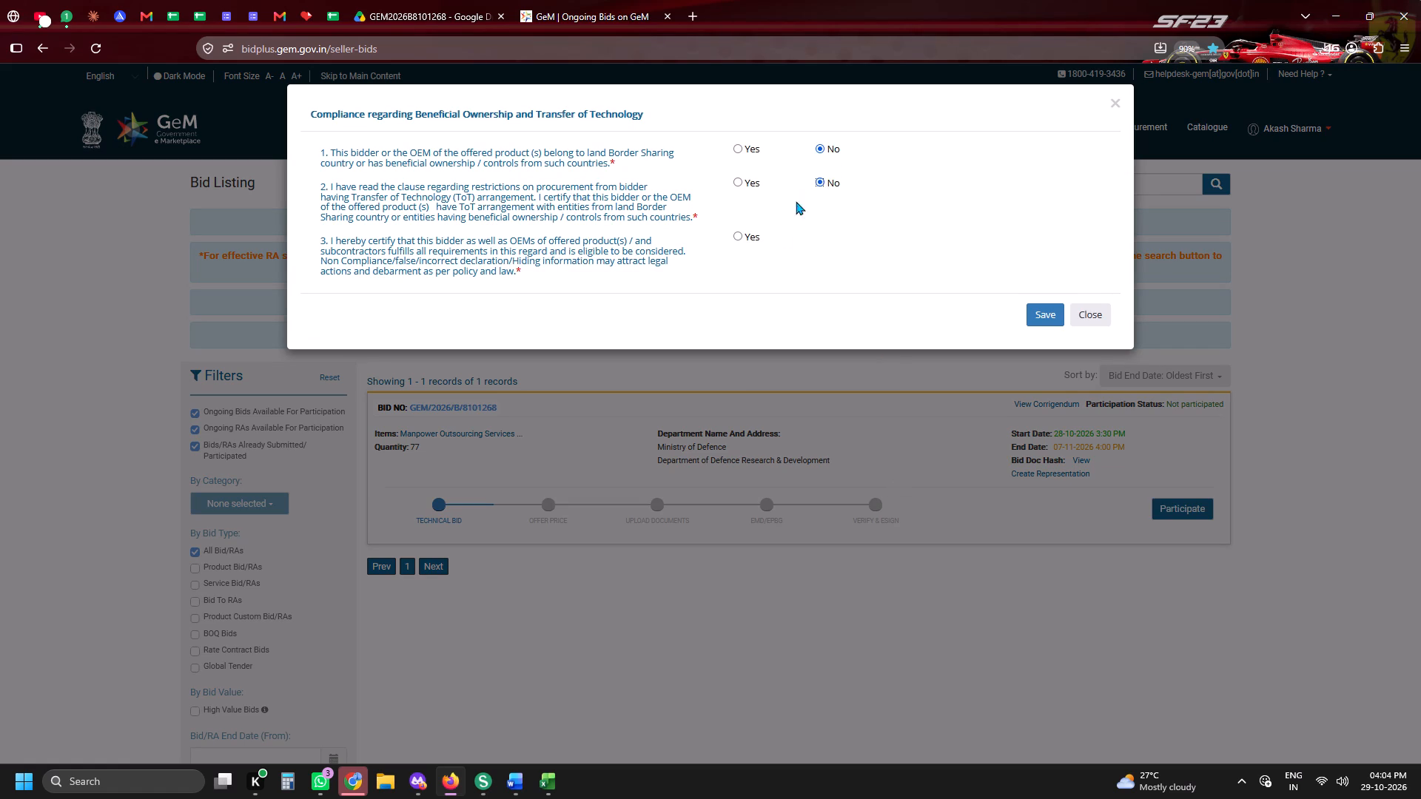
click(774, 232)
click(1056, 323)
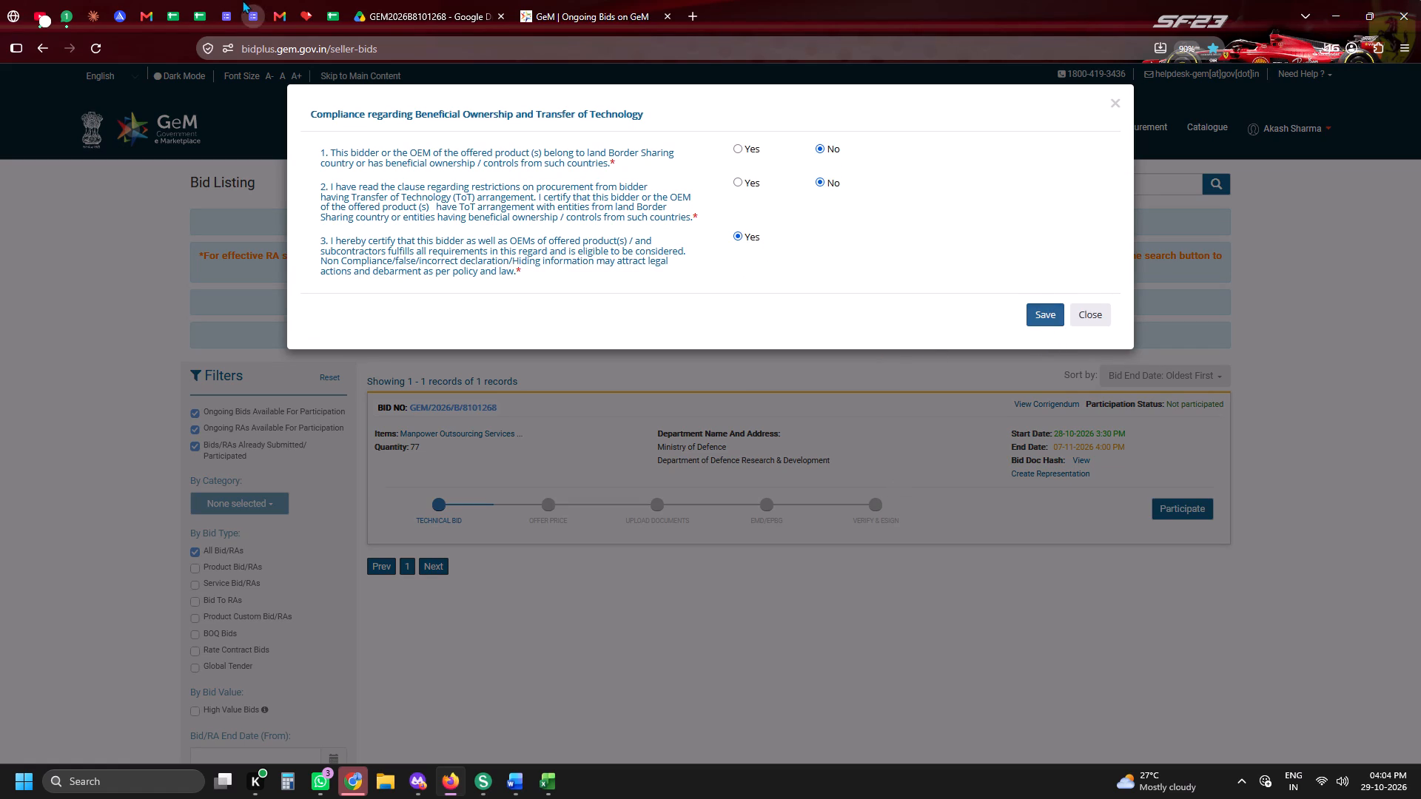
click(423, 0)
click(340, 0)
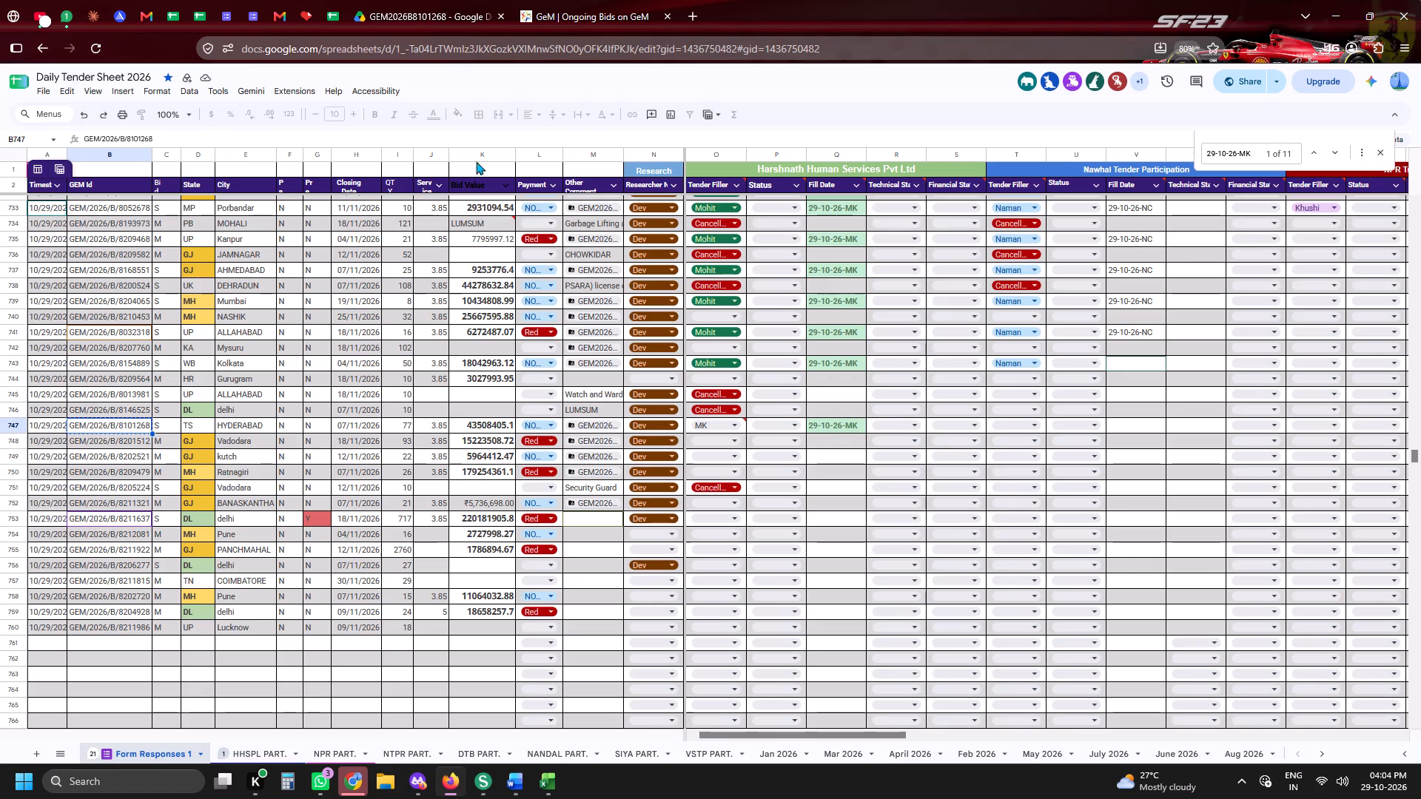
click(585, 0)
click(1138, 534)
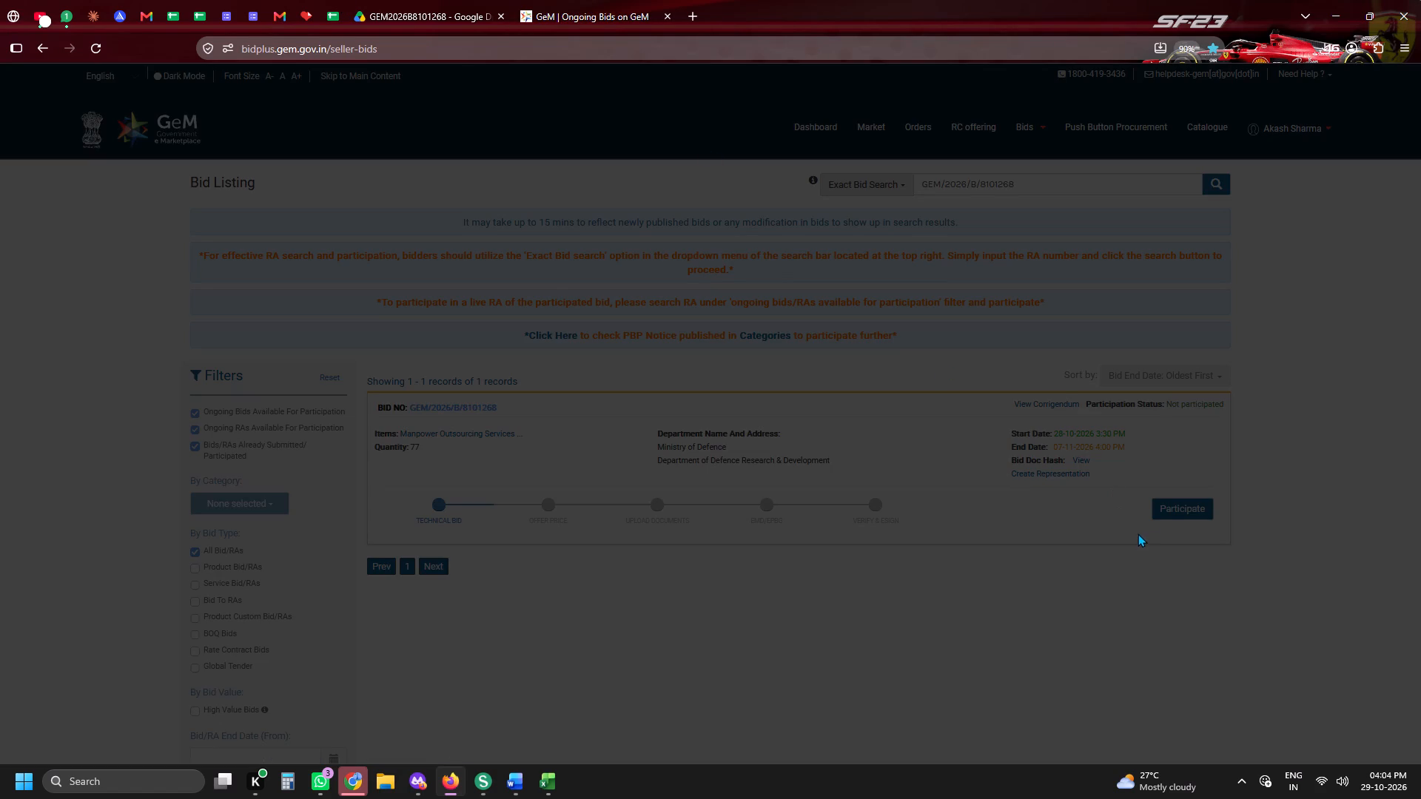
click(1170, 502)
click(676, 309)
Download SCOPE OF WORK 01.pdf and RETENTION OF EXISTING RESOURCES 02.pdf from the GEM2026B8101268 Drive folder.
click(420, 0)
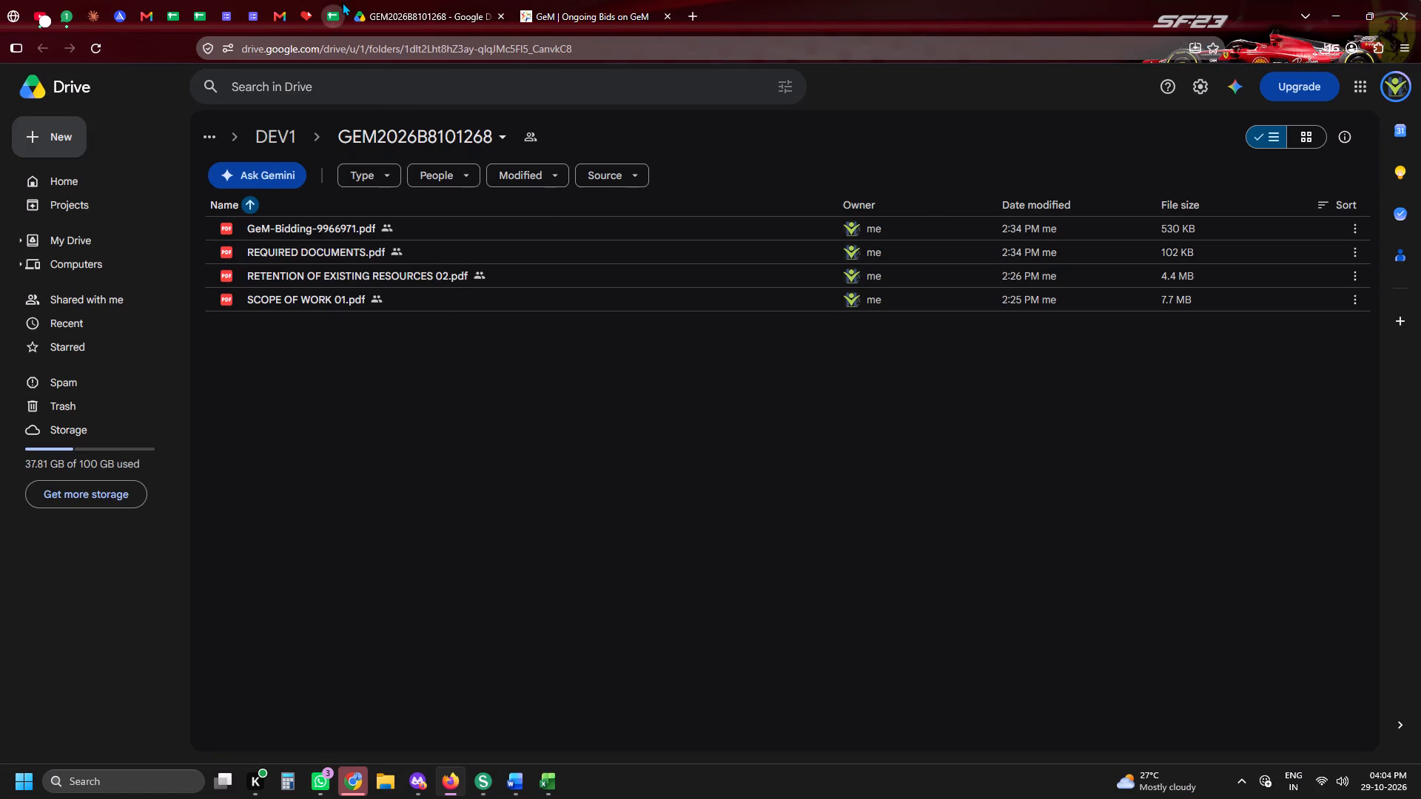
click(342, 1)
click(374, 0)
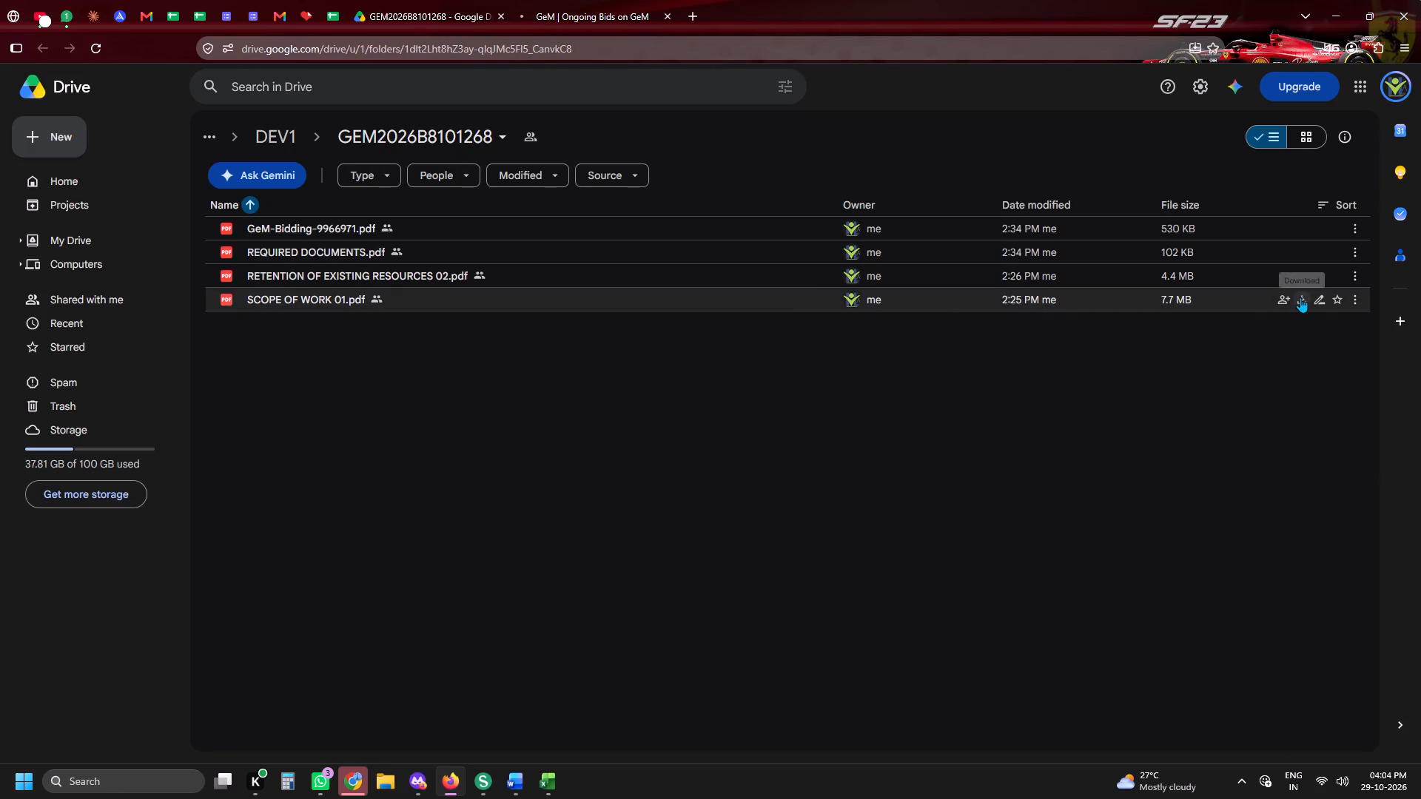
click(1300, 297)
click(1297, 274)
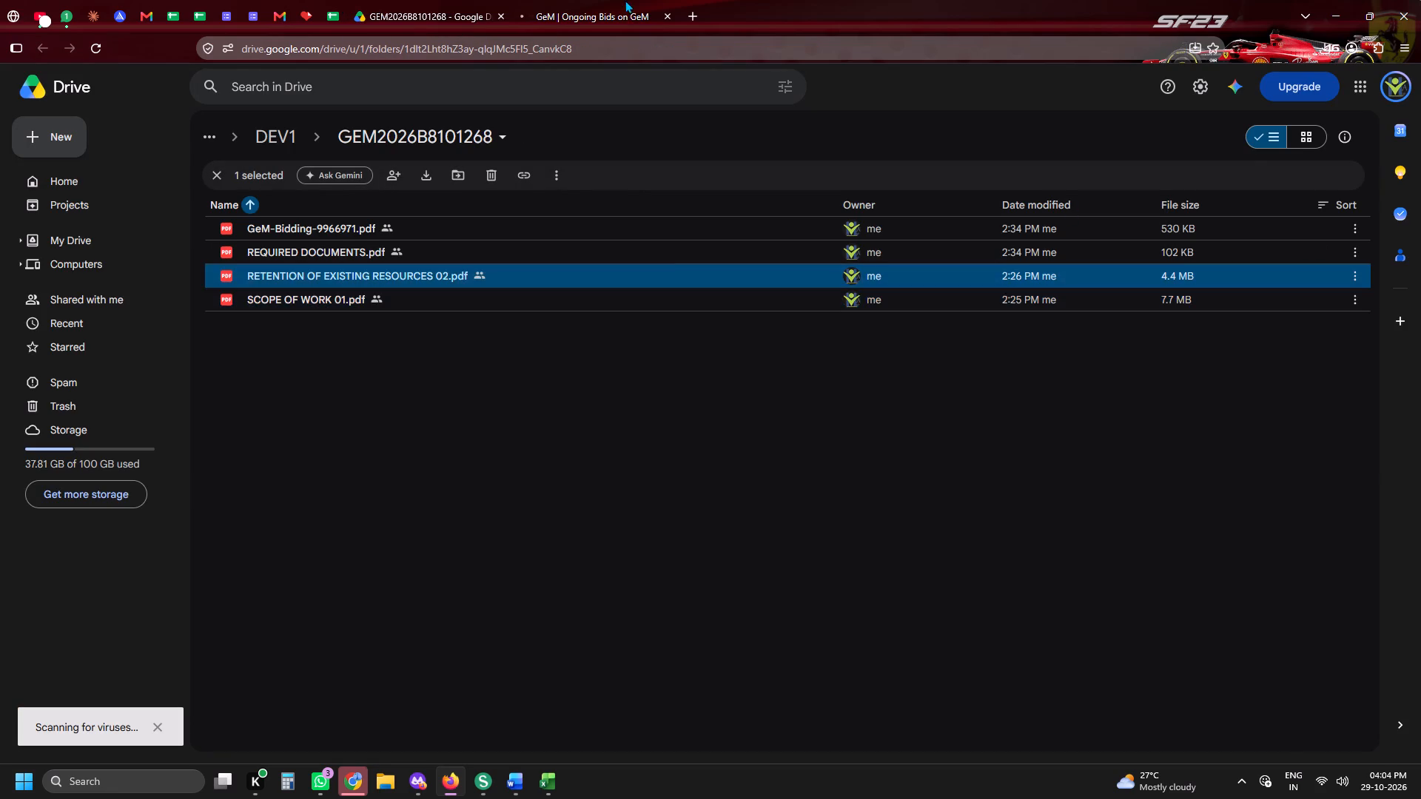
Look through the Catalogue Offering list of manpower categories on the GeM bid participation page.
click(571, 0)
scroll(1116, 420, down, 8)
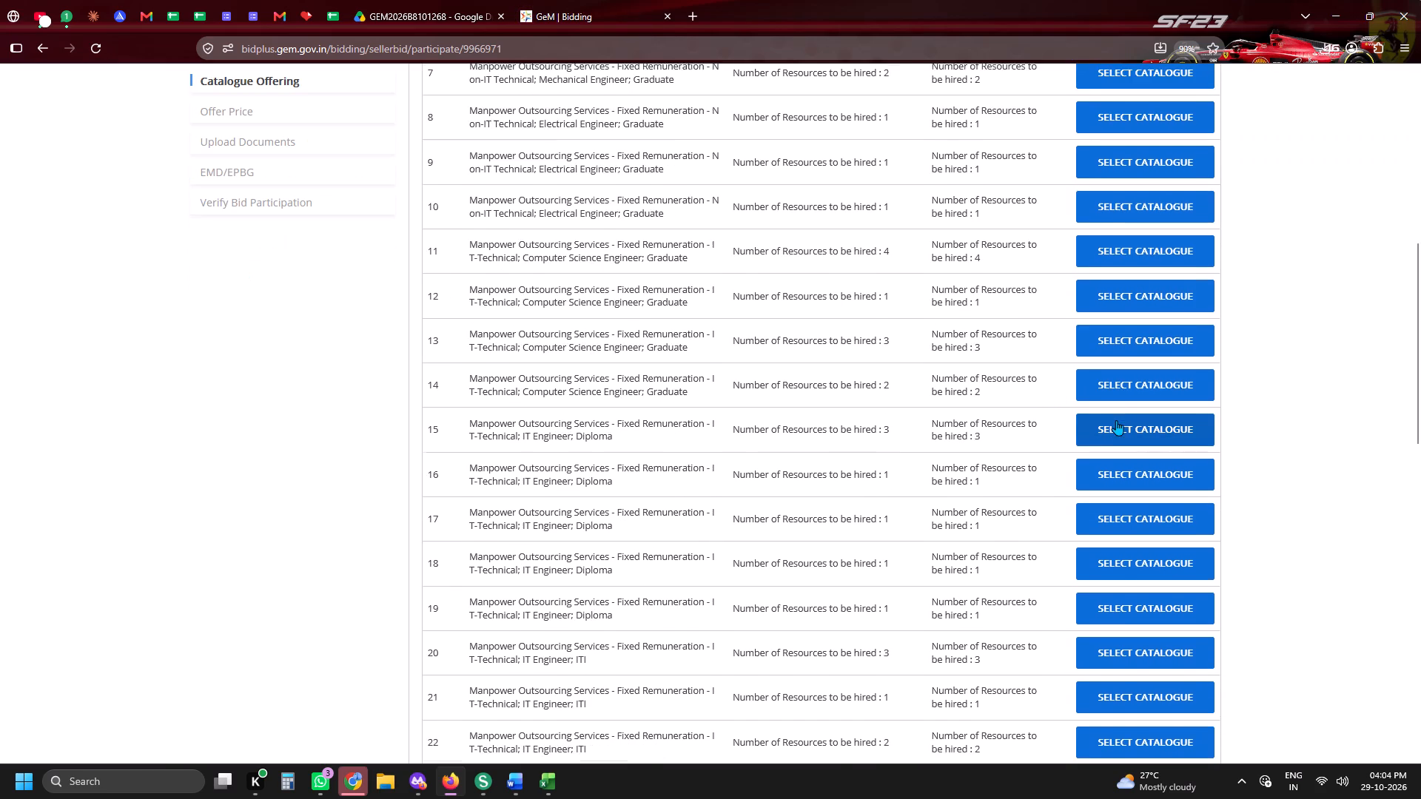
scroll(1116, 420, down, 6)
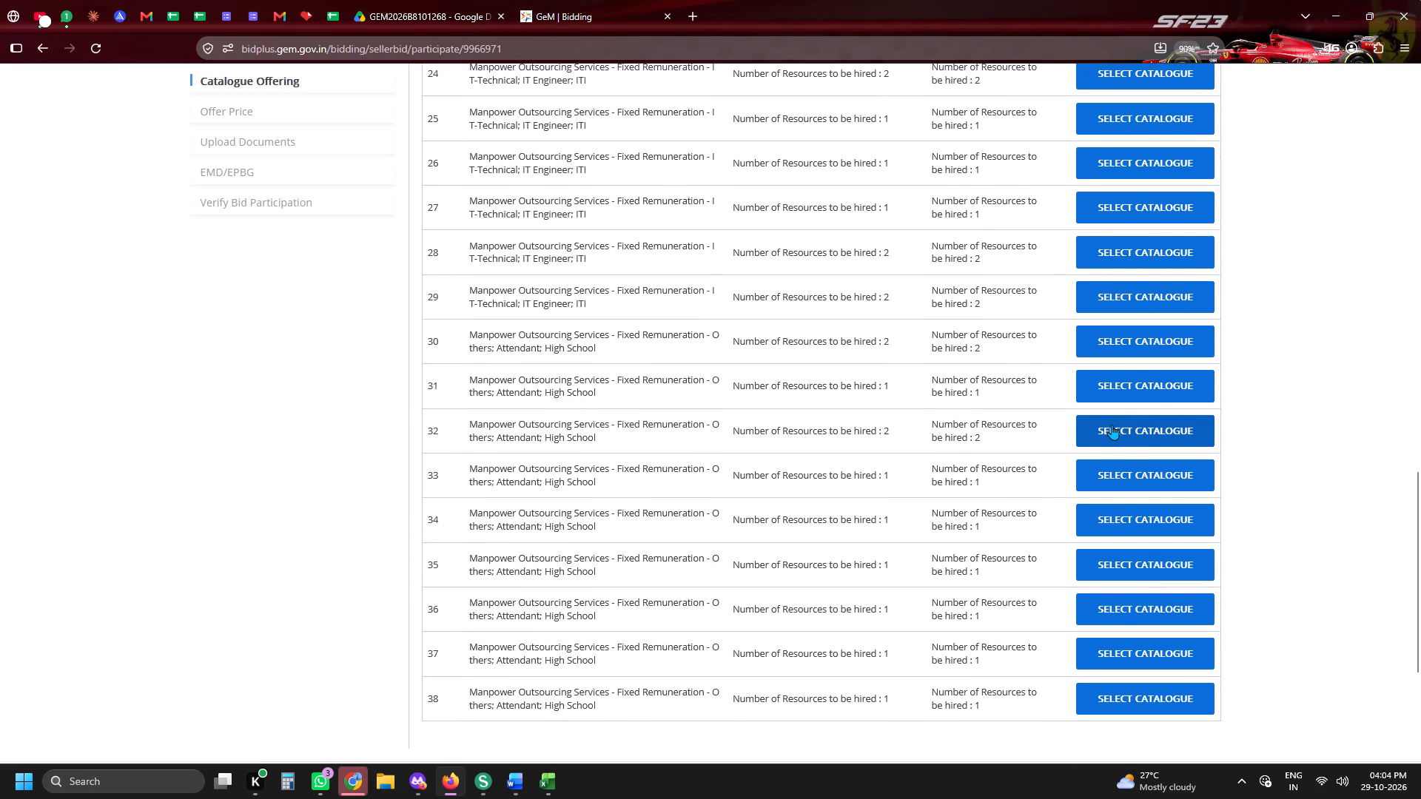
scroll(1112, 425, up, 12)
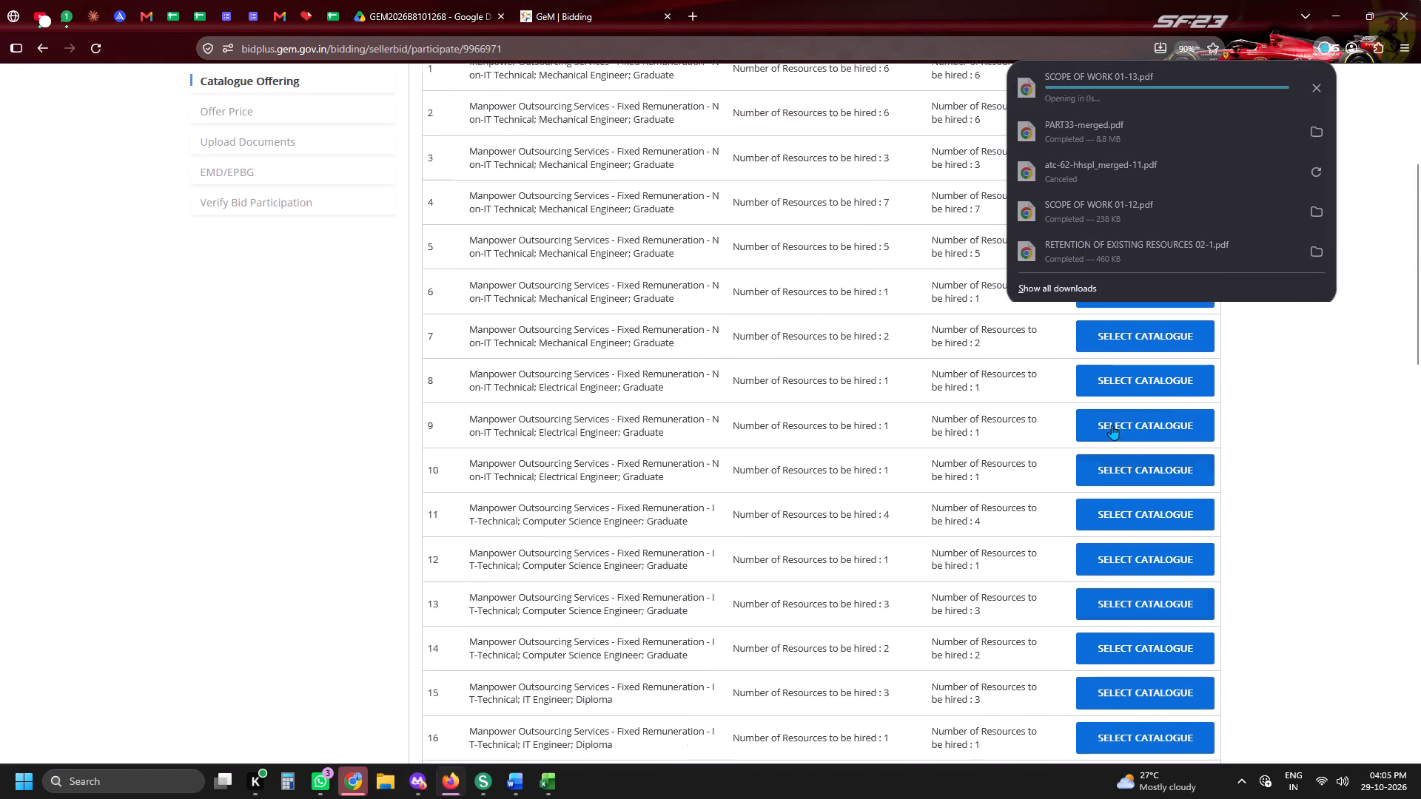
click(1309, 527)
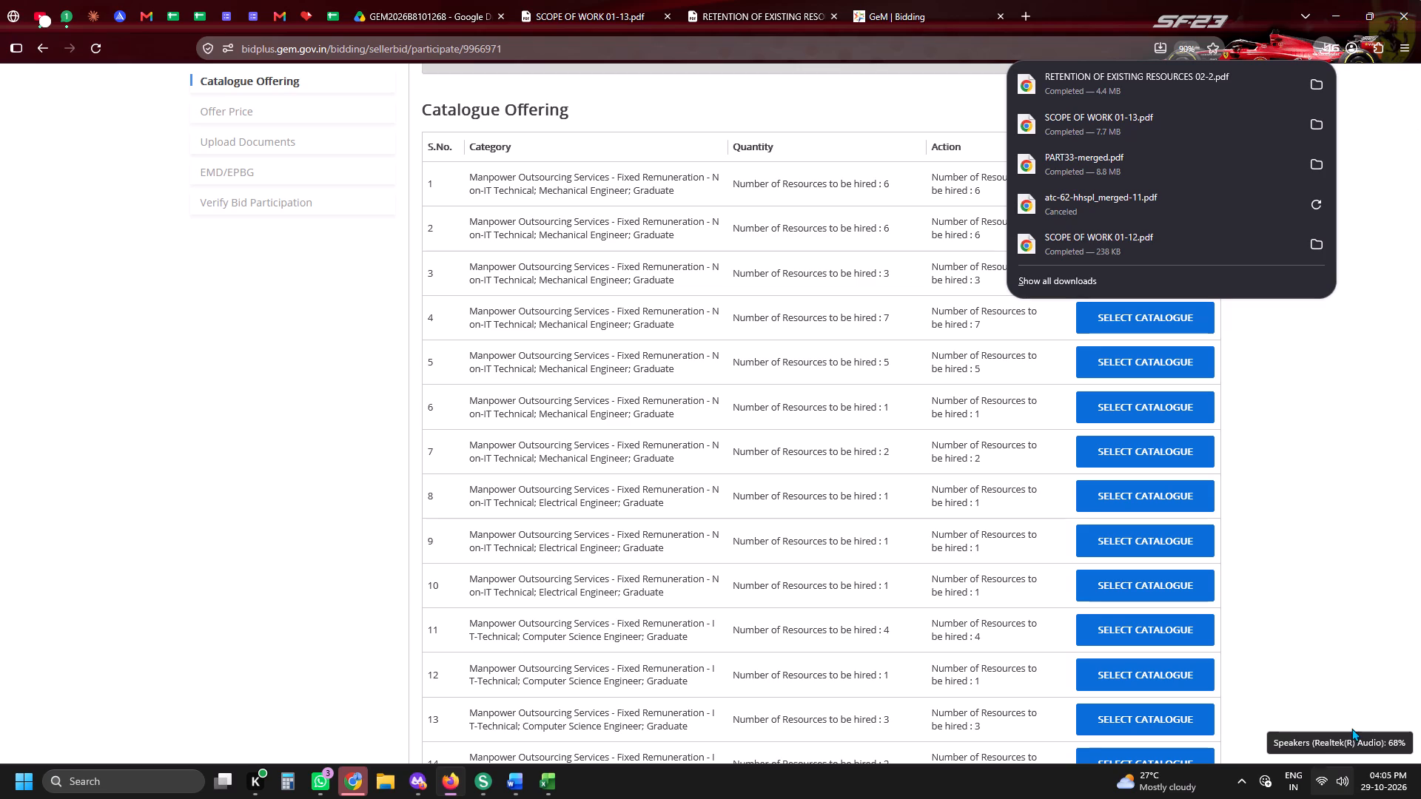
click(1331, 650)
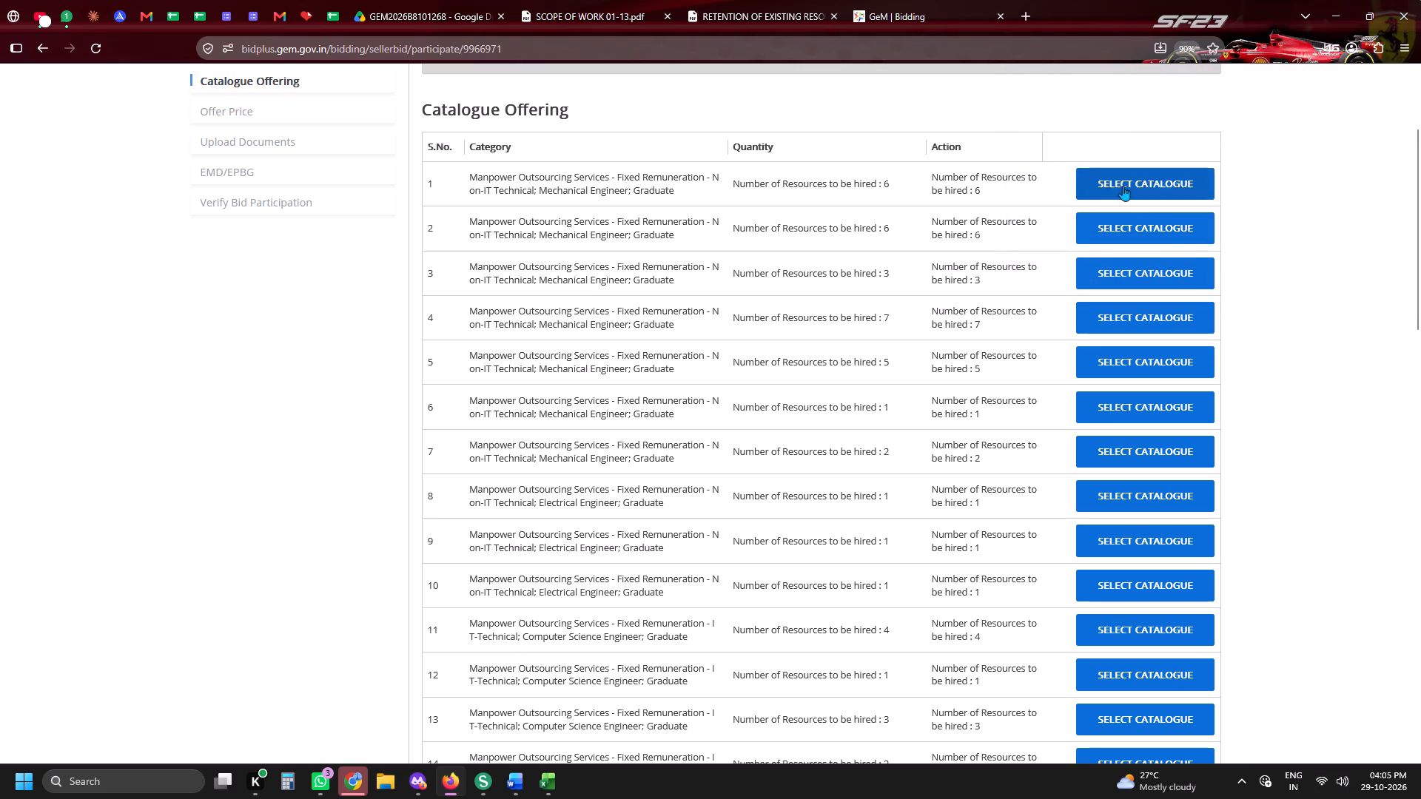
Select the catalogue for item 1, Mechanical Engineer Graduate, set its geographical presence state to Telangana, and encrypt and save it.
click(1123, 186)
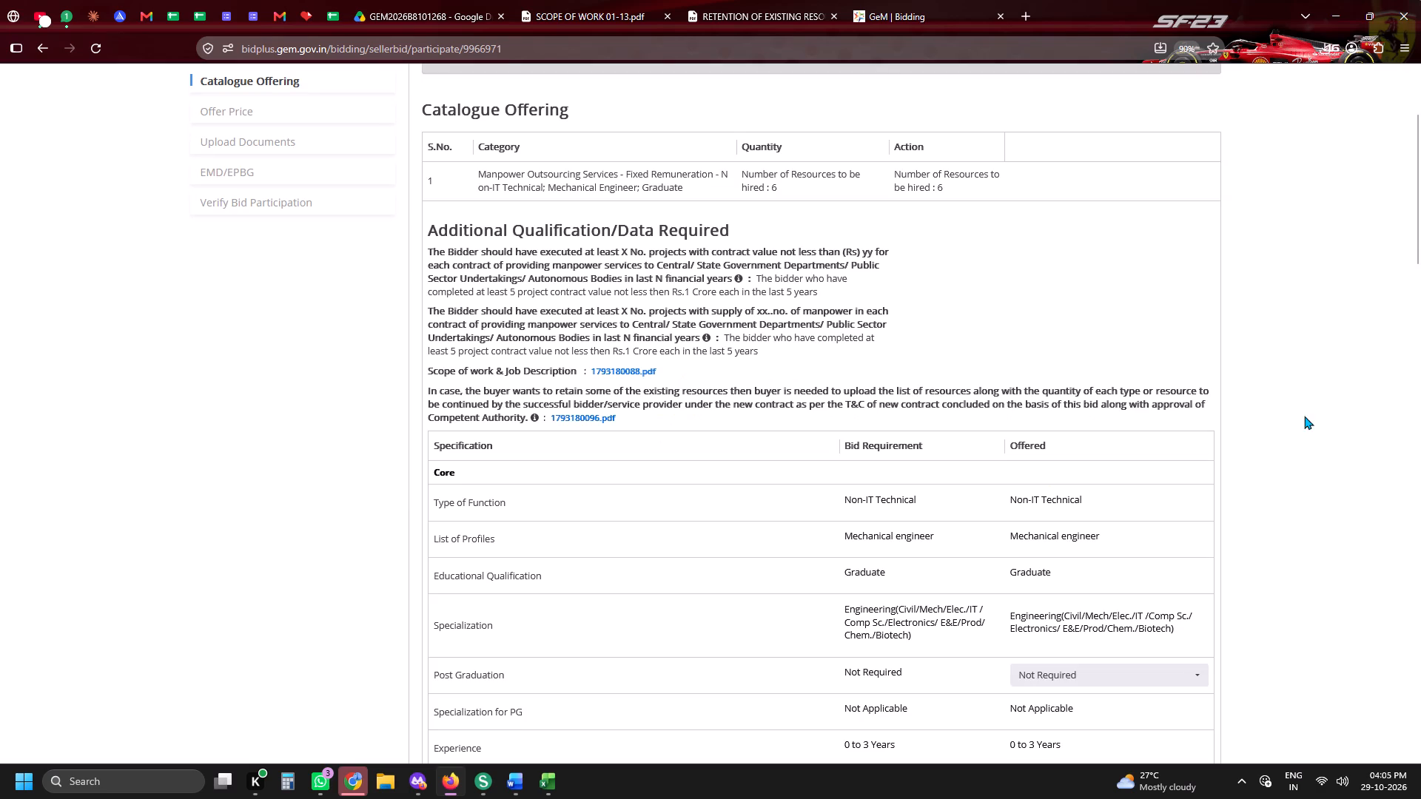
click(858, 0)
scroll(1072, 414, down, 4)
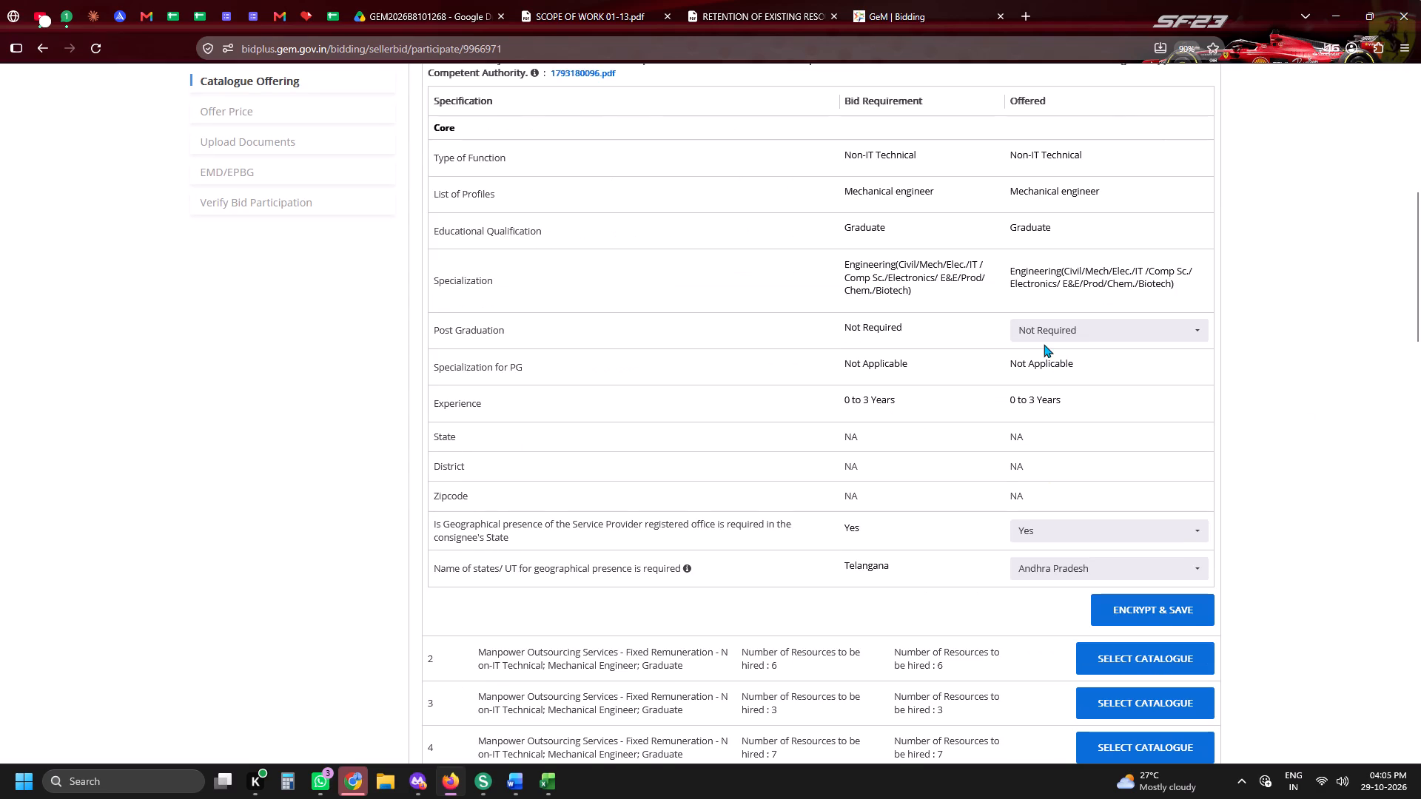
scroll(1051, 371, down, 4)
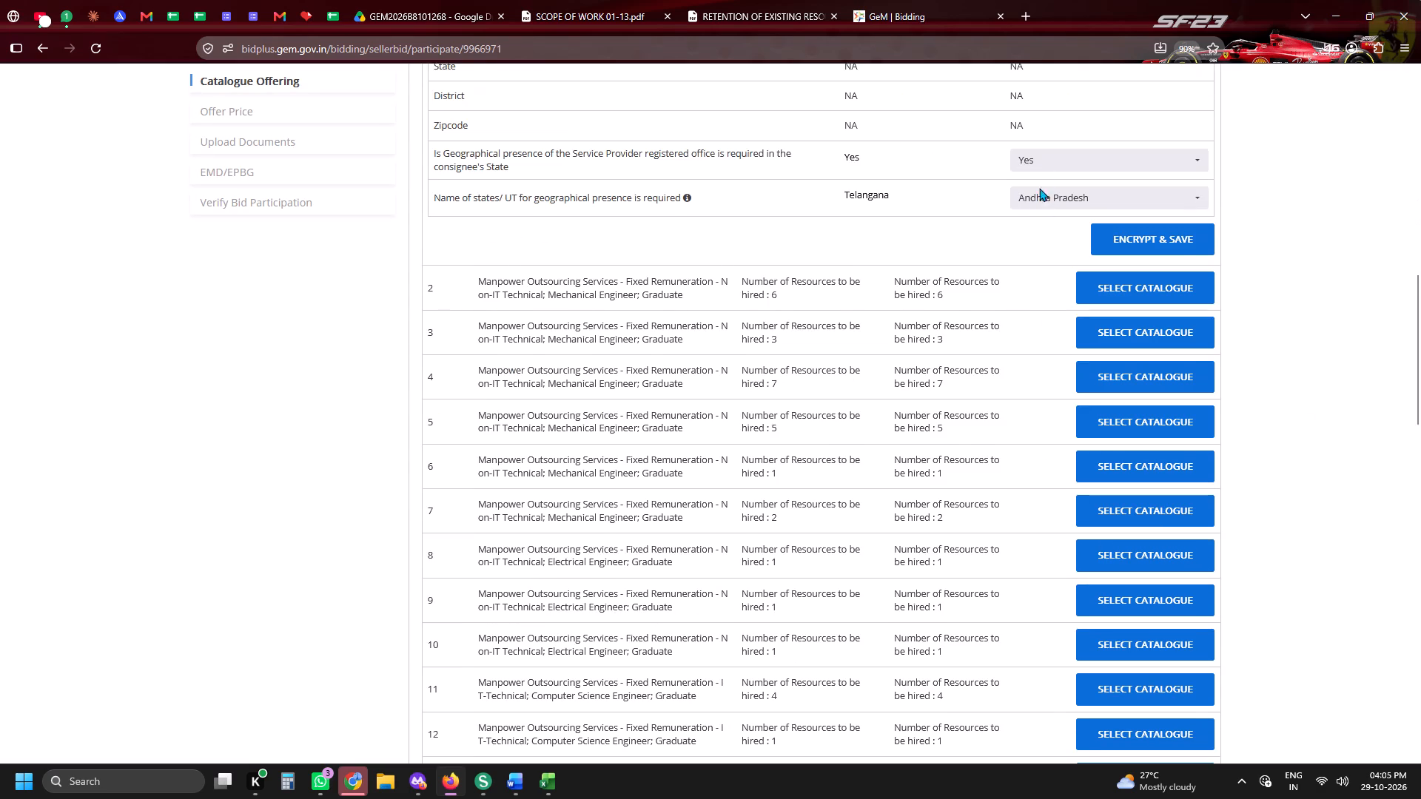
click(1038, 153)
click(1038, 189)
click(880, 196)
click(1021, 156)
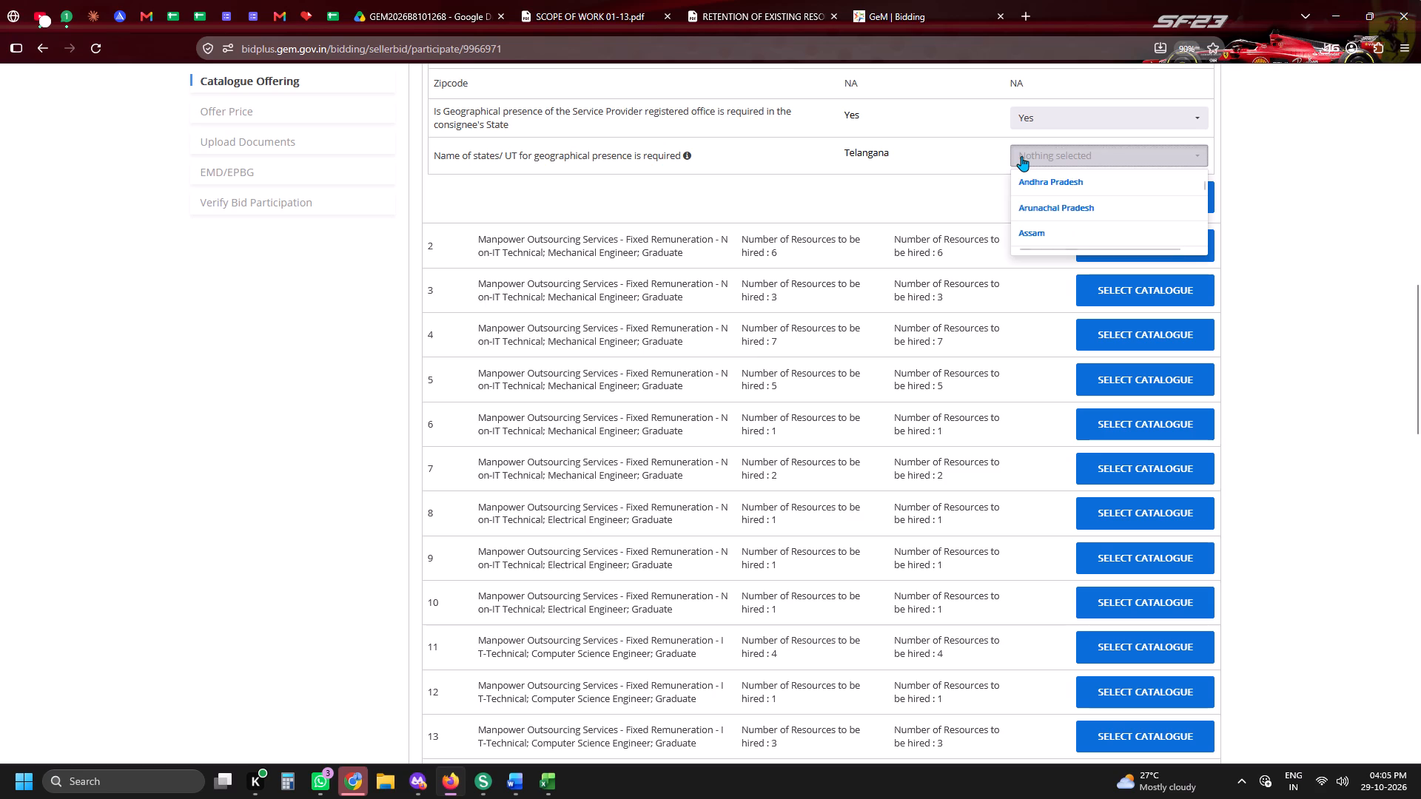
key(t)
key(t)
click(1022, 240)
click(898, 212)
click(1120, 206)
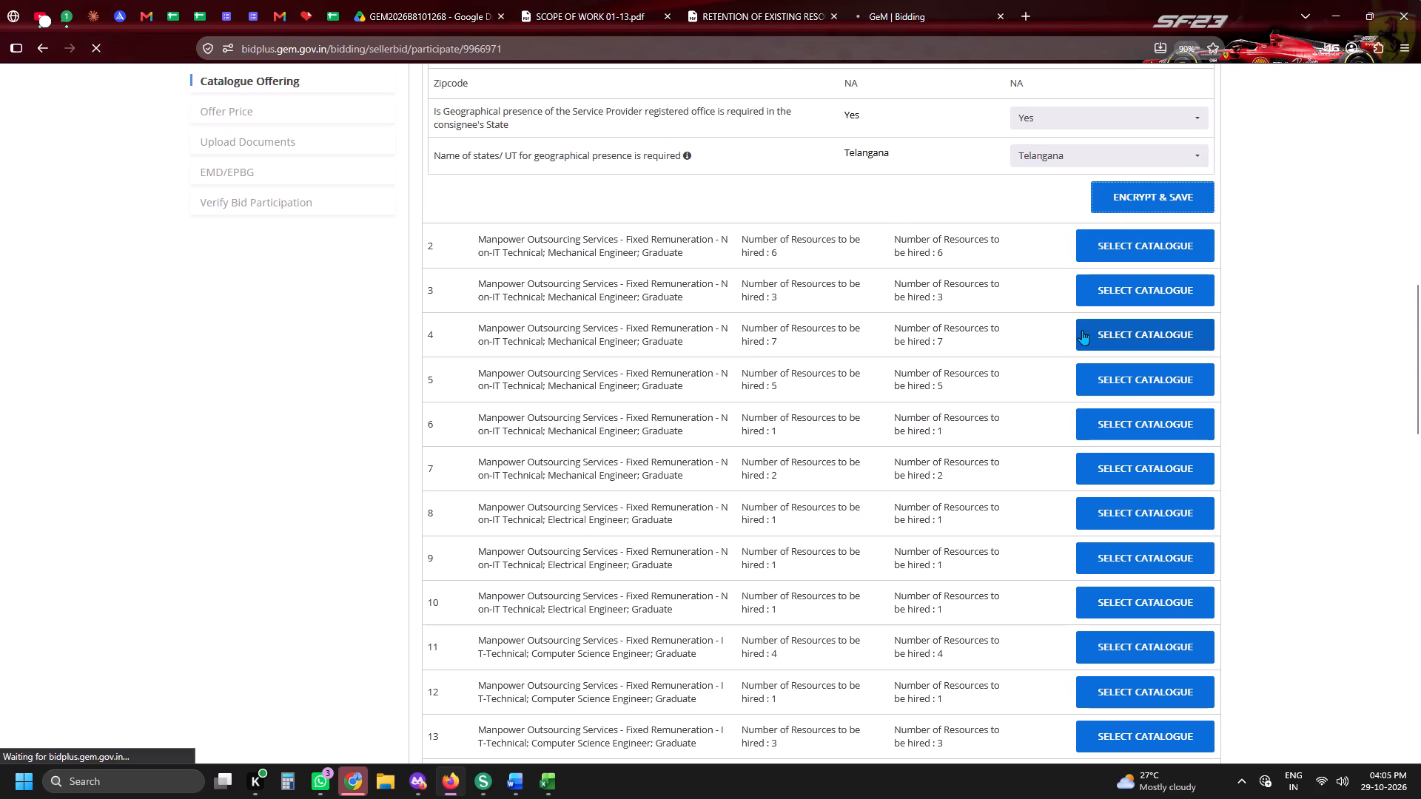
Select the catalogue for item 2, Mechanical Engineer Graduate, set its geographical presence state to Telangana, and encrypt and save it.
scroll(881, 310, down, 3)
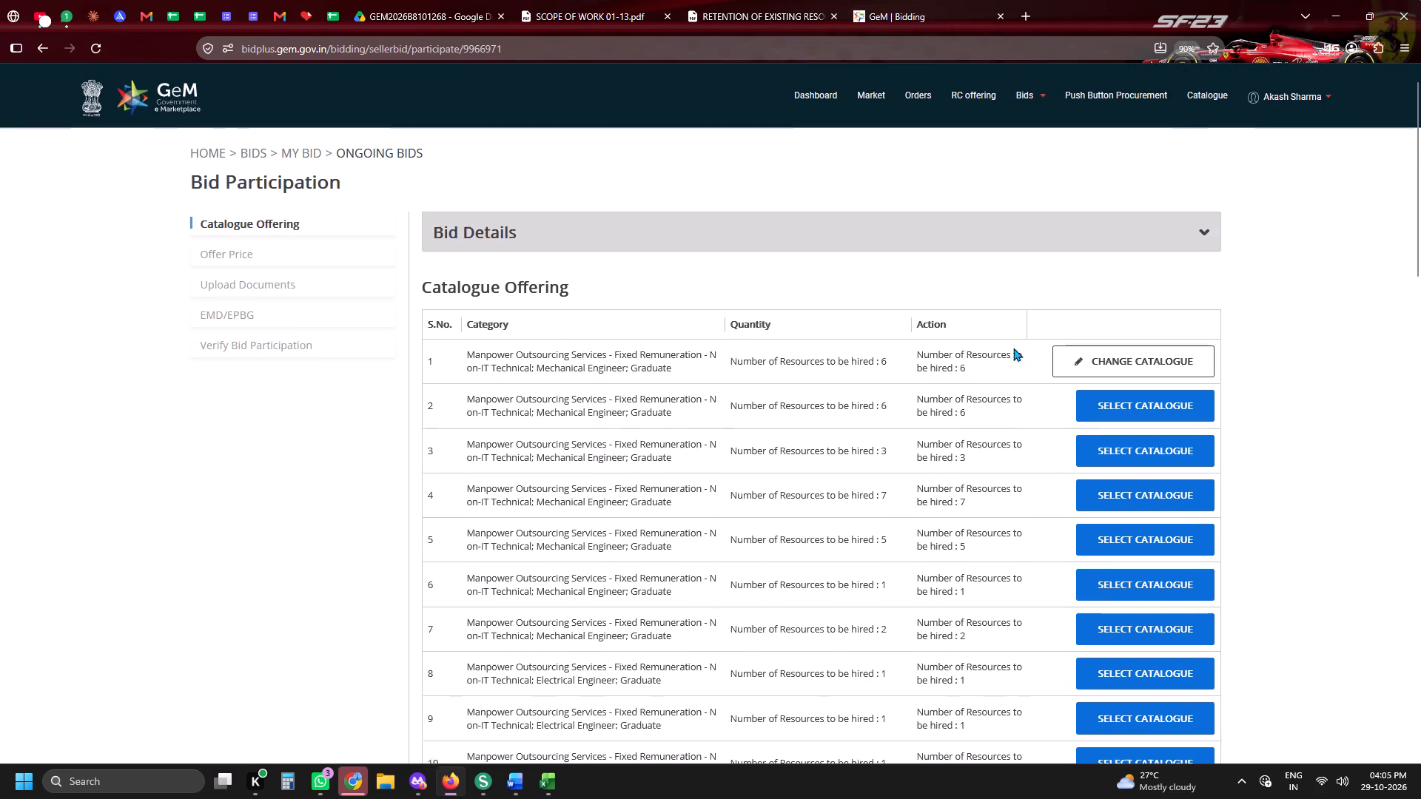
click(1132, 137)
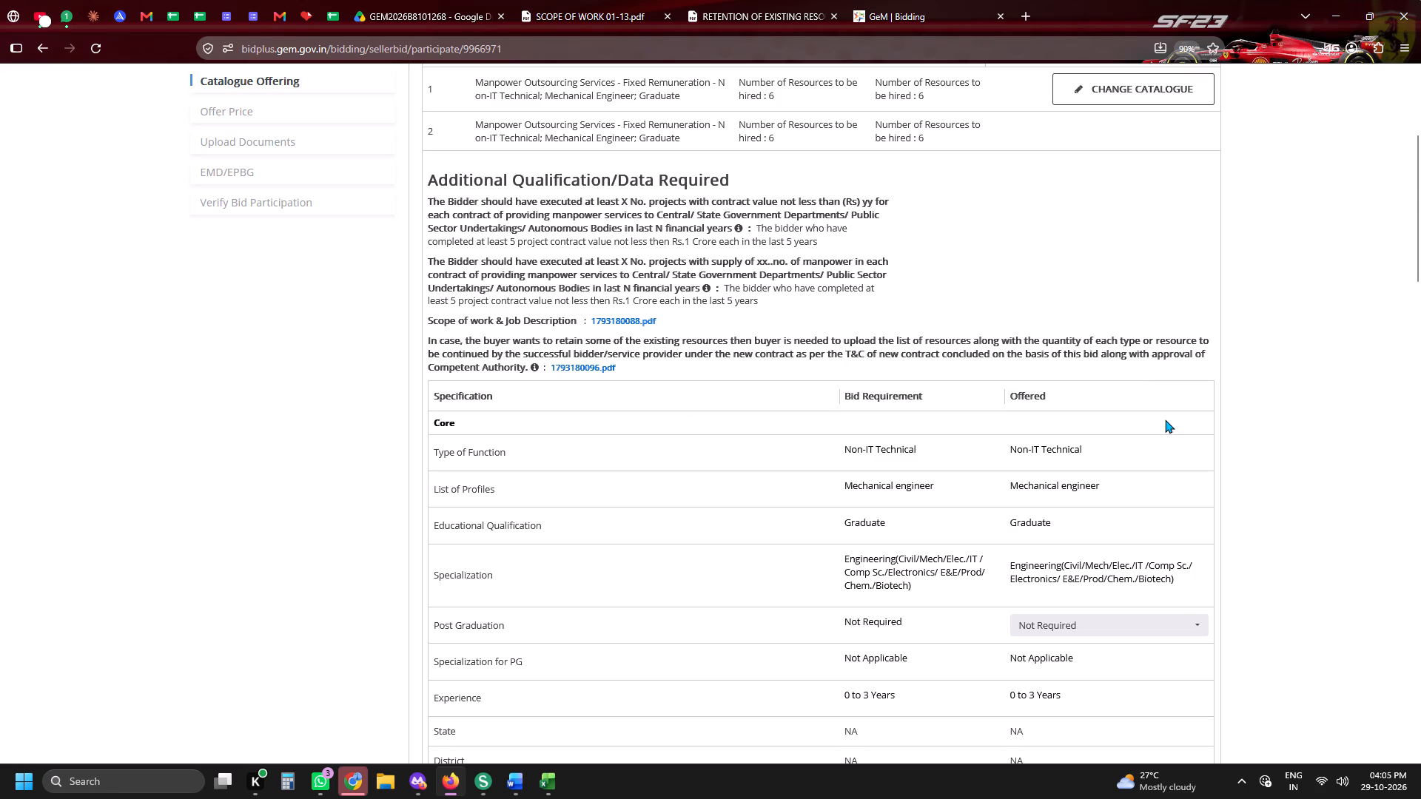
scroll(1165, 419, down, 2)
scroll(1103, 394, down, 3)
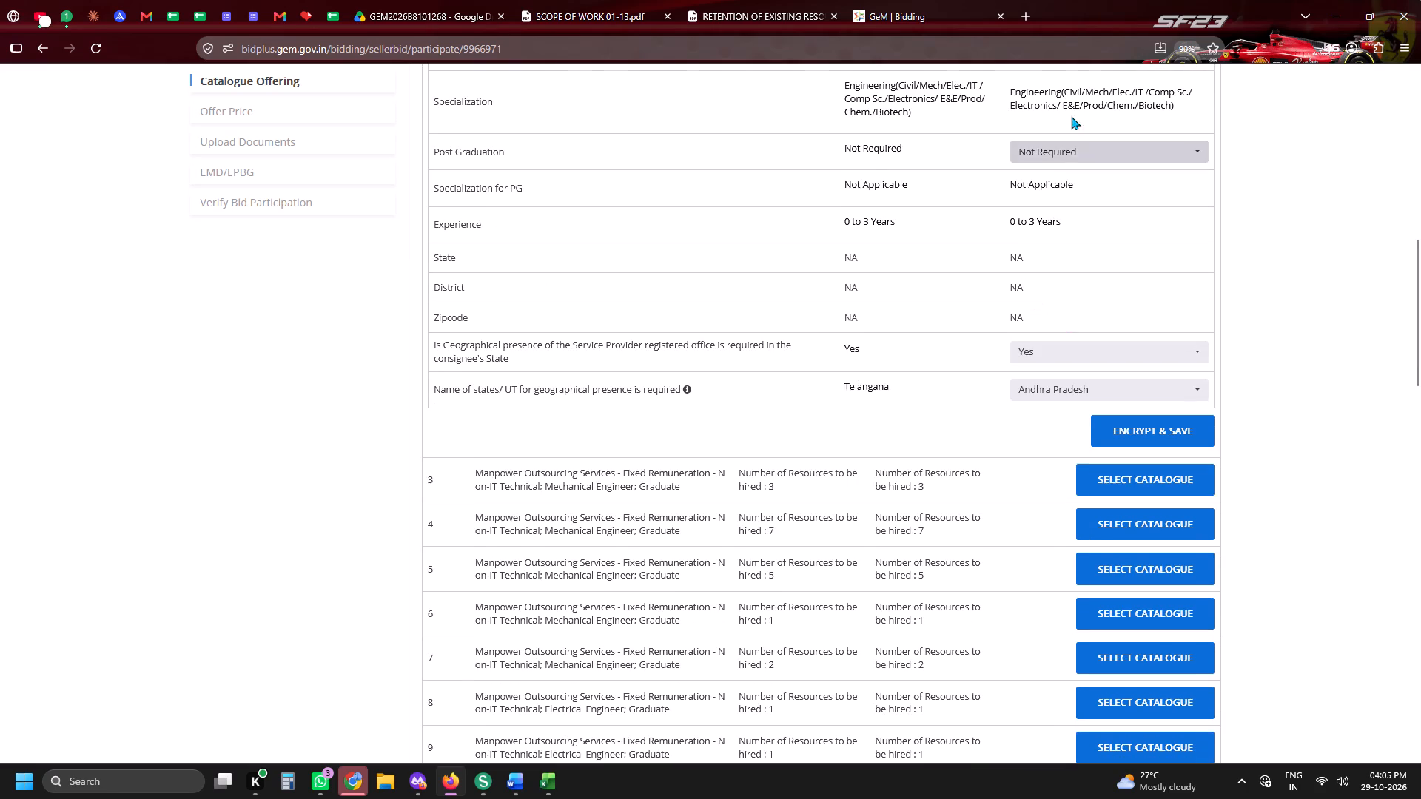
scroll(1065, 269, down, 1)
click(1055, 293)
click(1060, 314)
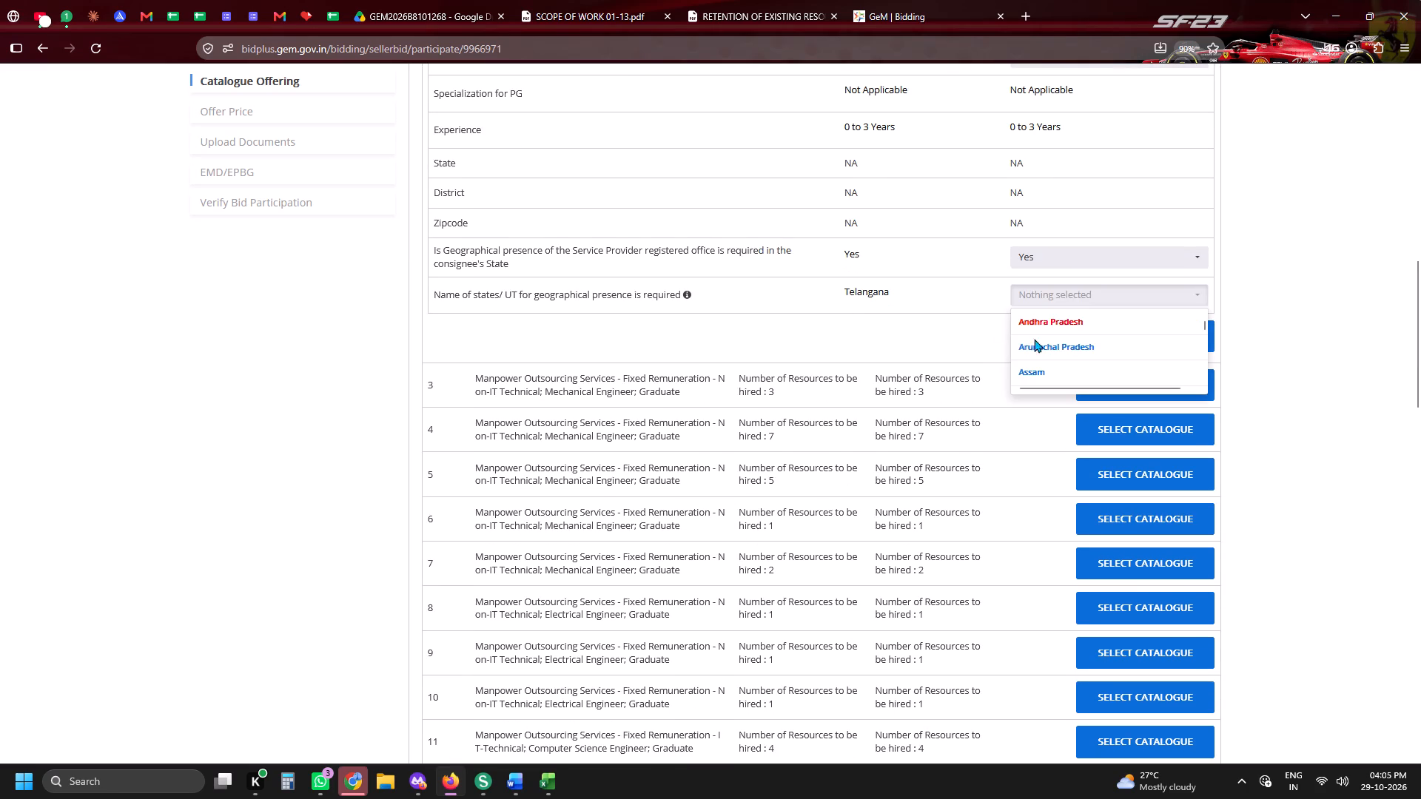
click(988, 317)
click(1024, 293)
key(t)
key(t)
click(1030, 382)
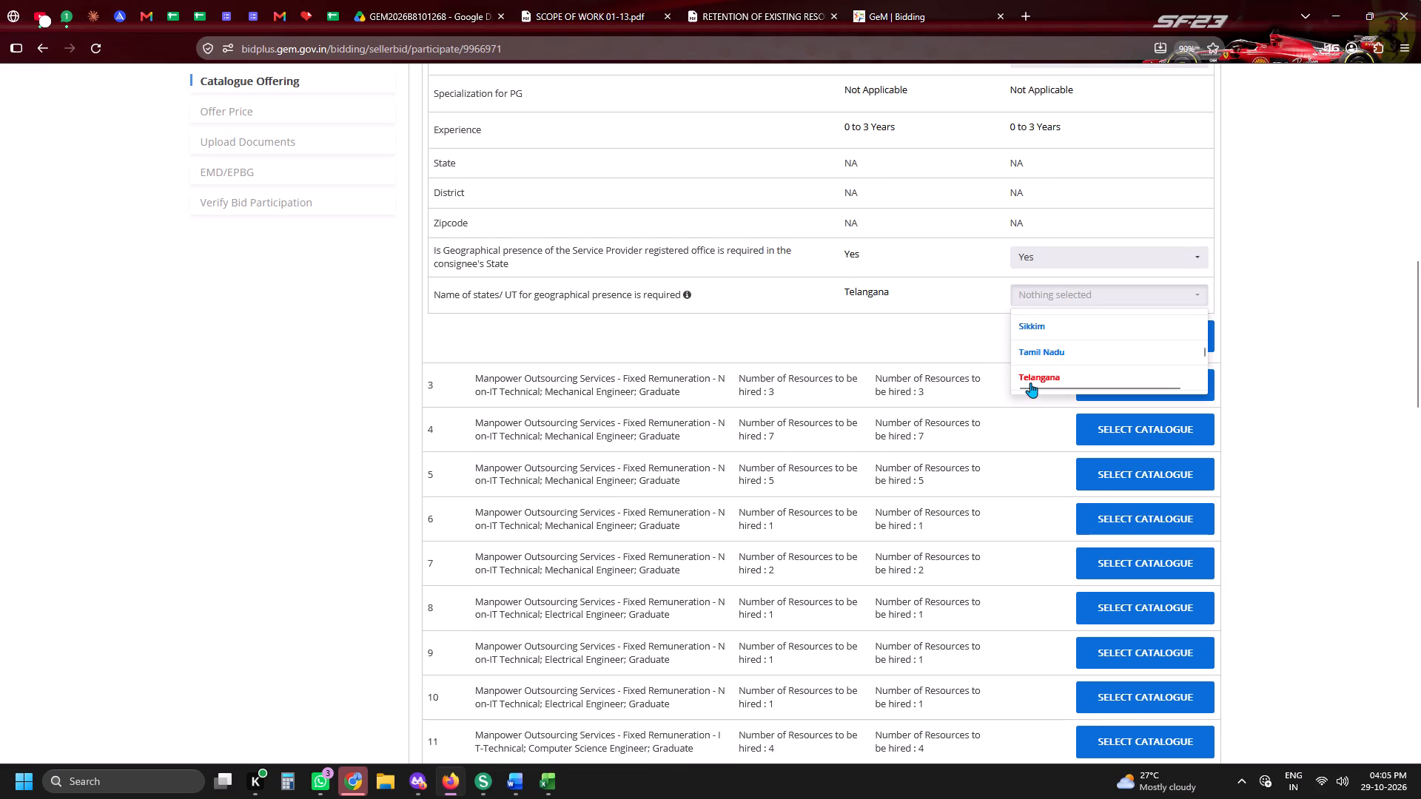
click(924, 343)
click(1165, 334)
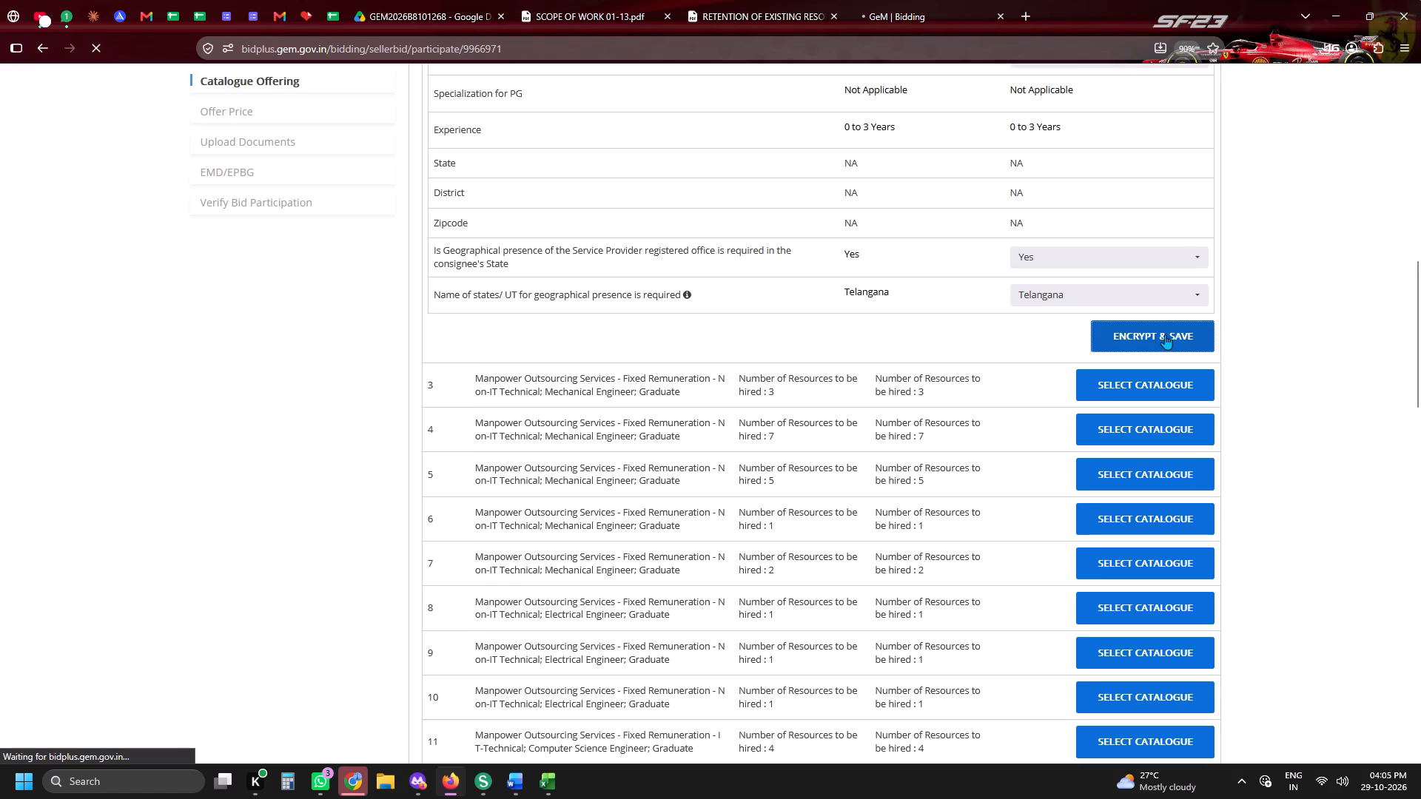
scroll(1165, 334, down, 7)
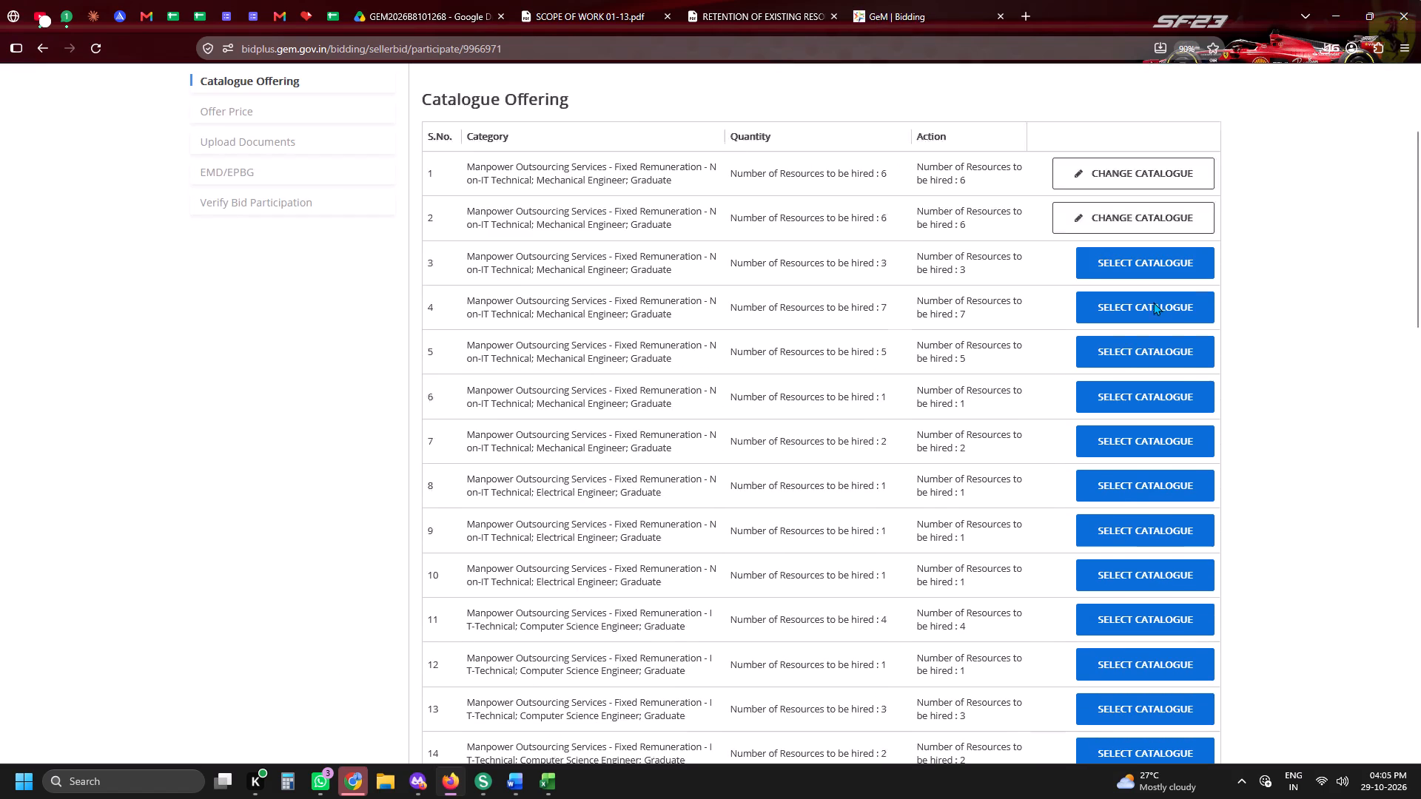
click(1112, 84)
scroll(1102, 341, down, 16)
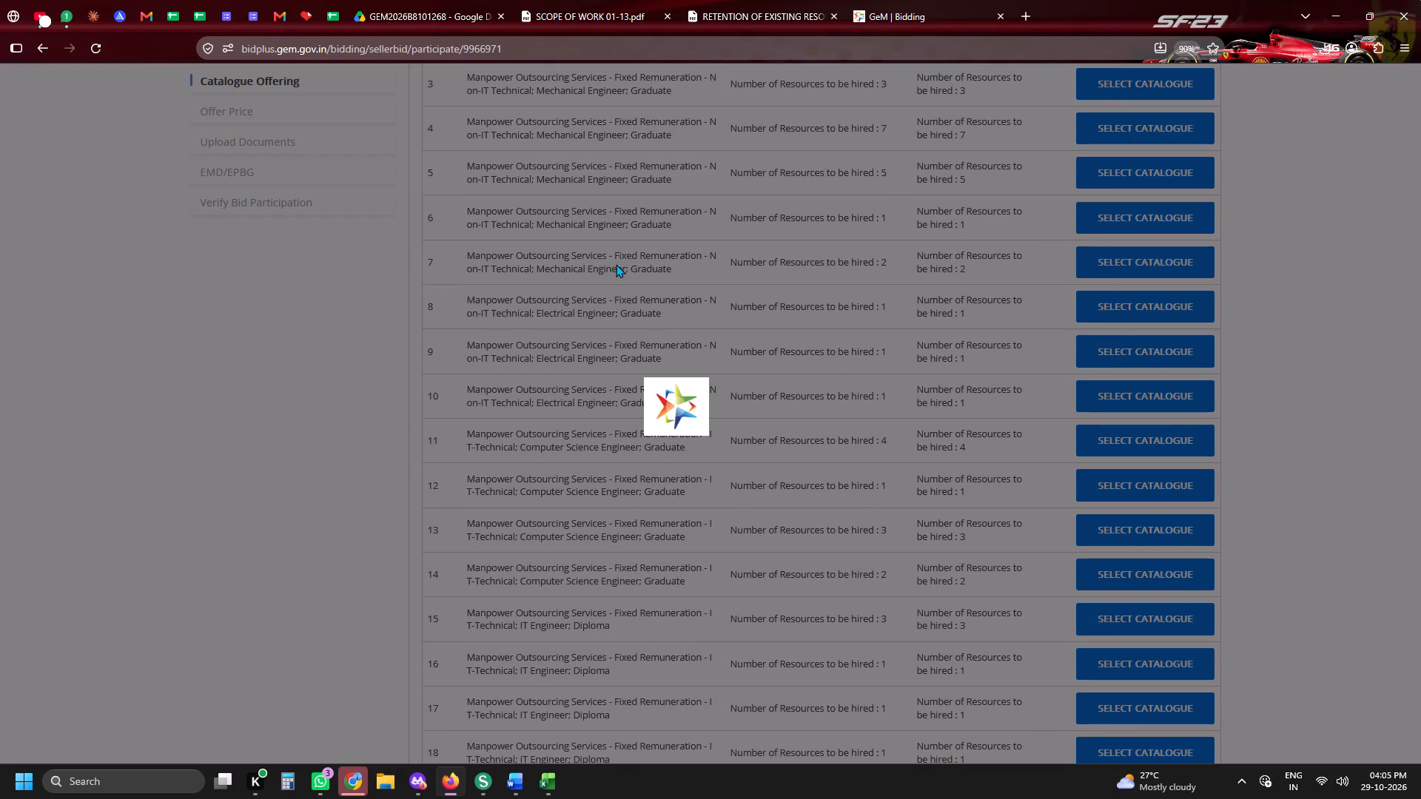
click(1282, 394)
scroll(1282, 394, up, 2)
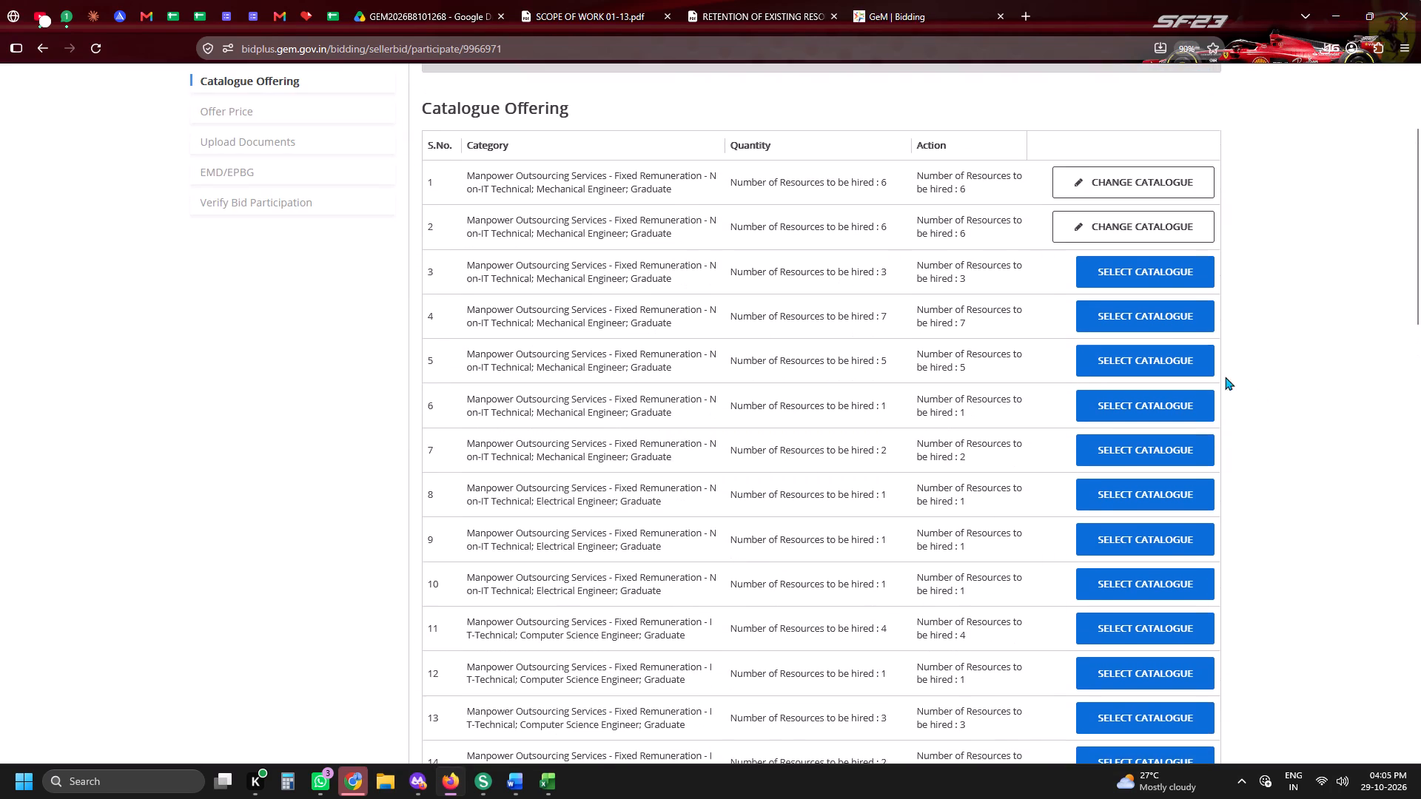
Select the catalogue for item 3, Mechanical Engineer Graduate, set its geographical presence state to Telangana, and encrypt and save it.
click(1135, 273)
scroll(1112, 325, down, 3)
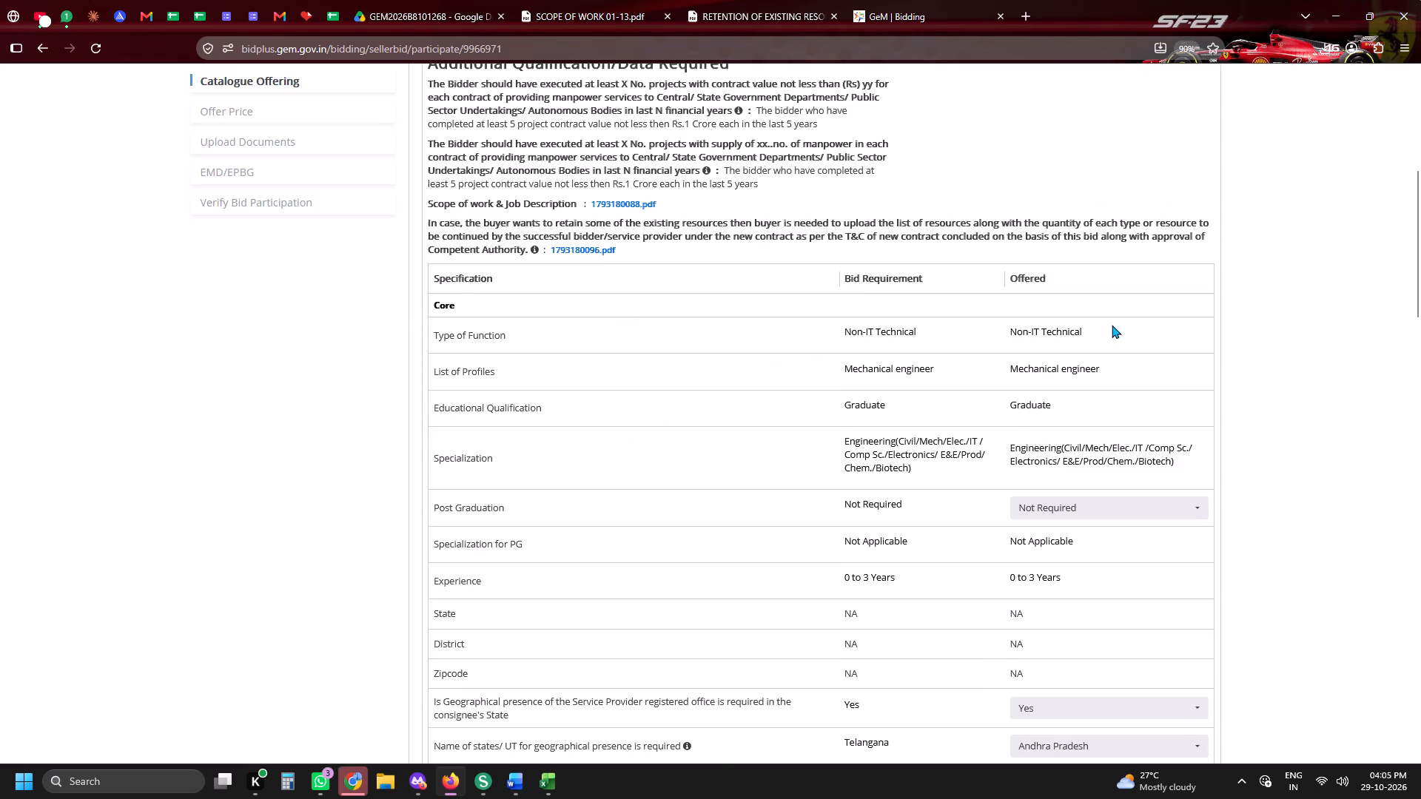
scroll(1112, 325, down, 2)
scroll(1055, 306, down, 2)
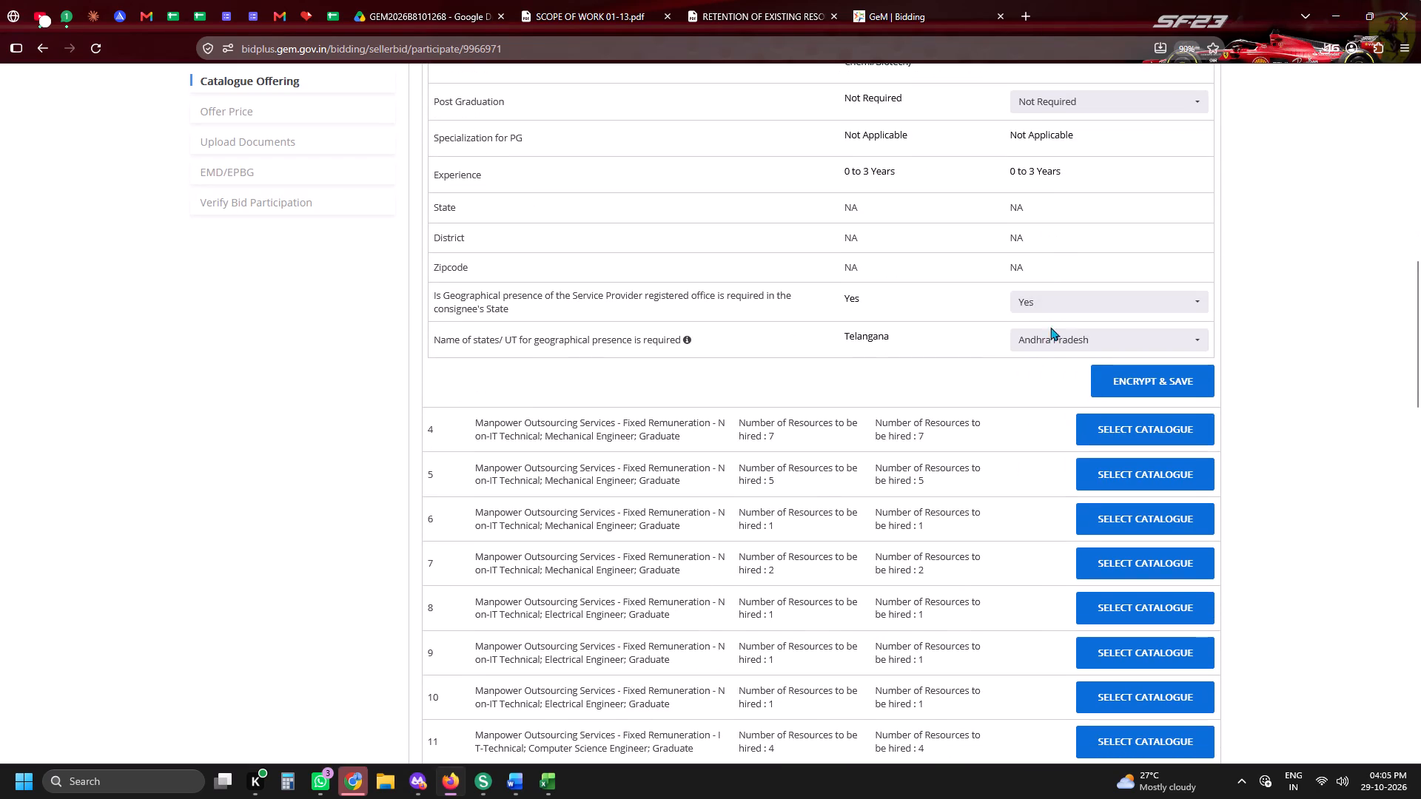
click(1045, 349)
click(1047, 363)
click(990, 357)
click(1050, 328)
click(1050, 343)
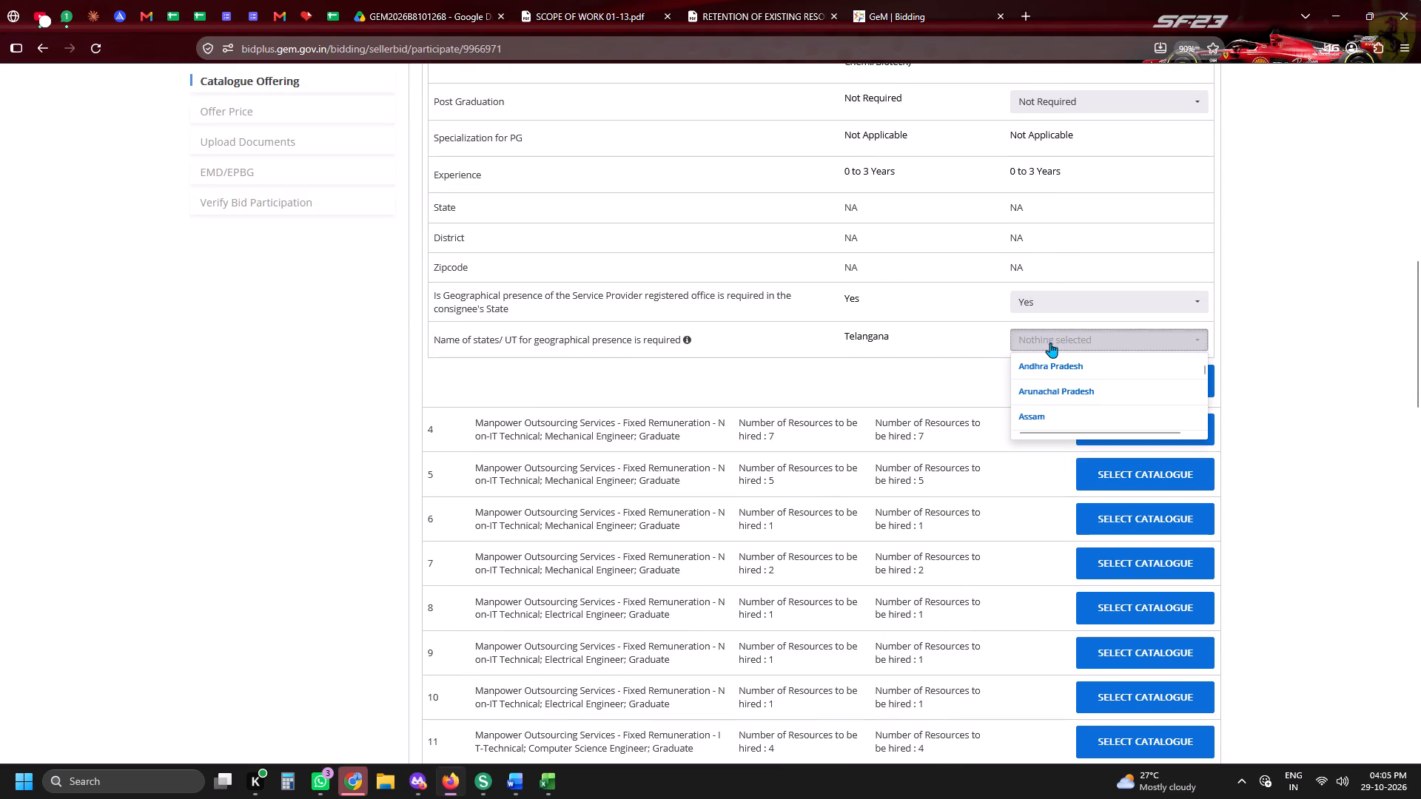
key(t)
key(t)
click(1039, 414)
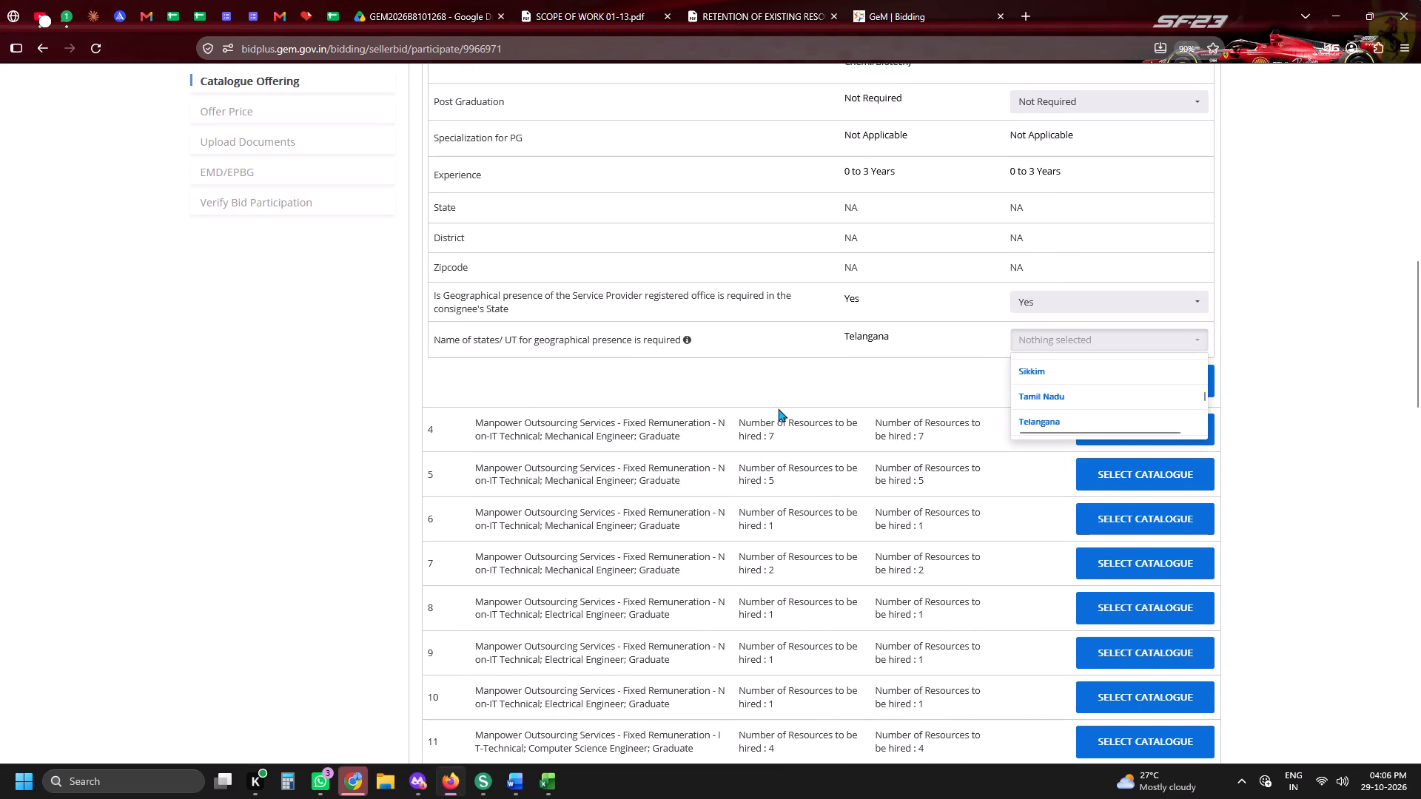
click(778, 408)
click(1104, 378)
Select the catalogue for item 4, Mechanical Engineer Graduate, set its geographical presence state to Telangana, and encrypt and save it.
scroll(1104, 378, down, 1)
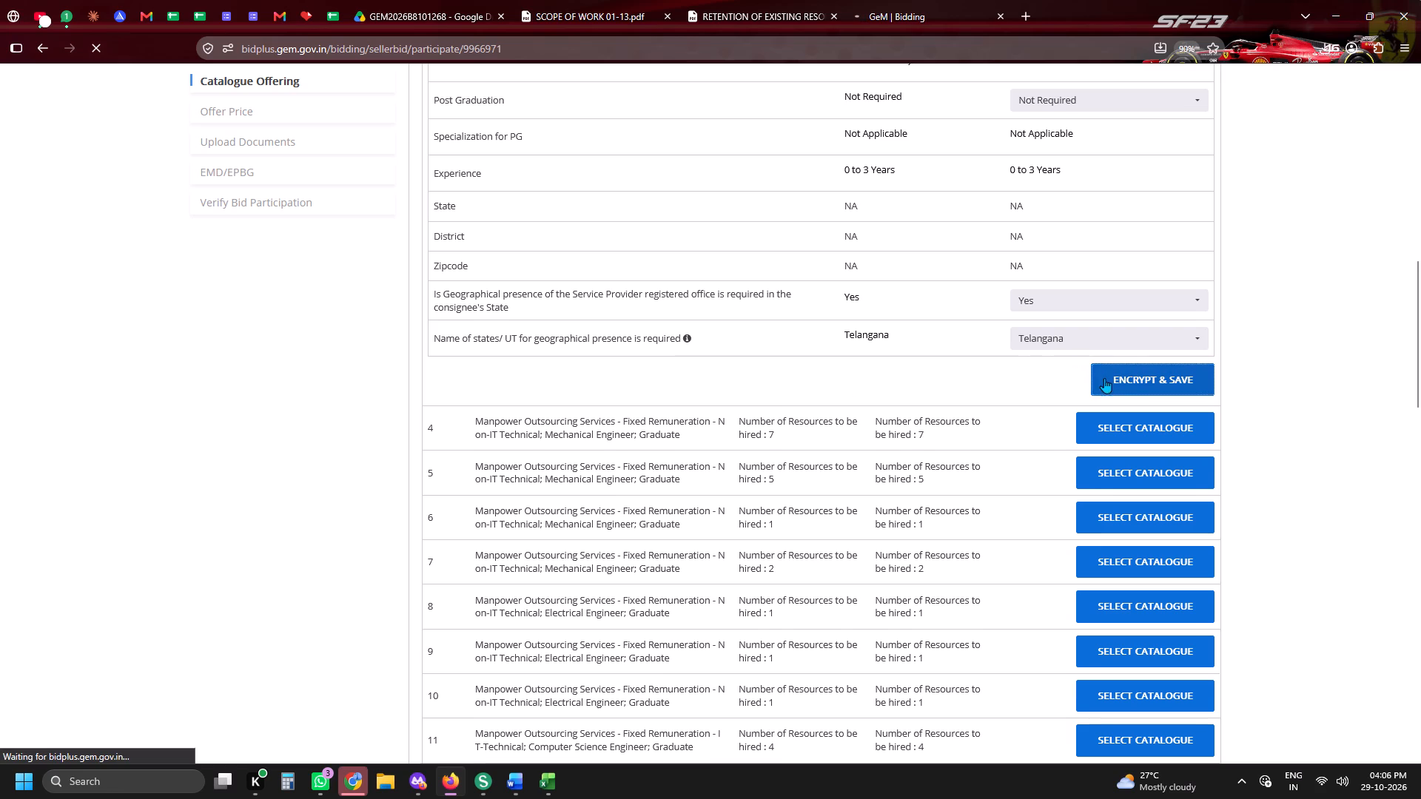
scroll(1104, 378, down, 2)
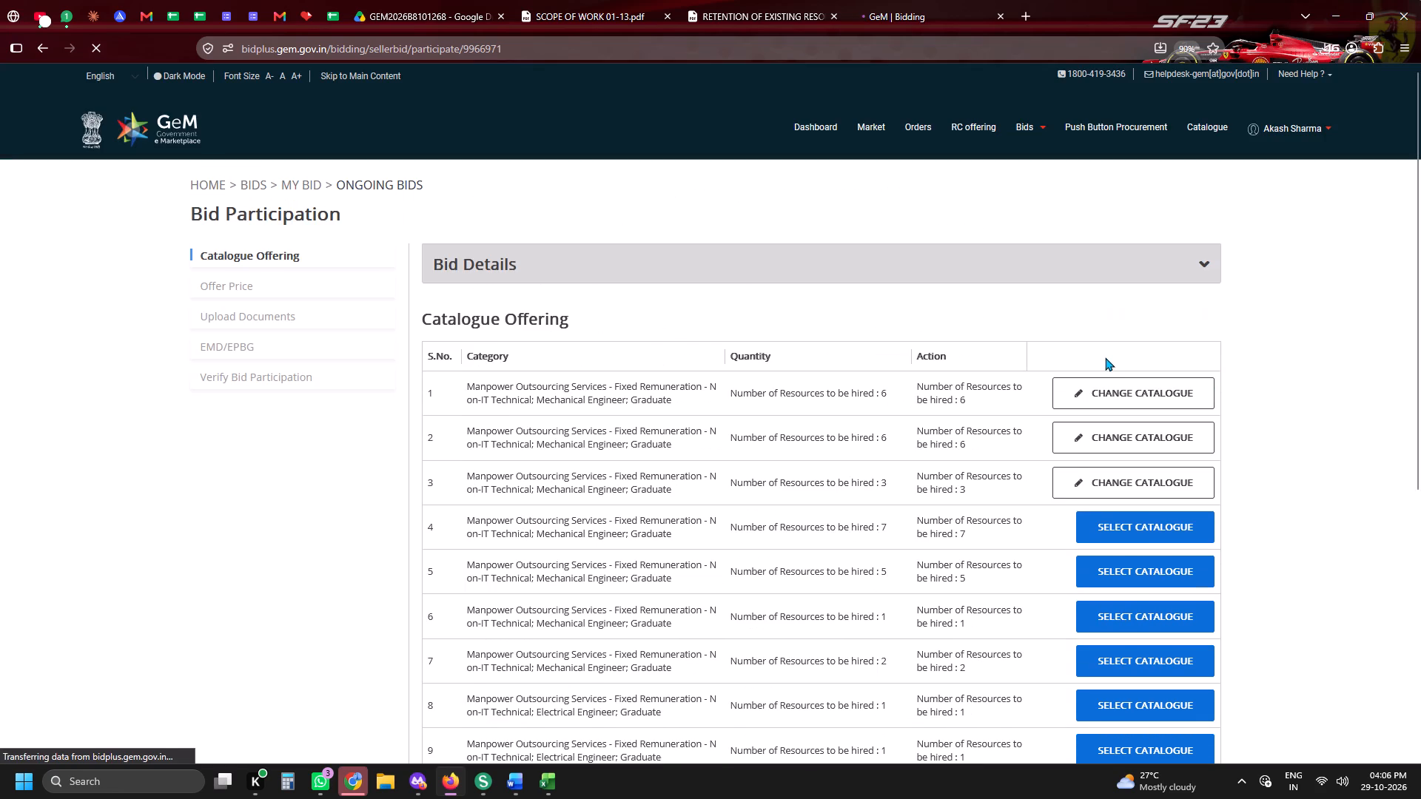
scroll(1112, 378, down, 3)
click(1129, 214)
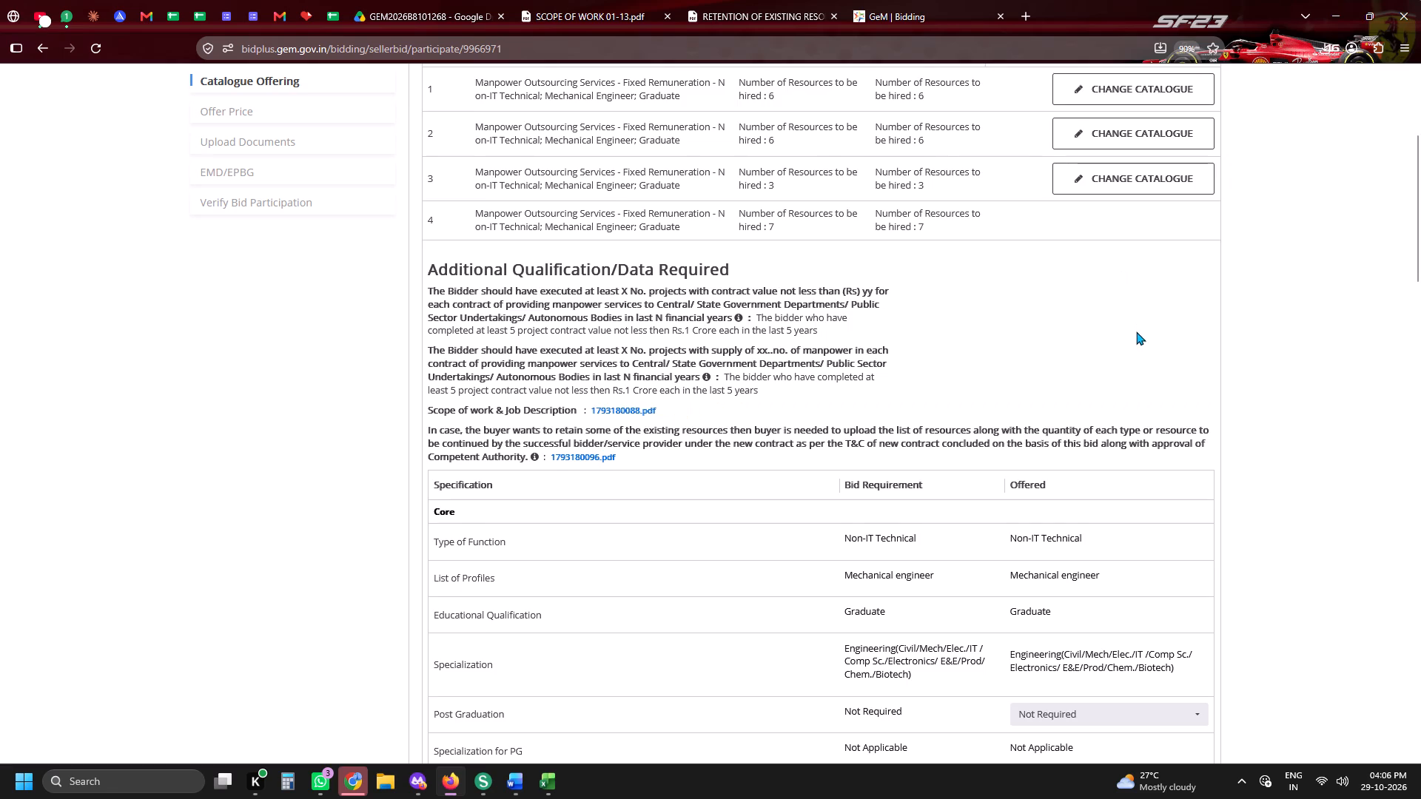
scroll(1132, 333, down, 8)
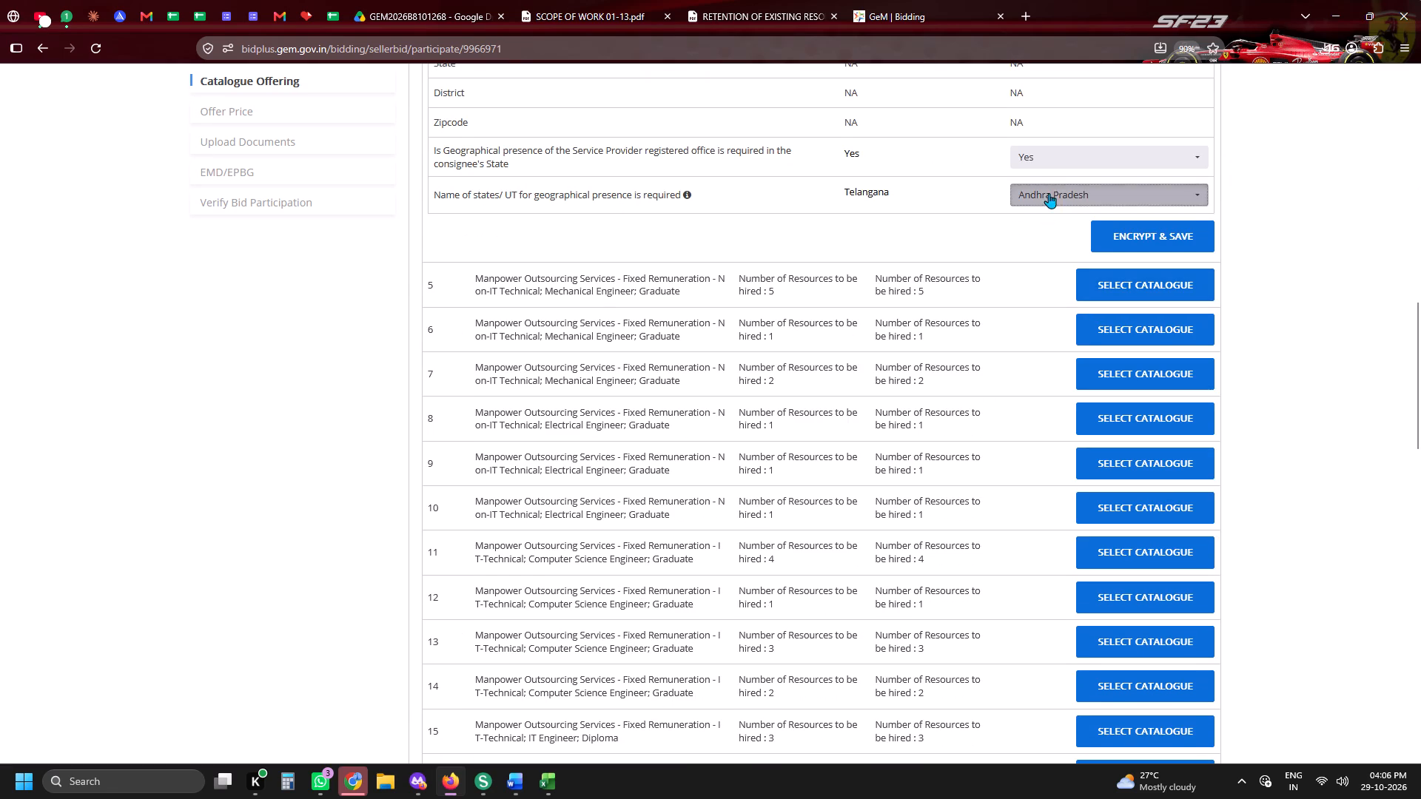
click(1049, 193)
click(1049, 223)
click(974, 225)
click(1035, 204)
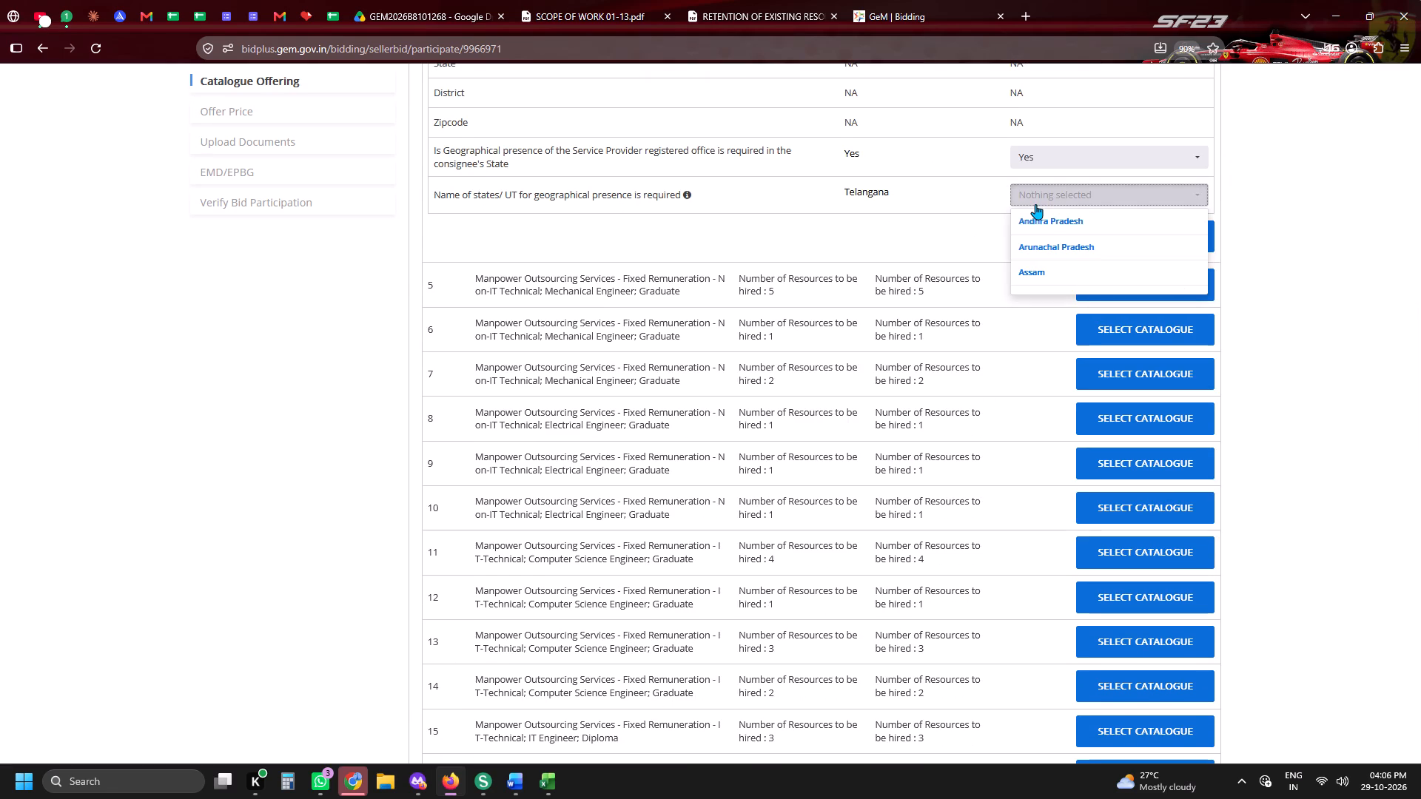
key(t)
key(t)
click(1032, 279)
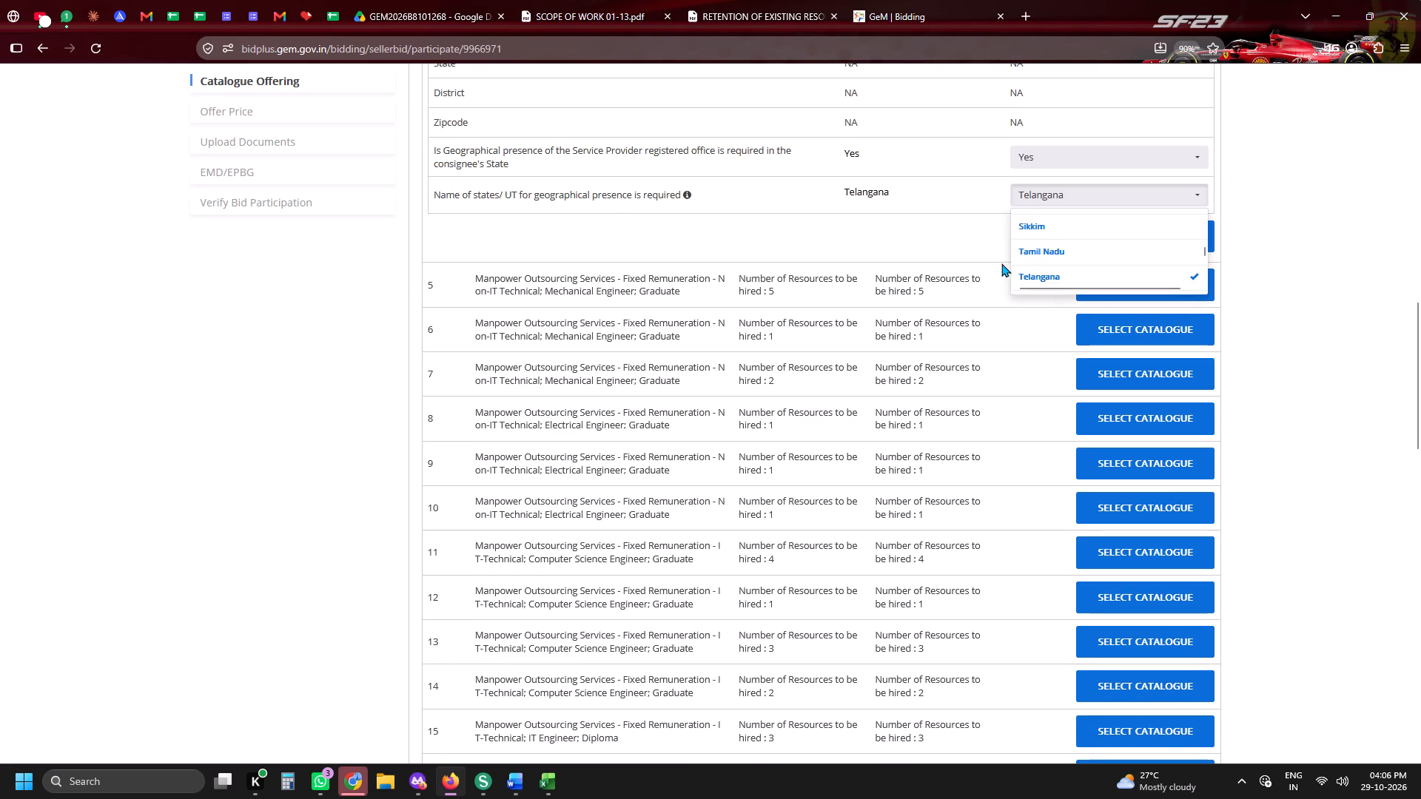
click(992, 260)
click(1109, 224)
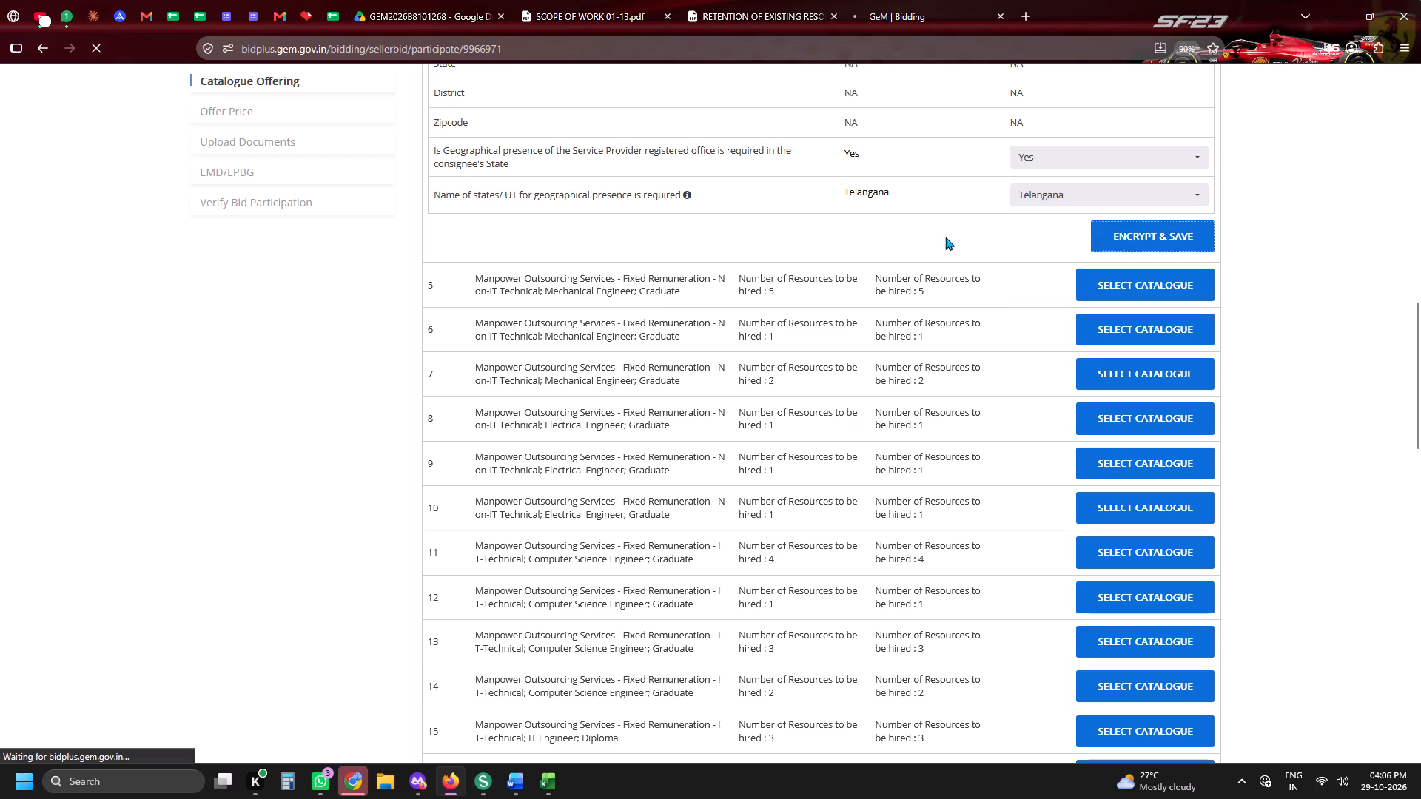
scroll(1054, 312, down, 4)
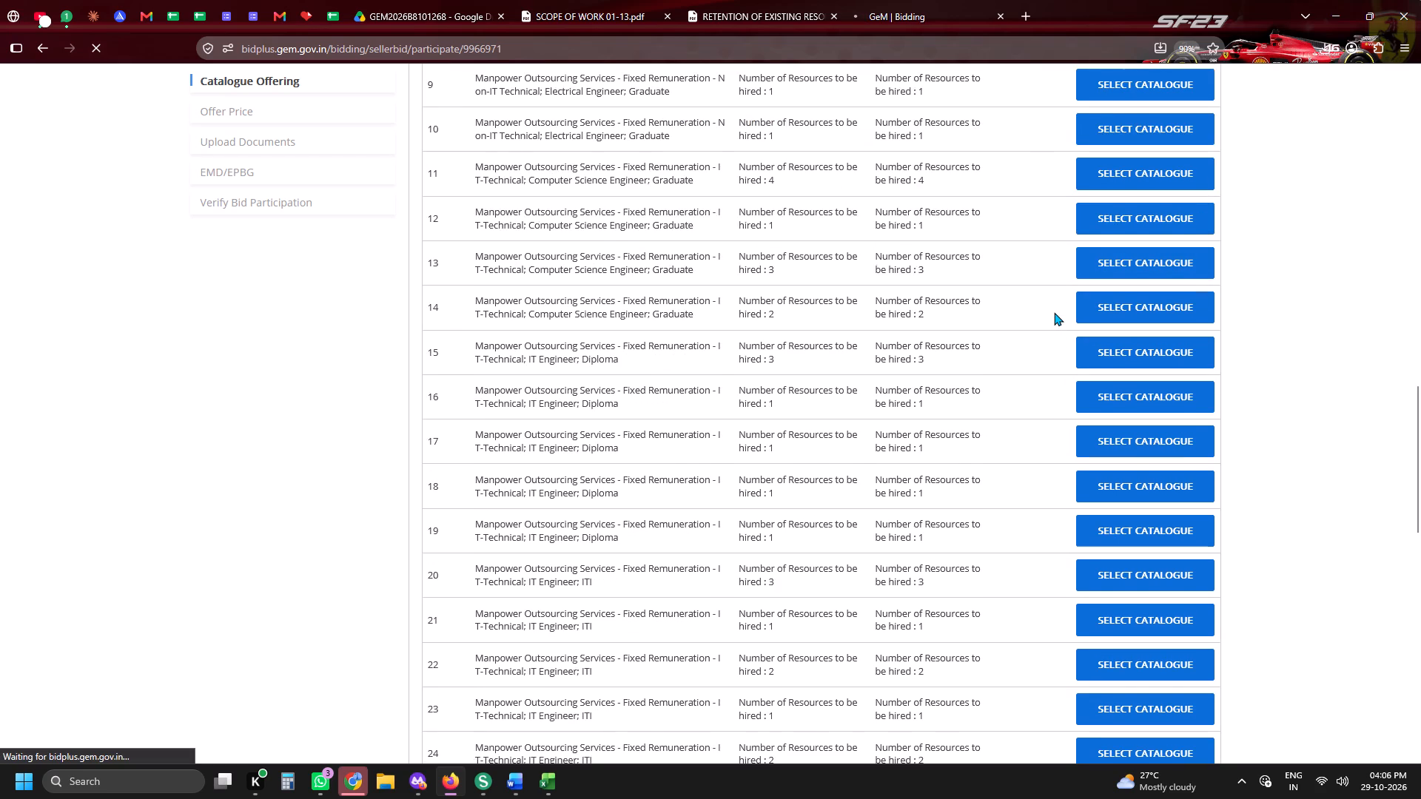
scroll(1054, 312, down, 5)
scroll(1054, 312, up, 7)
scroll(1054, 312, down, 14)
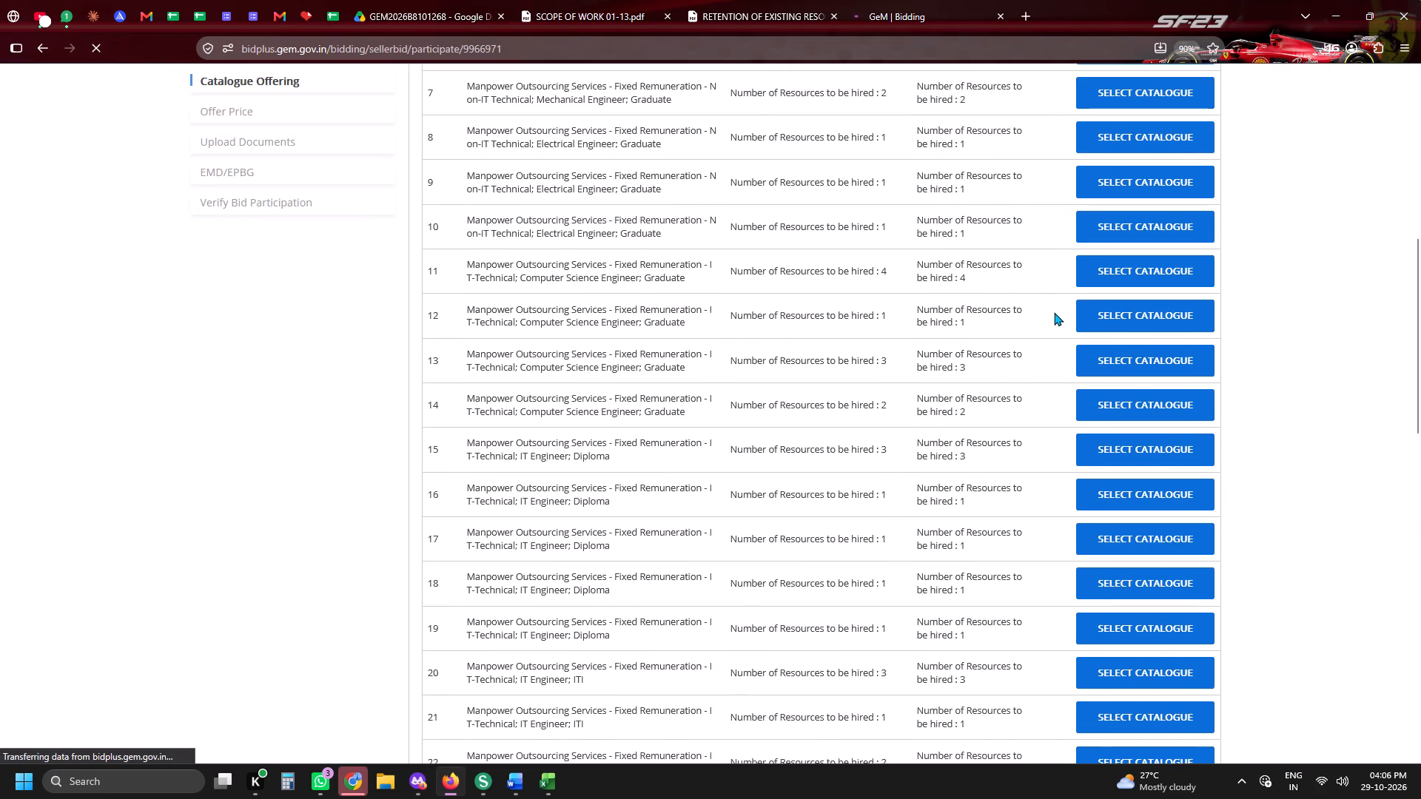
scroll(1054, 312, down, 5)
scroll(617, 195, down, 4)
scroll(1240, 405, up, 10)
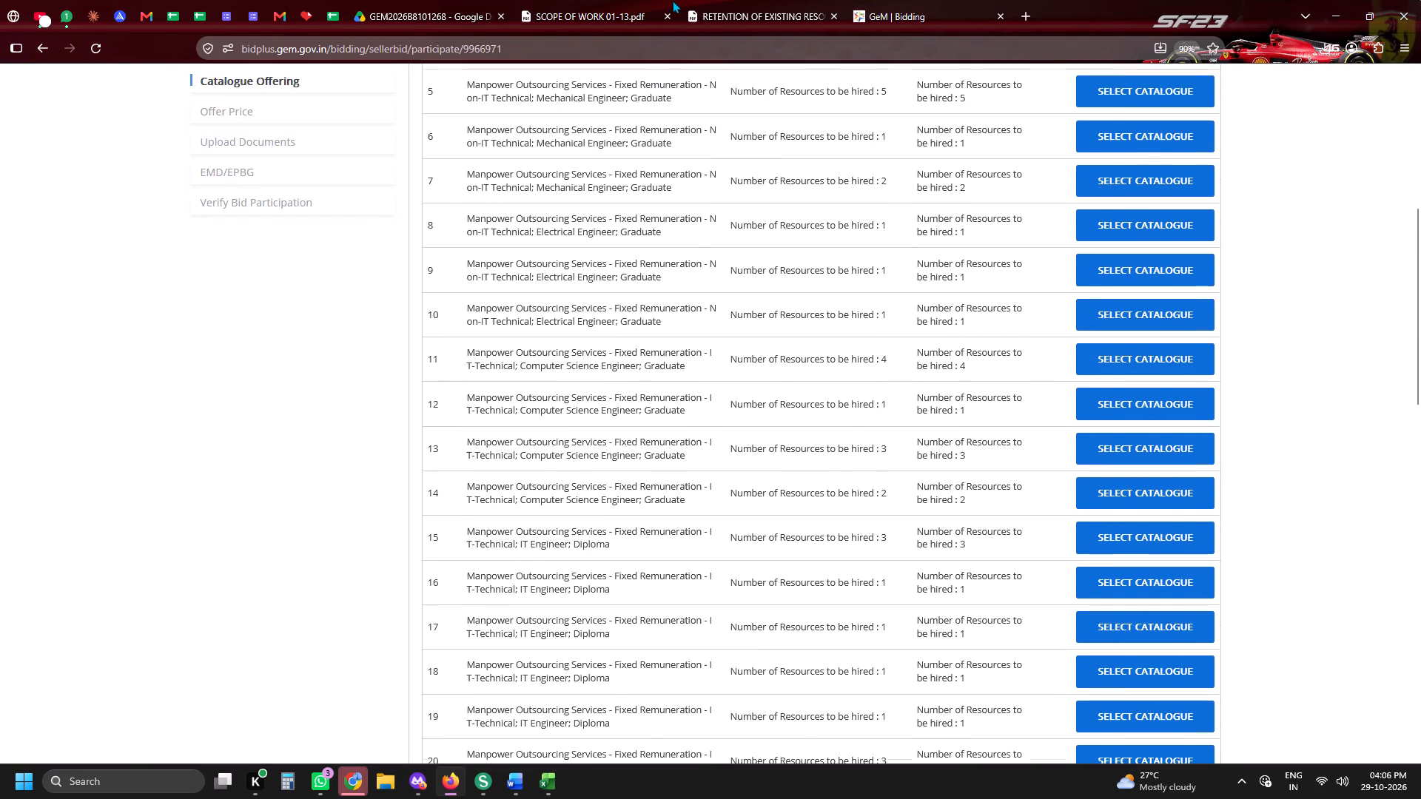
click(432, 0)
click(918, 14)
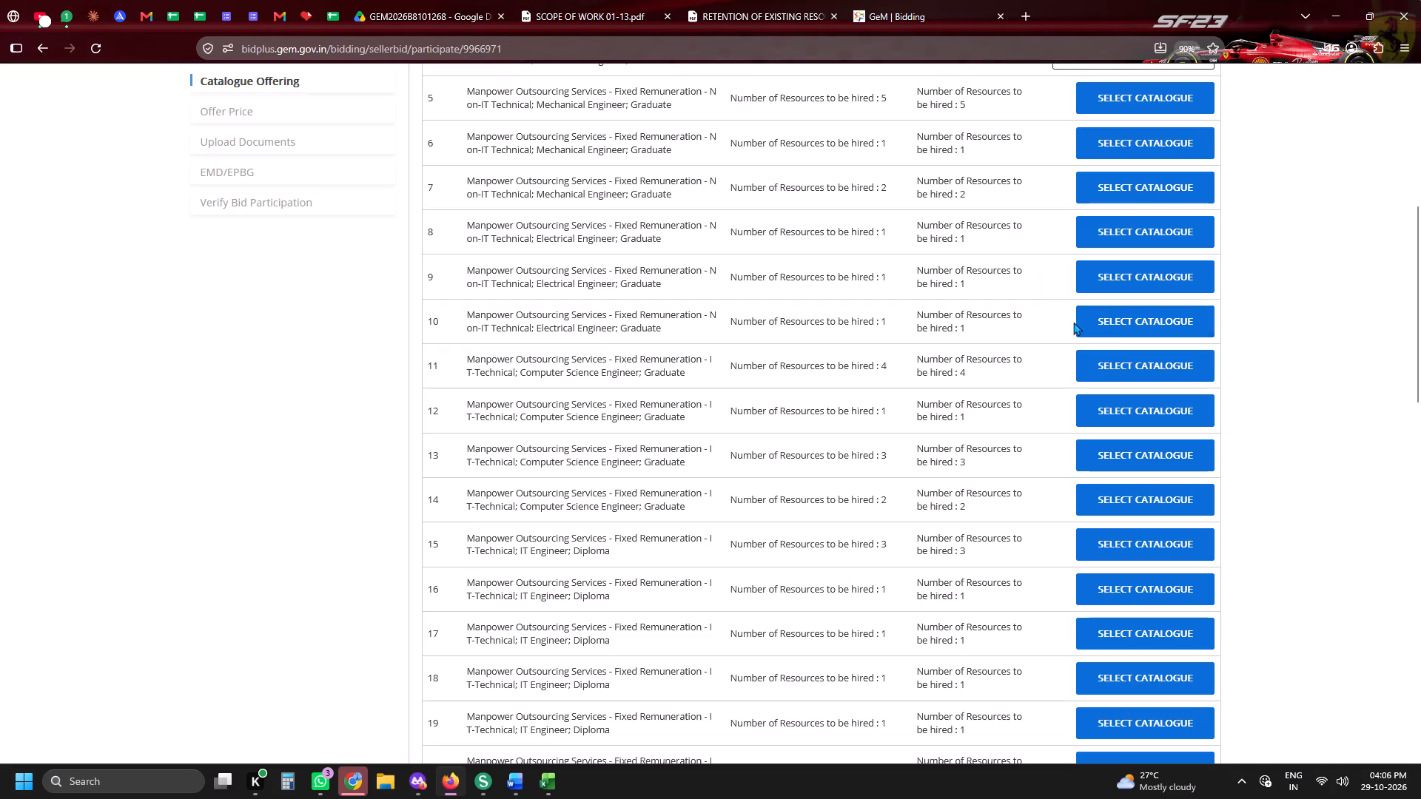
Select the catalogue for item 5, Mechanical Engineer Graduate, set its geographical presence state to Telangana, and encrypt and save it.
click(1112, 84)
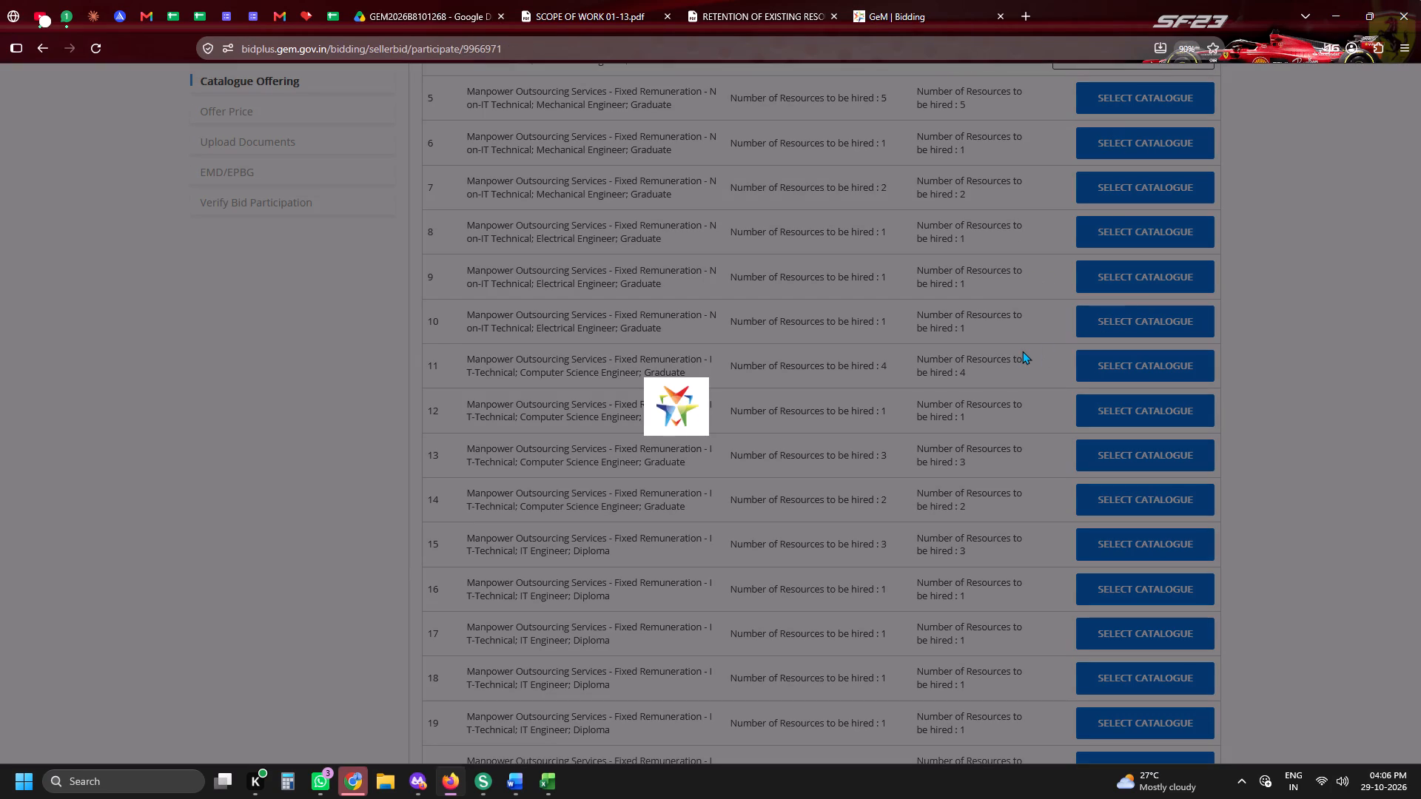
scroll(1022, 351, down, 5)
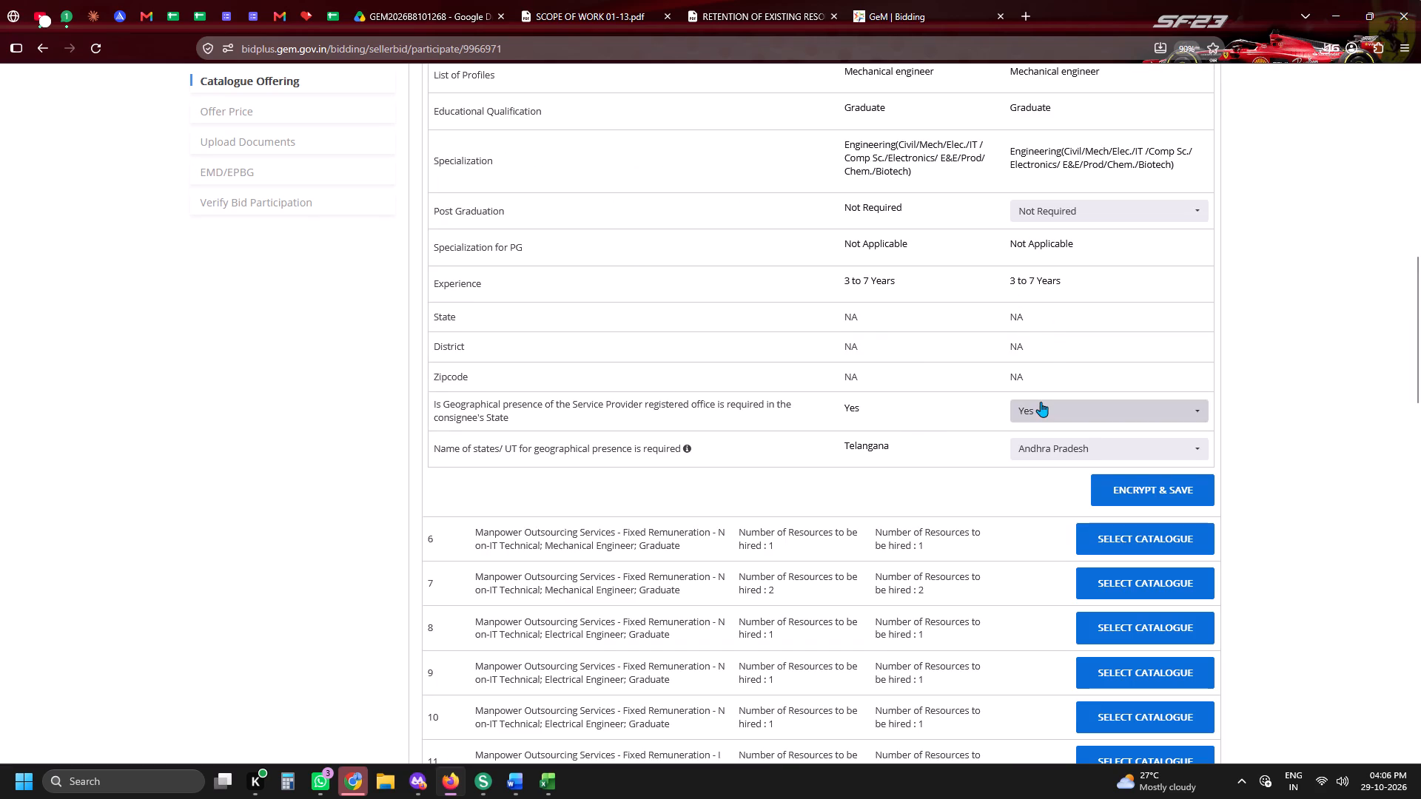
click(1038, 444)
click(1032, 359)
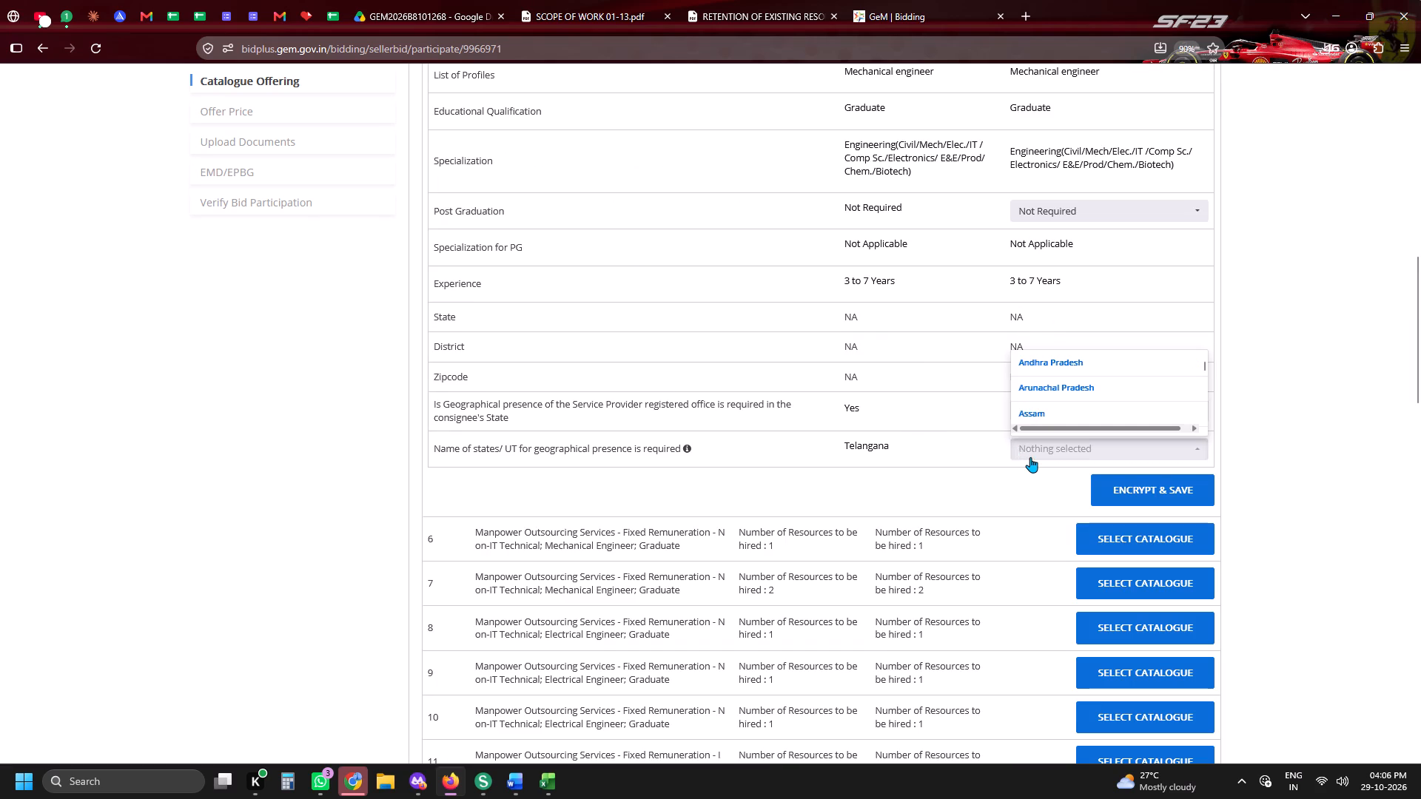
click(1030, 457)
click(1030, 457)
key(t)
key(t)
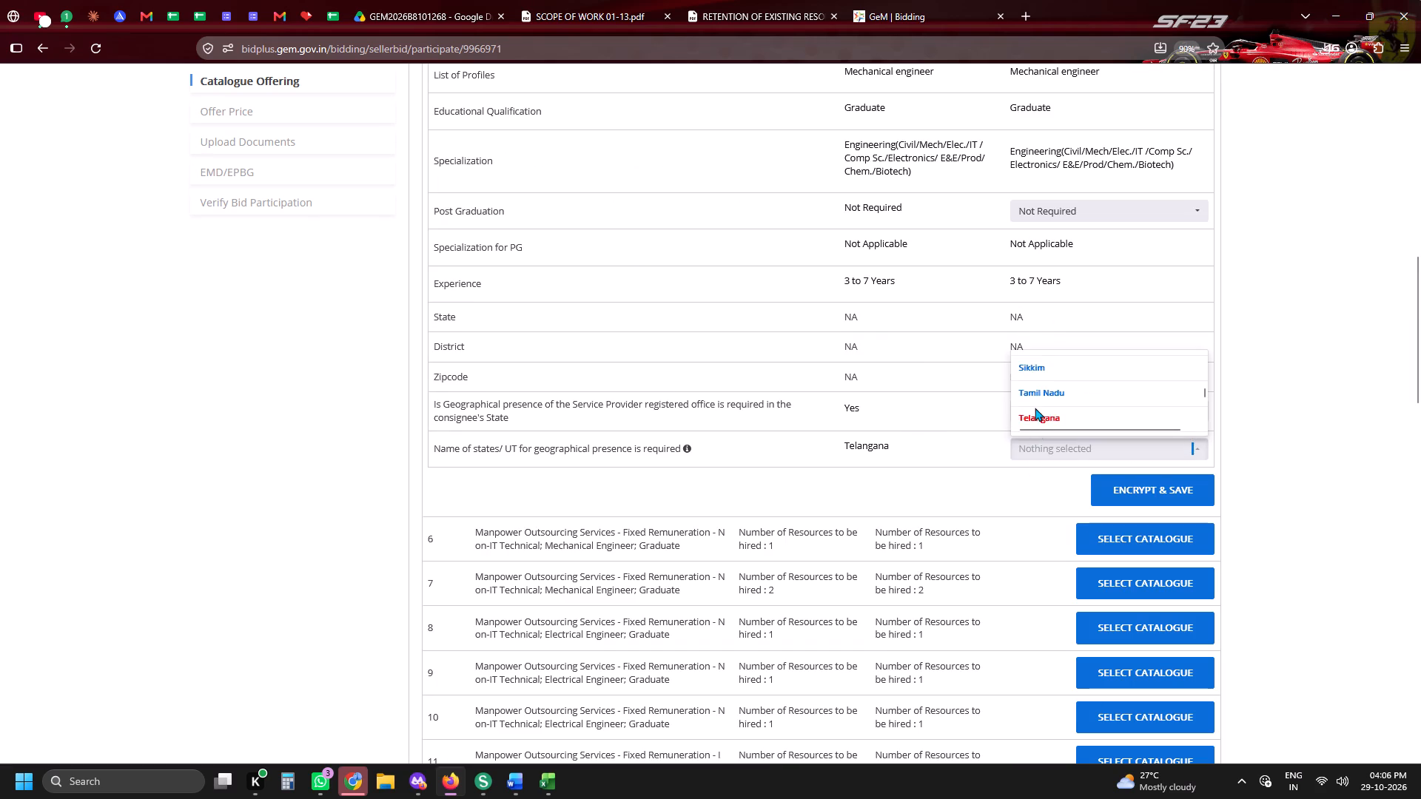
click(1035, 408)
click(1023, 461)
click(1024, 440)
click(1026, 412)
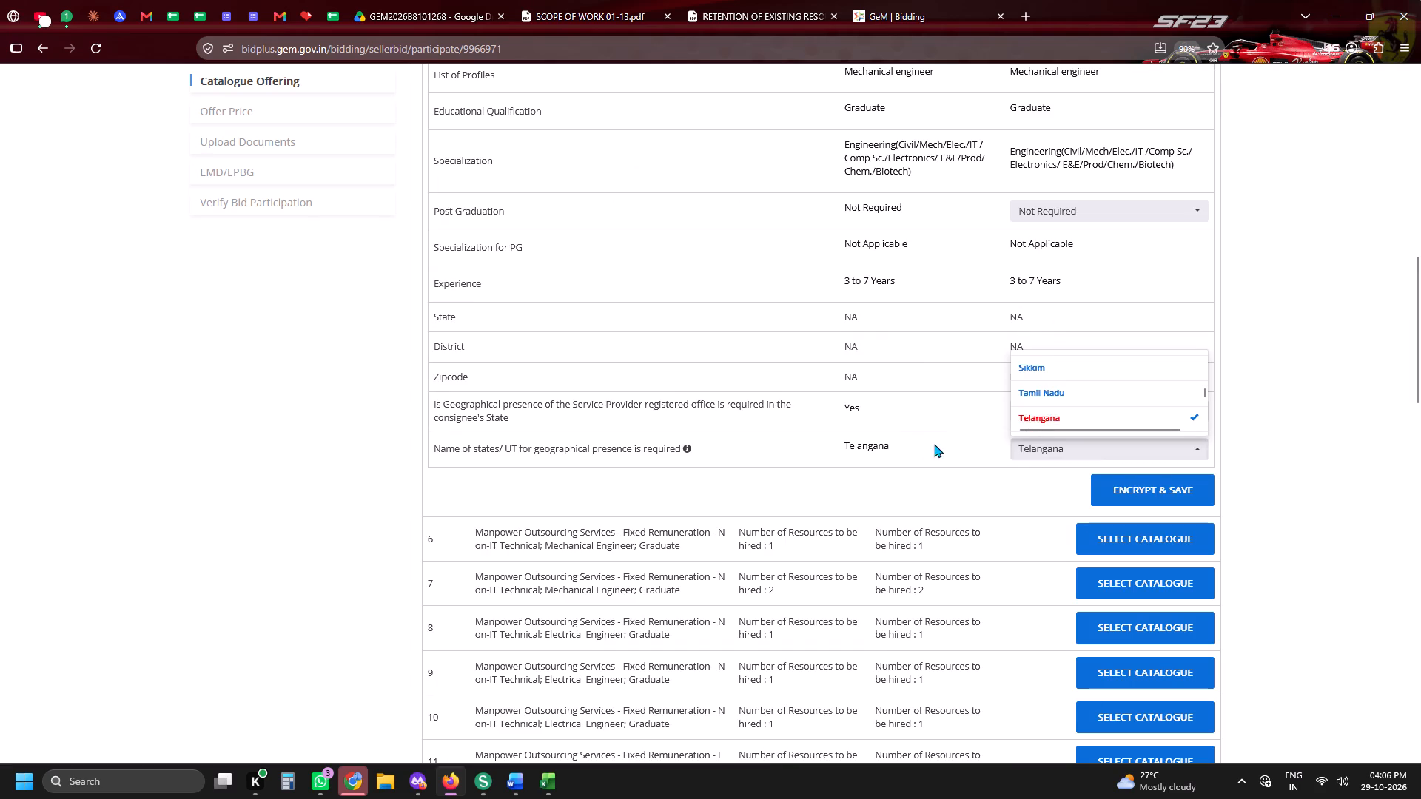
click(926, 445)
click(1106, 488)
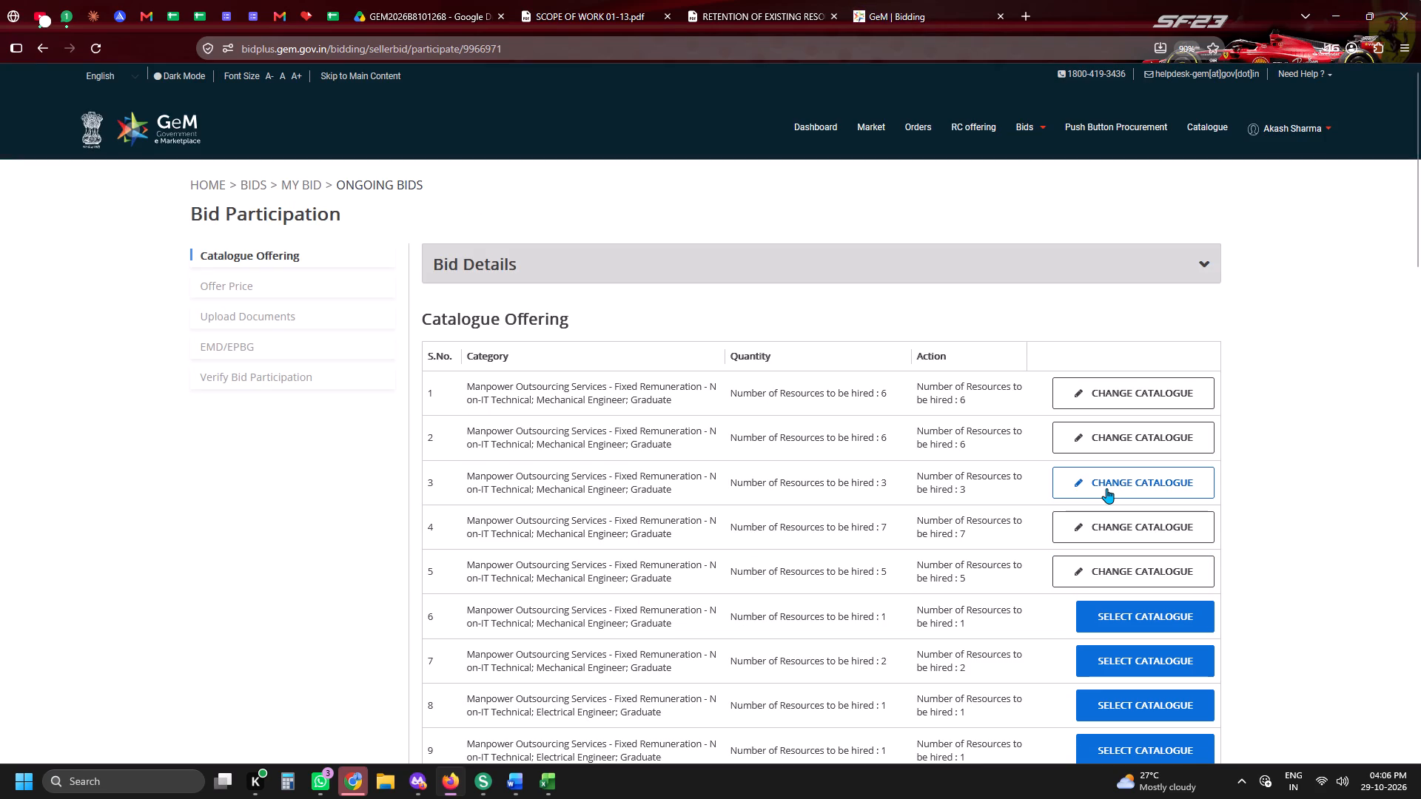
Select the catalogue for item 6, Mechanical Engineer Graduate, set its geographical presence state to Telangana, and encrypt and save it.
scroll(1114, 440, down, 2)
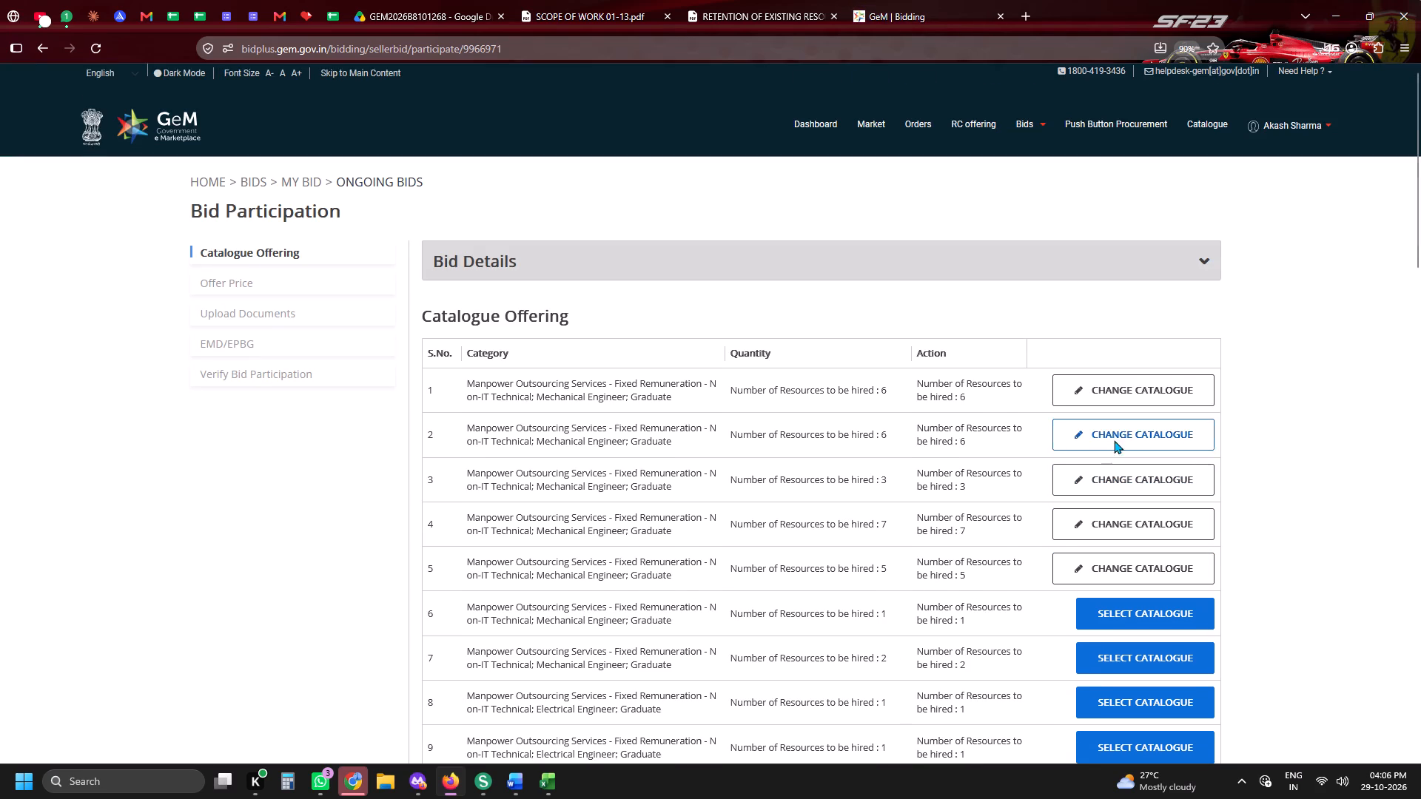
click(1159, 401)
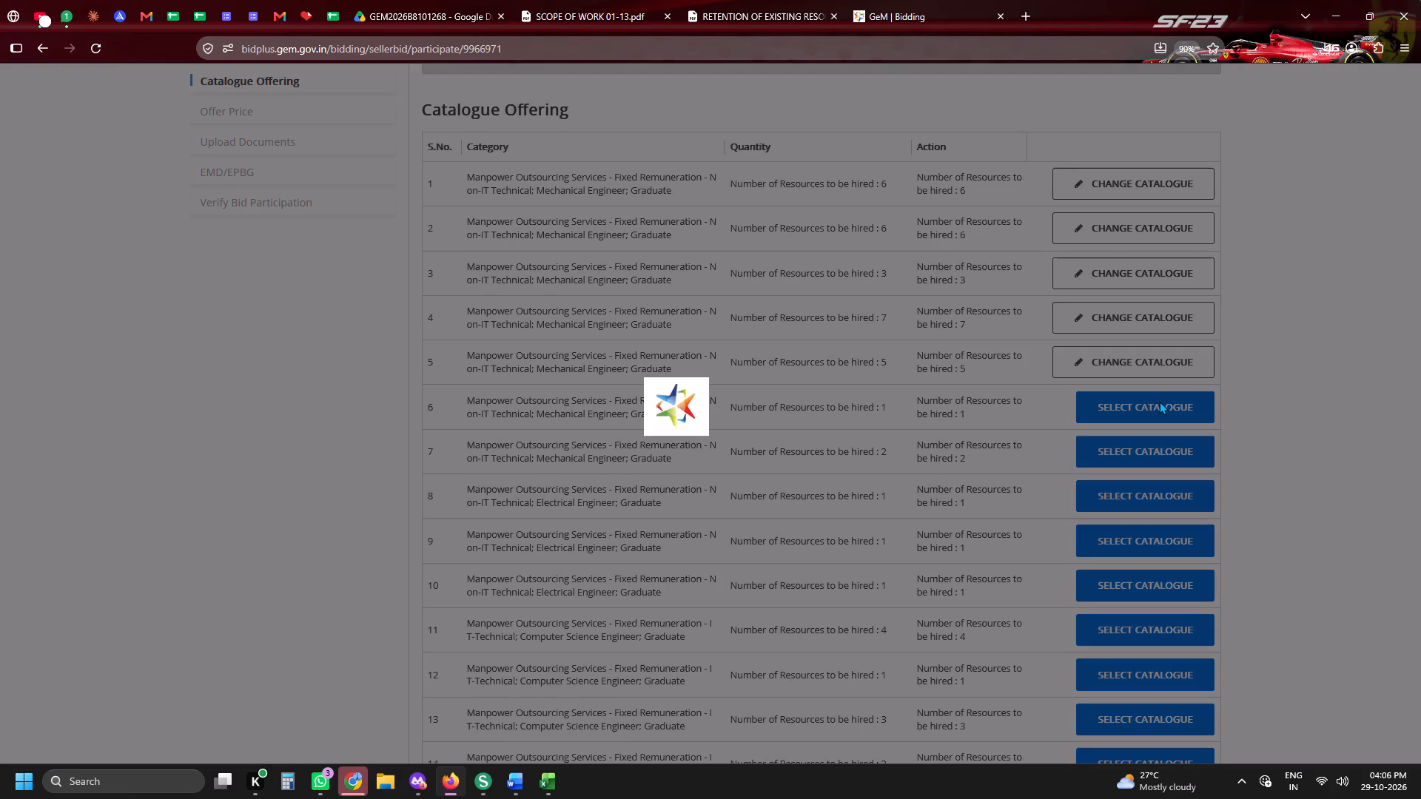
scroll(1159, 401, down, 5)
scroll(1093, 388, down, 3)
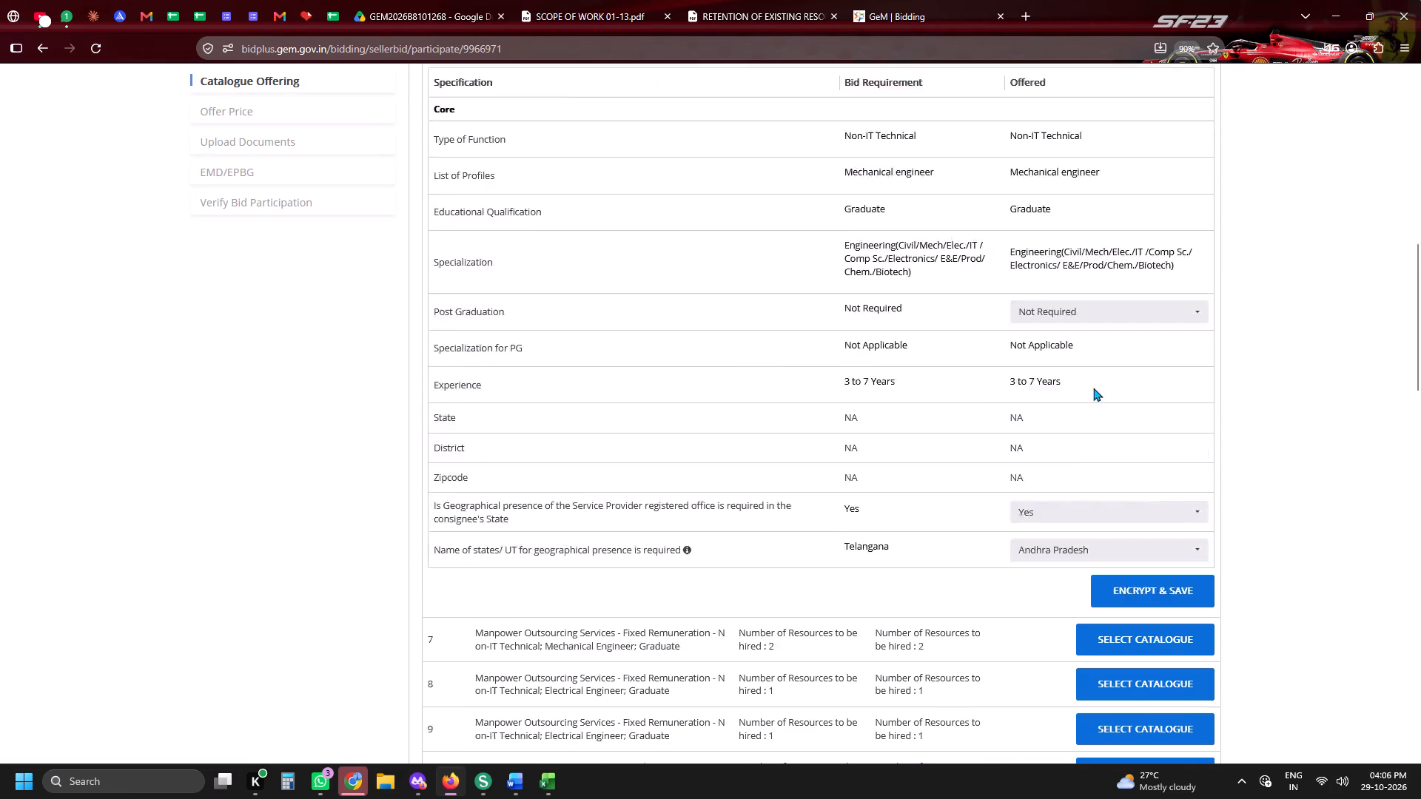
scroll(1093, 388, down, 1)
click(1052, 290)
click(1056, 308)
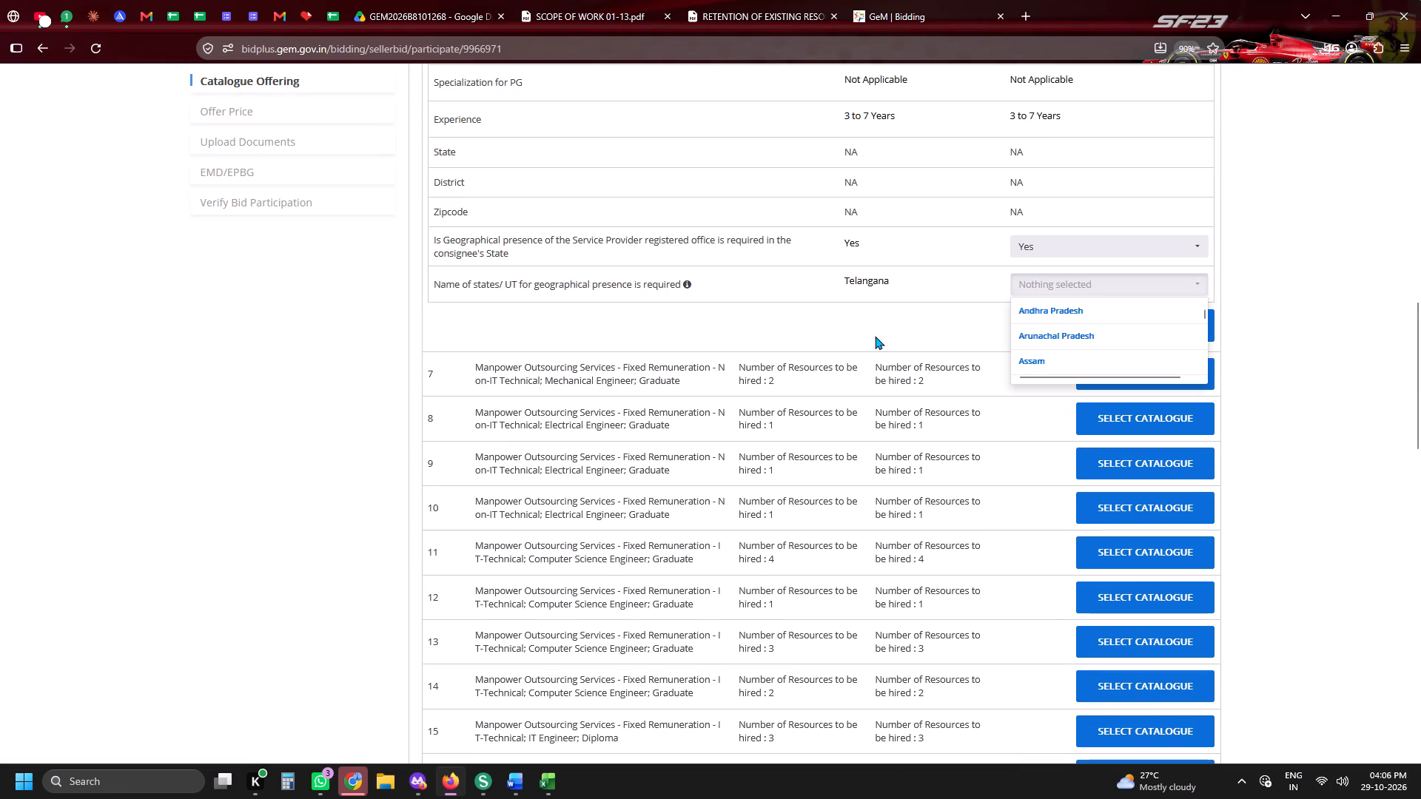
click(988, 314)
click(1030, 297)
click(1031, 292)
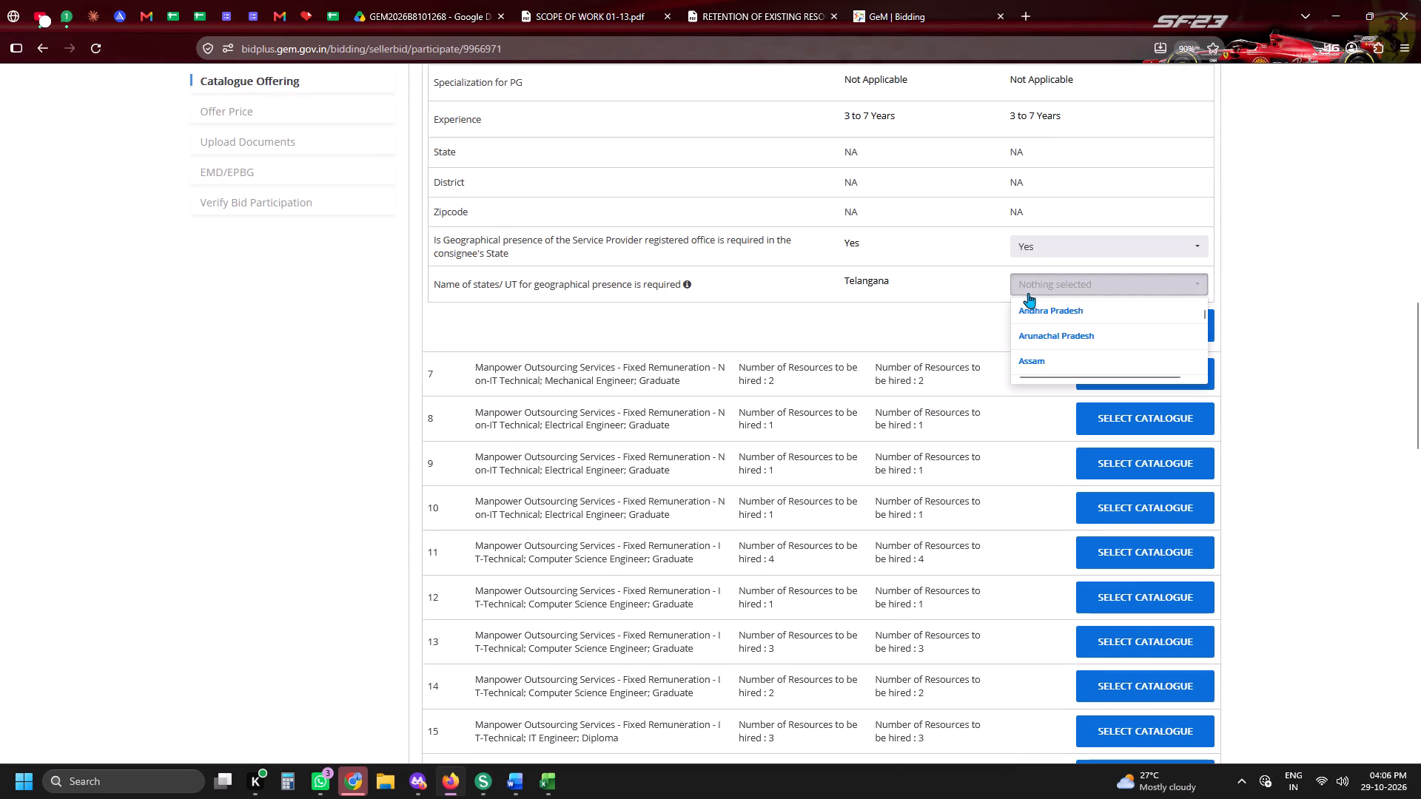
key(t)
key(t)
click(1042, 363)
click(976, 325)
click(1134, 323)
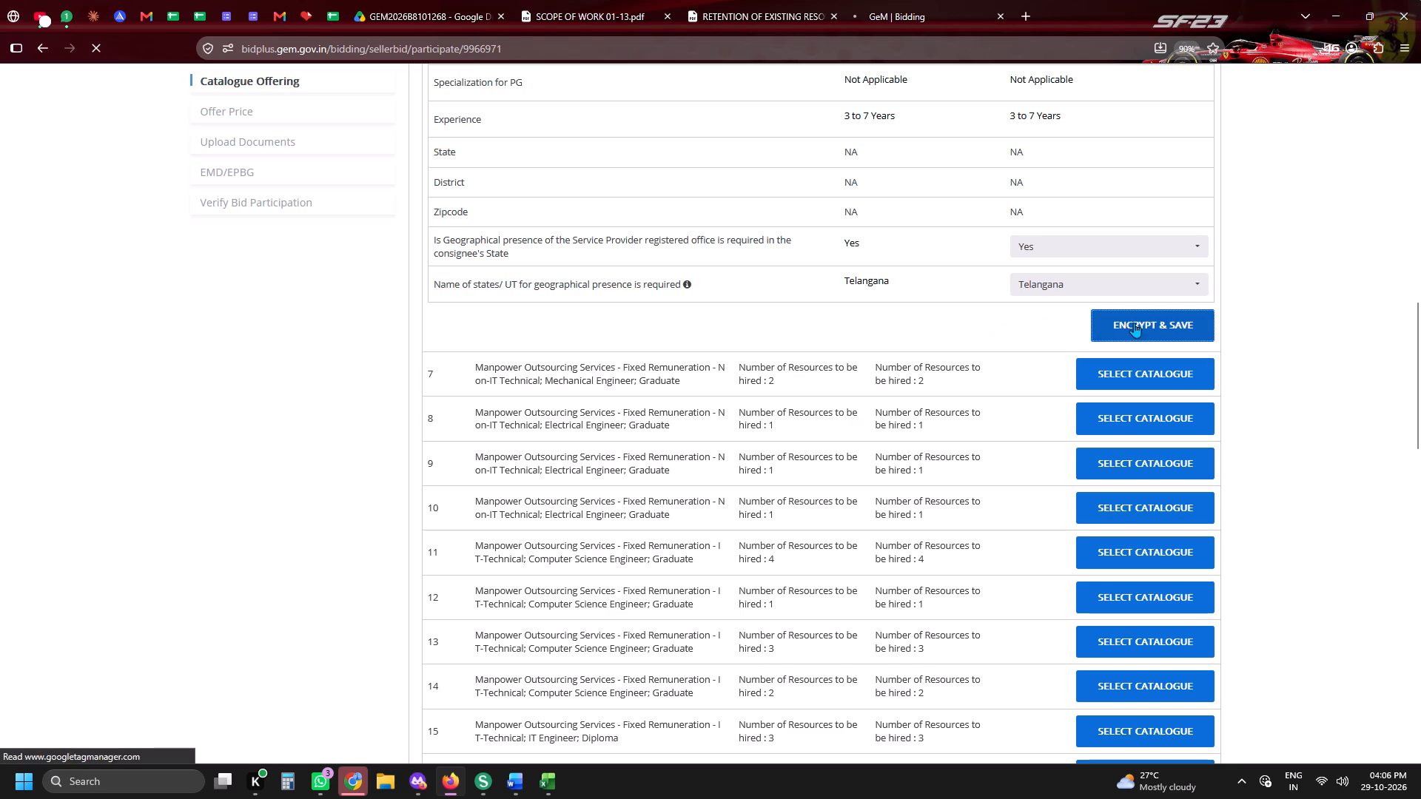
Select the catalogue for item 7, Mechanical Engineer Graduate, set its geographical presence state to Telangana, and encrypt and save it.
scroll(1134, 323, down, 2)
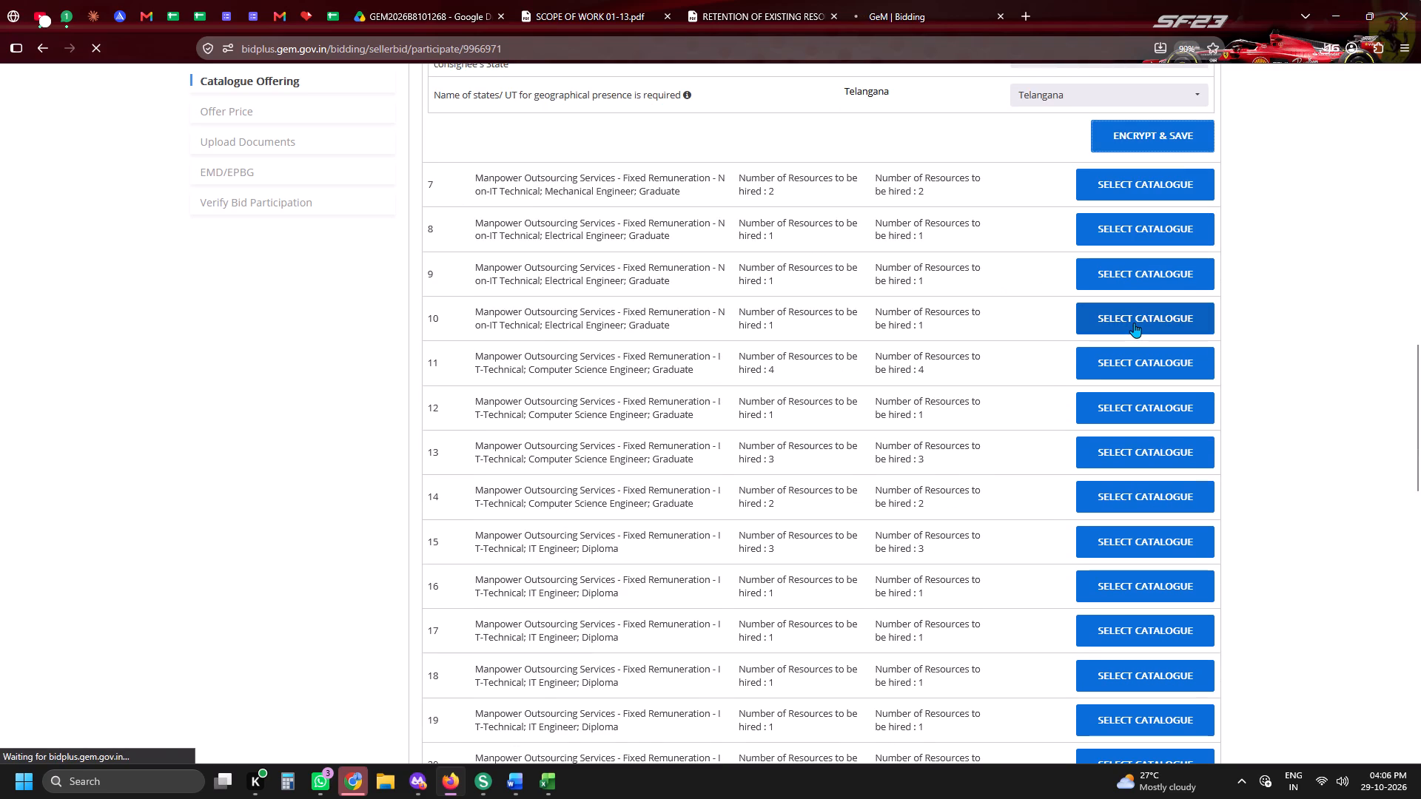
scroll(1119, 371, down, 4)
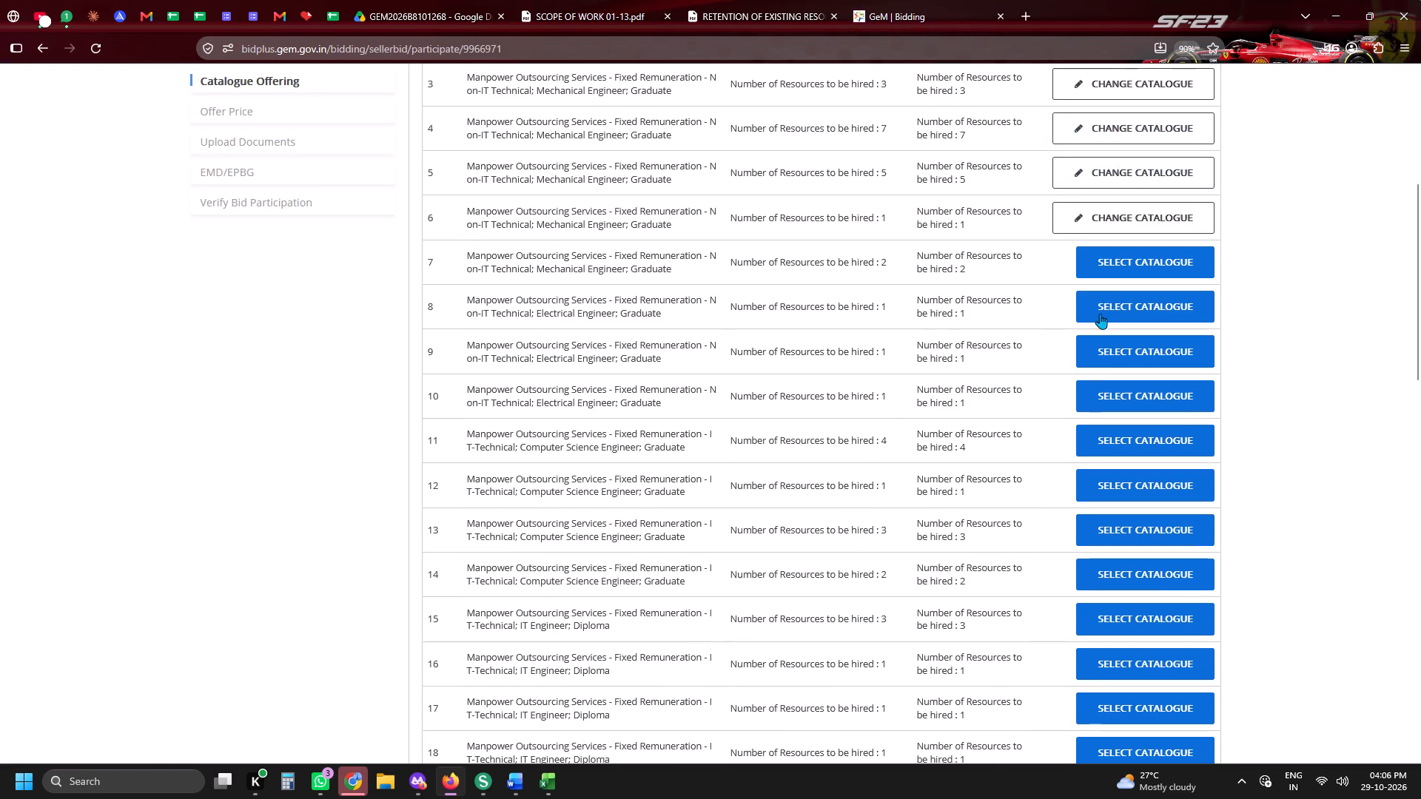
click(1093, 266)
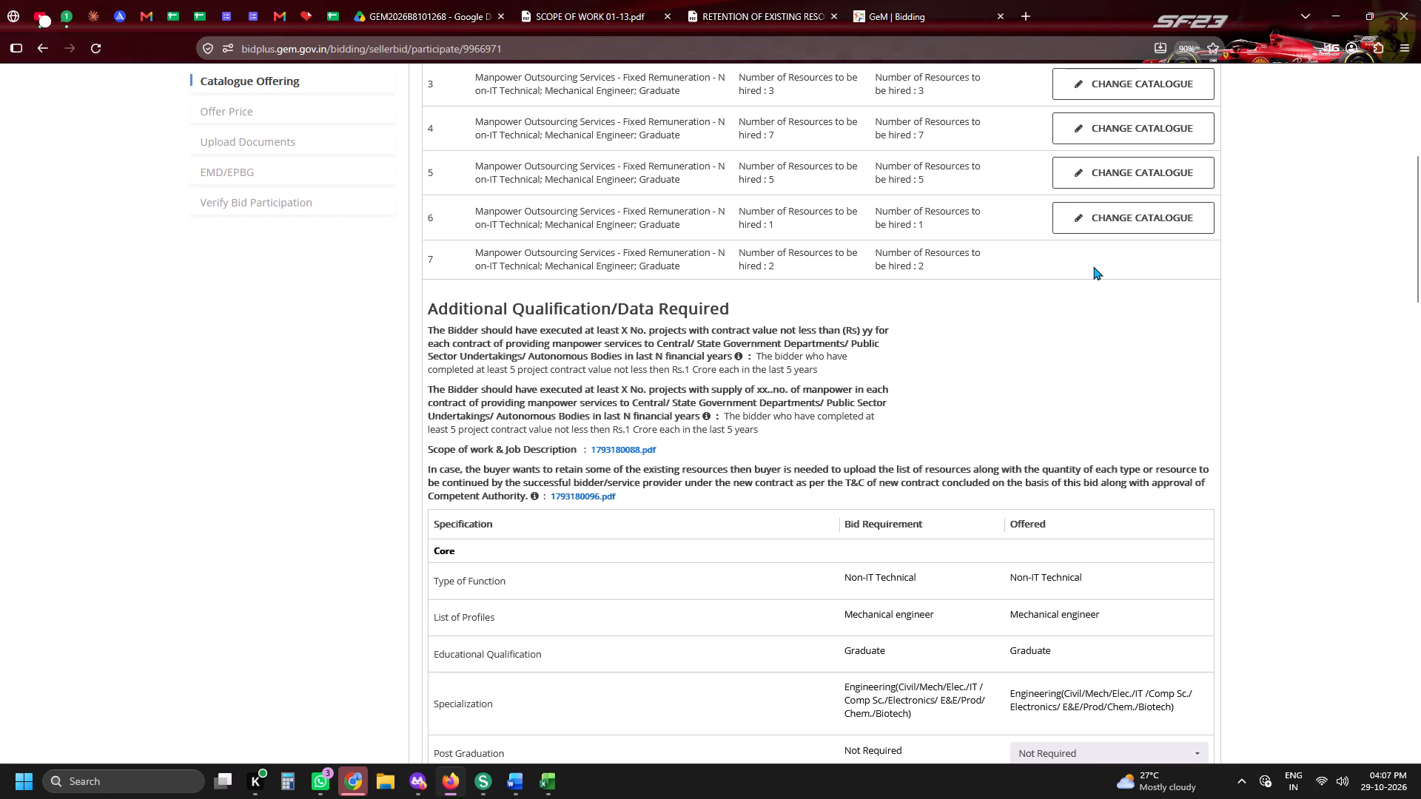
scroll(1093, 266, down, 2)
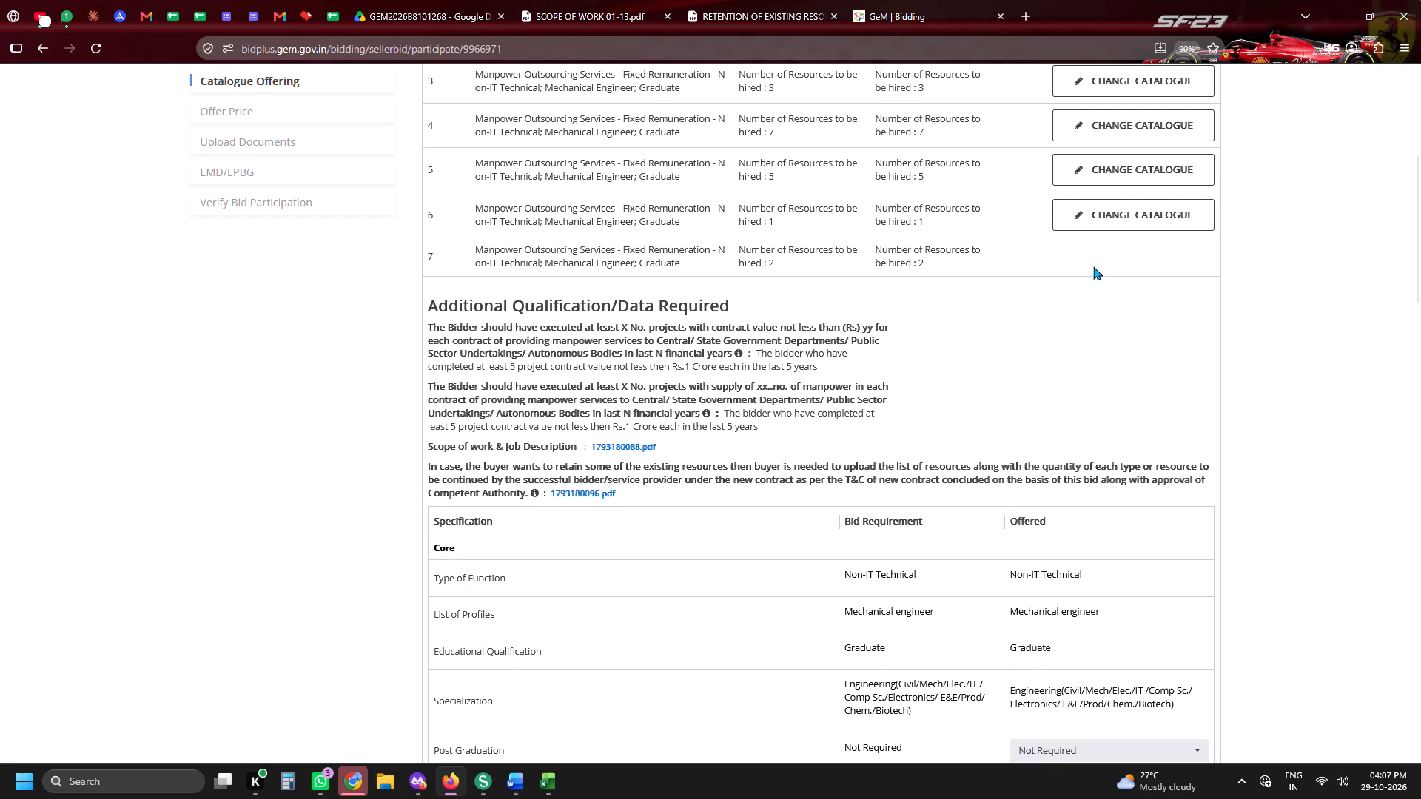
scroll(1093, 266, down, 3)
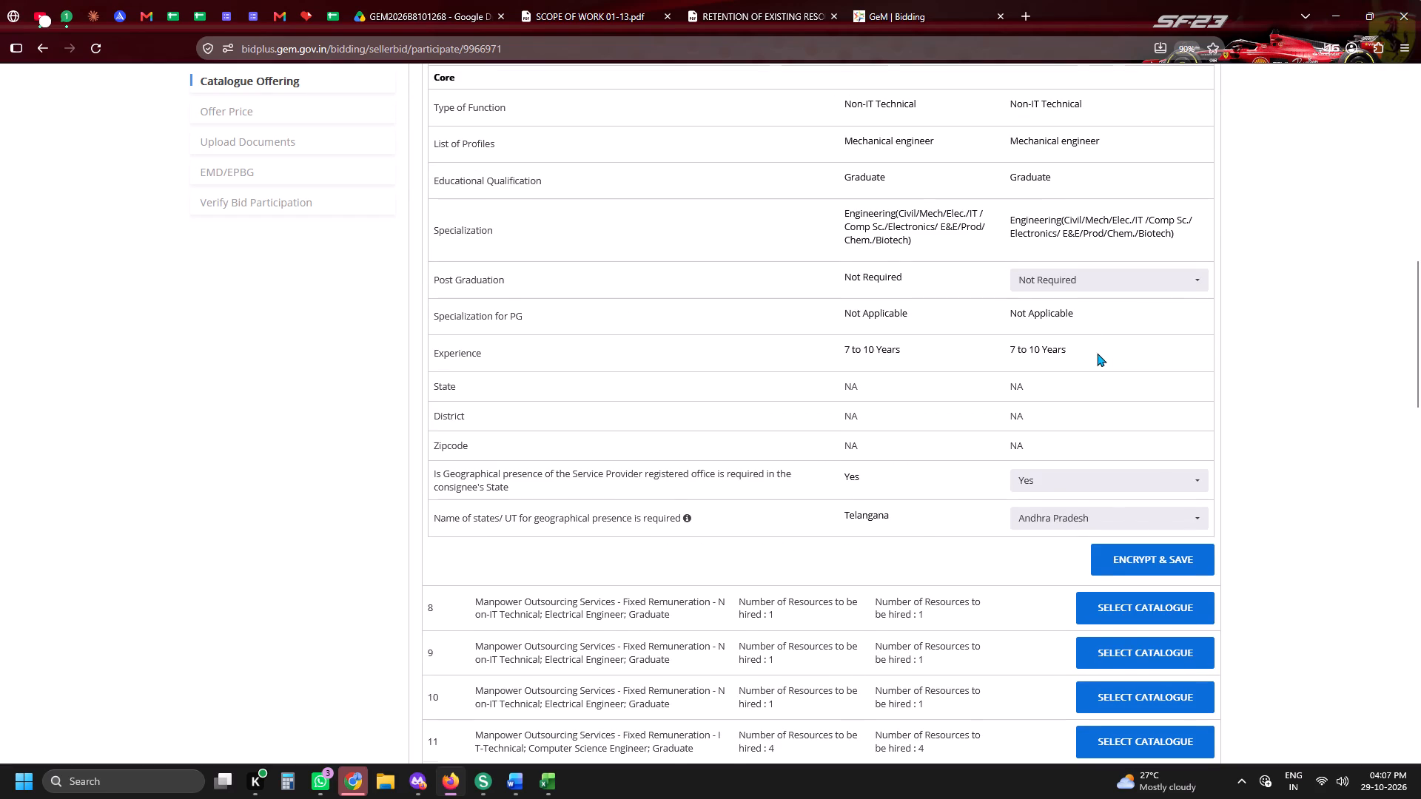
scroll(1097, 353, down, 2)
click(1058, 326)
click(1058, 340)
click(1047, 337)
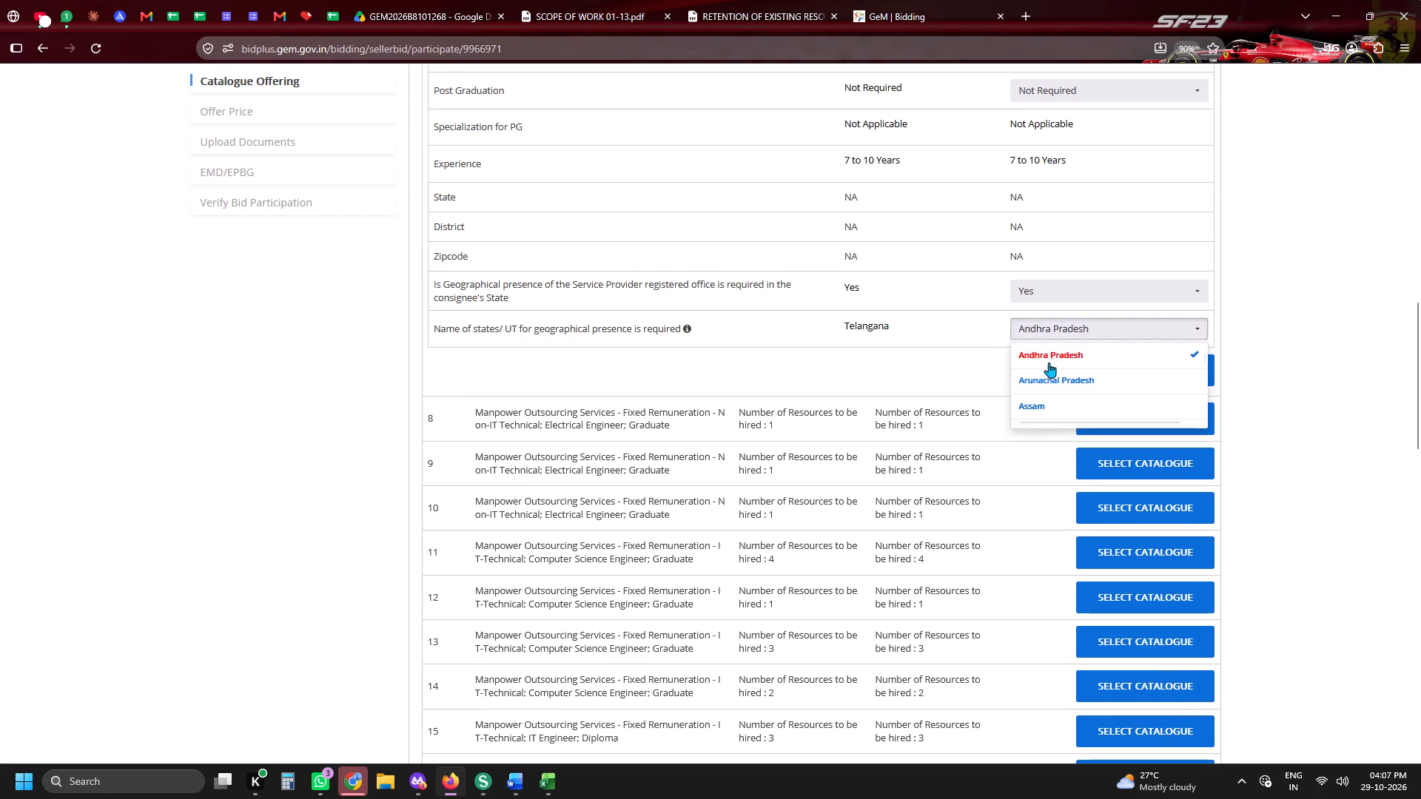
click(1049, 364)
click(961, 358)
click(1026, 337)
key(t)
key(t)
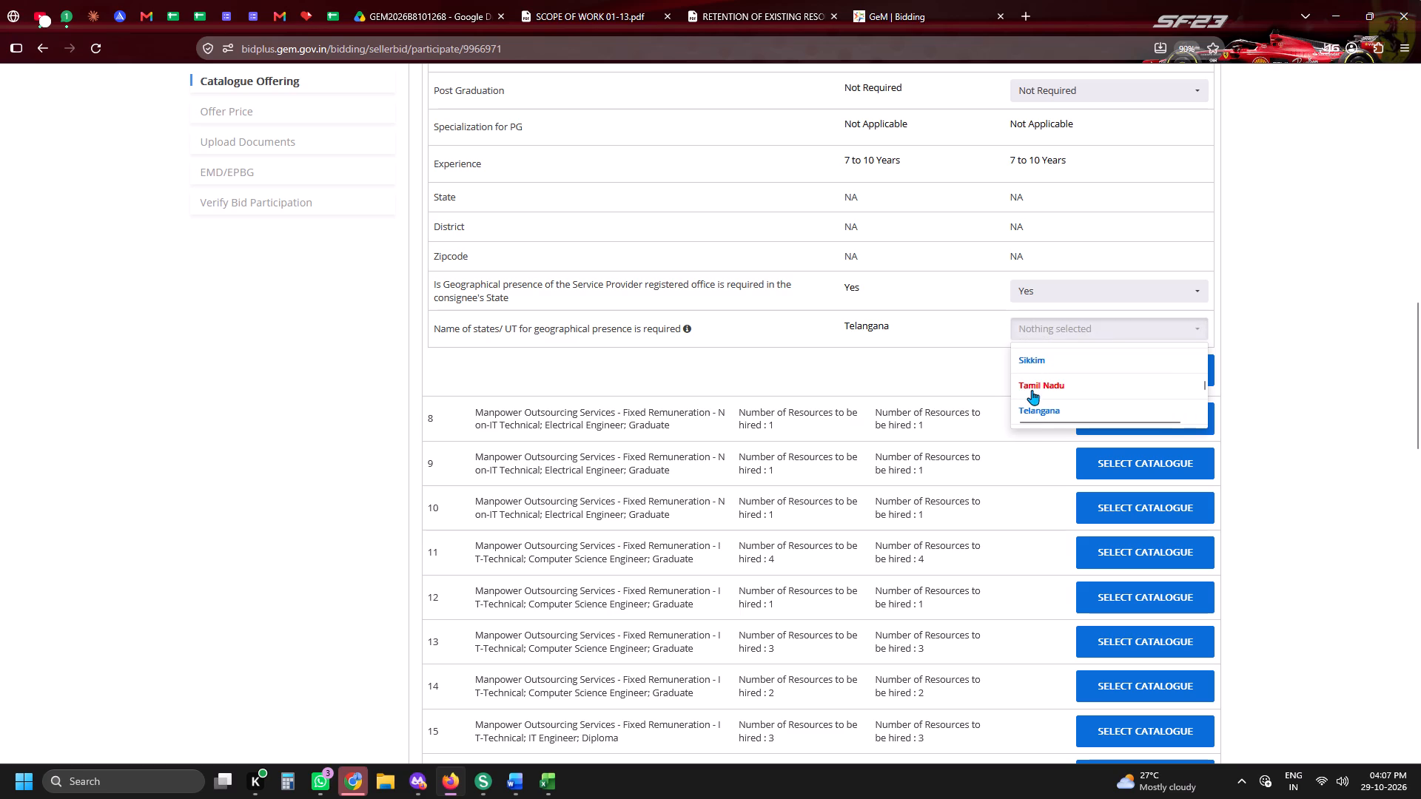
click(1032, 404)
click(947, 365)
click(1128, 375)
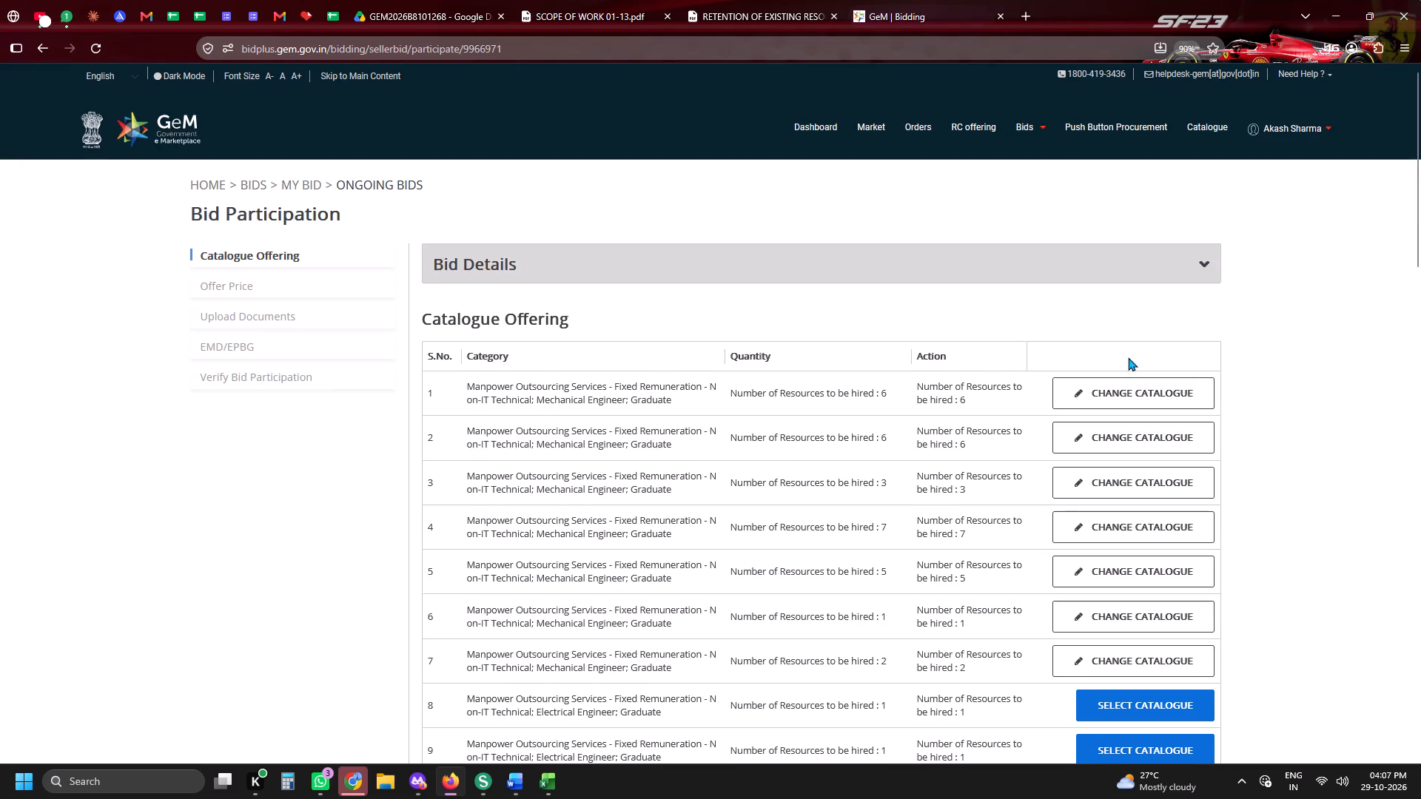
Select the catalogue for item 8, Electrical Engineer Graduate, set its geographical presence state to Telangana, and encrypt and save it.
scroll(1128, 357, down, 6)
click(1115, 116)
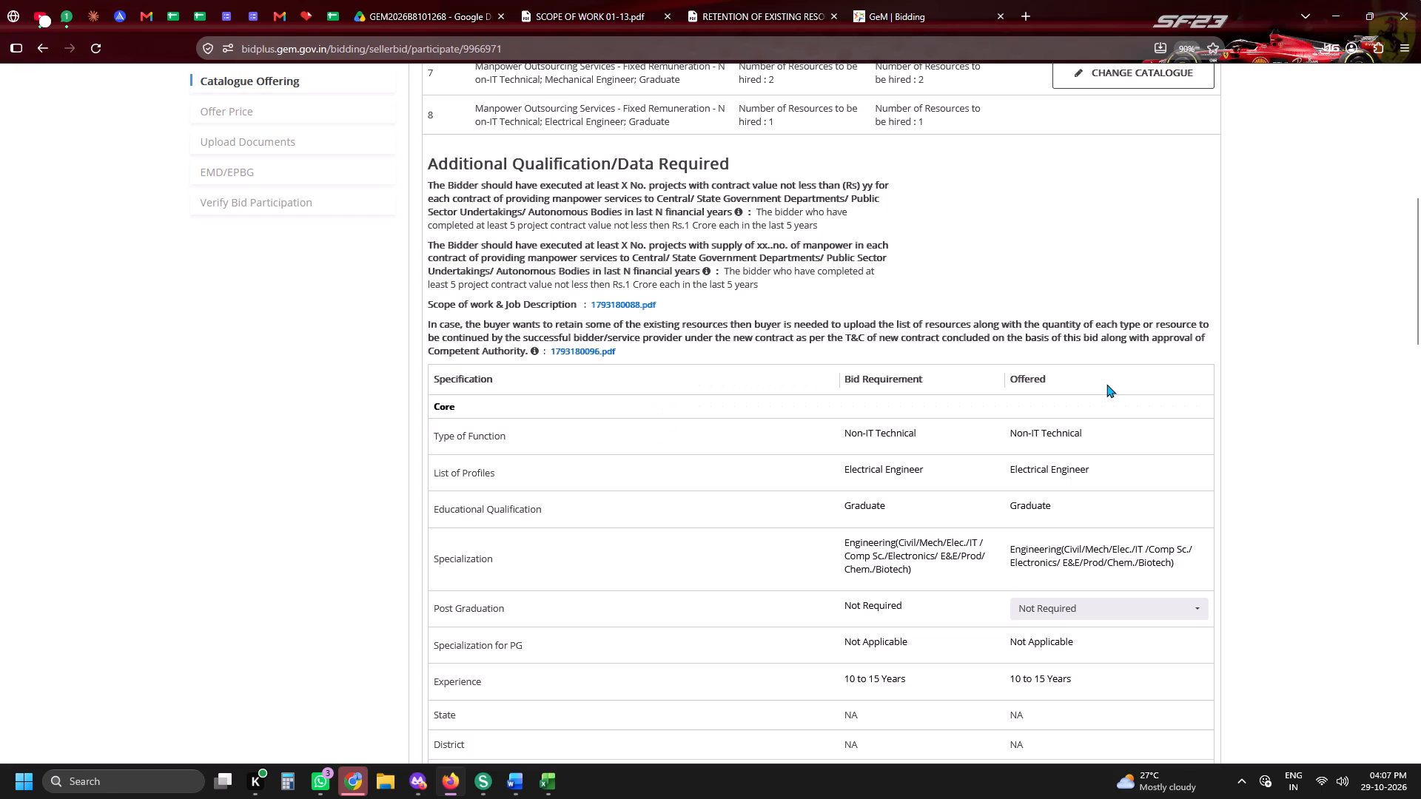
scroll(1106, 384, down, 6)
click(1049, 274)
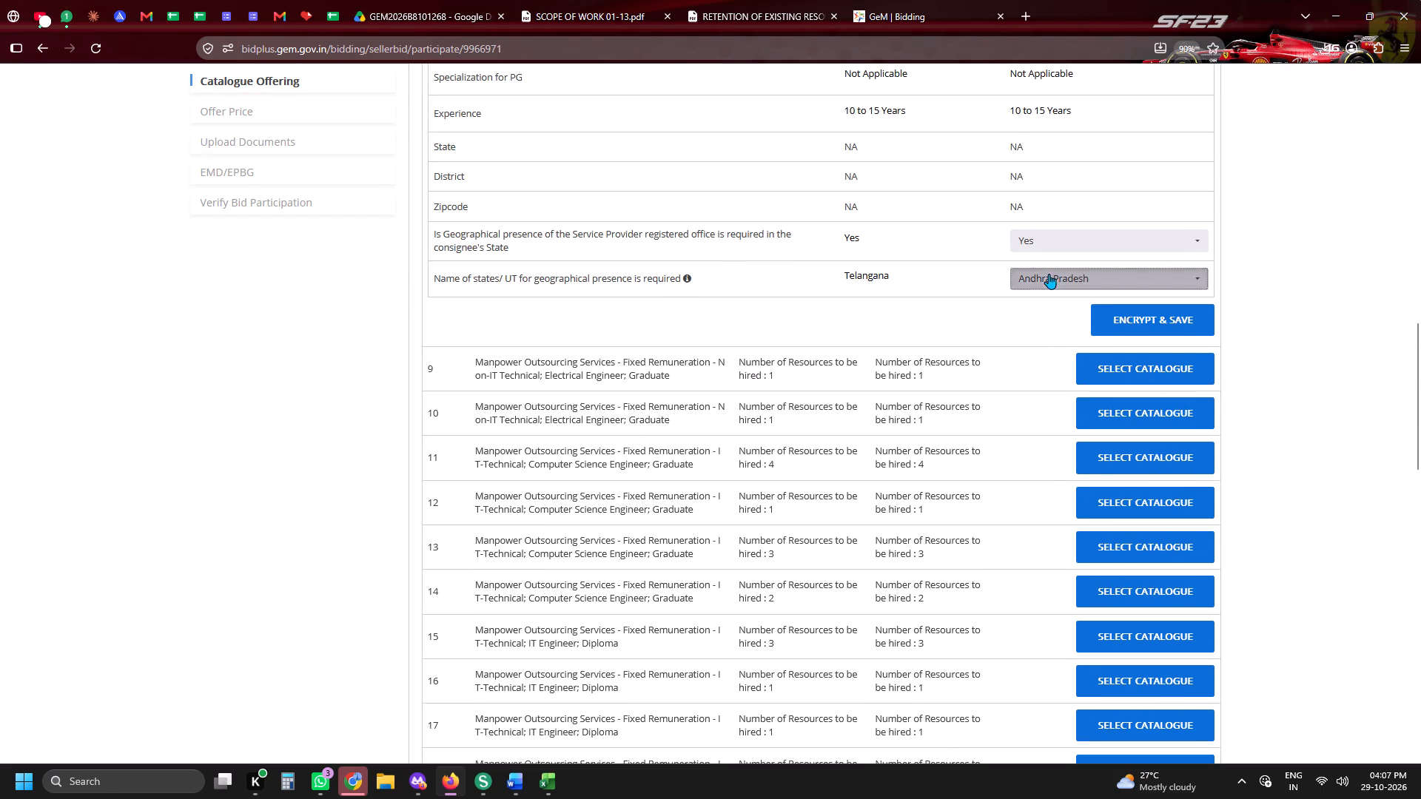
click(1035, 296)
click(1015, 277)
click(1030, 298)
click(1001, 300)
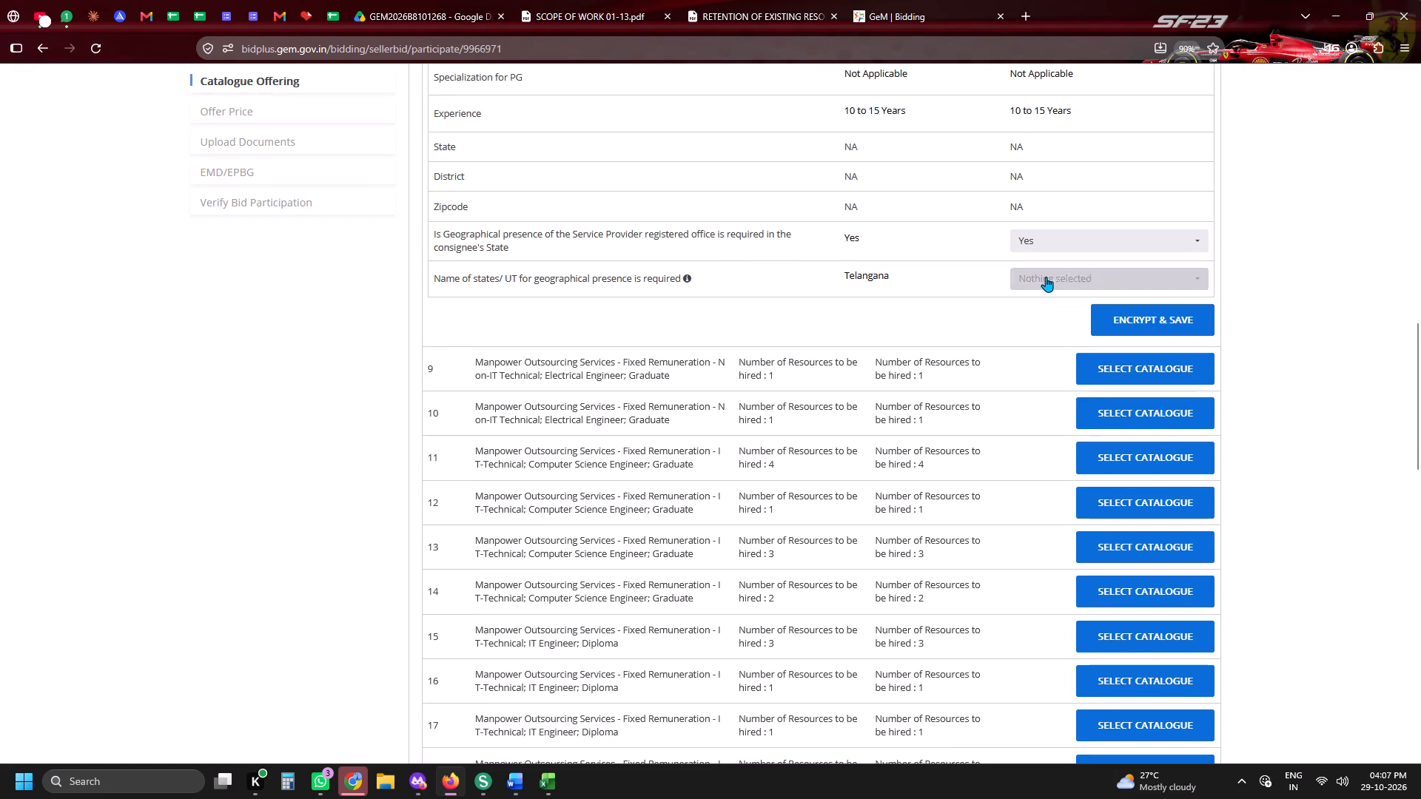
click(1046, 277)
key(t)
key(t)
click(1031, 351)
click(1023, 294)
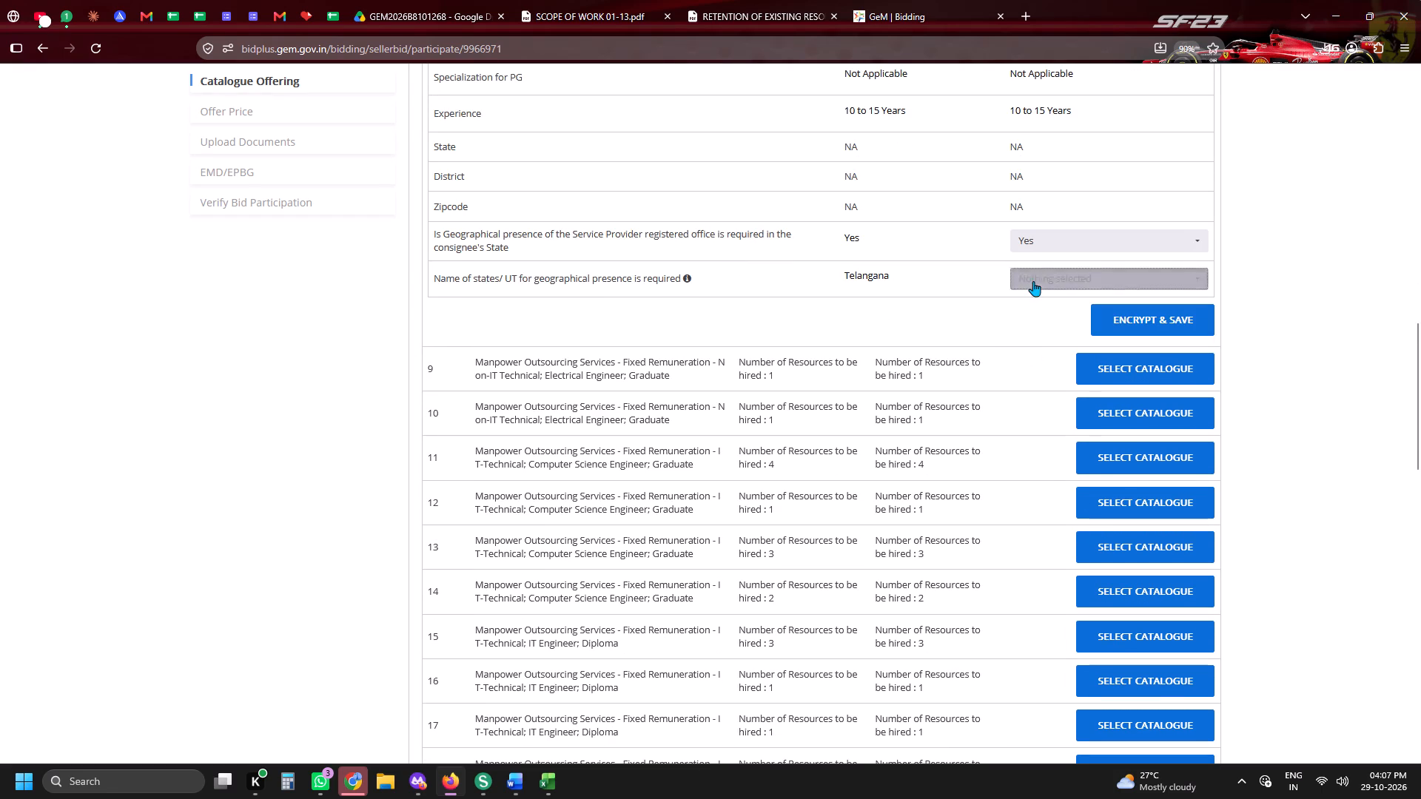
click(1033, 281)
click(1035, 356)
click(936, 328)
click(1138, 333)
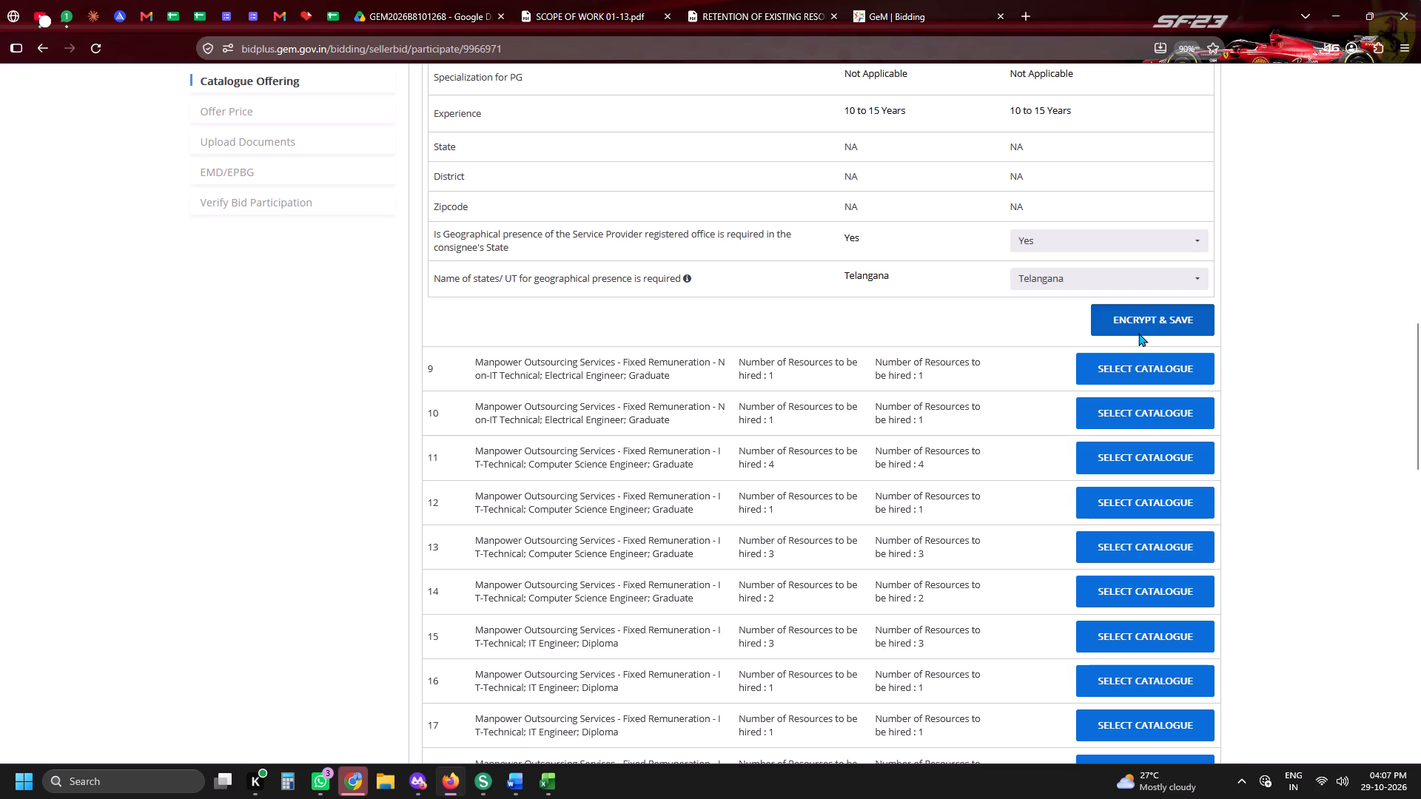
Select the catalogue for item 9, Electrical Engineer Graduate, and set its geographical presence state to Telangana.
scroll(1138, 333, down, 1)
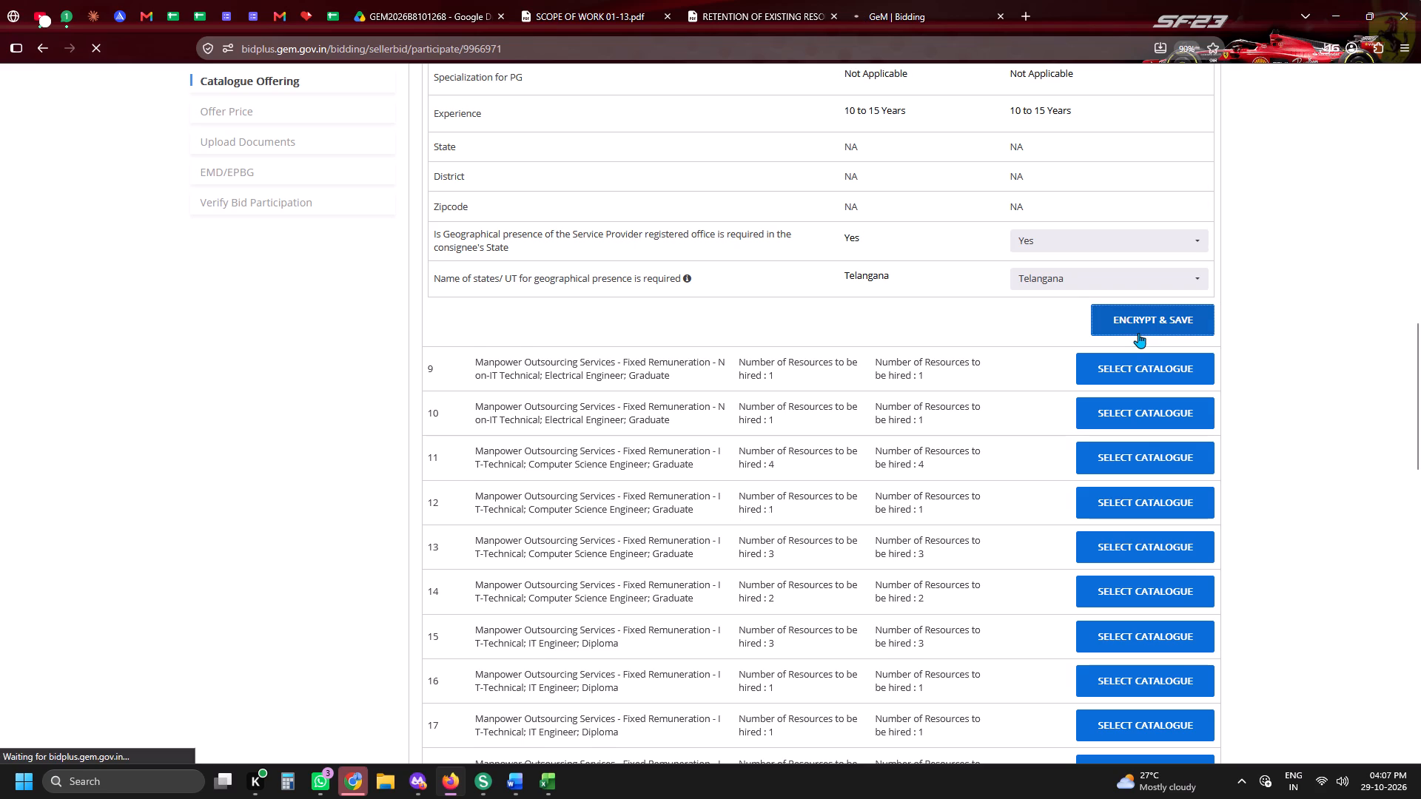
scroll(1138, 333, down, 2)
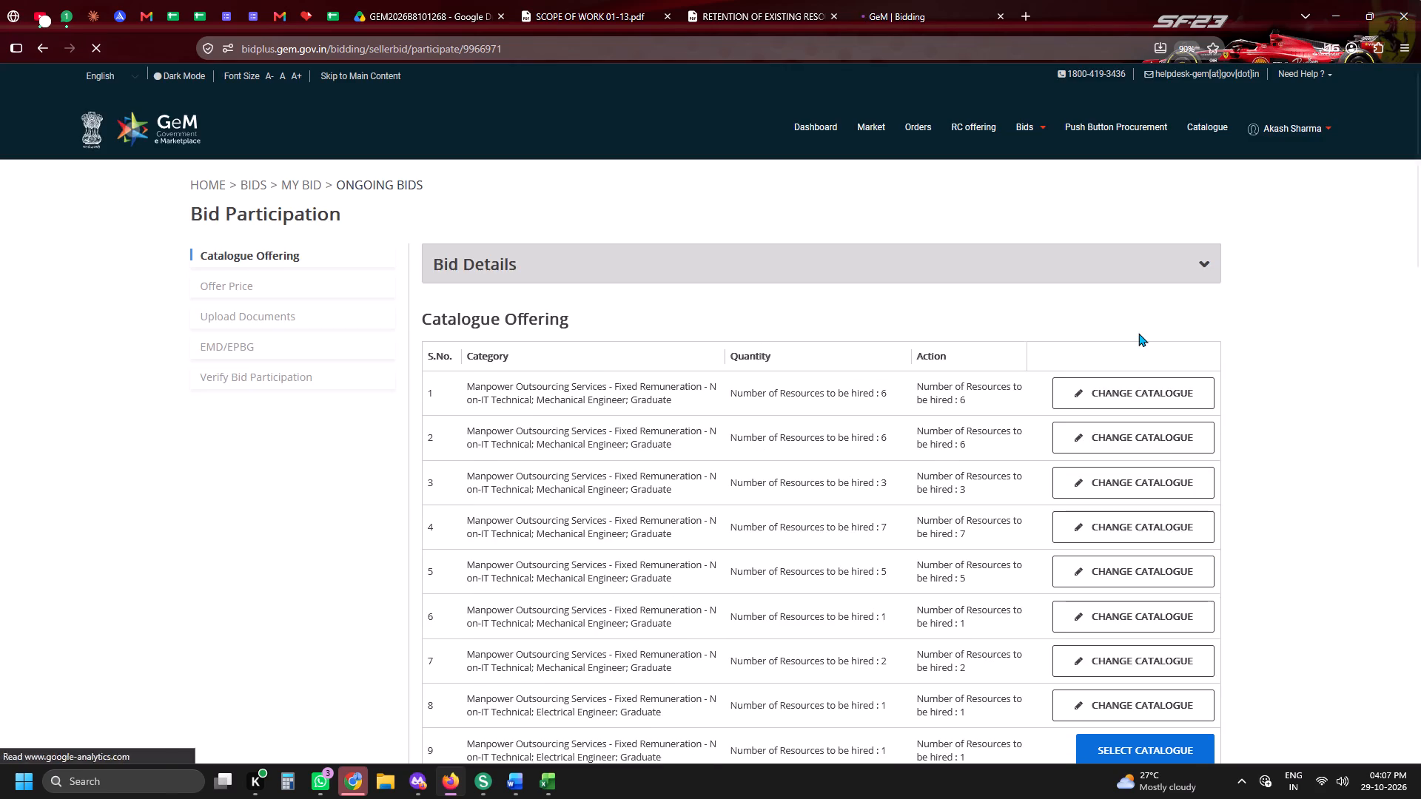
scroll(1138, 333, down, 6)
click(1121, 186)
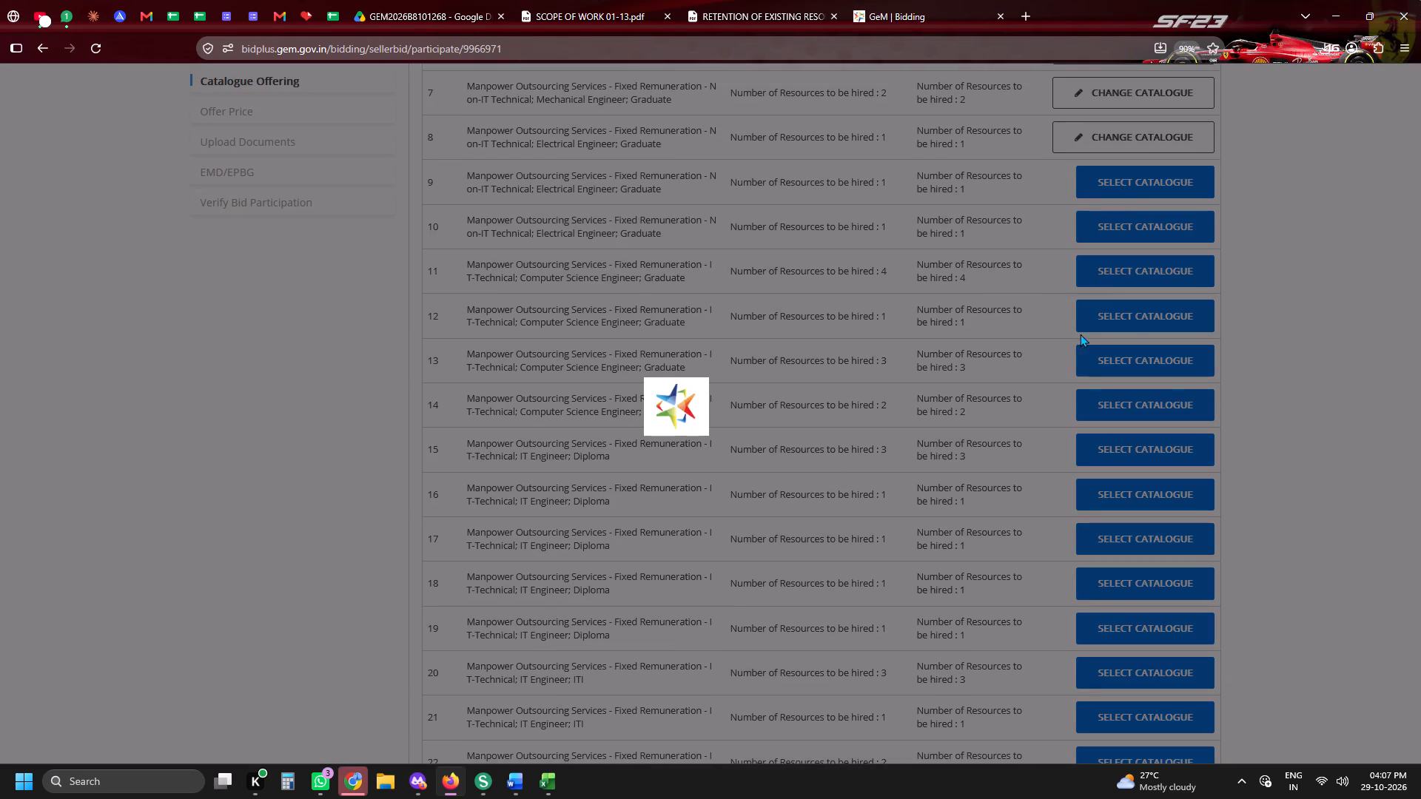
scroll(995, 329, down, 6)
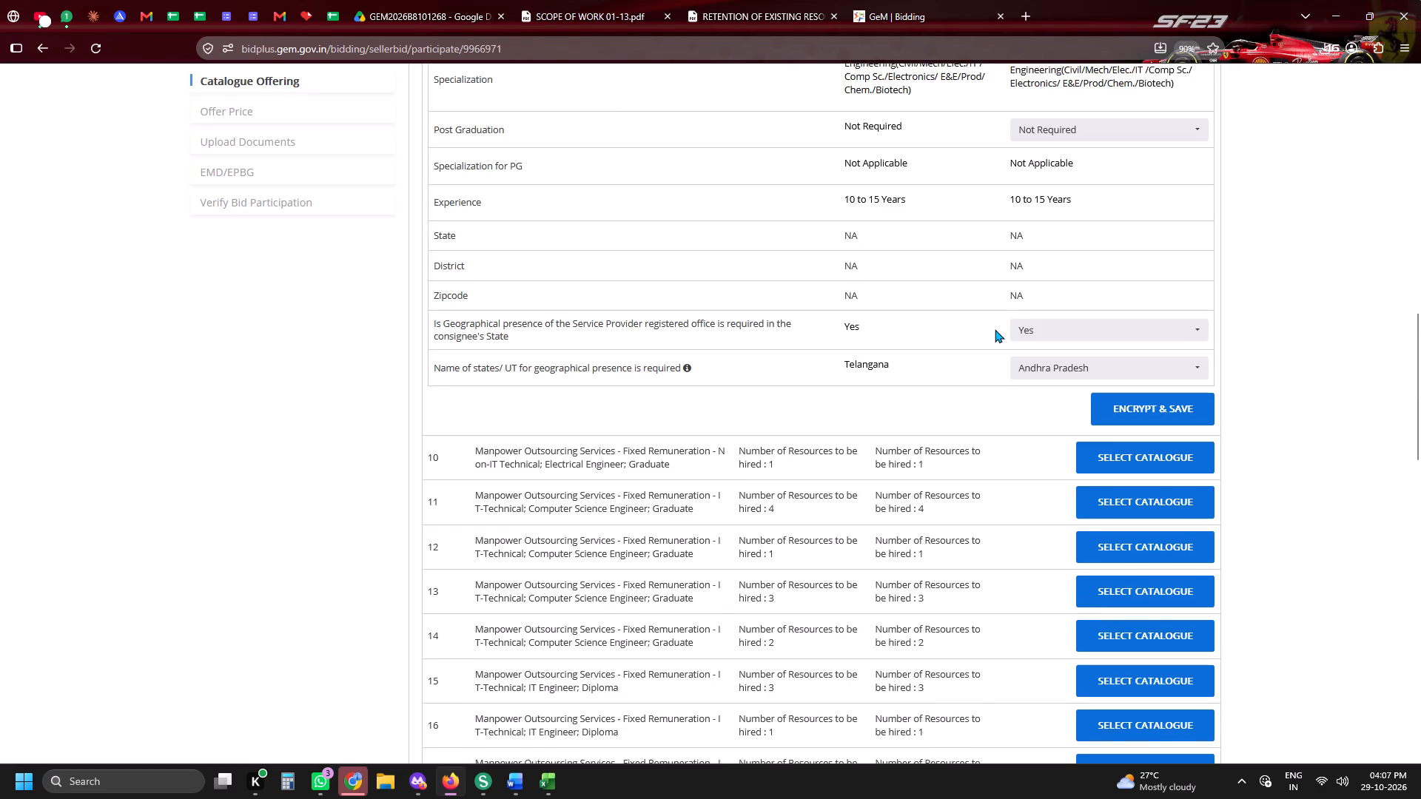
click(1061, 354)
click(1055, 368)
click(1005, 374)
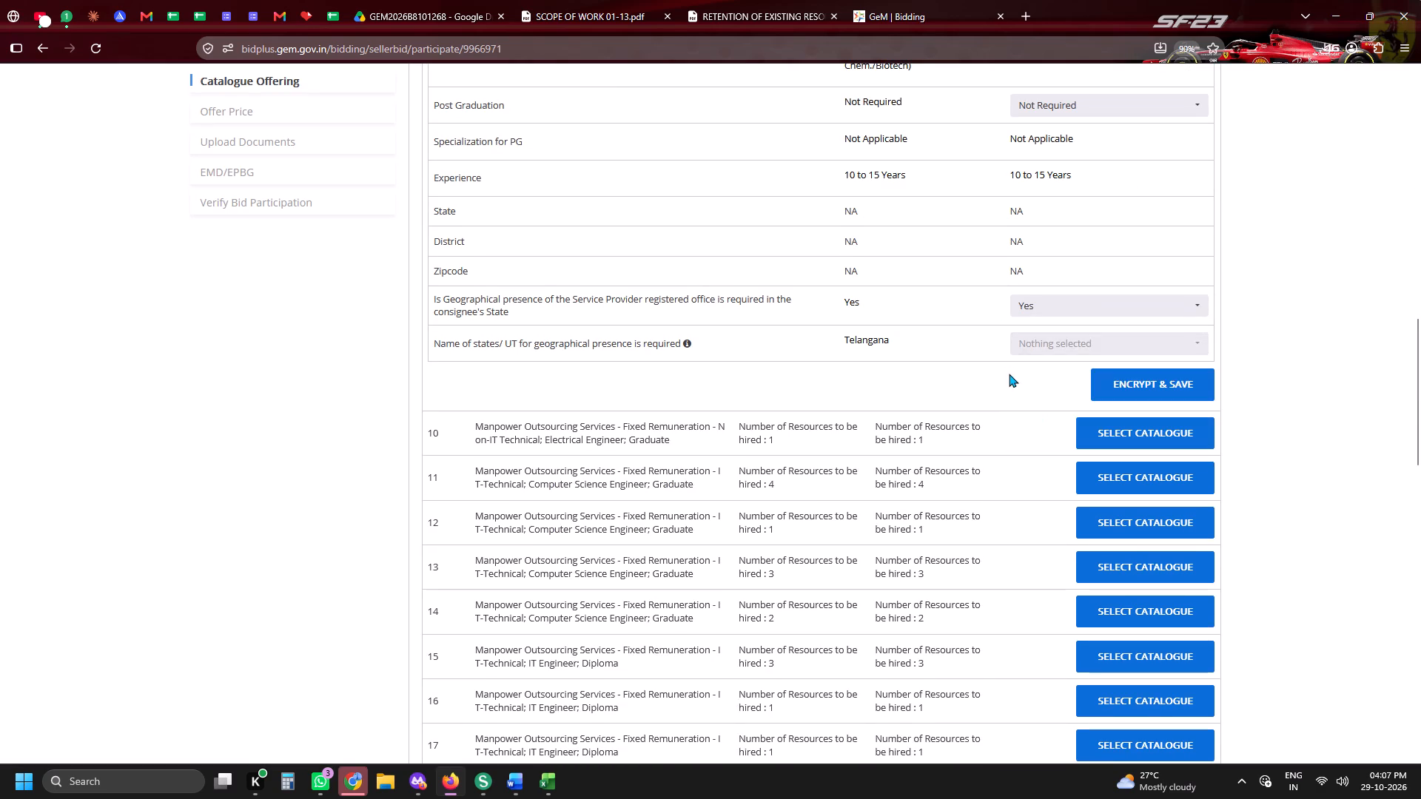
click(1077, 345)
key(t)
key(t)
click(1043, 424)
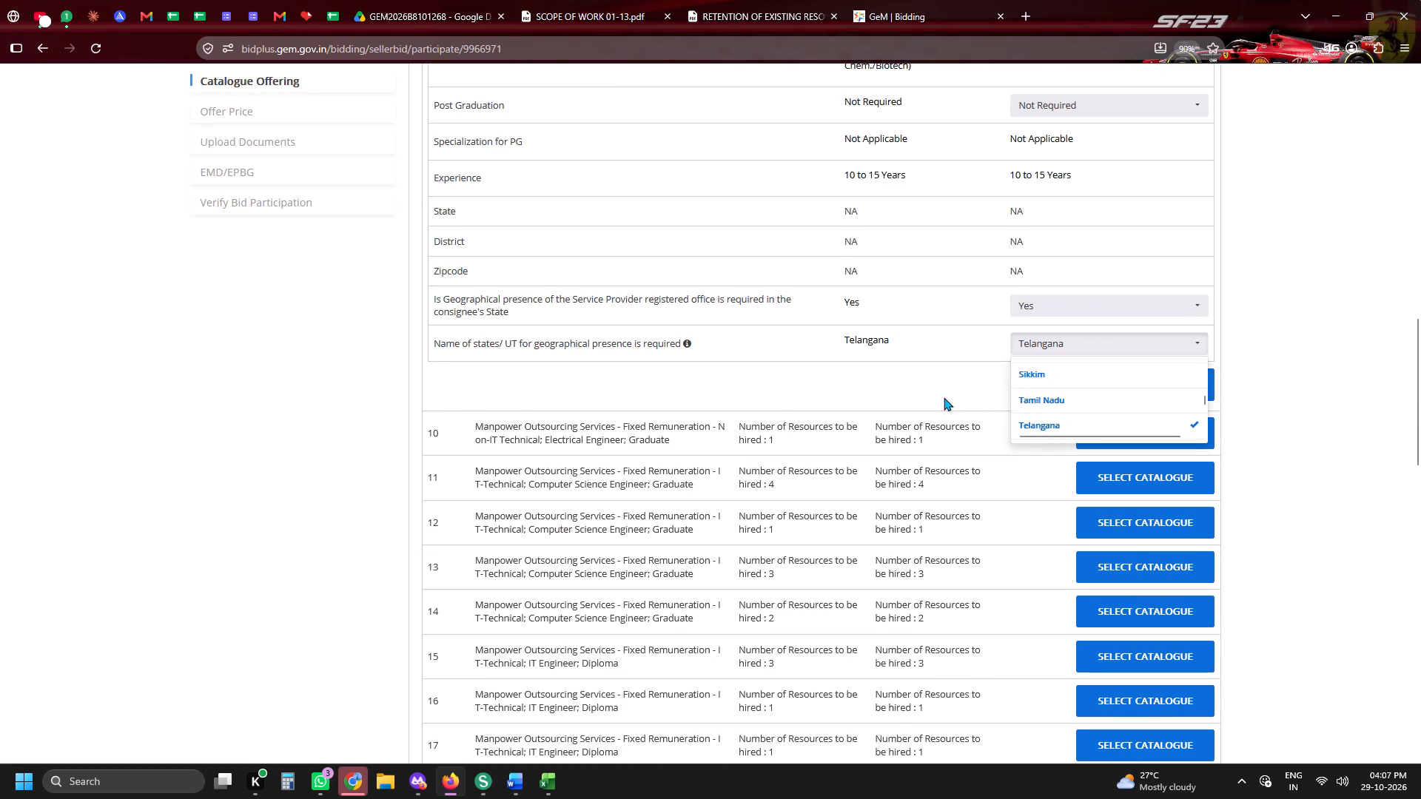
Encrypt and save the catalogue offering for item 9, Electrical Engineer Graduate.
click(944, 397)
click(1126, 388)
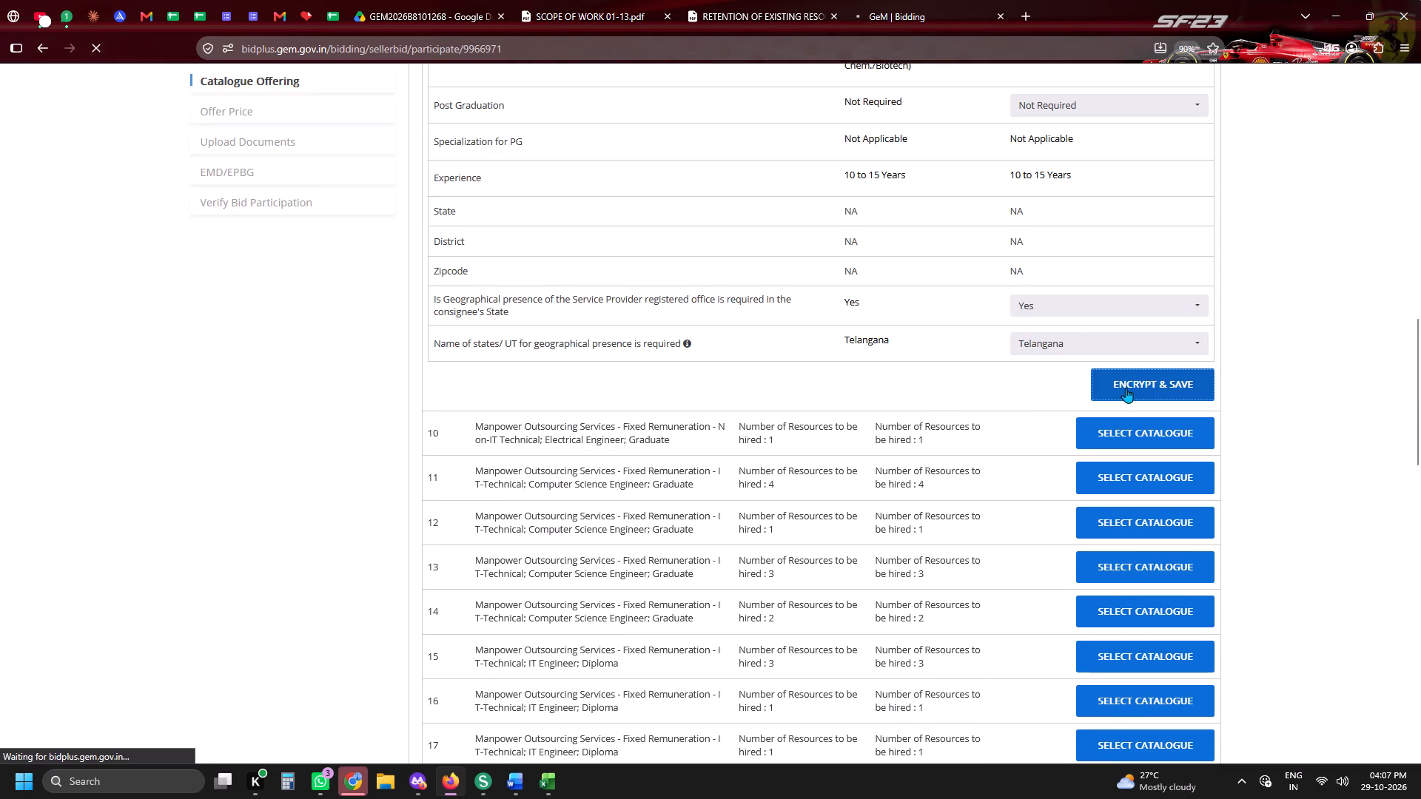
Select the catalogue for item 10, Electrical Engineer Graduate, set its geographical presence state to Telangana, and encrypt and save it.
scroll(1123, 378, down, 1)
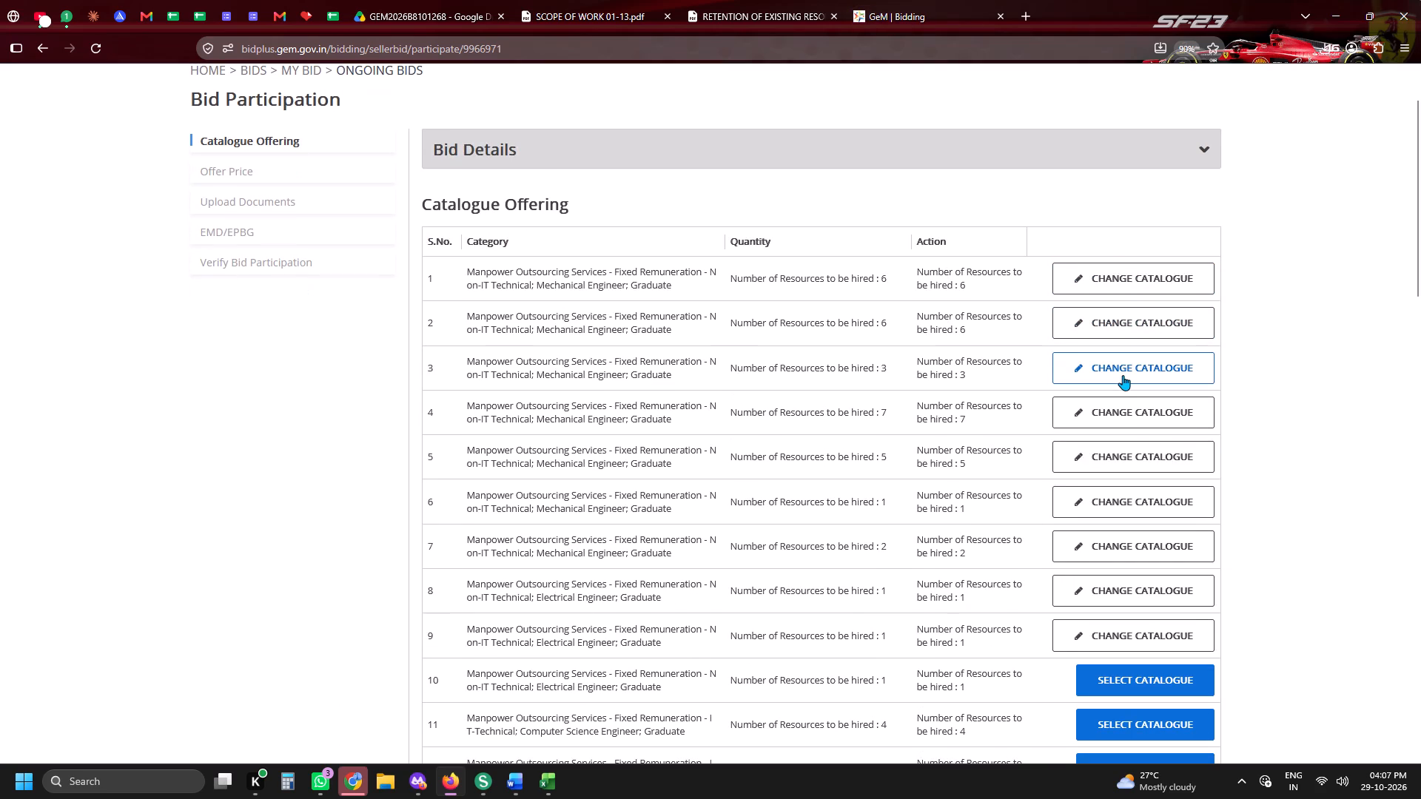
scroll(1123, 375, down, 2)
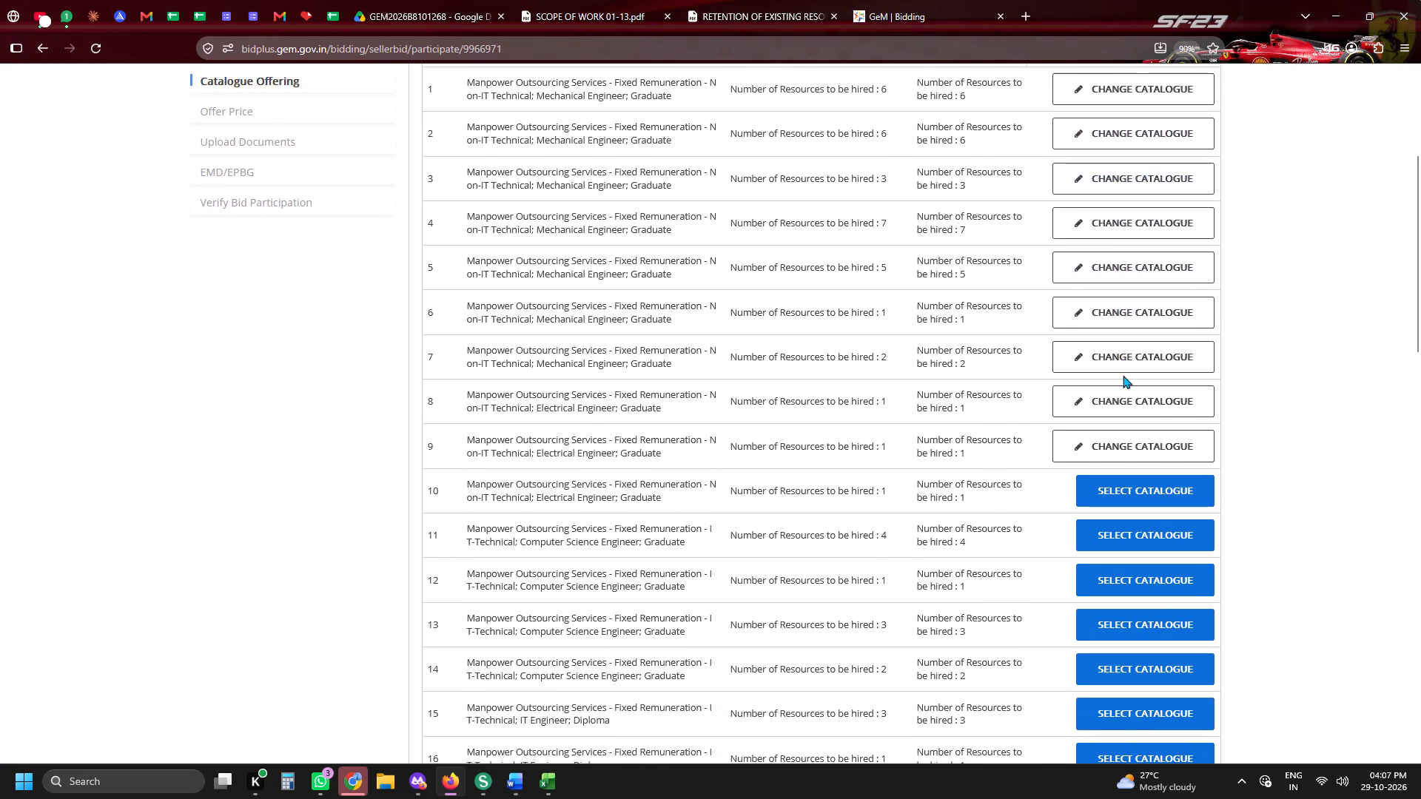
scroll(1046, 197, down, 4)
click(1112, 103)
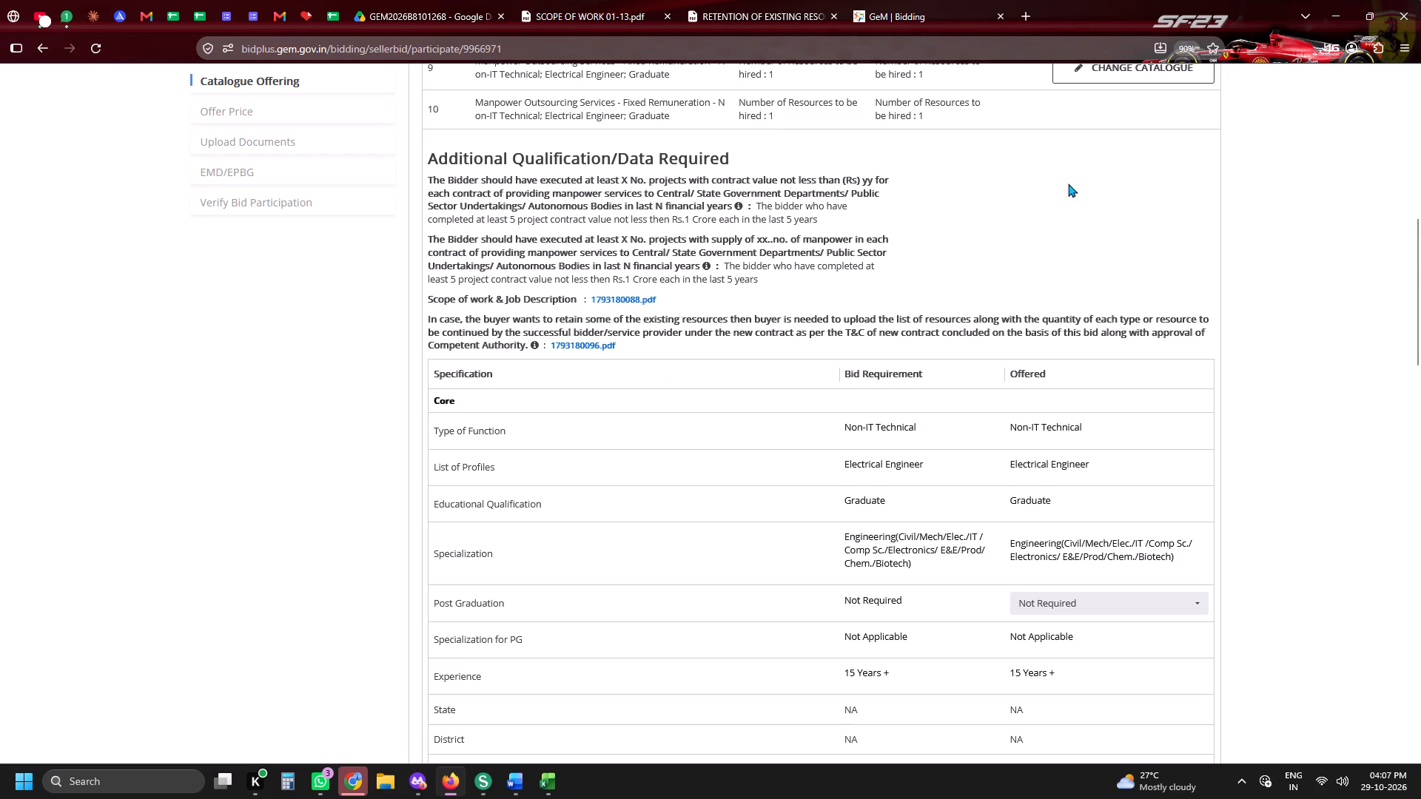
scroll(1029, 199, down, 3)
scroll(1031, 287, down, 2)
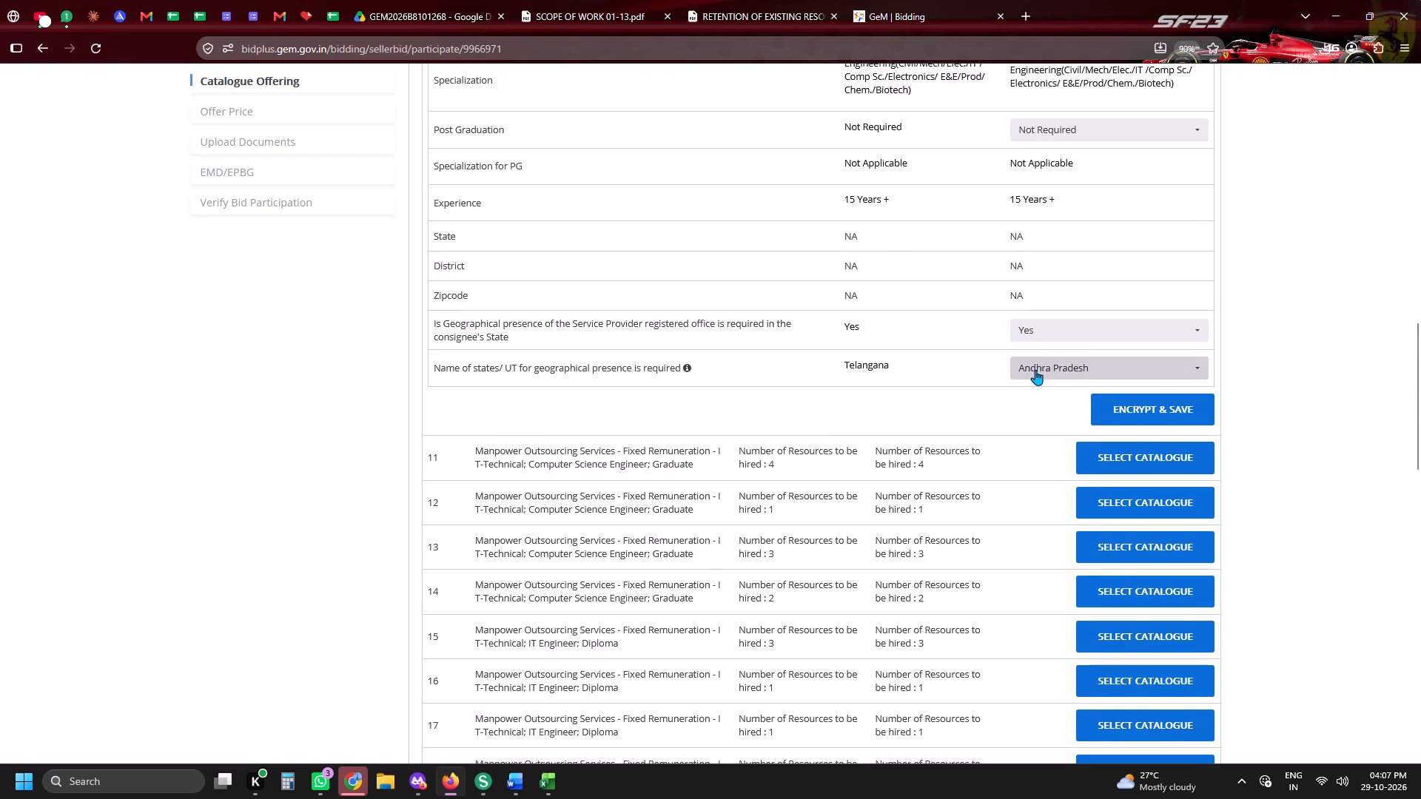
click(1035, 370)
click(1038, 391)
click(1011, 385)
click(1037, 368)
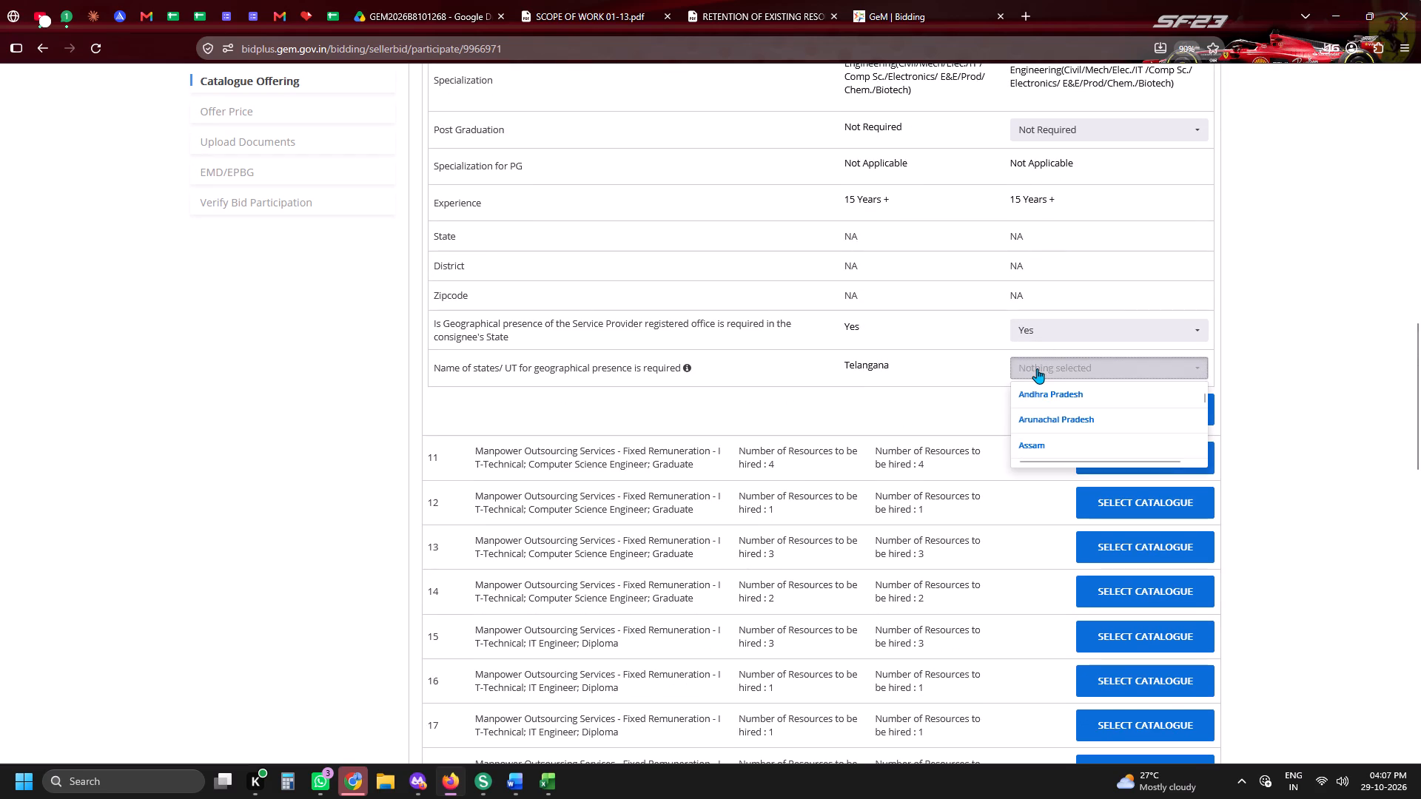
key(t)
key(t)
click(1035, 444)
click(955, 434)
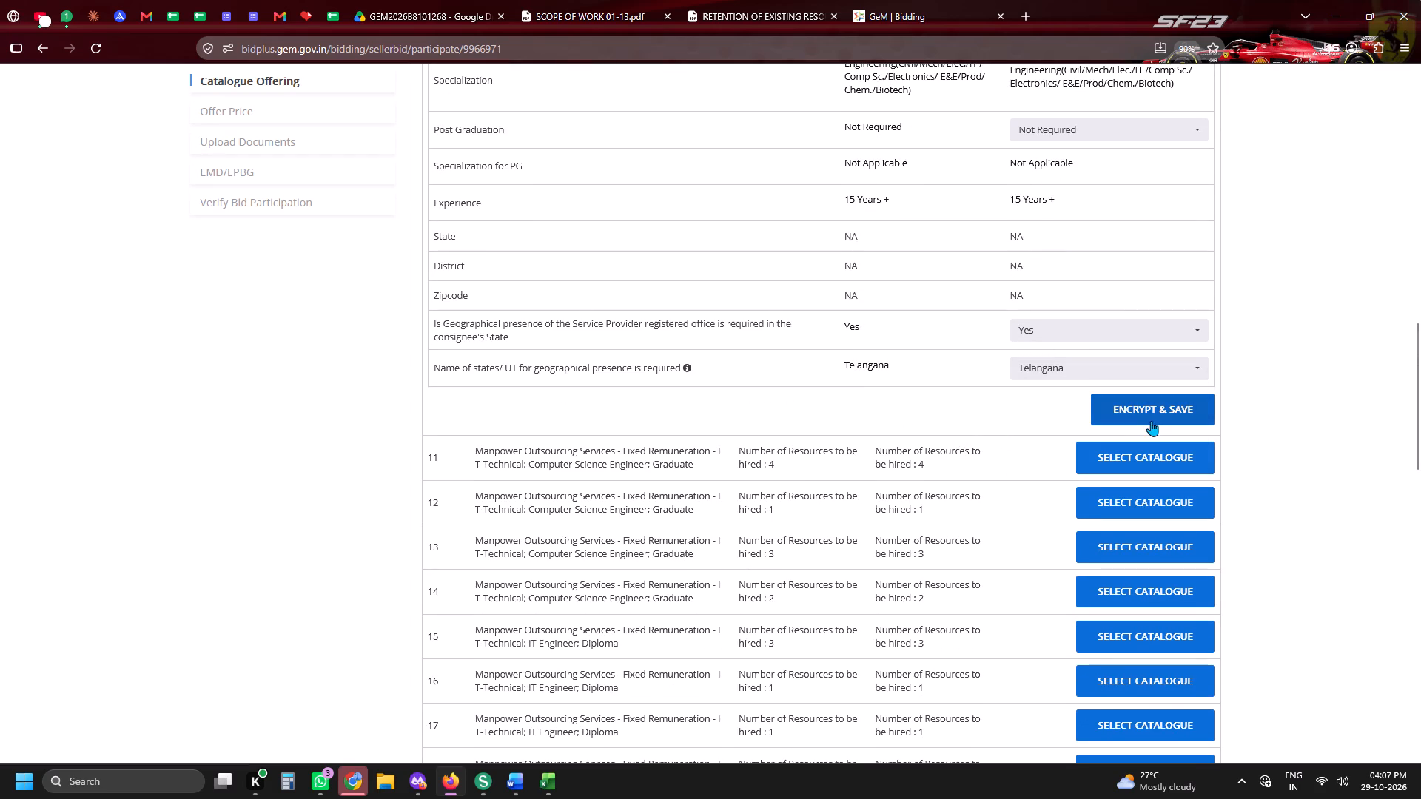
click(1151, 421)
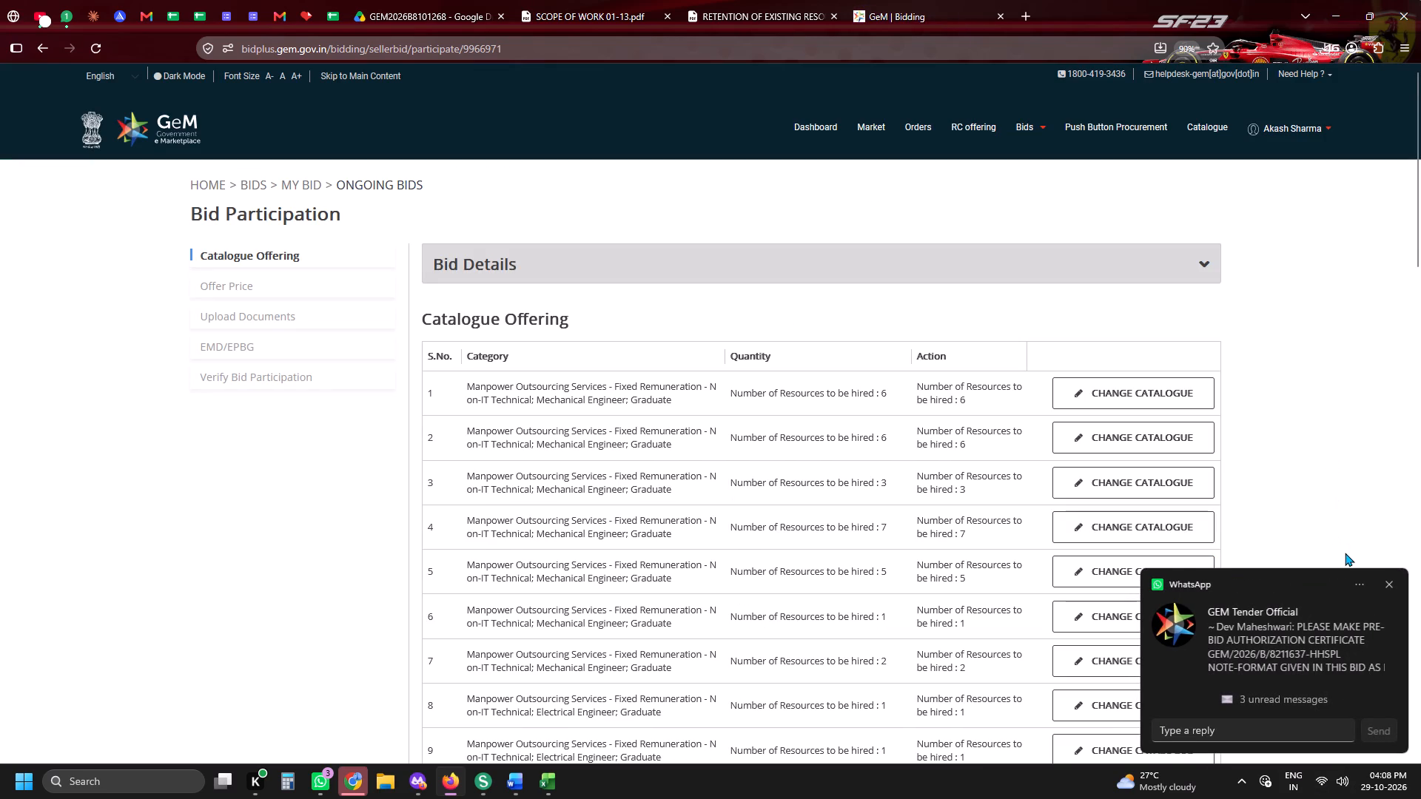
Dismiss the WhatsApp notification and select the catalogue for item 11, Computer Science Engineer Graduate.
click(1387, 588)
scroll(1220, 408, down, 6)
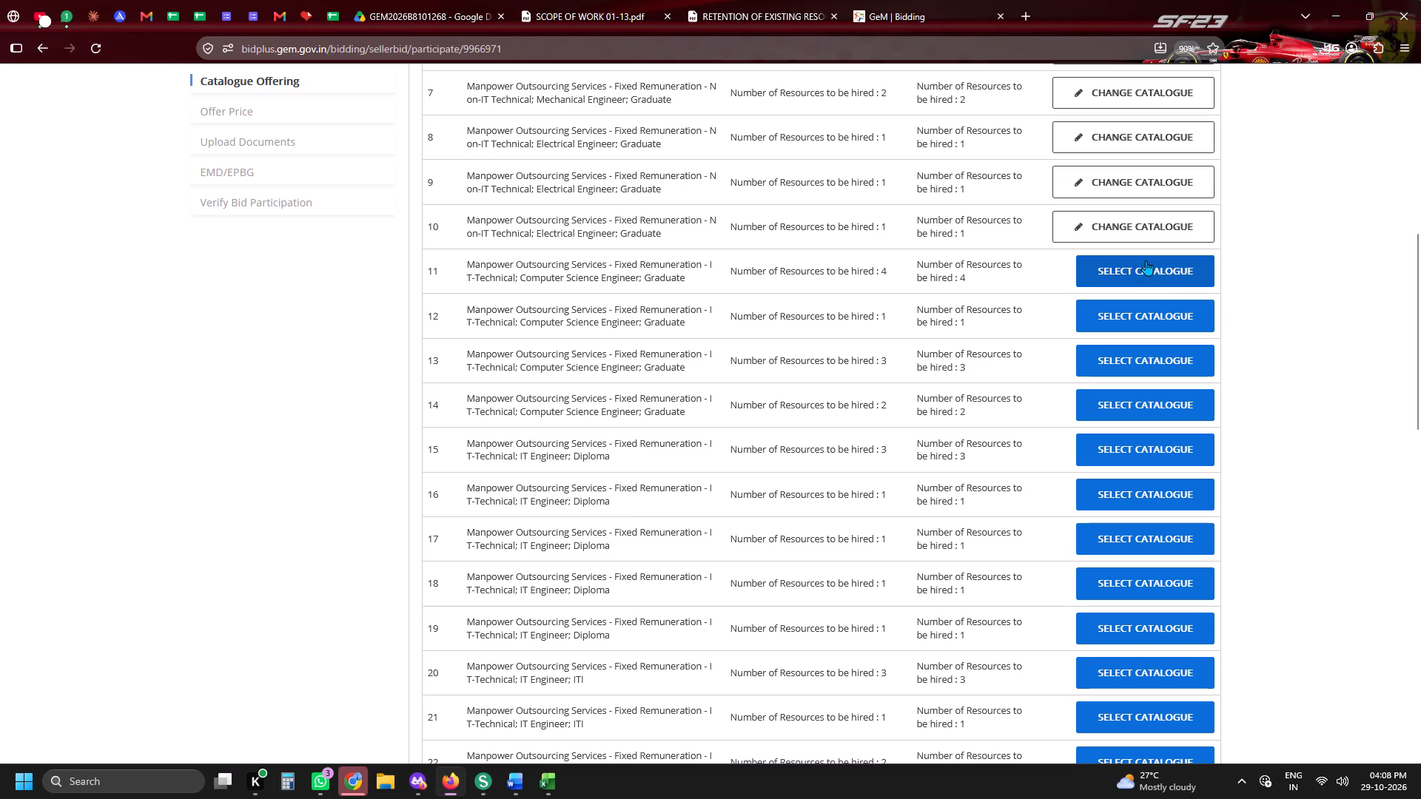
click(1146, 260)
Skip the background music to the next track and return to the bid participation page.
click(1349, 783)
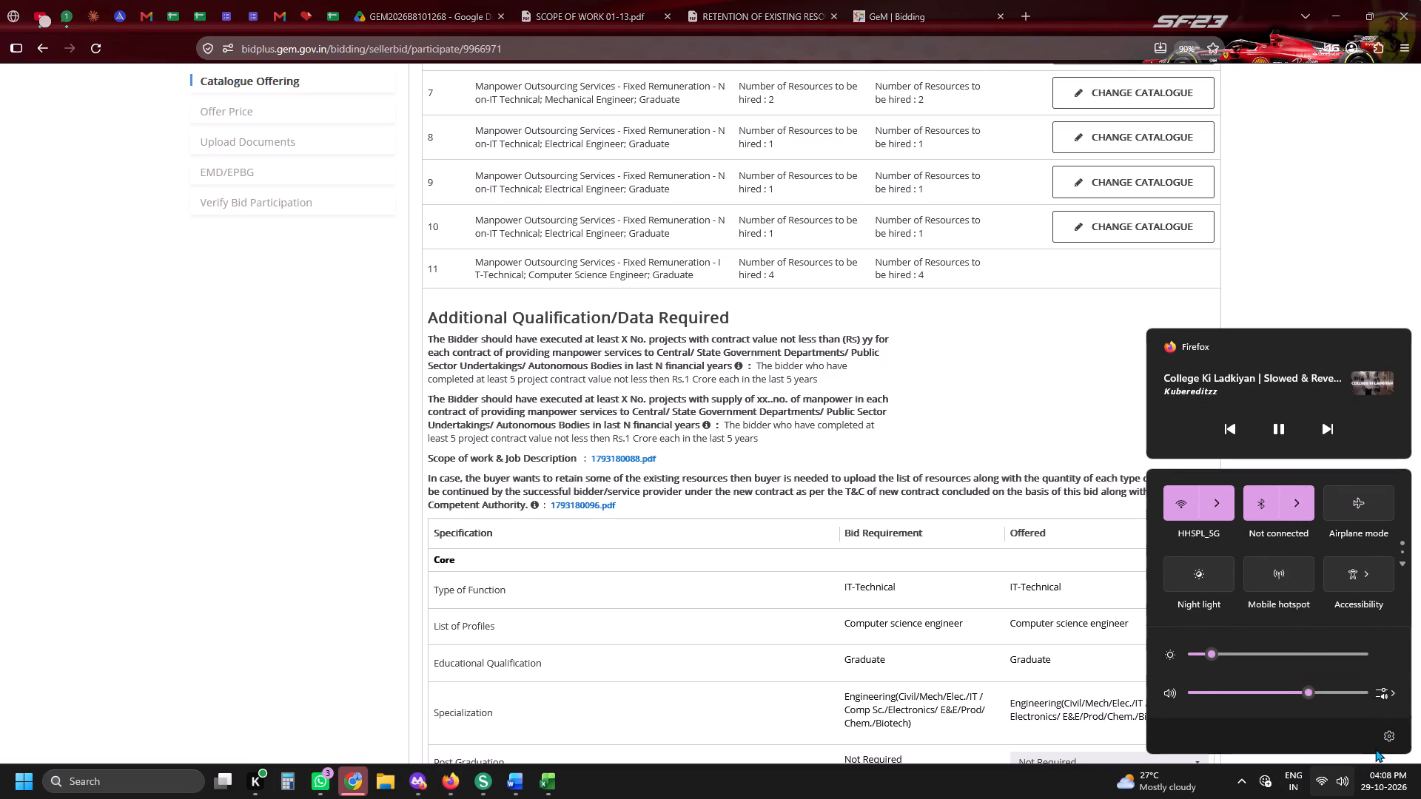
click(1321, 429)
click(1311, 272)
Set item 11's geographical presence state to Telangana instead of Andhra Pradesh, and encrypt and save it.
scroll(1176, 363, down, 4)
scroll(1078, 347, down, 3)
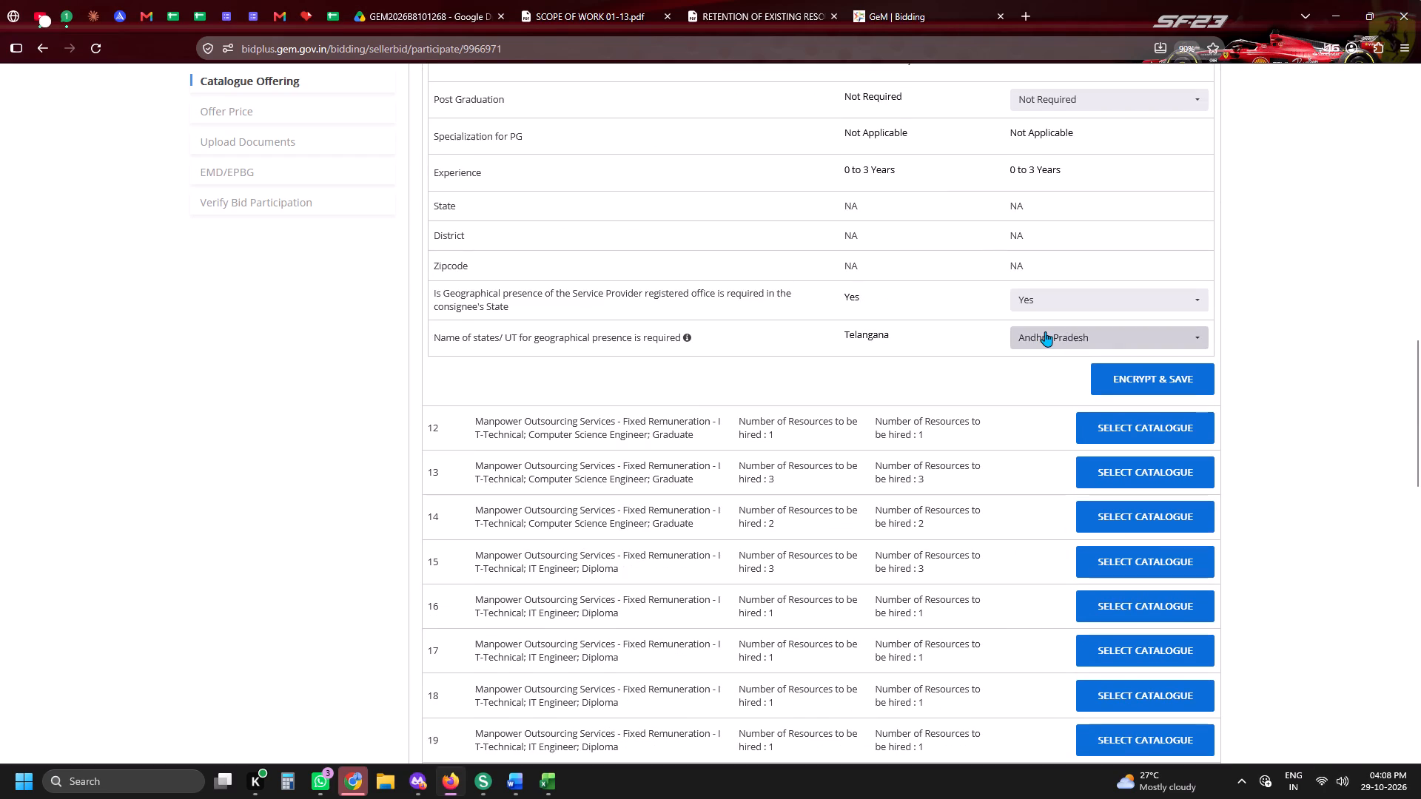
click(1050, 340)
click(1052, 362)
click(930, 361)
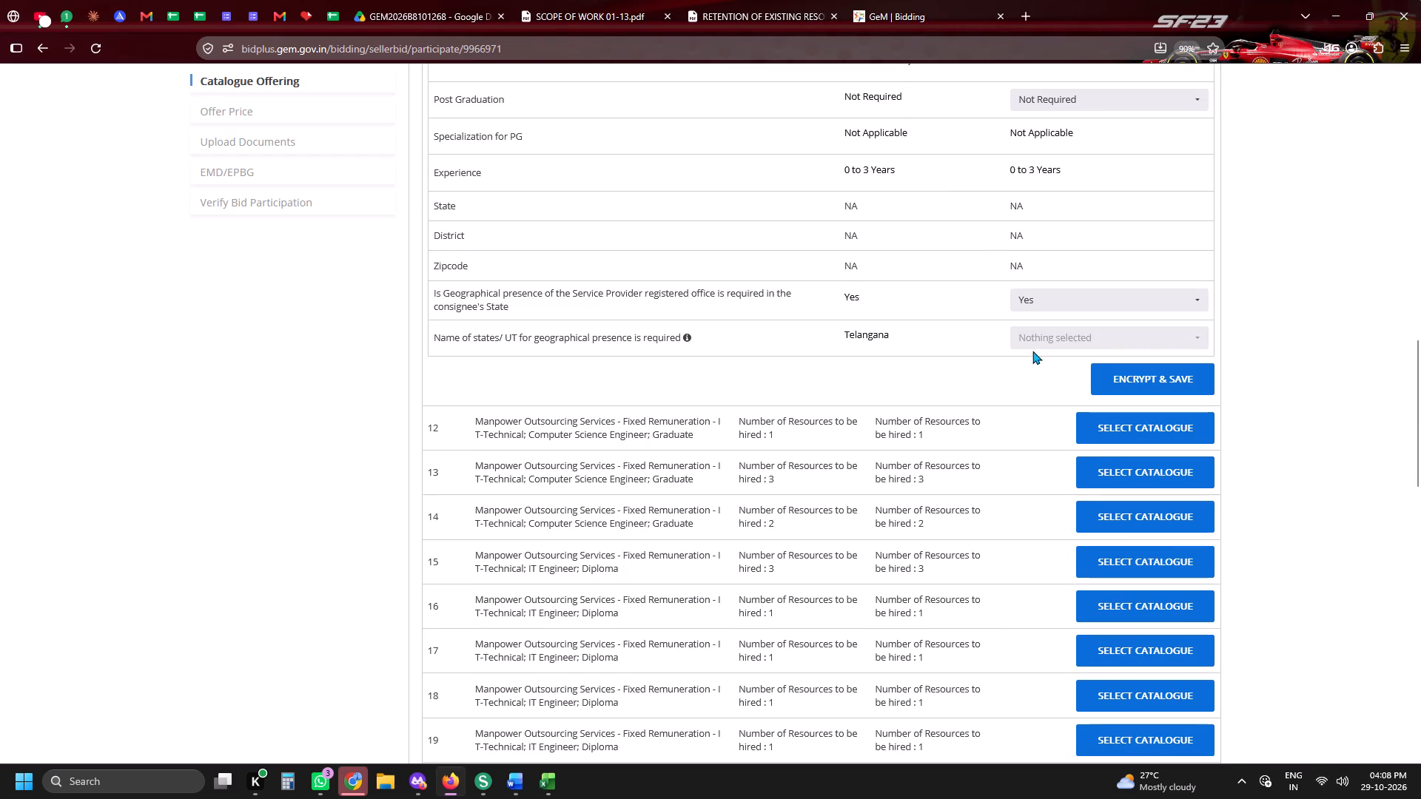
click(1035, 345)
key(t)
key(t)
click(1027, 419)
click(938, 374)
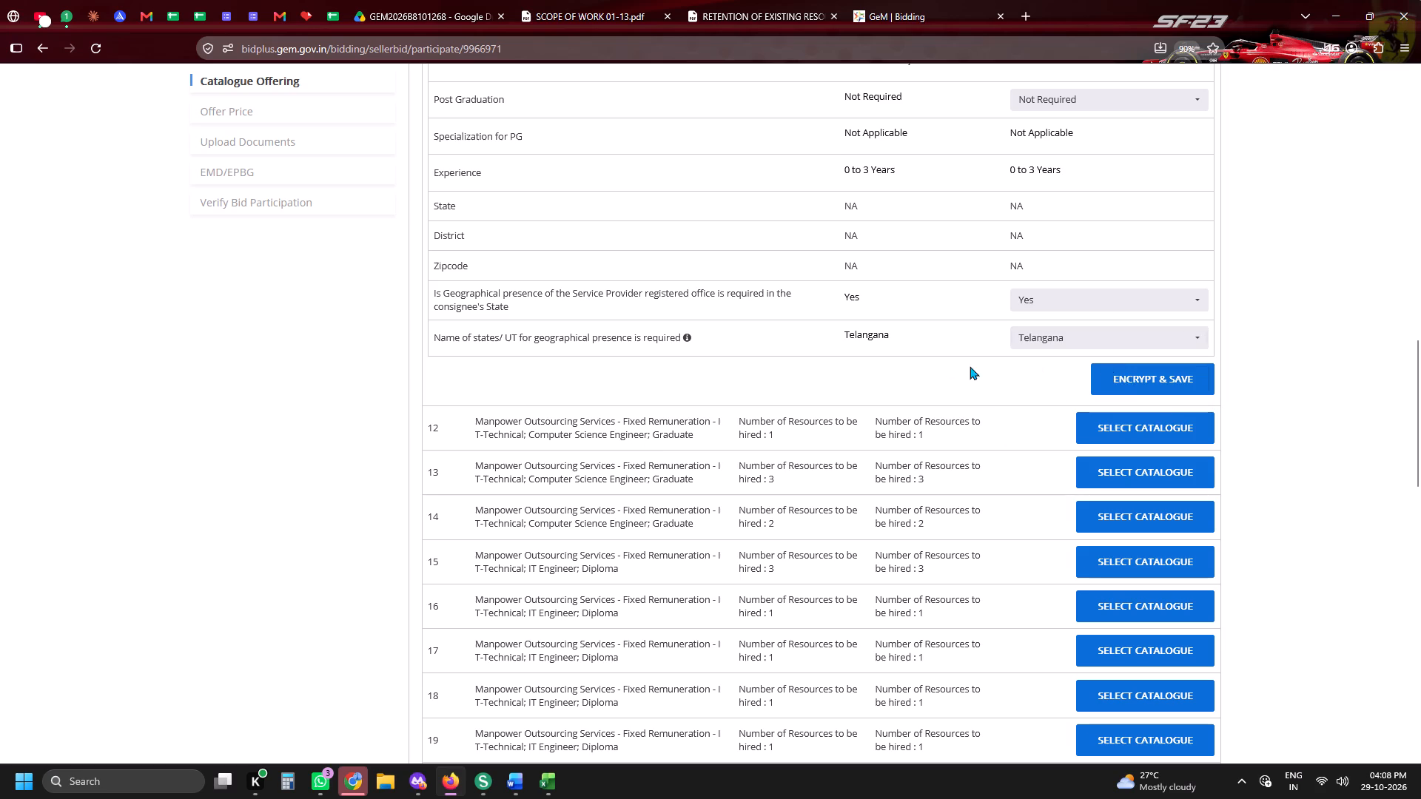
click(1163, 389)
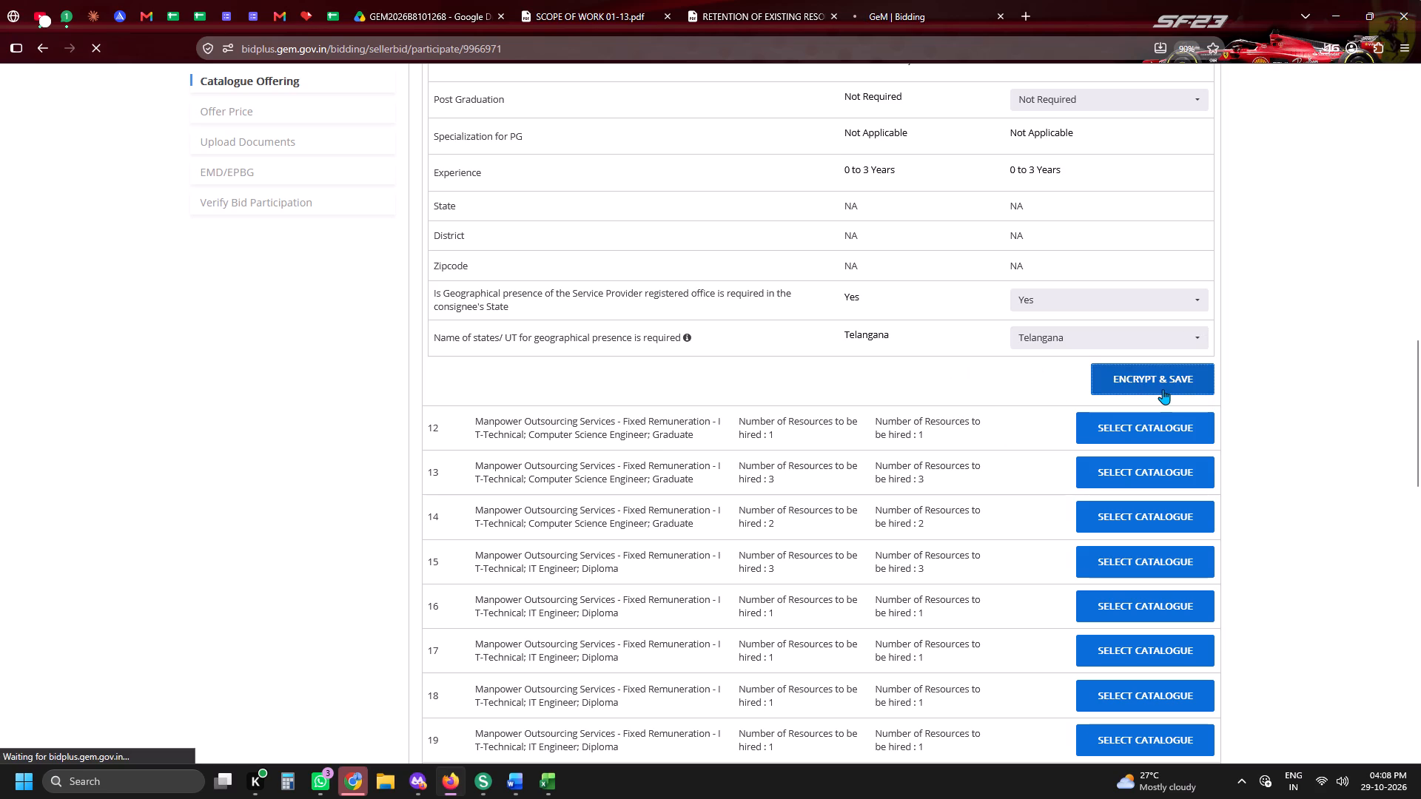
scroll(1204, 371, down, 3)
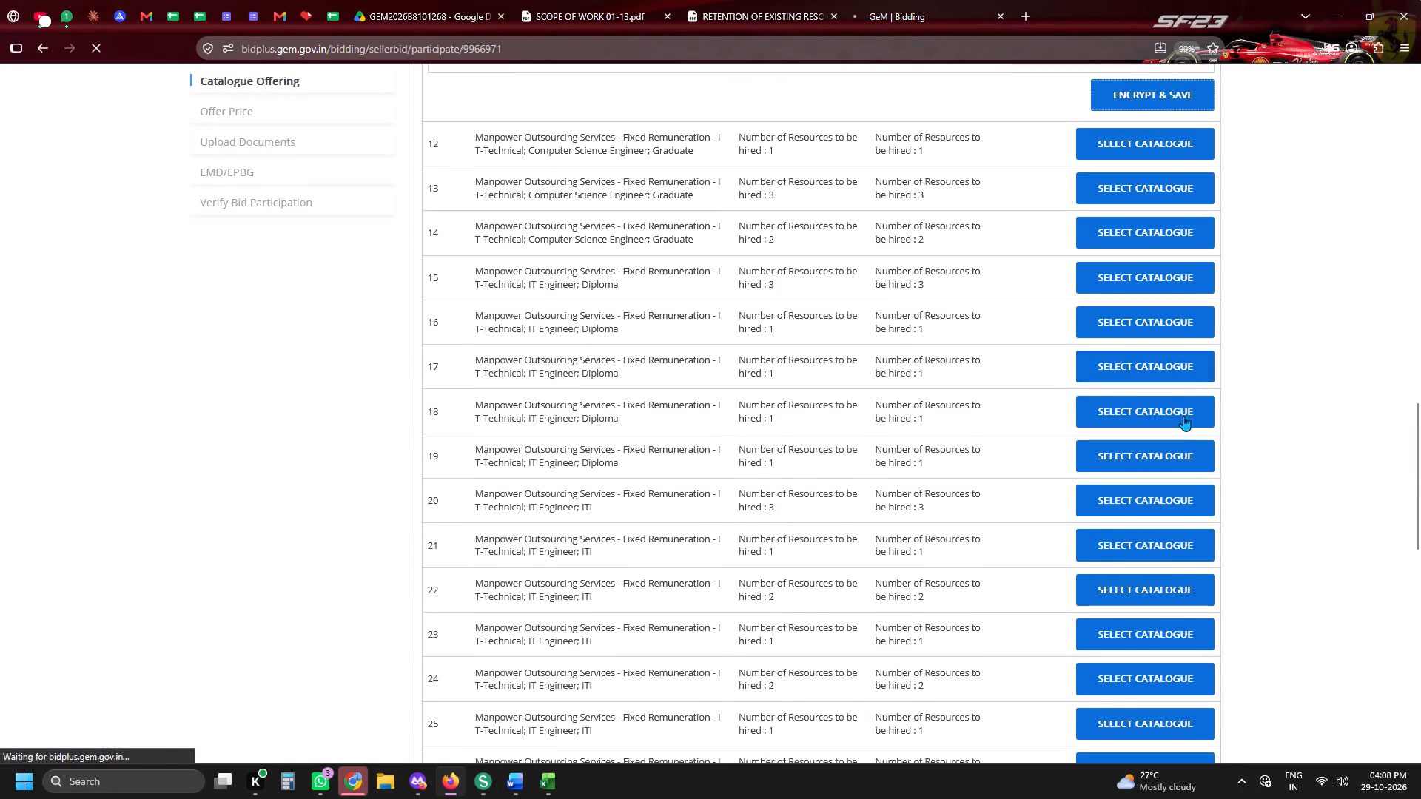
Select the catalogue for item 12, Computer Science Engineer Graduate, set its geographical presence state to Telangana, and encrypt and save it.
scroll(1174, 445, down, 6)
click(1098, 285)
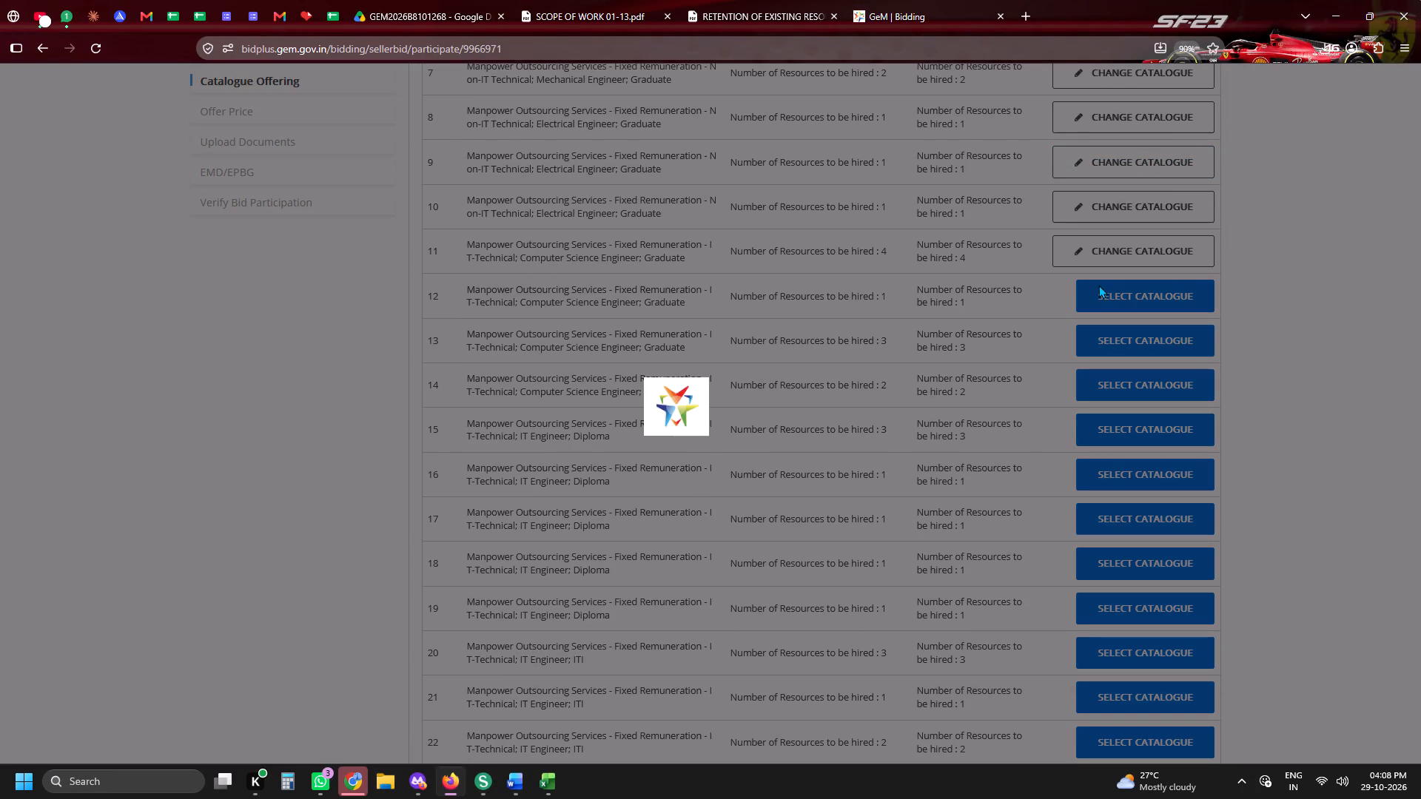
scroll(1071, 444, down, 5)
scroll(1056, 351, down, 4)
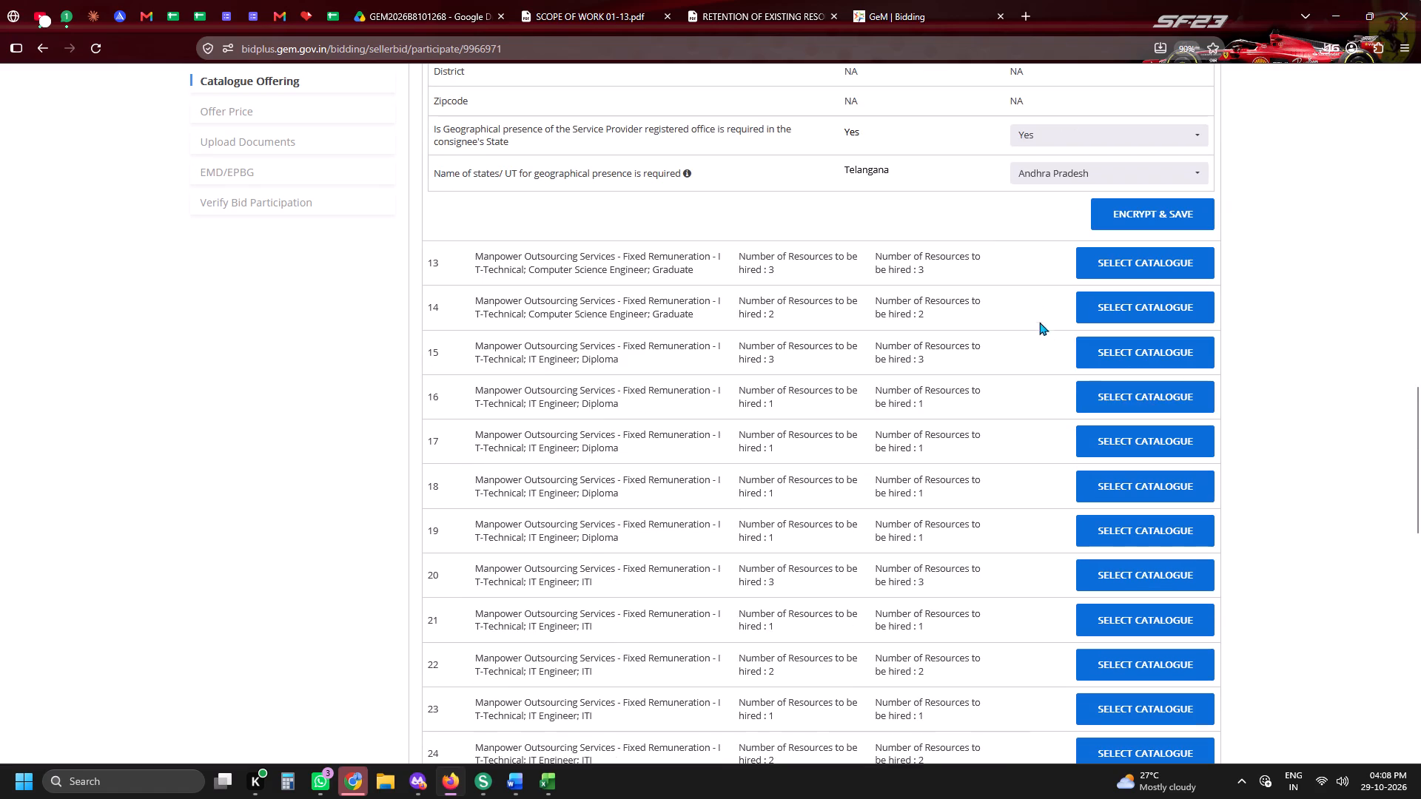
click(1039, 178)
click(1030, 206)
click(948, 197)
click(1030, 180)
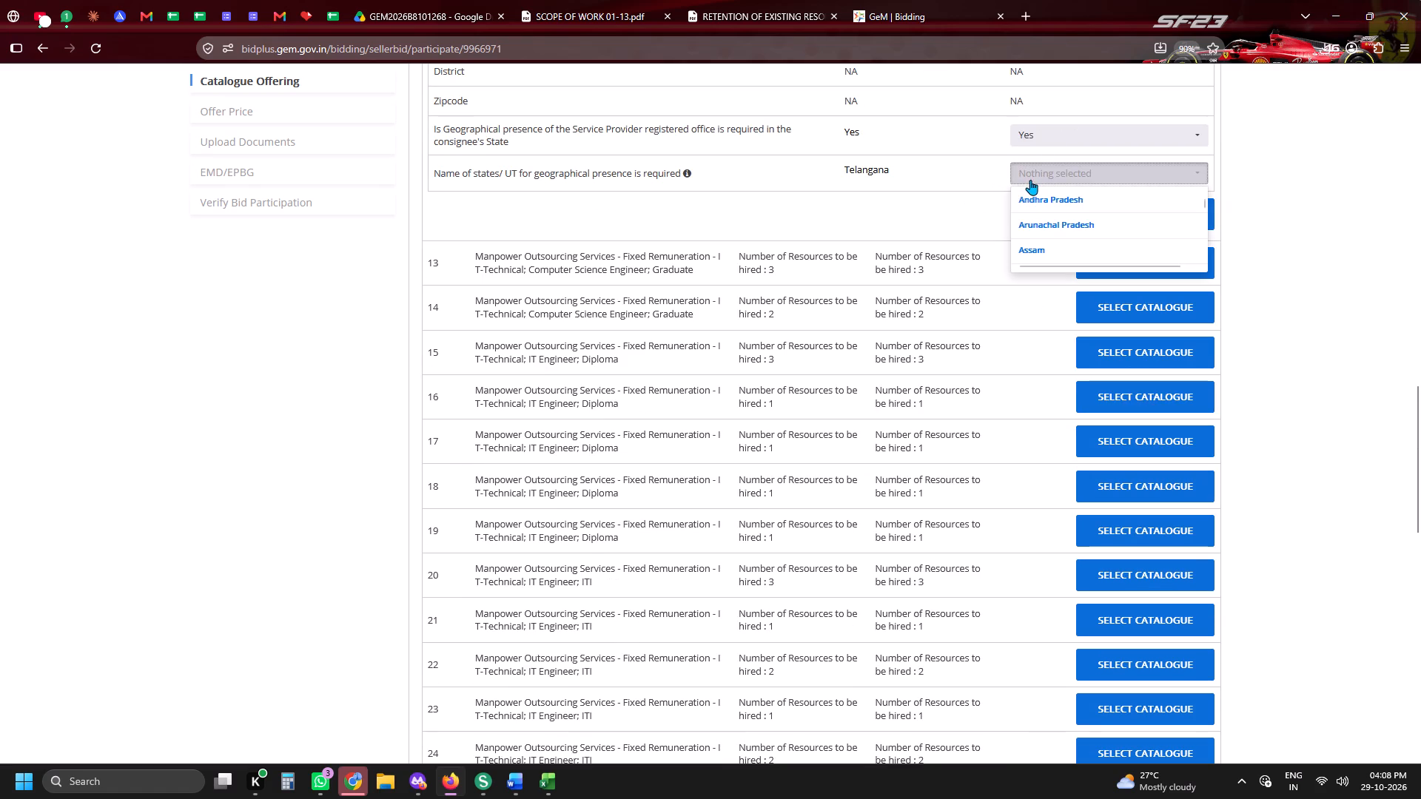
key(t)
key(t)
click(1038, 257)
click(911, 232)
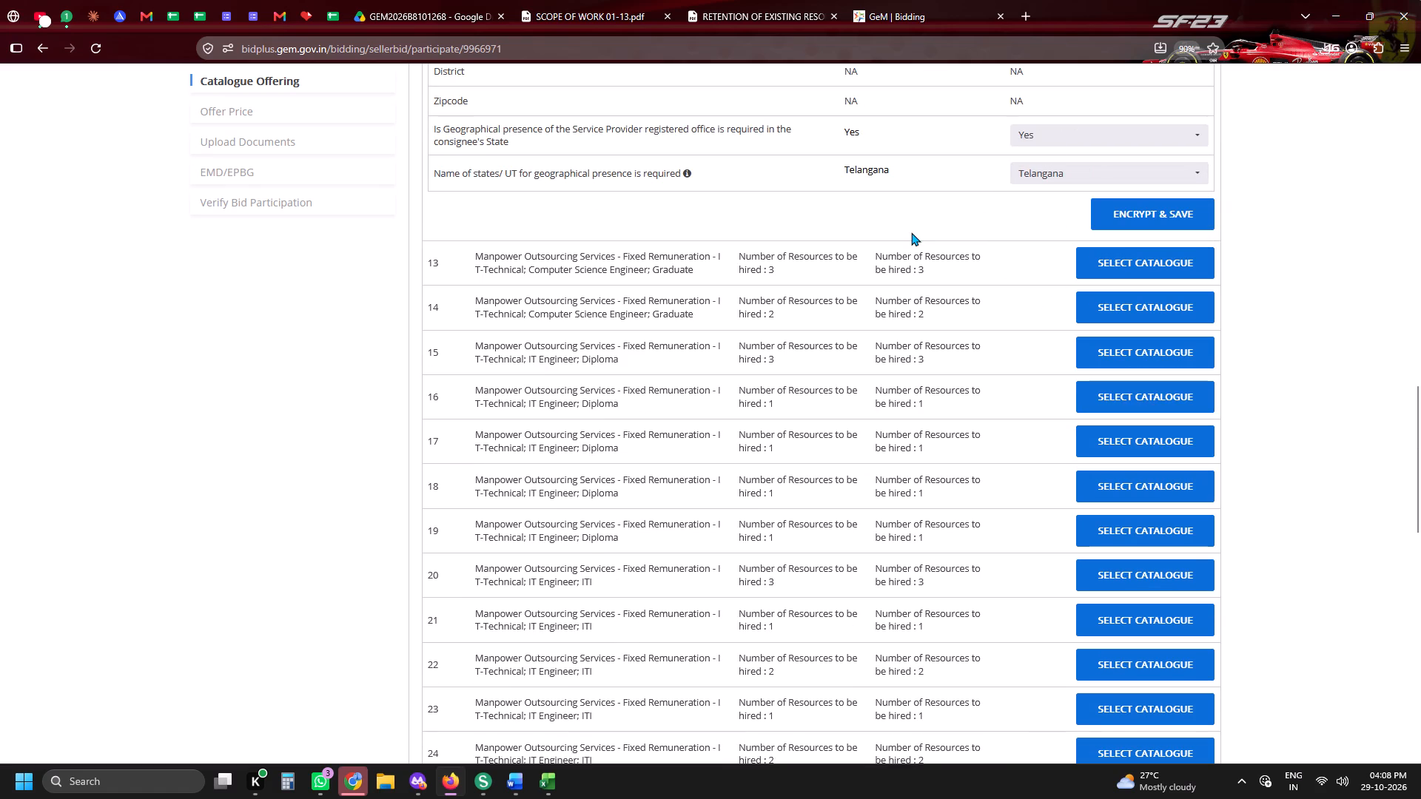
click(1164, 221)
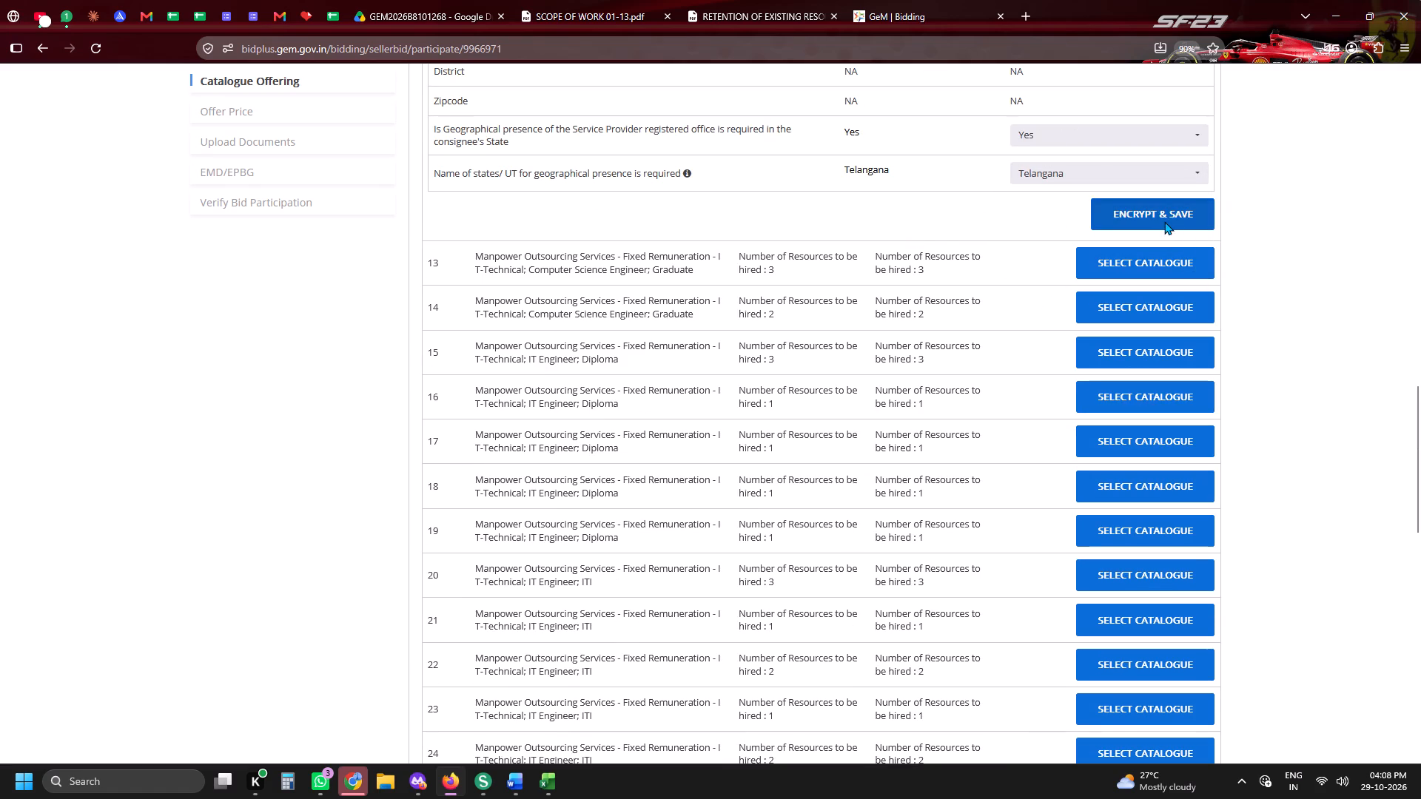
Select the catalogue for item 13, Computer Science Engineer Graduate, set its geographical presence state to Telangana, and encrypt and save it.
scroll(1128, 326, down, 3)
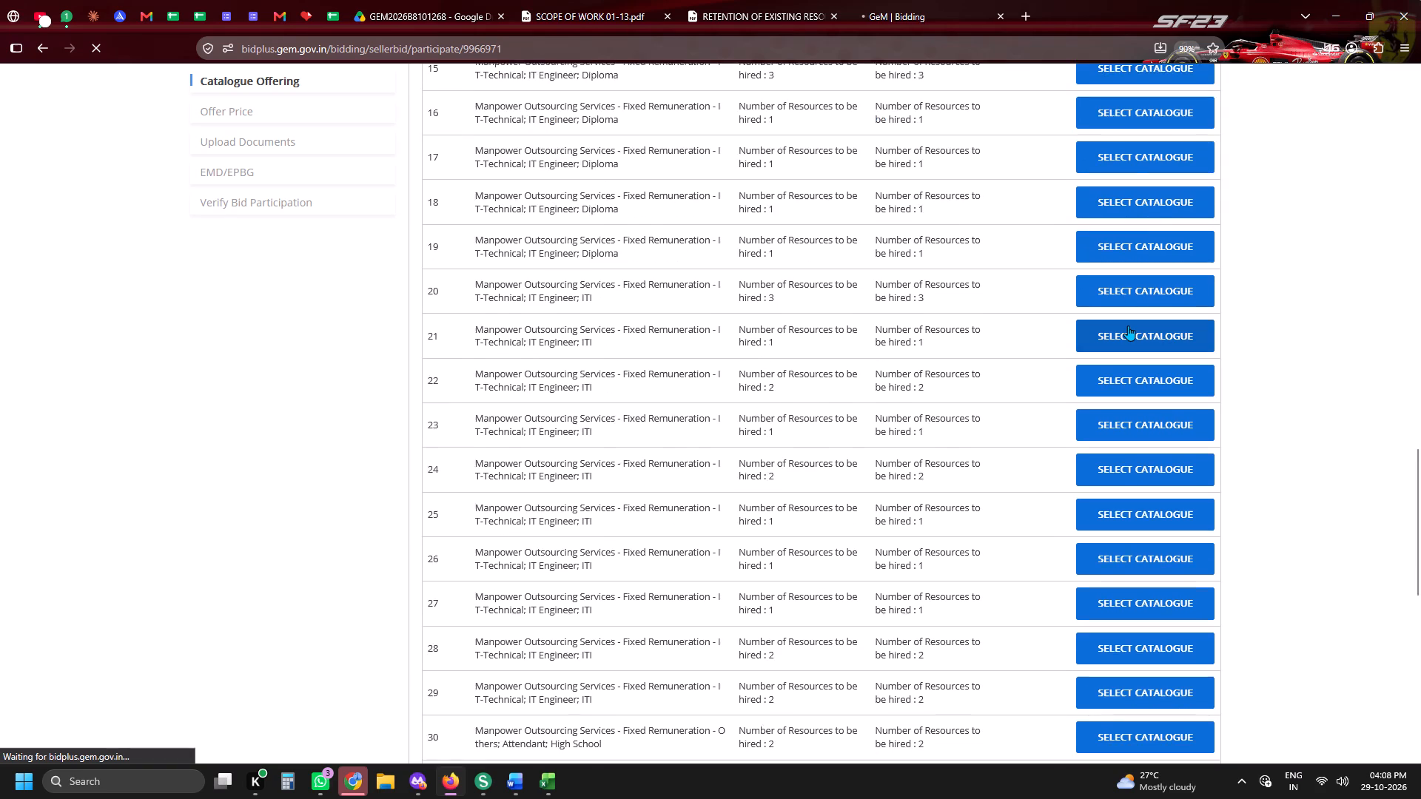
scroll(1128, 326, down, 6)
click(1124, 371)
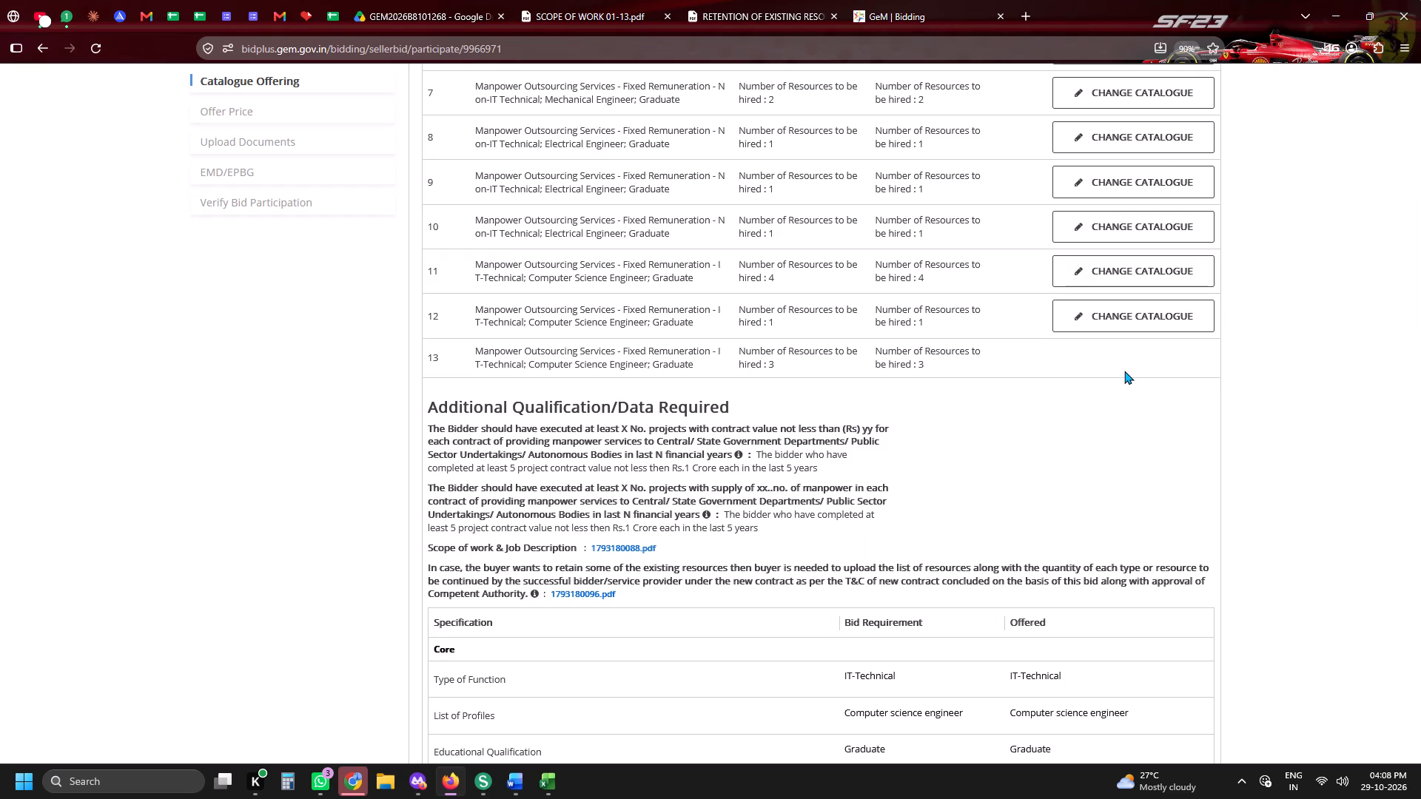
scroll(1237, 395, down, 3)
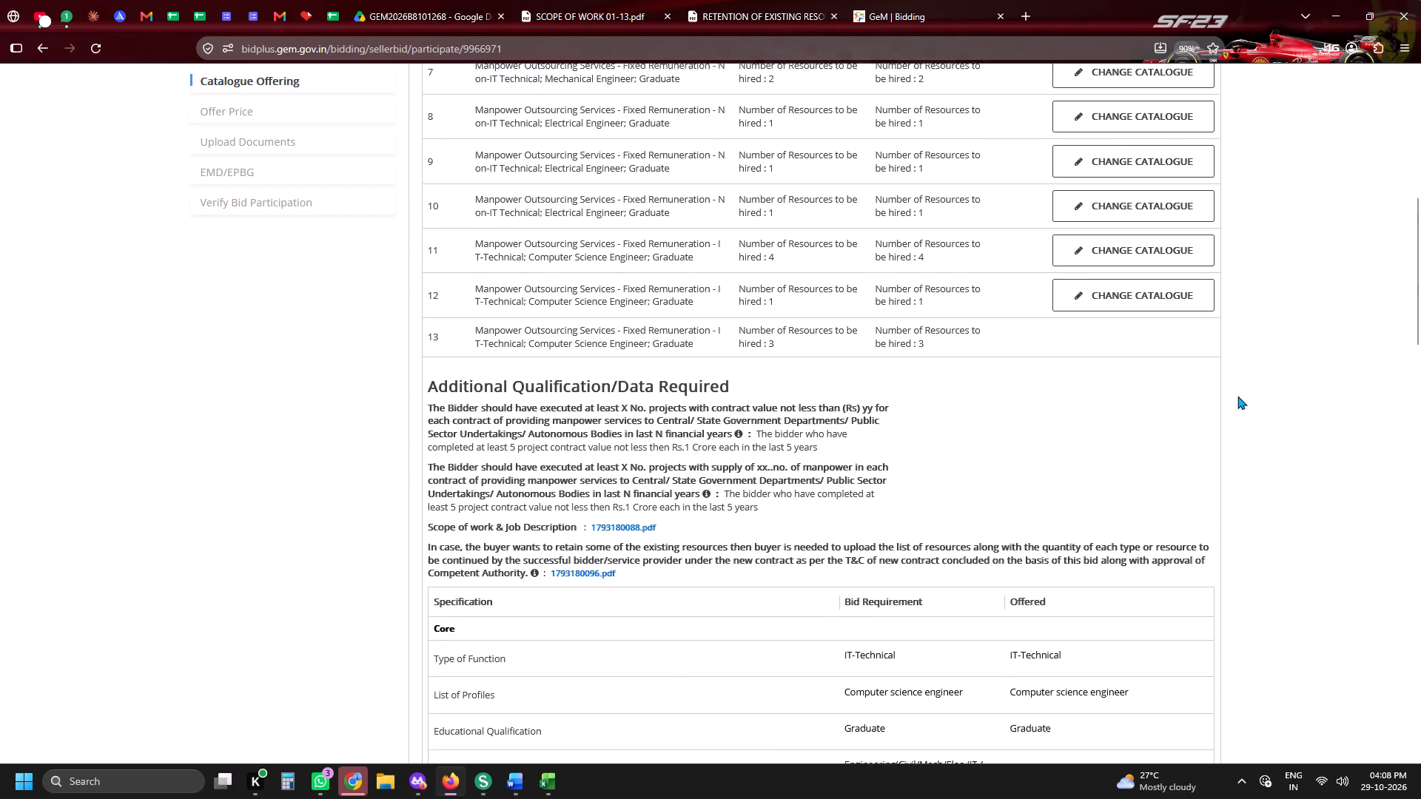
scroll(1237, 396, down, 2)
scroll(1047, 366, down, 4)
click(1046, 222)
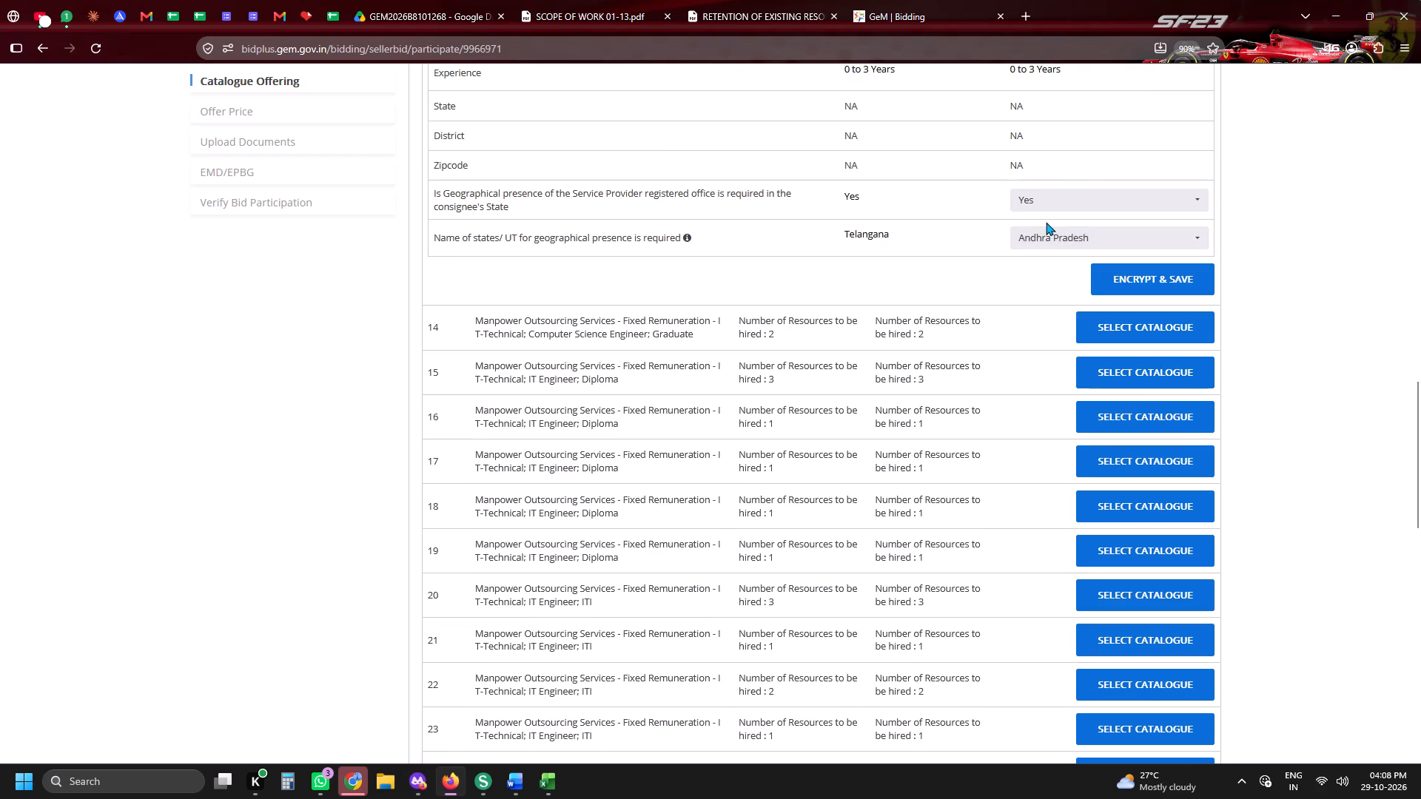
click(1046, 243)
click(1040, 266)
click(989, 266)
click(1035, 238)
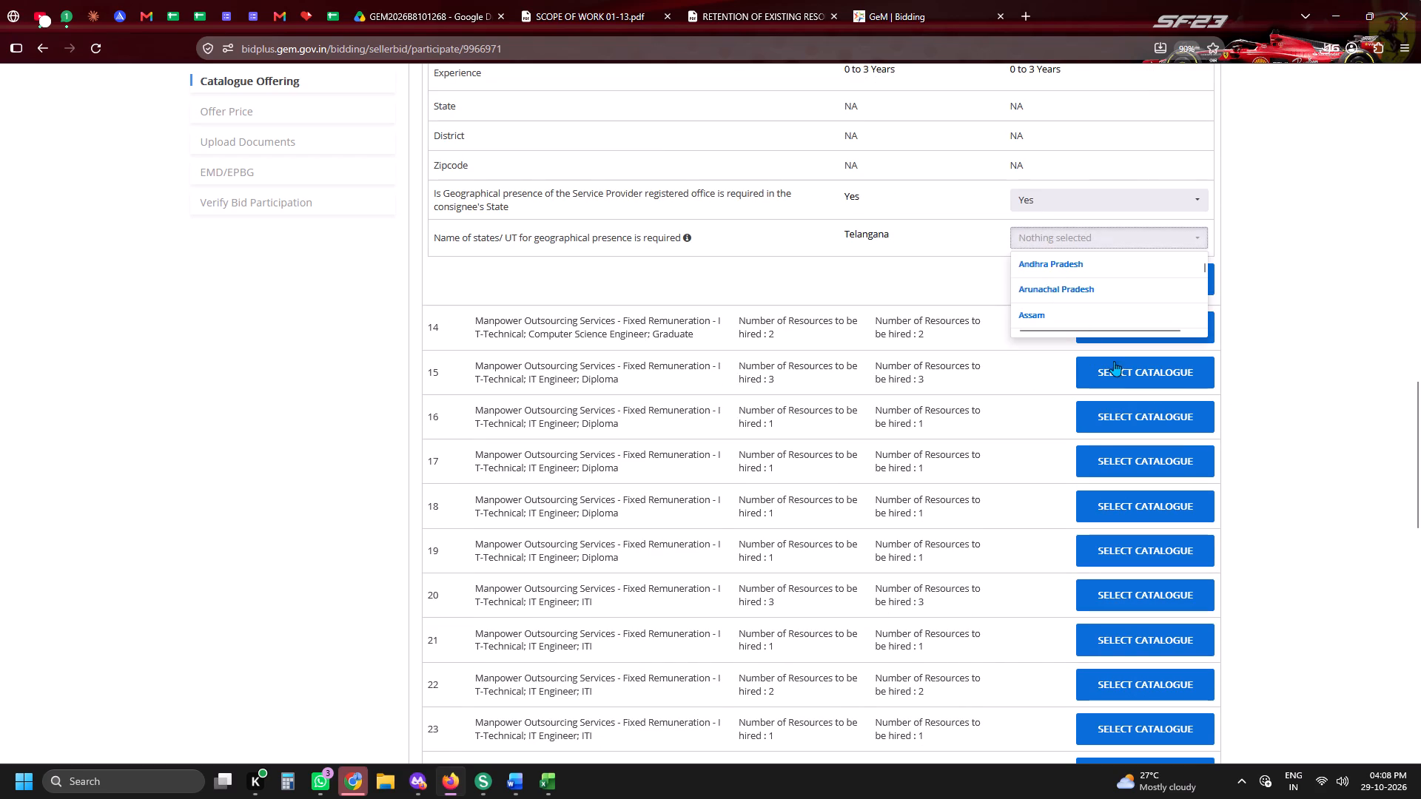
key(t)
key(t)
click(1038, 321)
click(950, 293)
click(1106, 276)
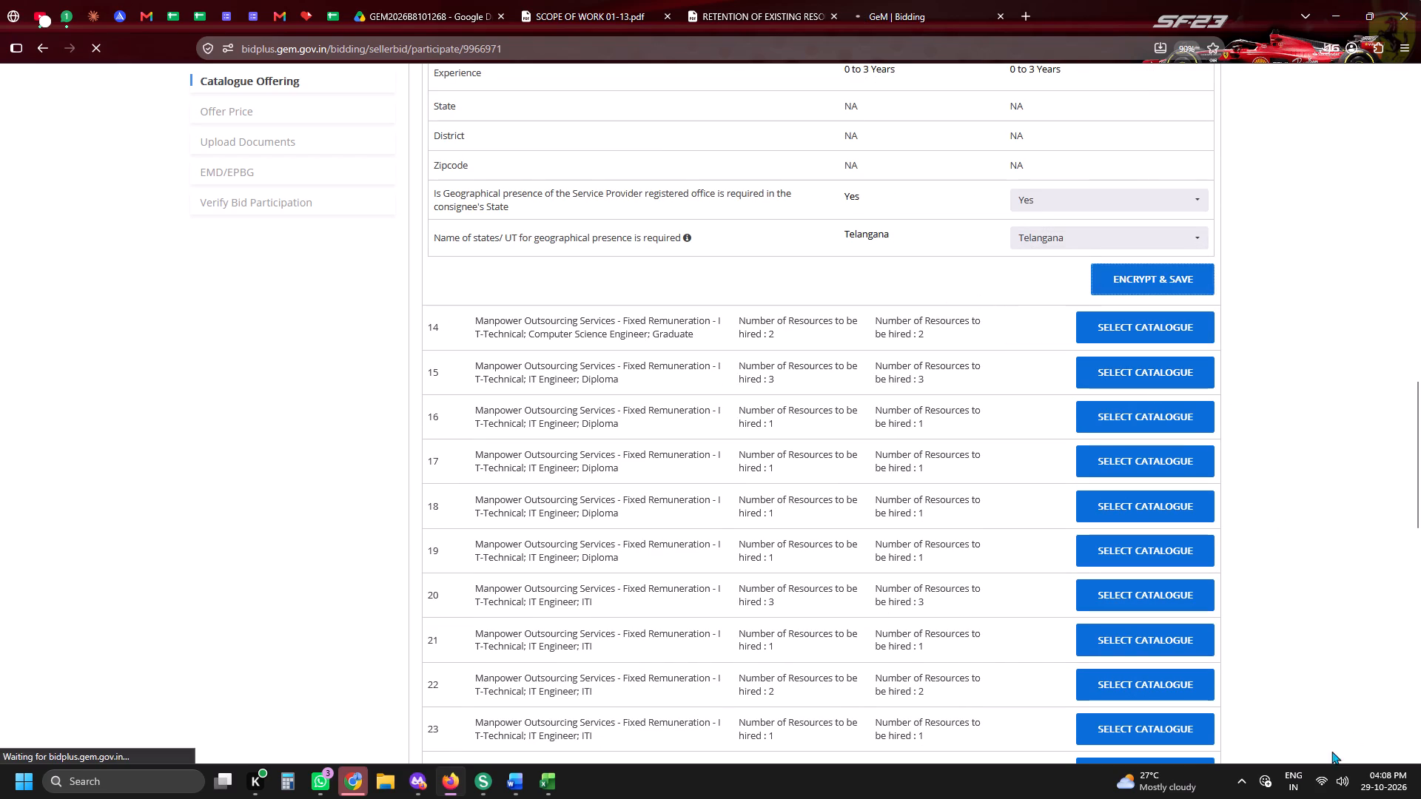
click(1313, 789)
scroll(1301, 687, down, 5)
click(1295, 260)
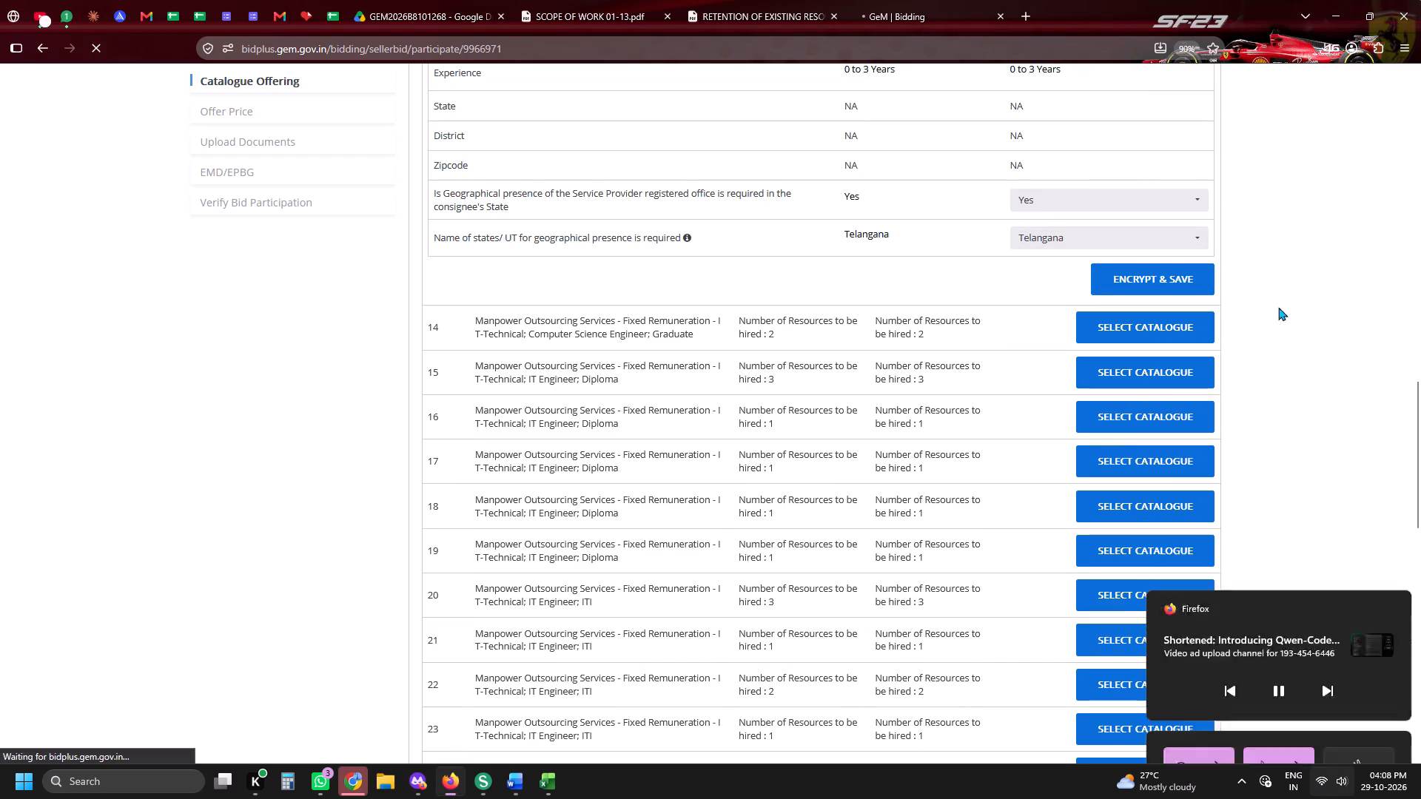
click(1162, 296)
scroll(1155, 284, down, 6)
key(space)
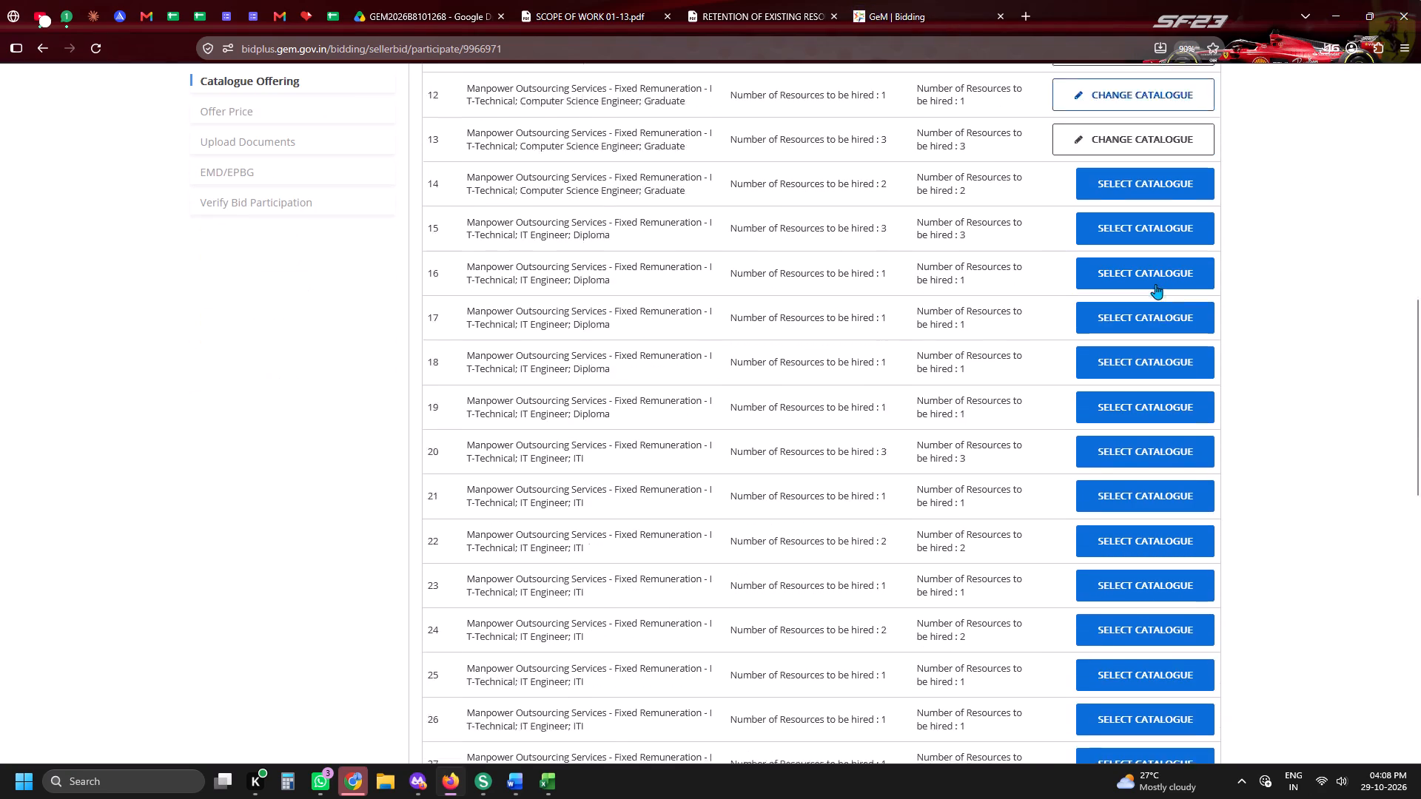
Select the catalogue for item 14, Computer Science Engineer Graduate, set its geographical presence state to Telangana, and encrypt and save it.
scroll(1155, 284, up, 6)
click(1126, 280)
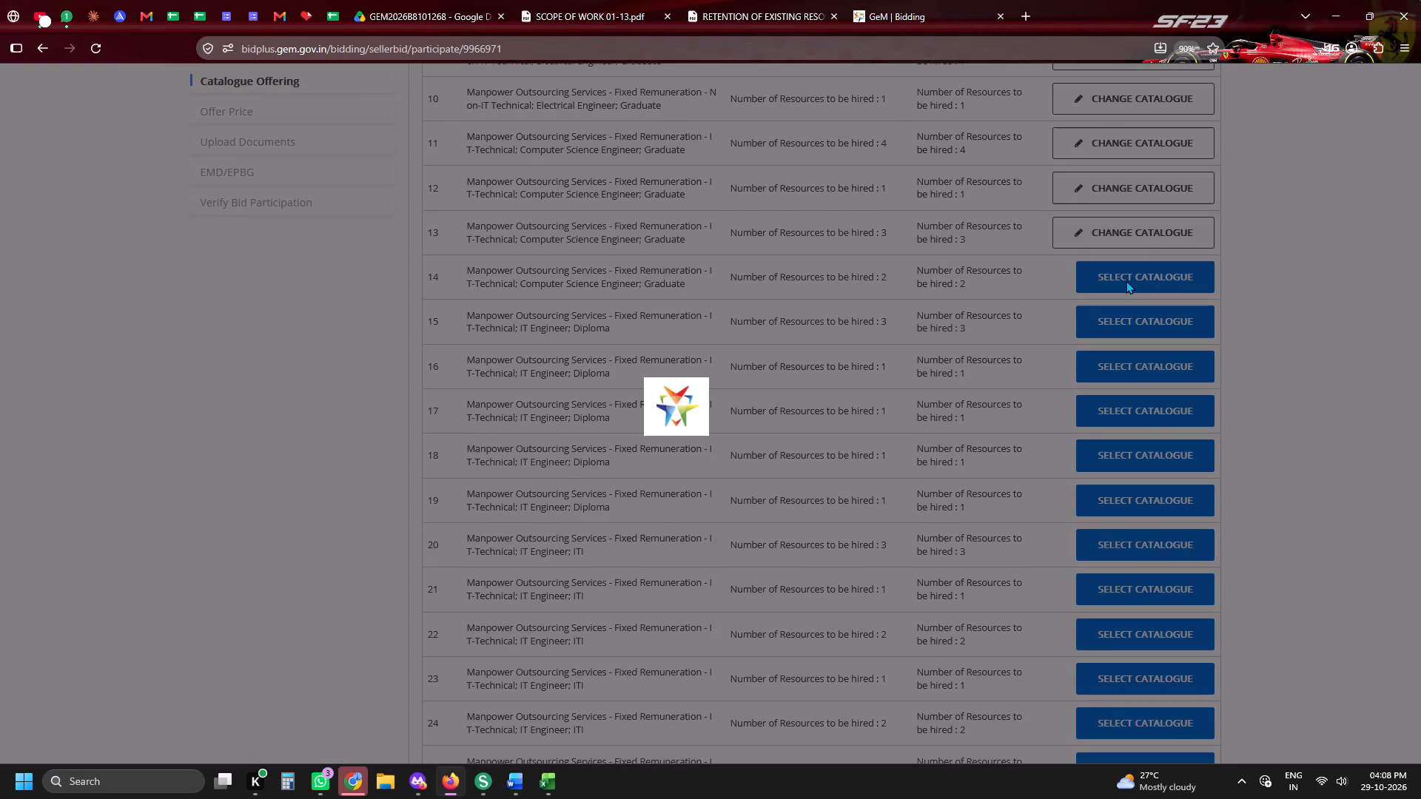
scroll(1126, 280, down, 6)
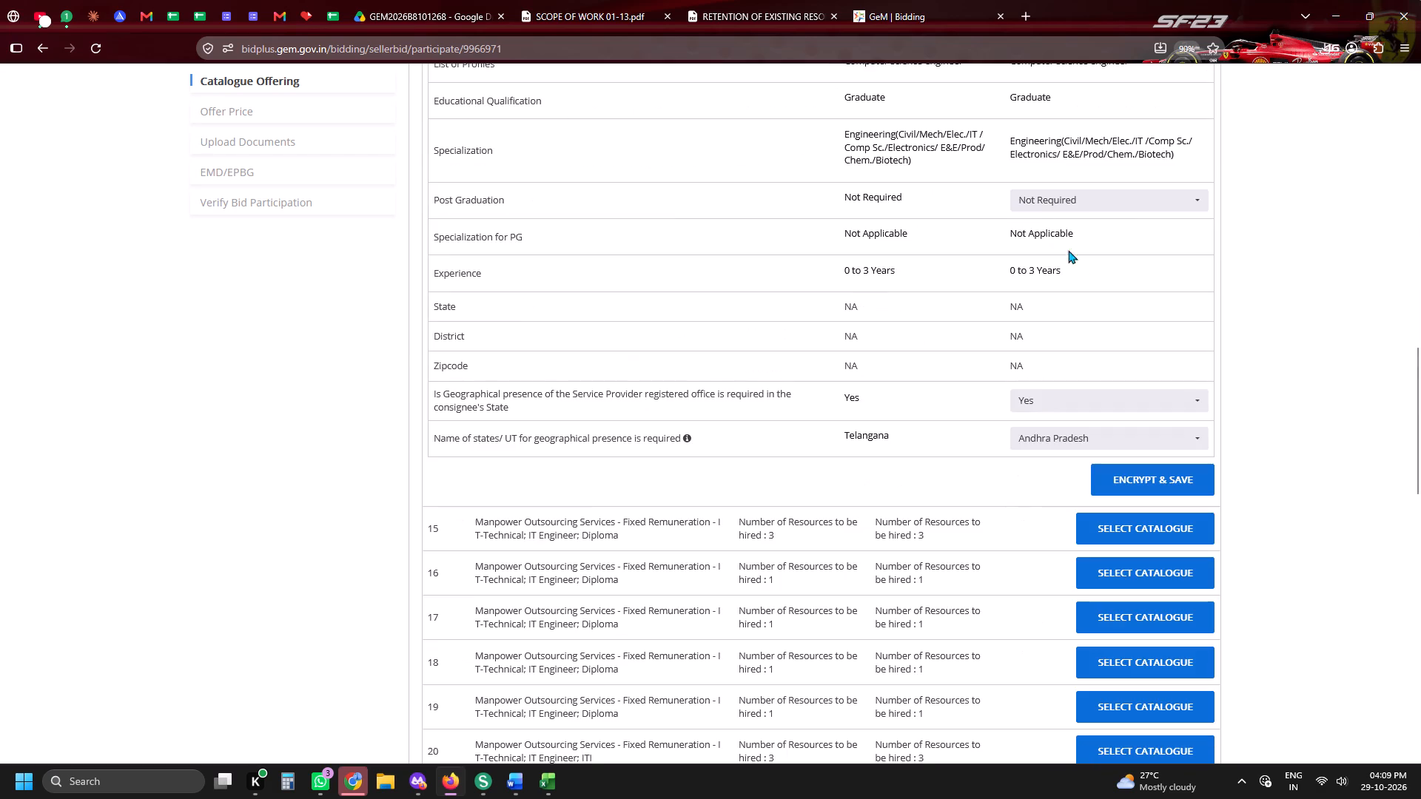
scroll(1038, 291, down, 2)
click(1044, 261)
click(1046, 252)
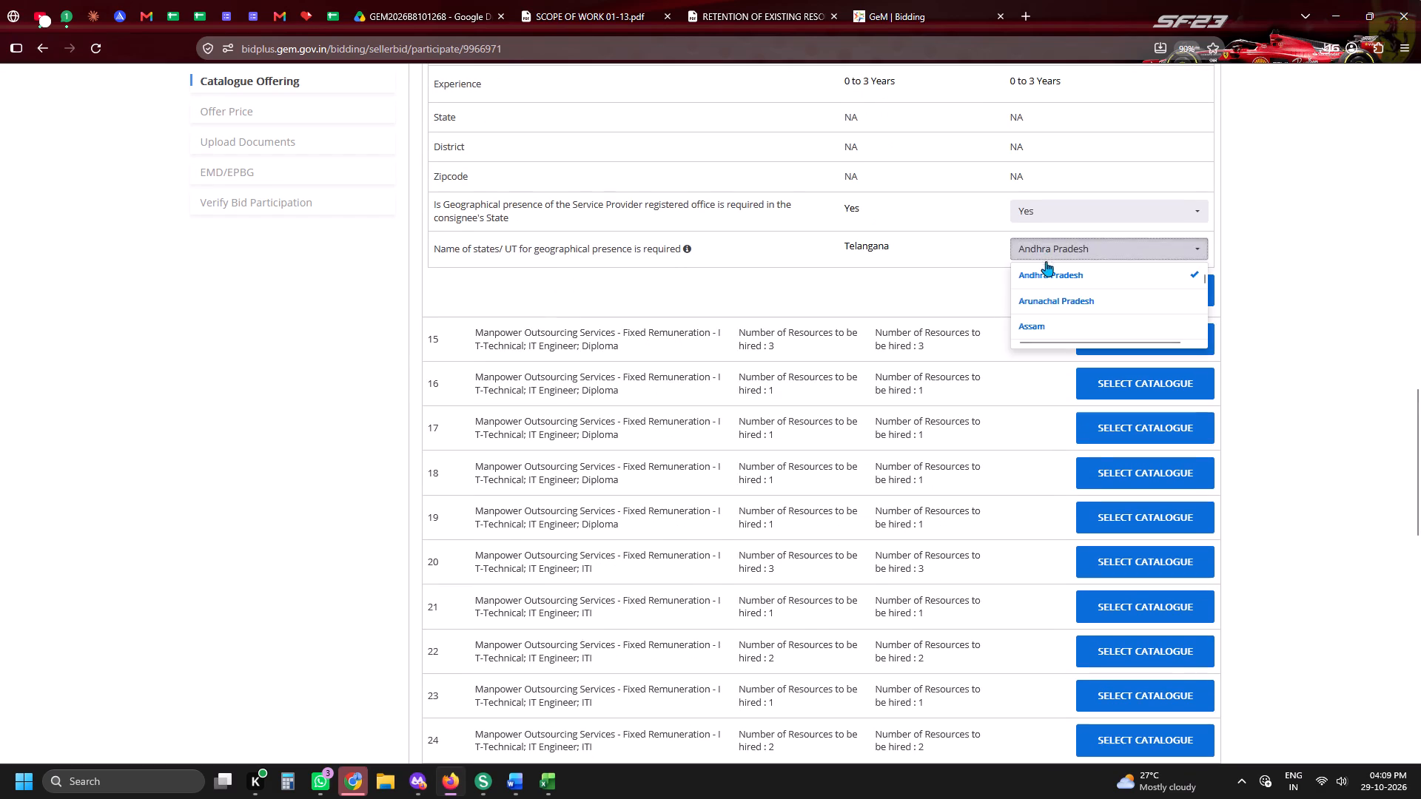
click(1045, 271)
click(1015, 273)
click(1056, 254)
click(1042, 257)
click(1042, 269)
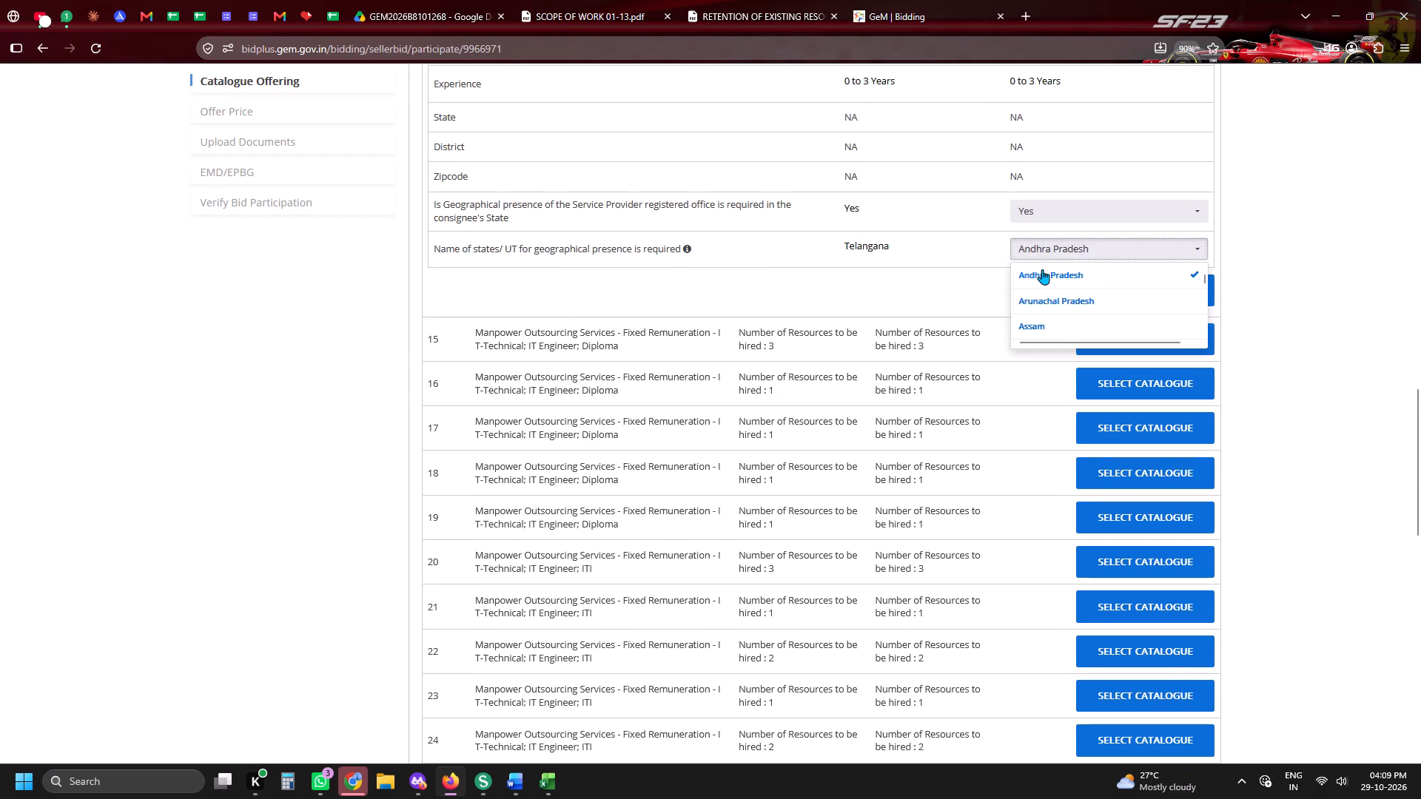
click(939, 269)
click(1049, 250)
key(t)
key(t)
click(1031, 323)
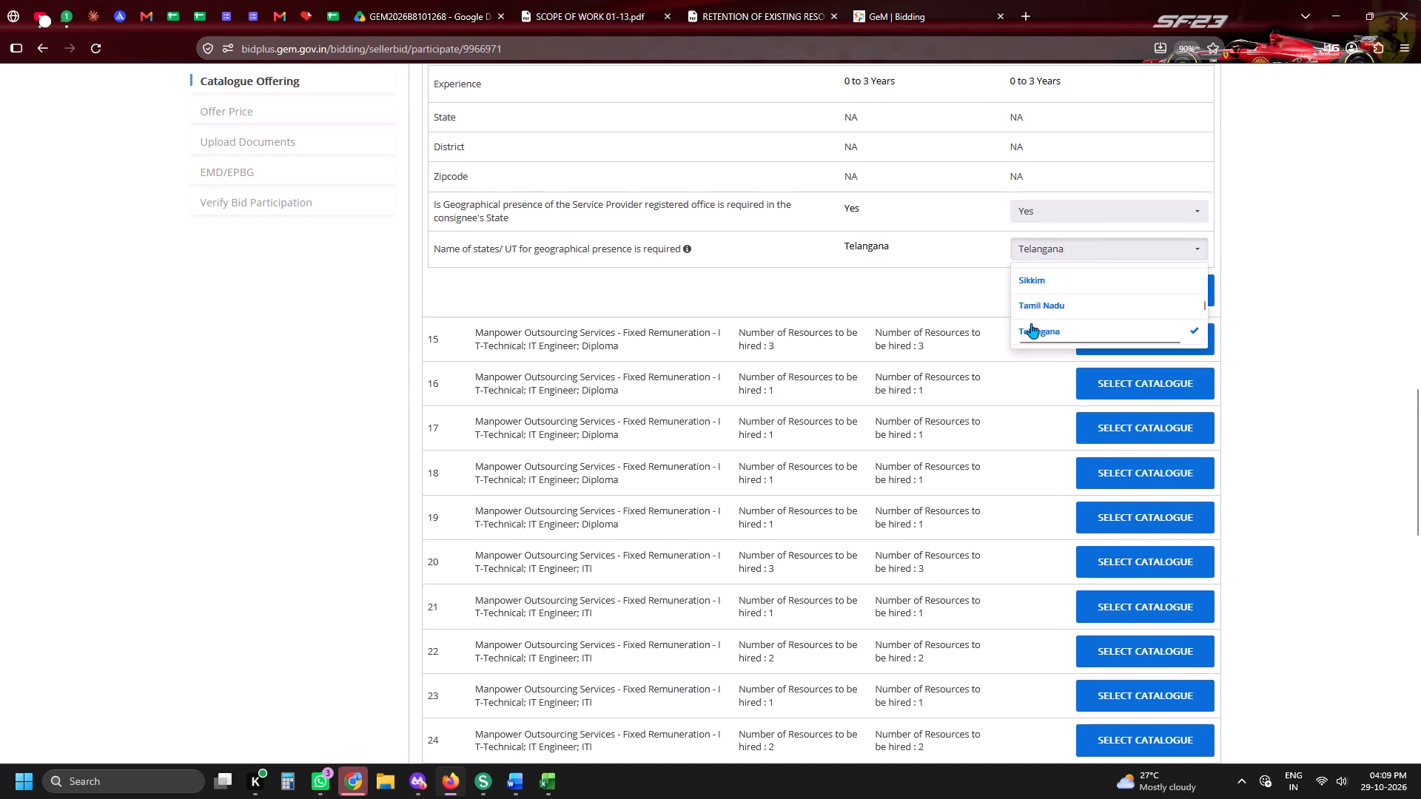
click(908, 301)
click(1114, 281)
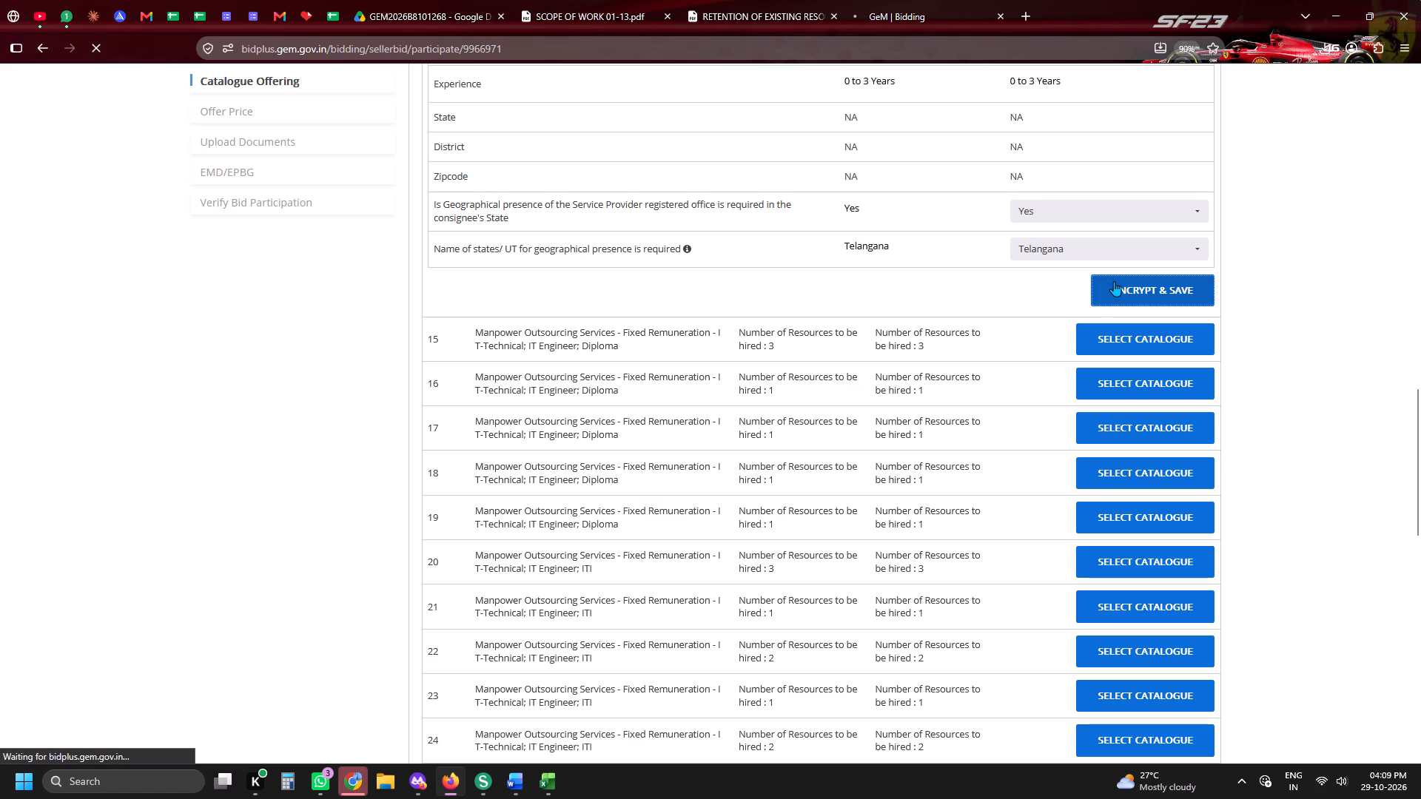
Select the catalogue for item 15, IT Engineer Diploma, set its geographical presence state to Telangana, and encrypt and save it.
scroll(1107, 283, down, 5)
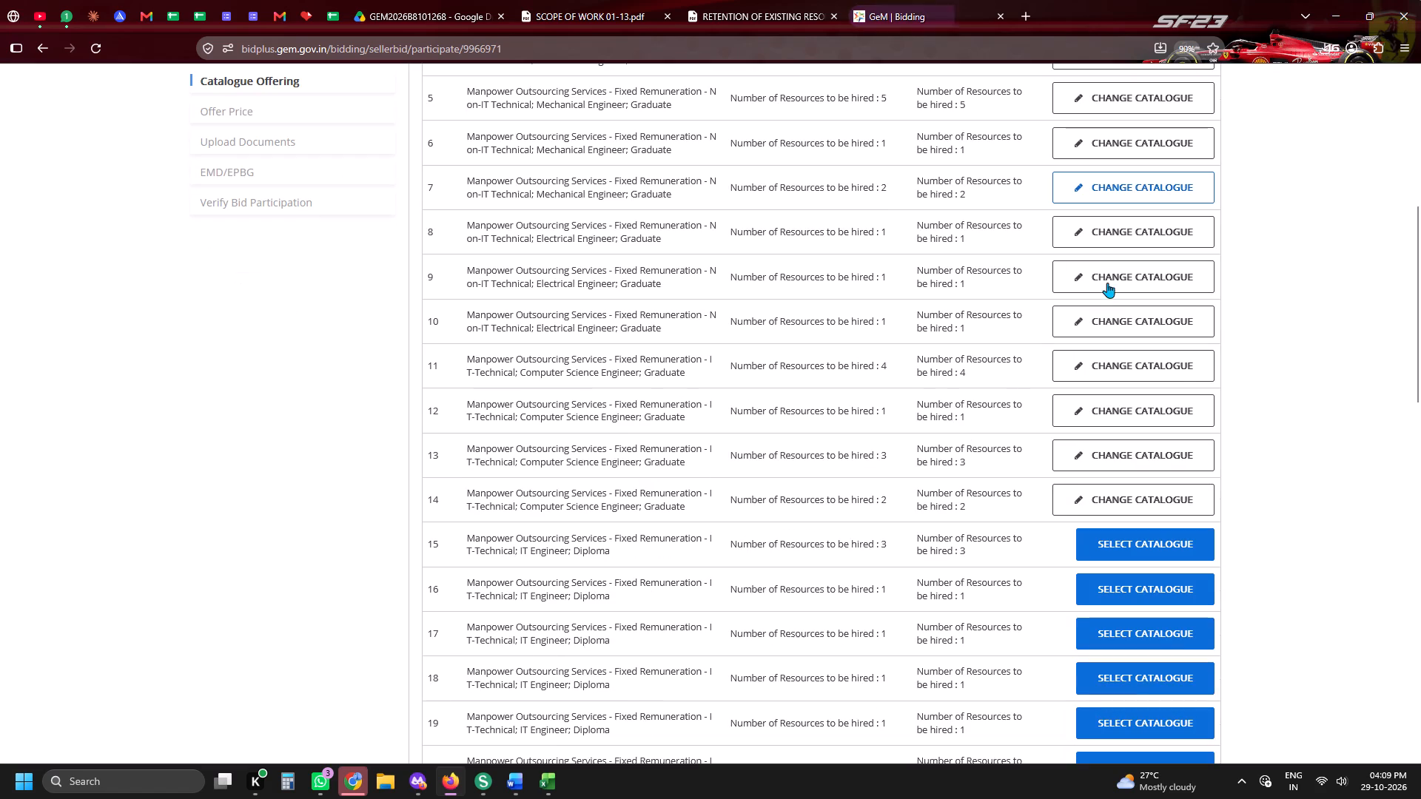
click(1146, 538)
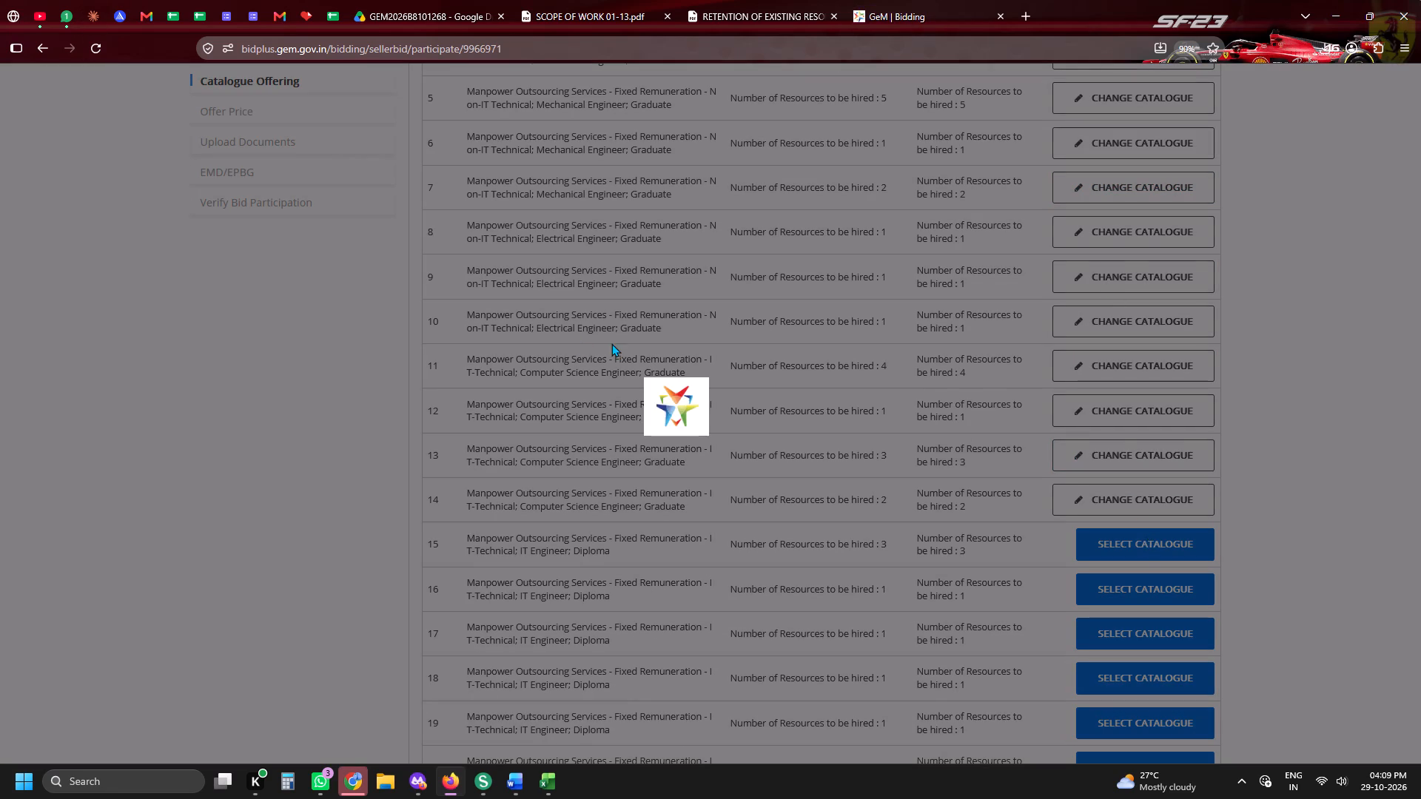
scroll(933, 331, down, 8)
scroll(1005, 264, down, 2)
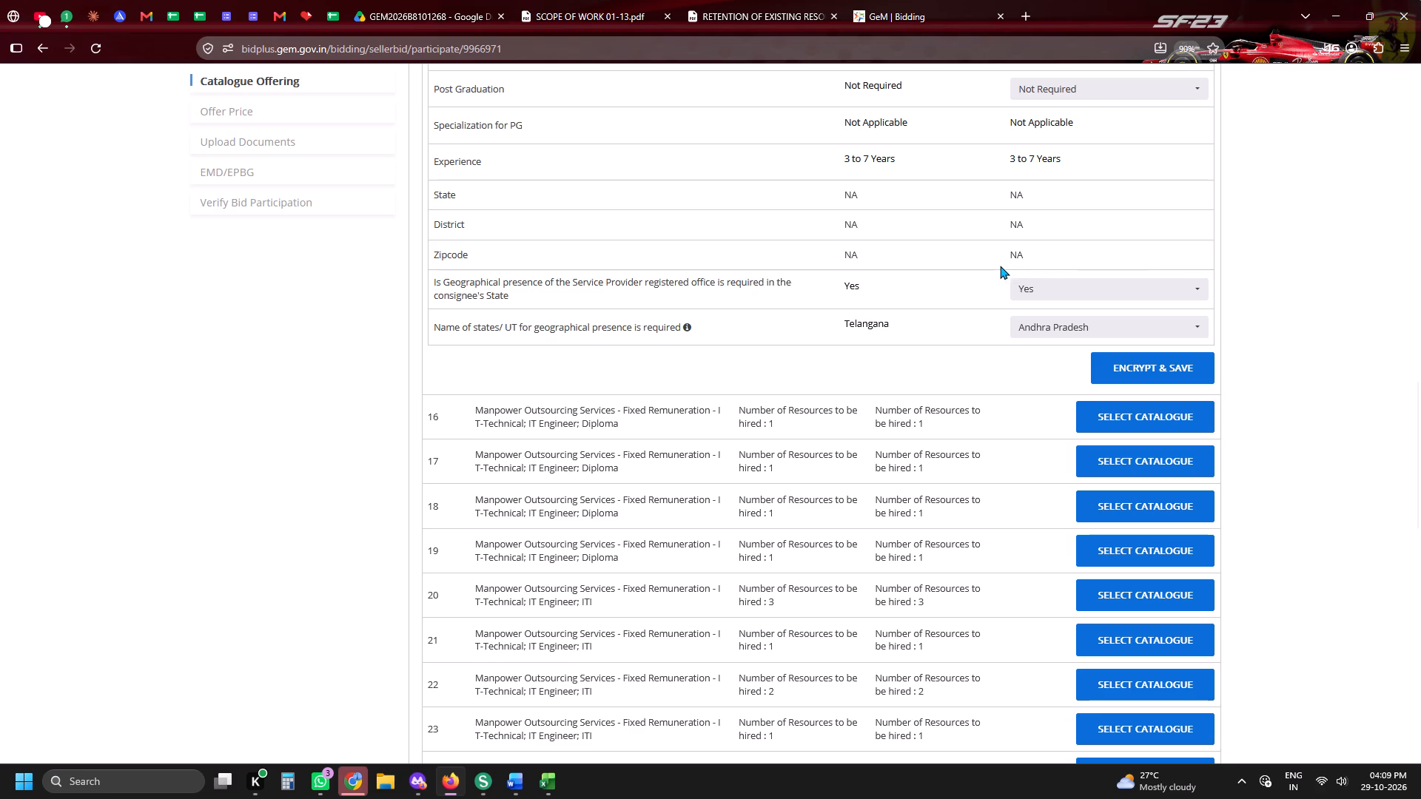
scroll(1025, 348, up, 3)
scroll(1025, 348, down, 2)
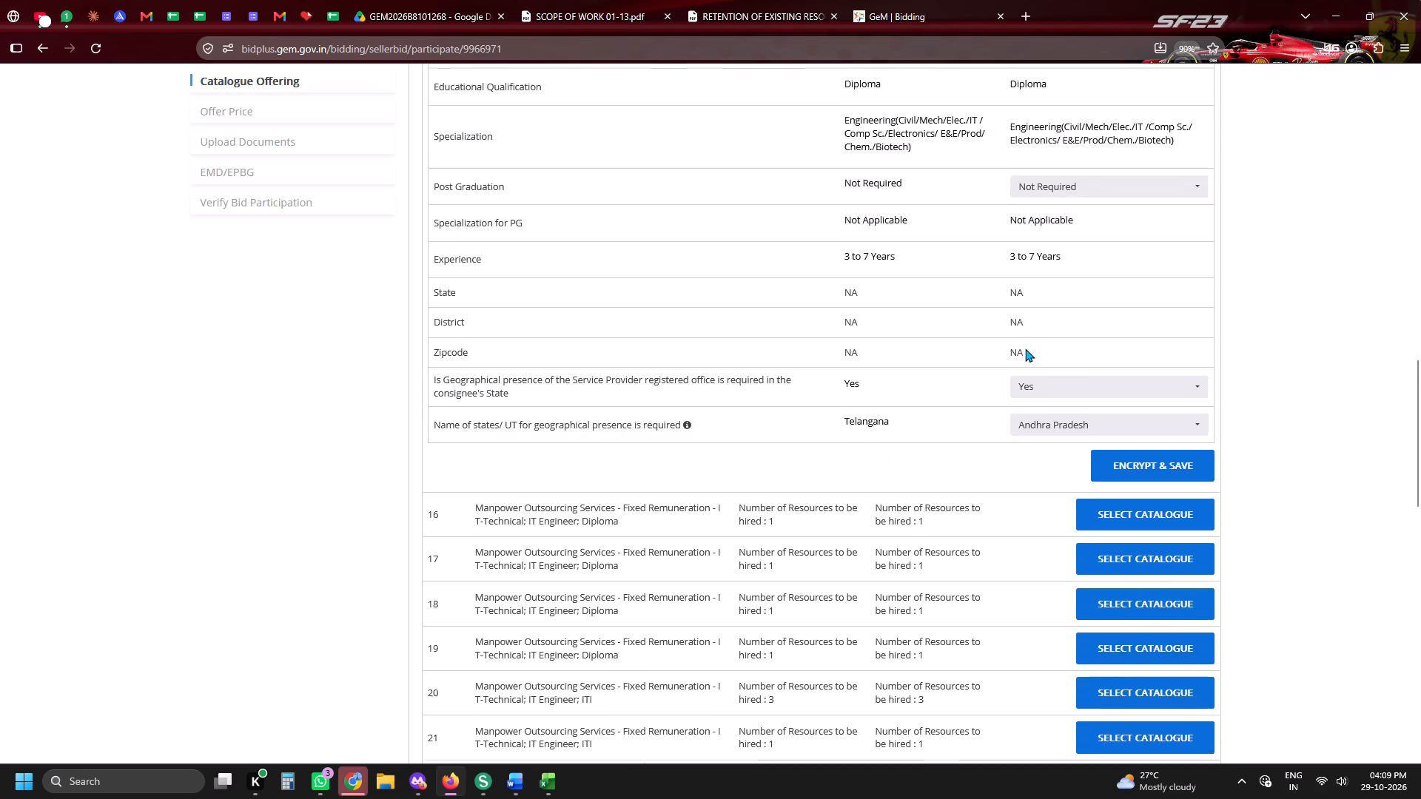
scroll(1034, 360, down, 2)
click(1029, 223)
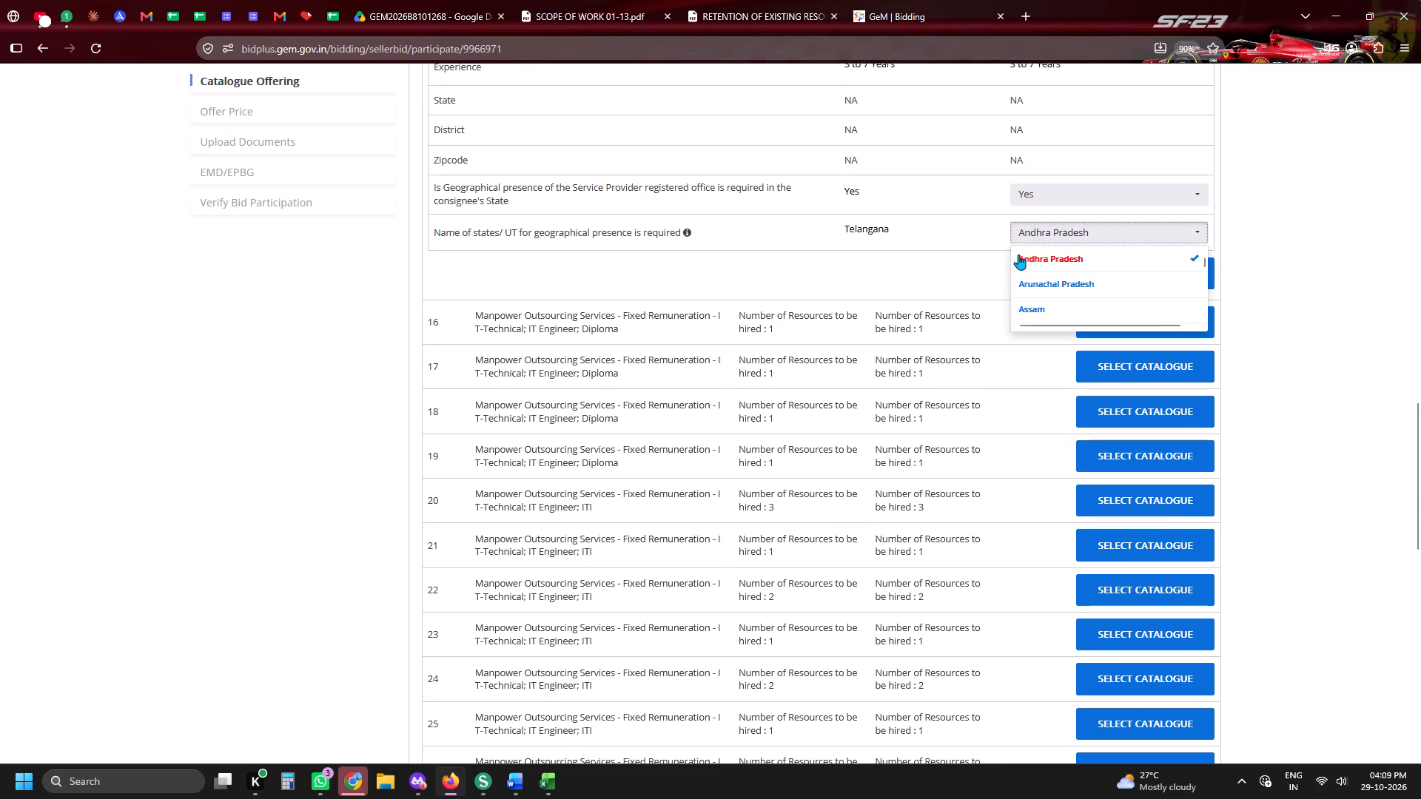
click(1018, 254)
click(1003, 250)
click(1034, 241)
key(t)
key(t)
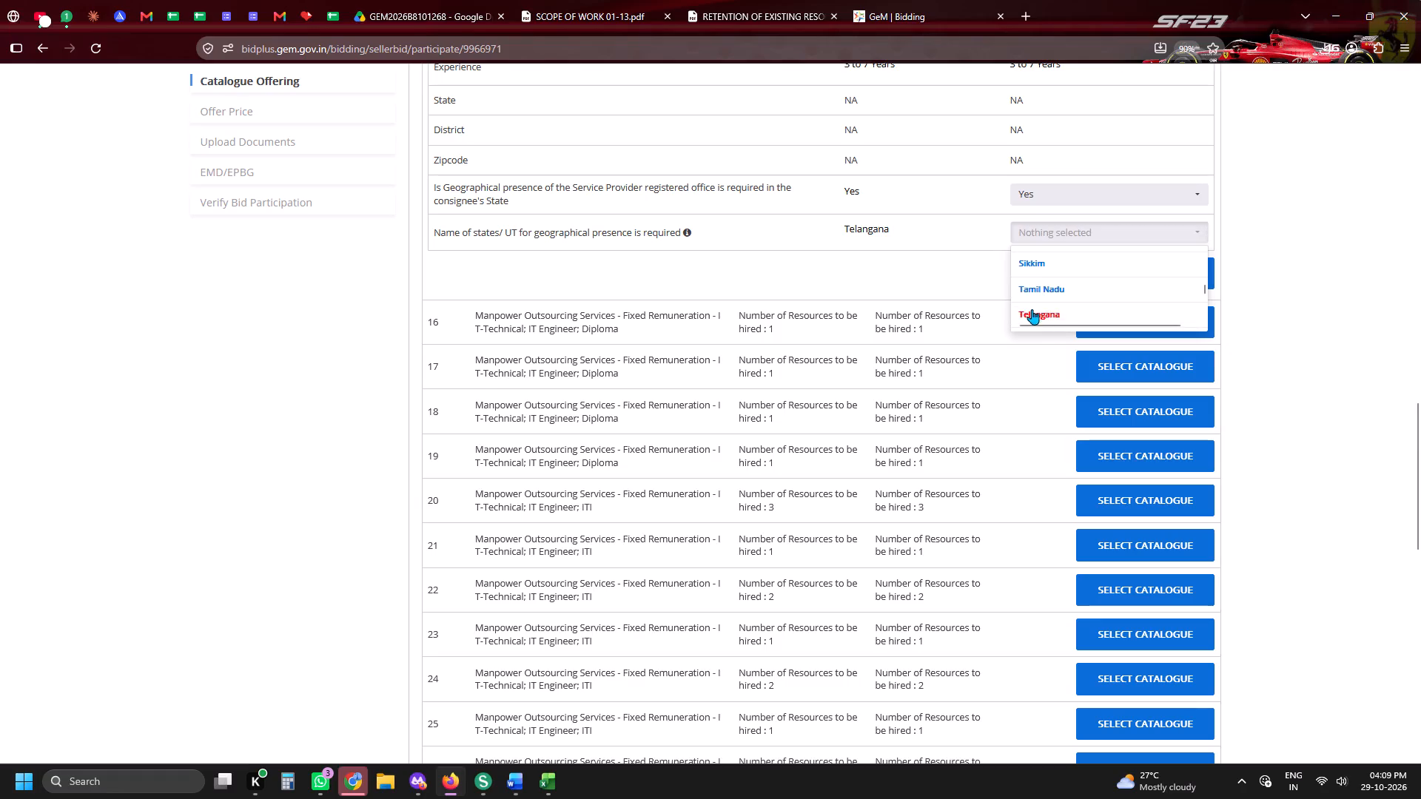
click(1032, 307)
click(966, 289)
click(1164, 266)
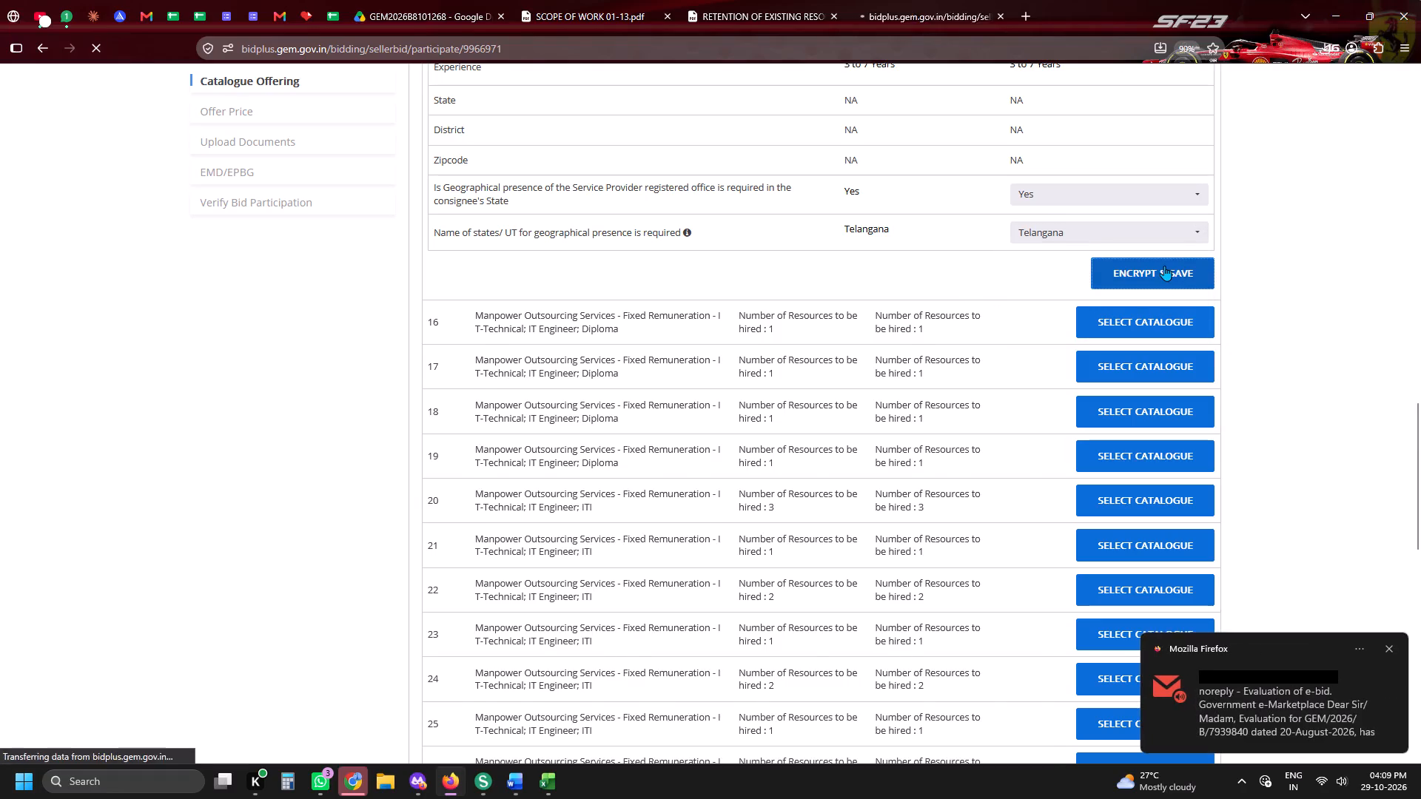
Select the catalogue for item 21, IT Engineer ITI, set its geographical presence state to Telangana, and encrypt and save it.
scroll(1164, 266, down, 5)
key(space)
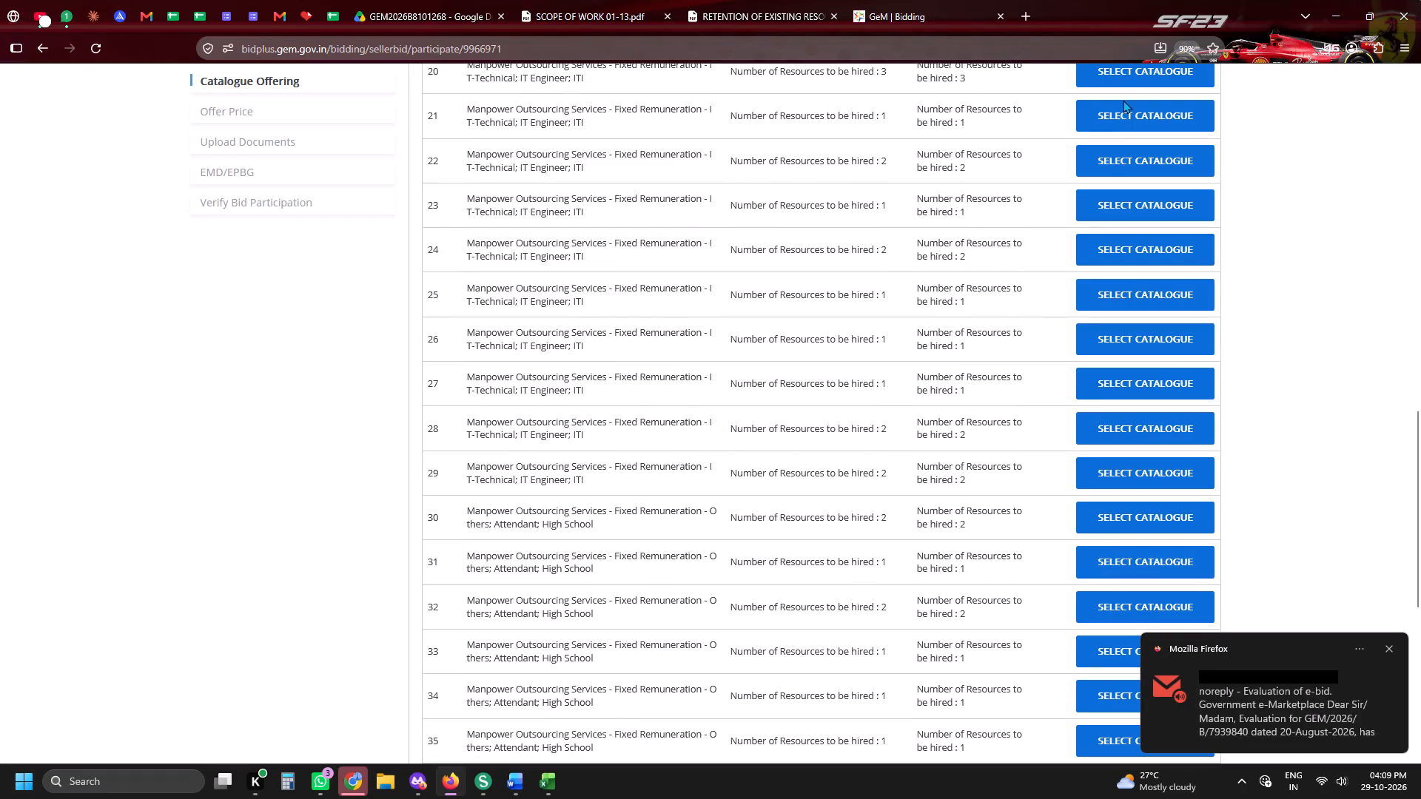
click(1123, 100)
click(1123, 106)
scroll(1124, 246, down, 2)
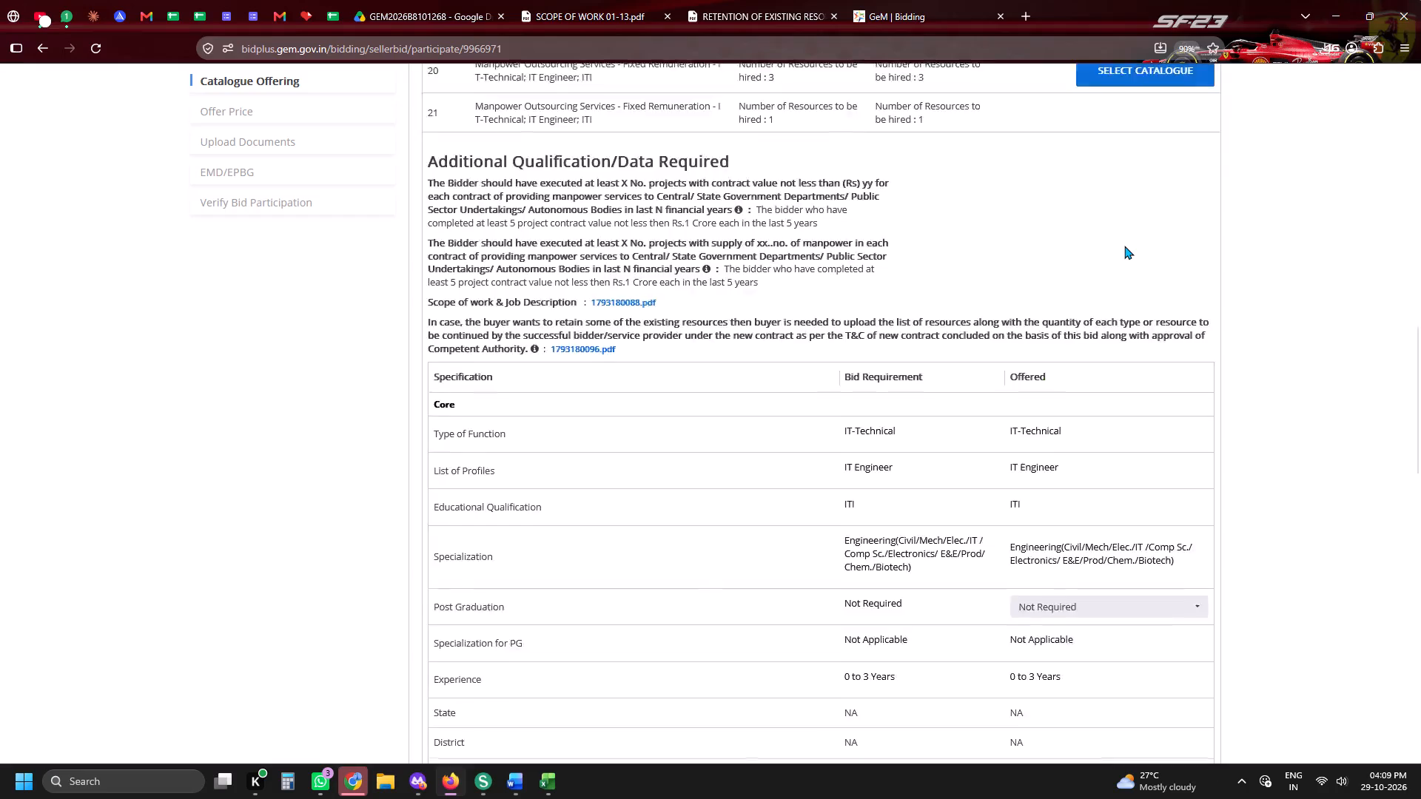
scroll(1124, 246, down, 2)
scroll(1050, 267, down, 2)
click(1024, 274)
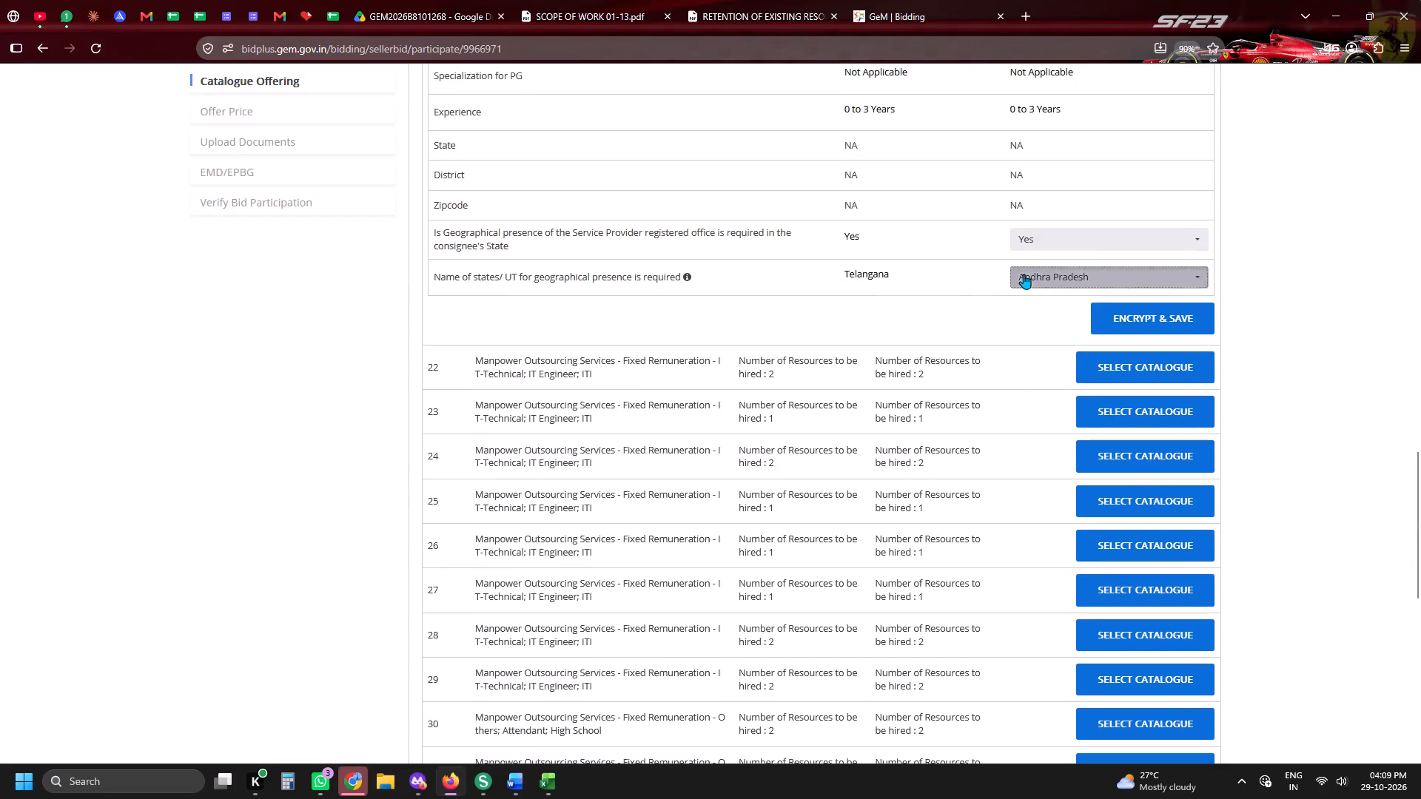
click(1027, 309)
click(938, 293)
click(1090, 279)
key(t)
key(t)
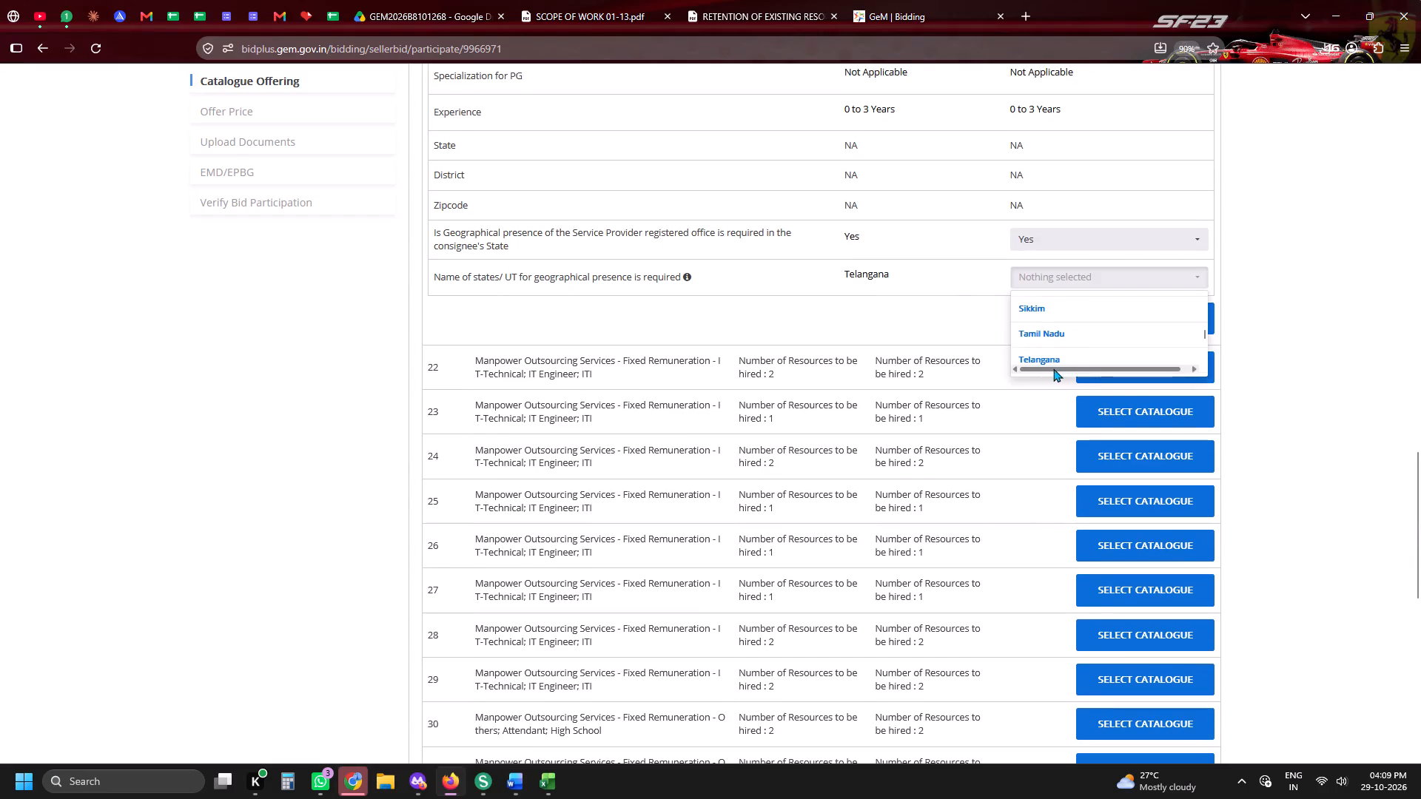
click(1052, 363)
click(938, 339)
click(1110, 316)
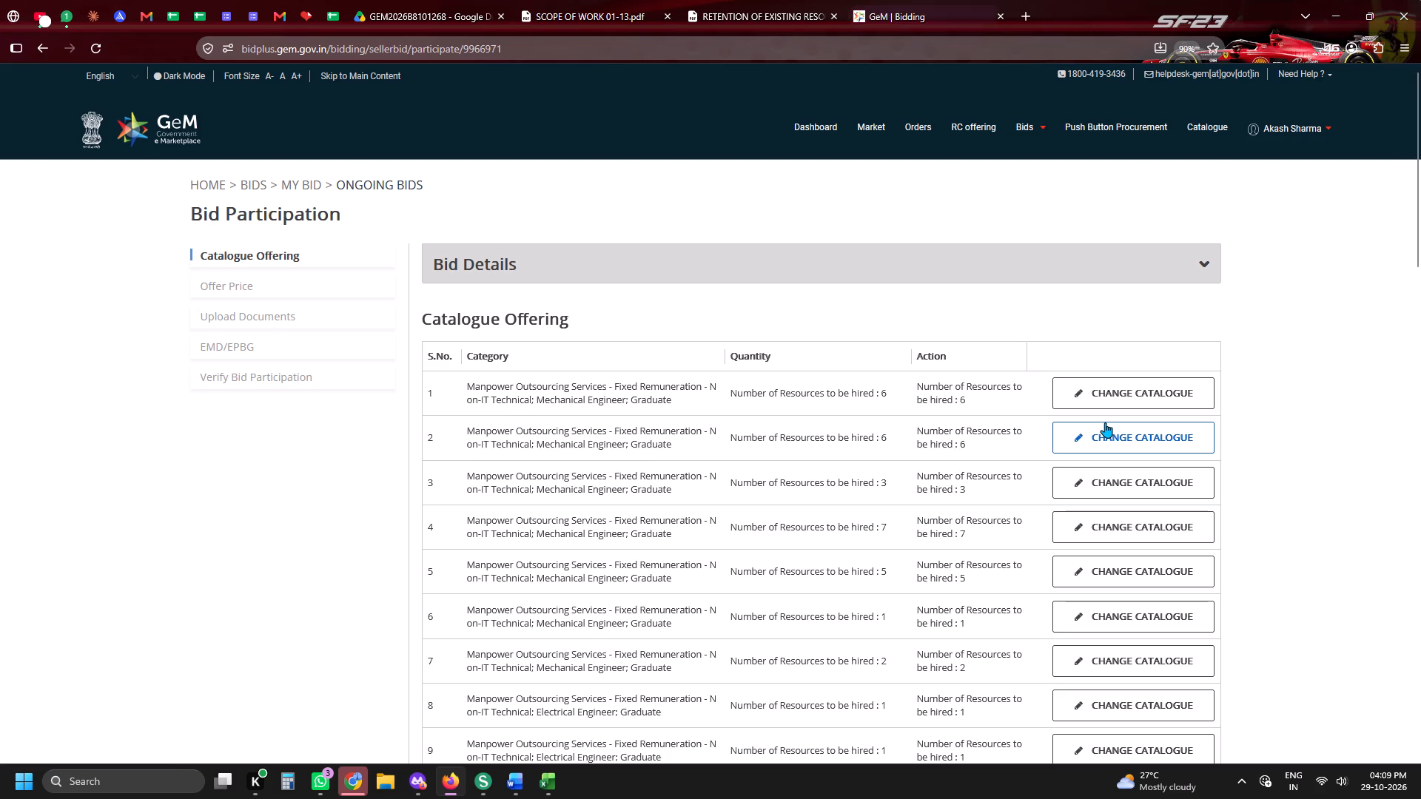
Select the catalogue for item 16, IT Engineer Diploma, set its geographical presence state to Telangana, and encrypt and save it.
scroll(1105, 422, down, 4)
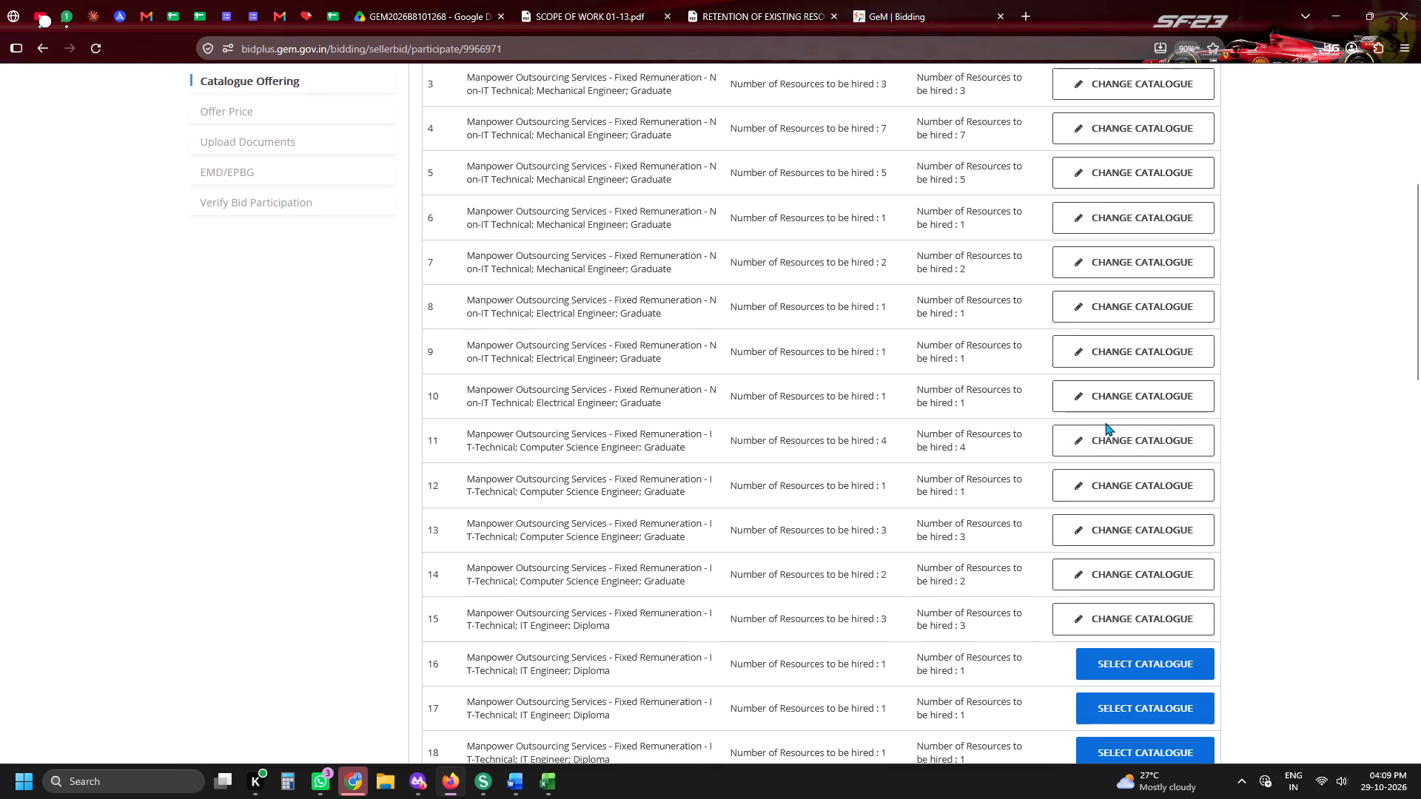
scroll(1103, 404, down, 3)
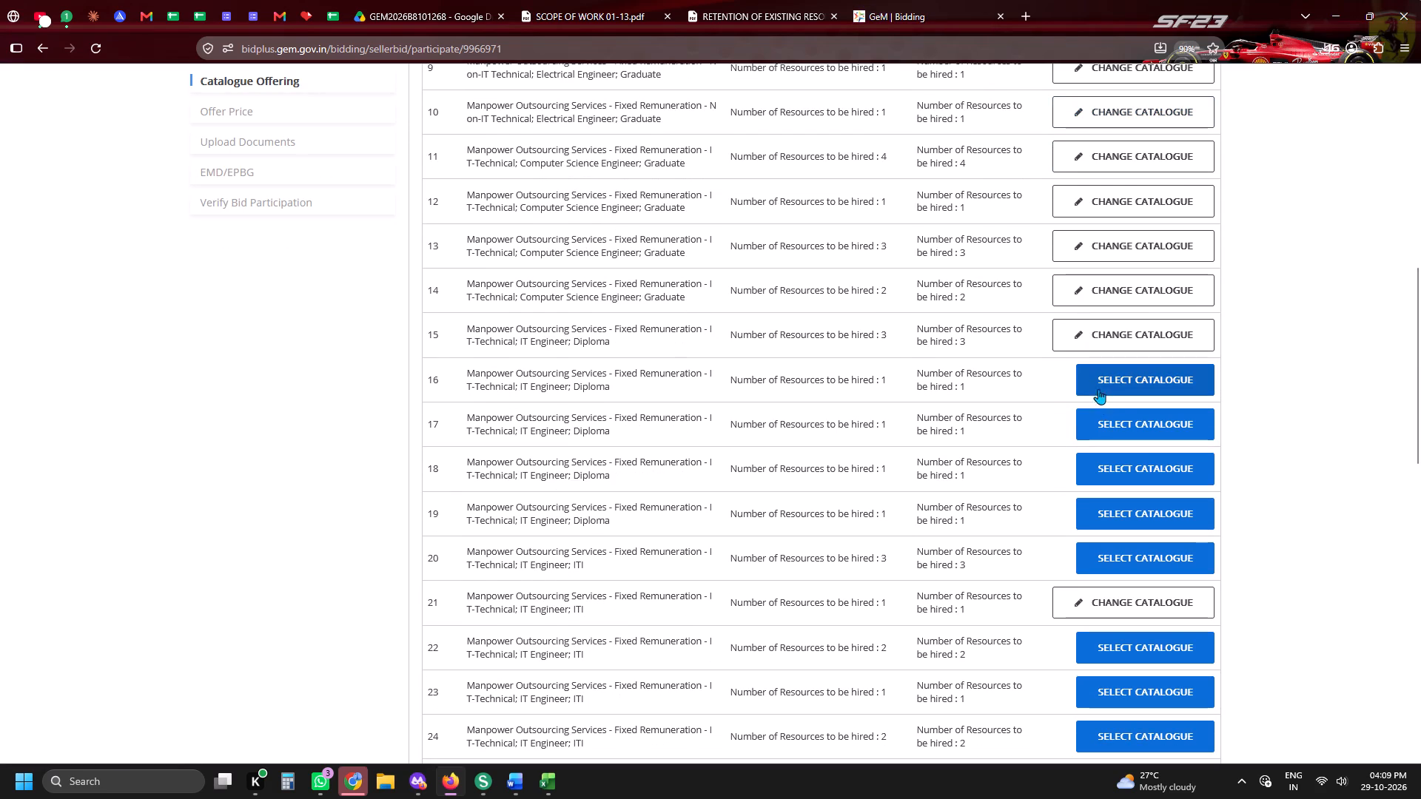
click(1095, 378)
scroll(1095, 378, down, 5)
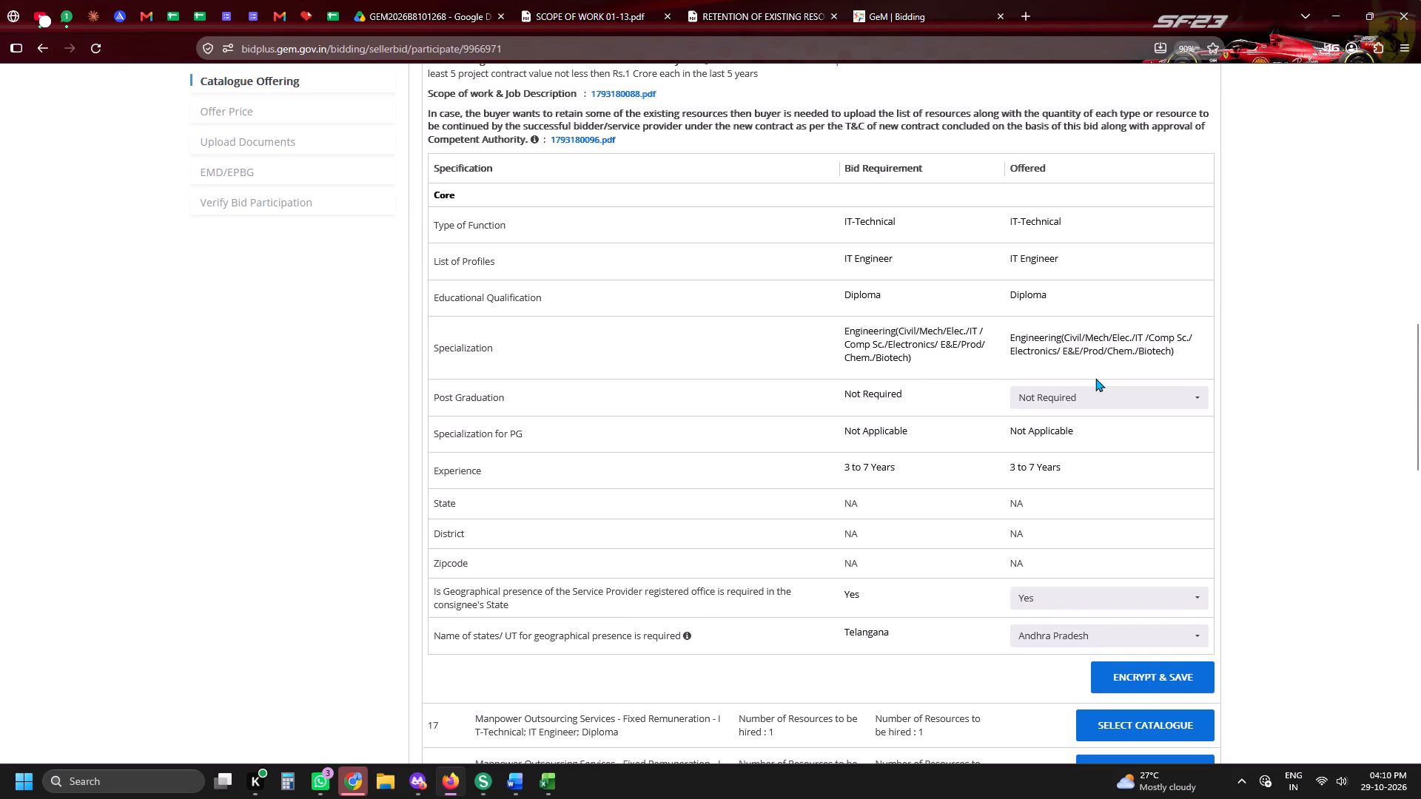
scroll(1095, 378, down, 4)
click(1049, 258)
click(1048, 282)
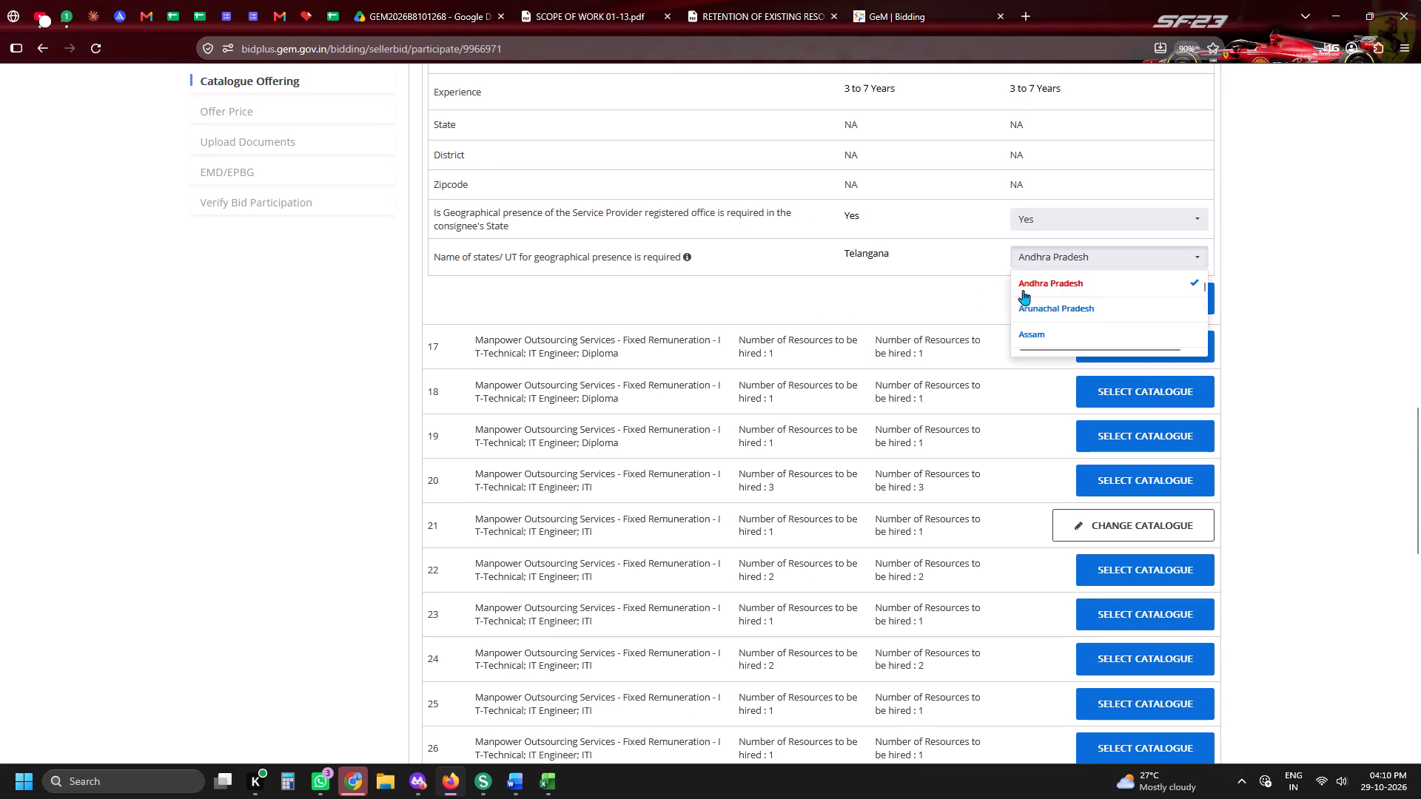
click(999, 289)
click(1041, 257)
key(t)
key(t)
click(1031, 337)
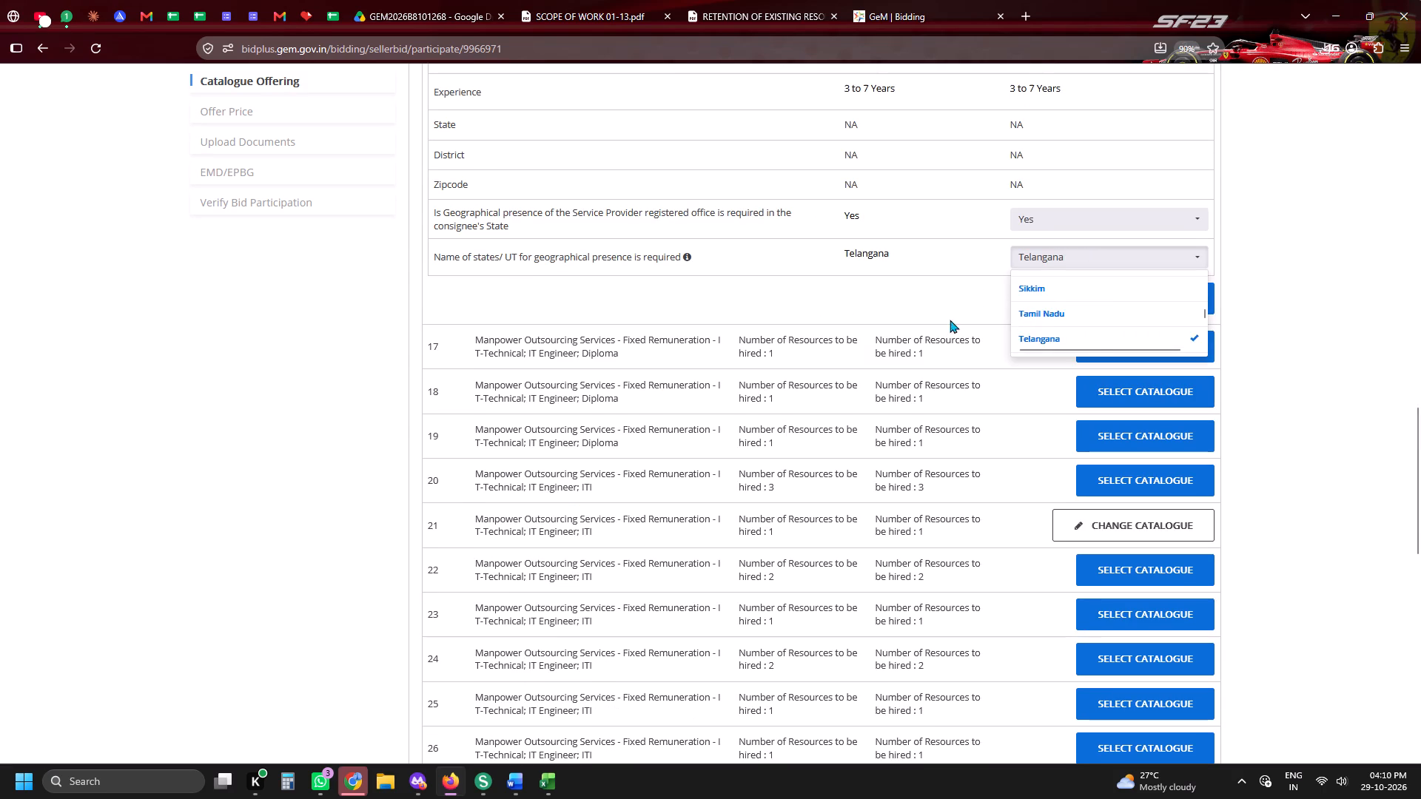
click(898, 314)
click(1123, 303)
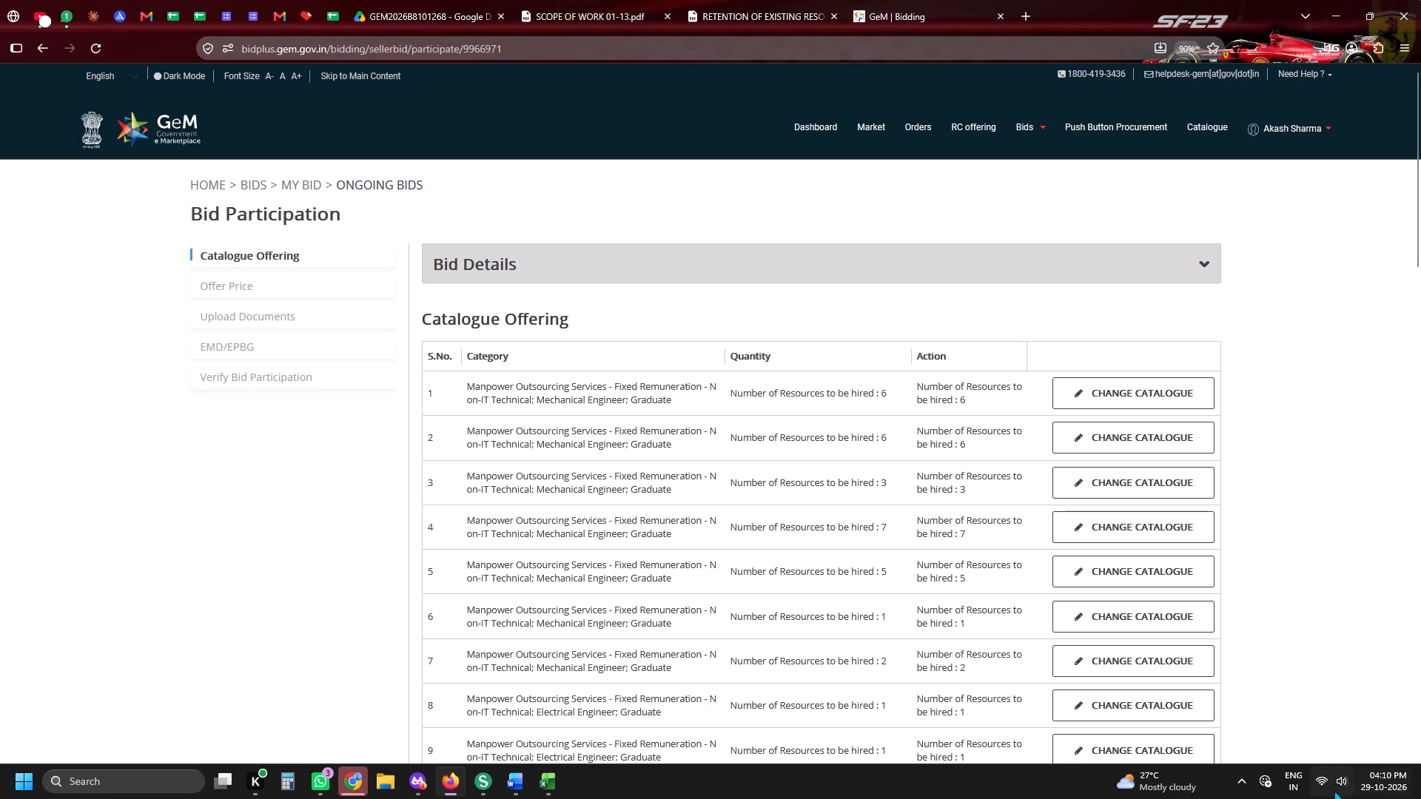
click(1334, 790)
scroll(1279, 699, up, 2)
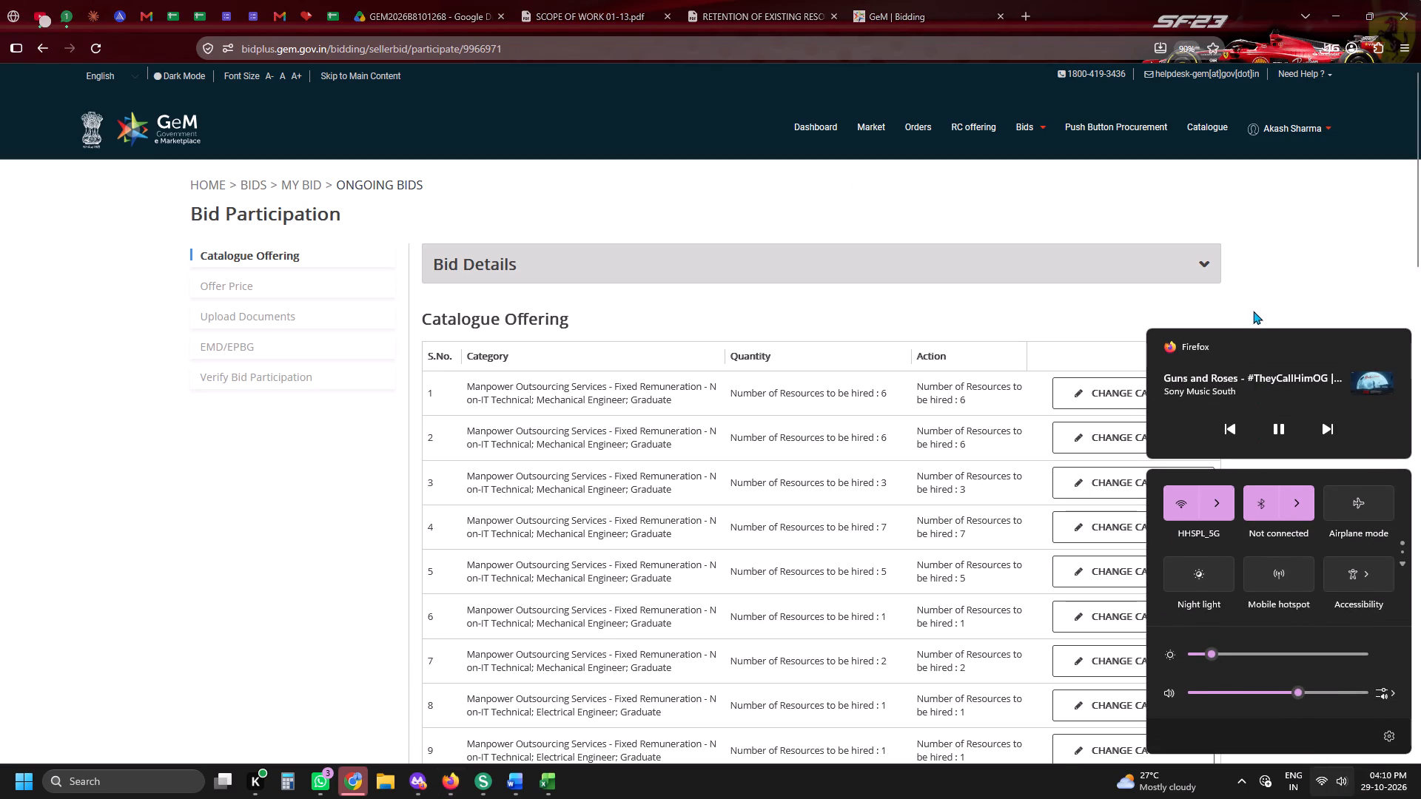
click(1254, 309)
Select the catalogue for item 17, IT Engineer Diploma, set its geographical presence state to Telangana, and encrypt and save it.
scroll(1209, 326, down, 9)
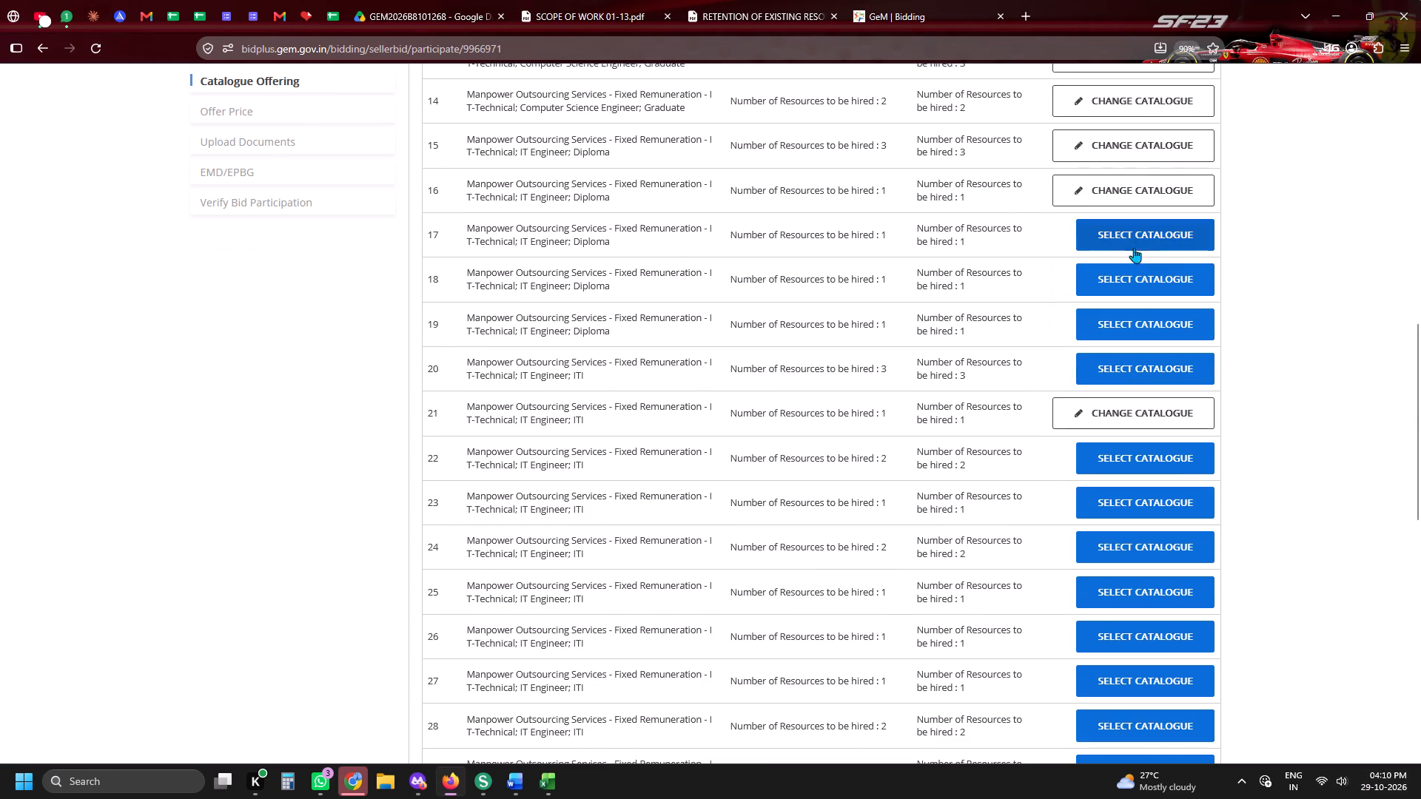
click(1133, 244)
scroll(1133, 240, down, 5)
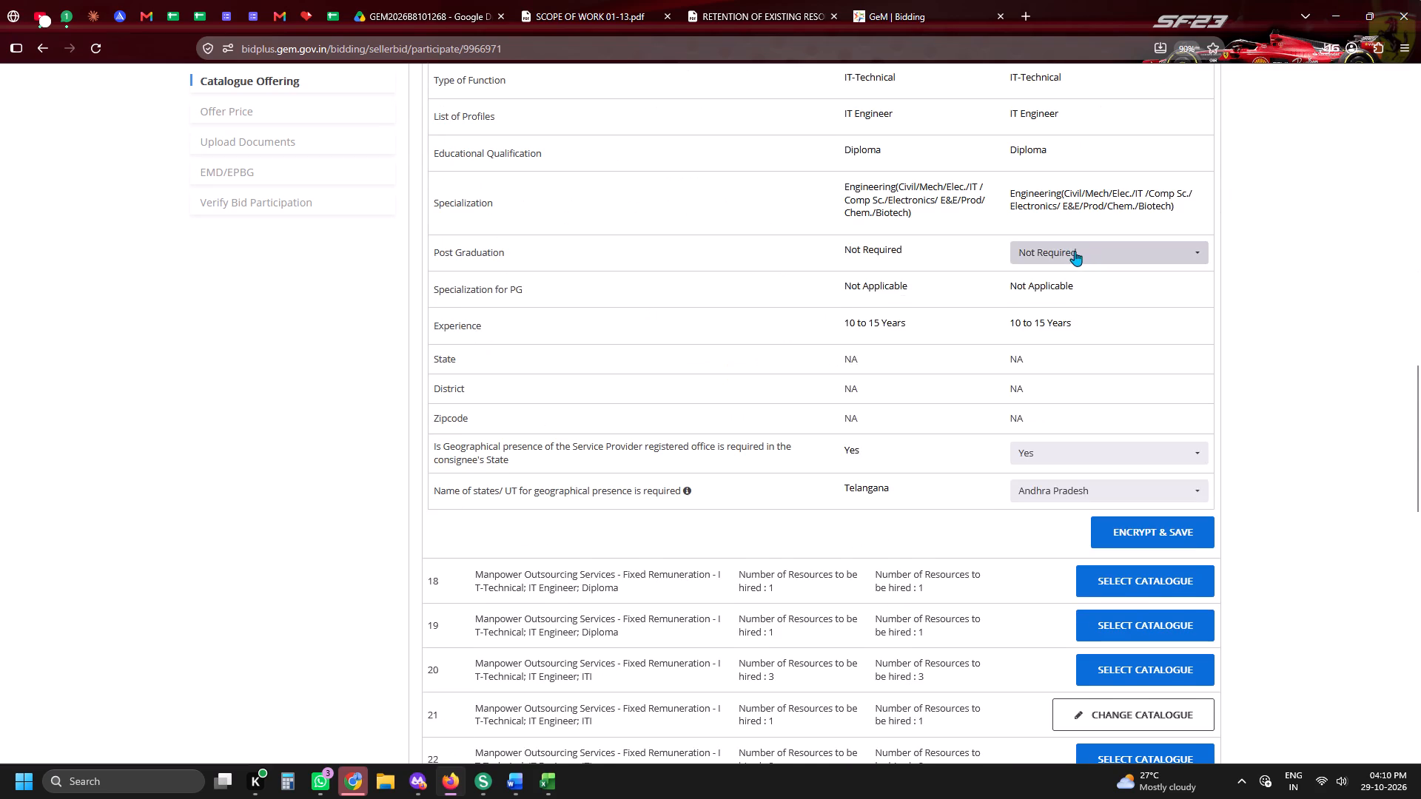
scroll(1075, 251, down, 4)
click(1020, 109)
click(1021, 132)
click(966, 141)
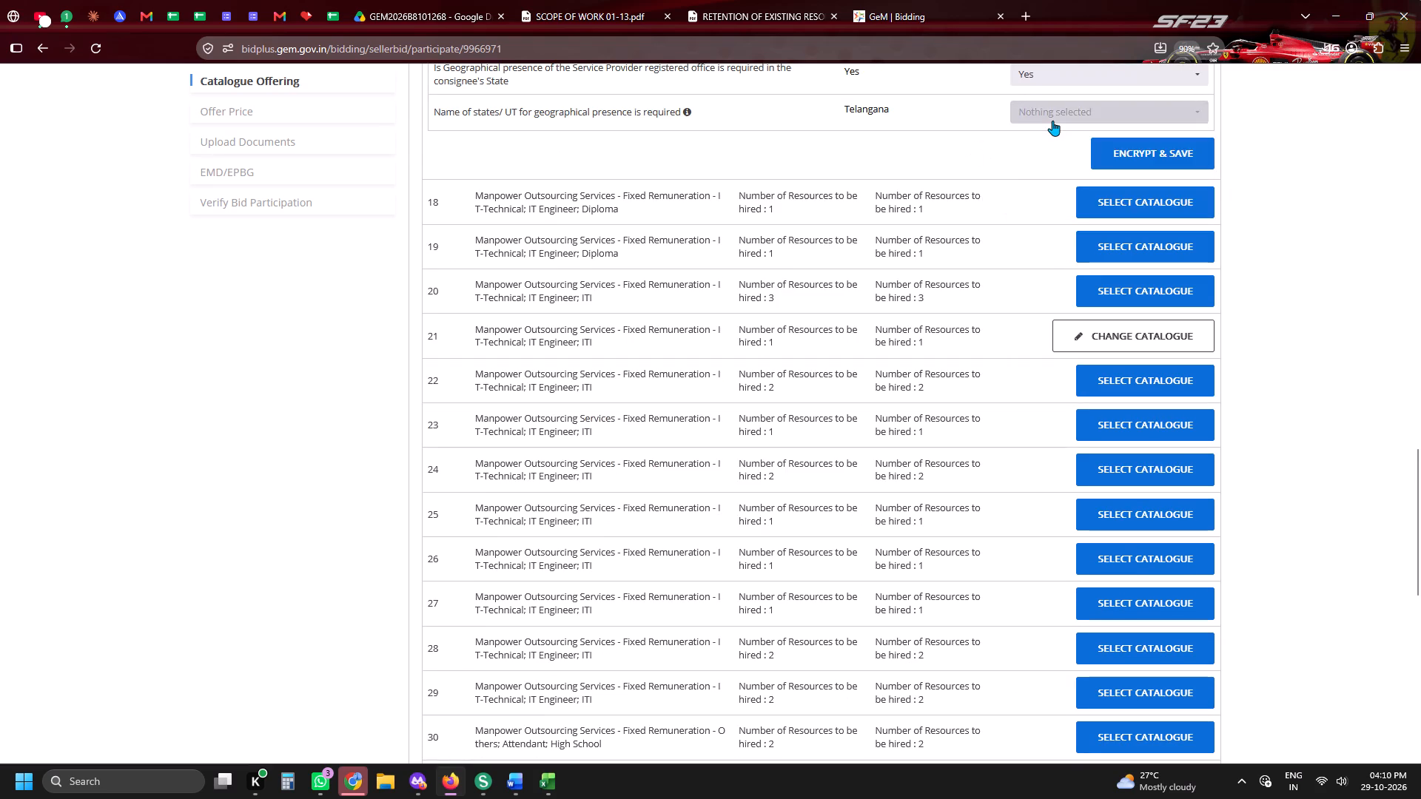
click(1052, 121)
key(t)
key(t)
click(1034, 197)
click(920, 175)
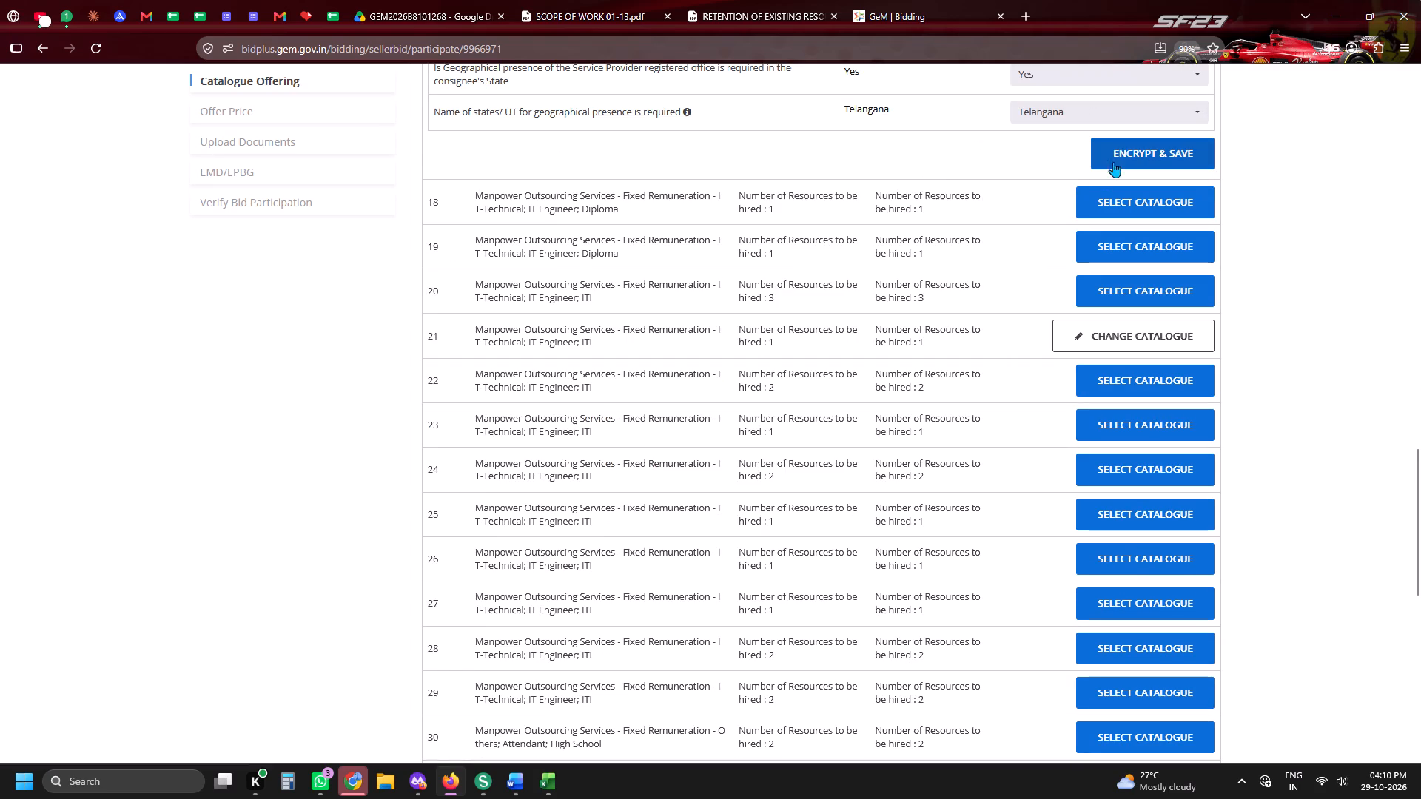
click(1115, 156)
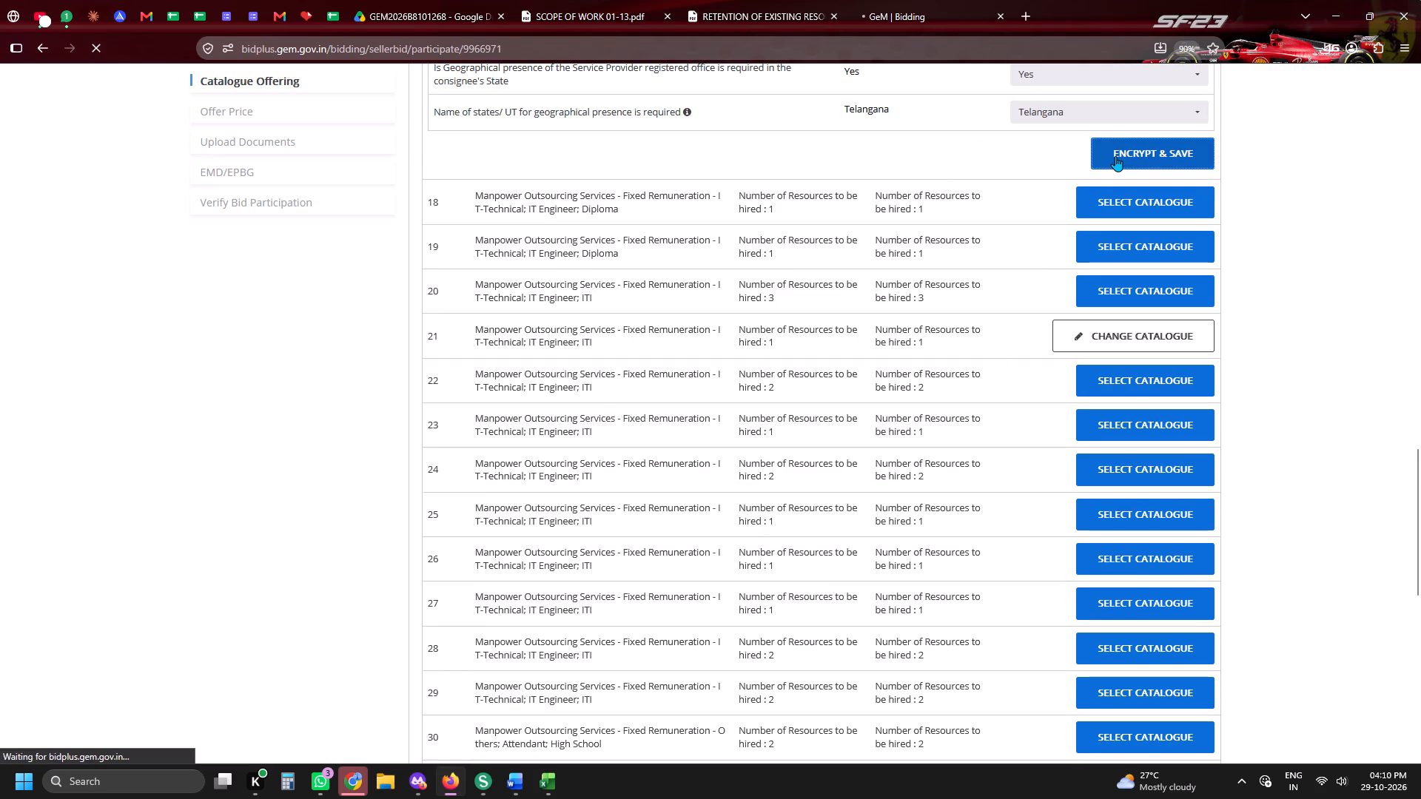
Select the catalogue for item 18, IT Engineer Diploma, set its geographical presence state to Telangana, and encrypt and save it.
scroll(1112, 155, down, 6)
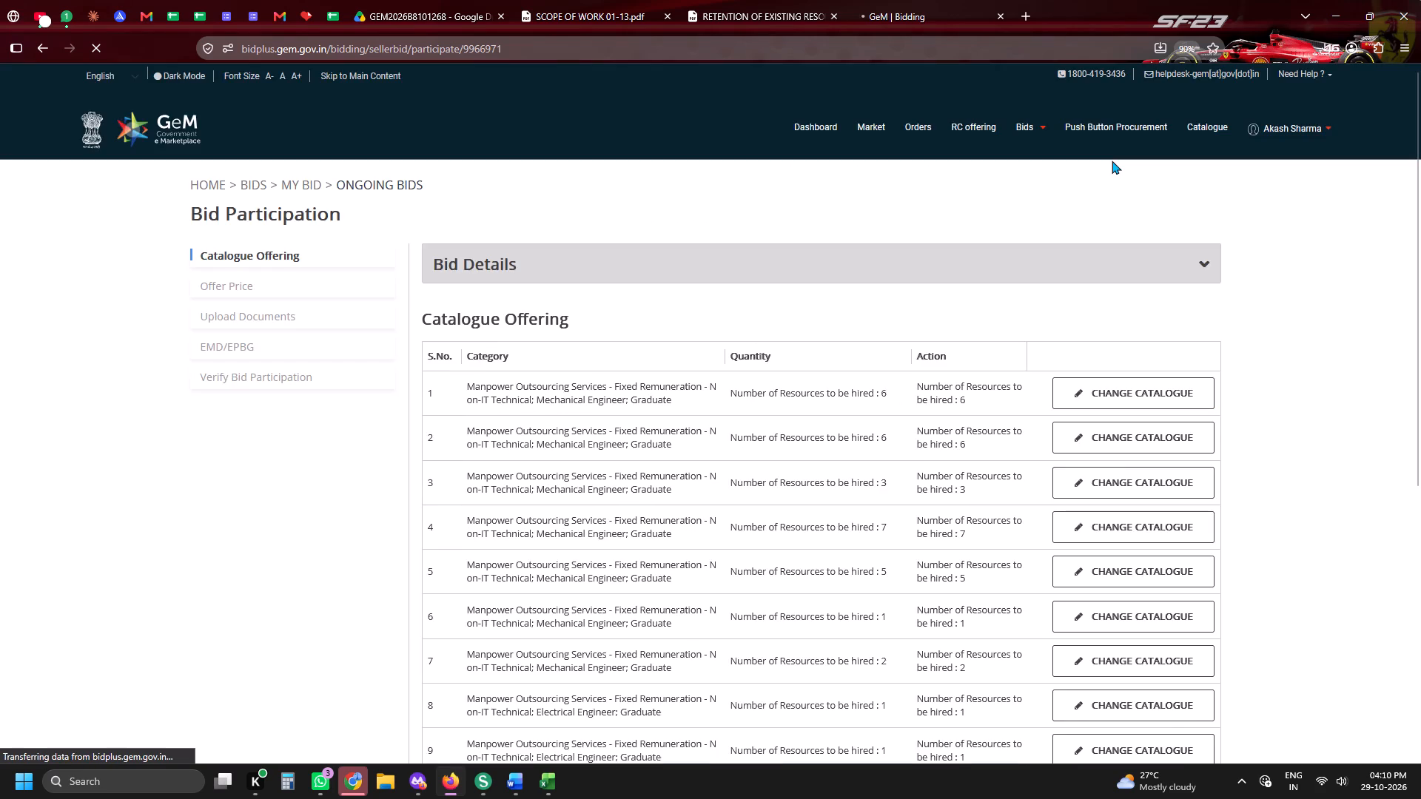
scroll(1112, 161, down, 6)
click(1112, 564)
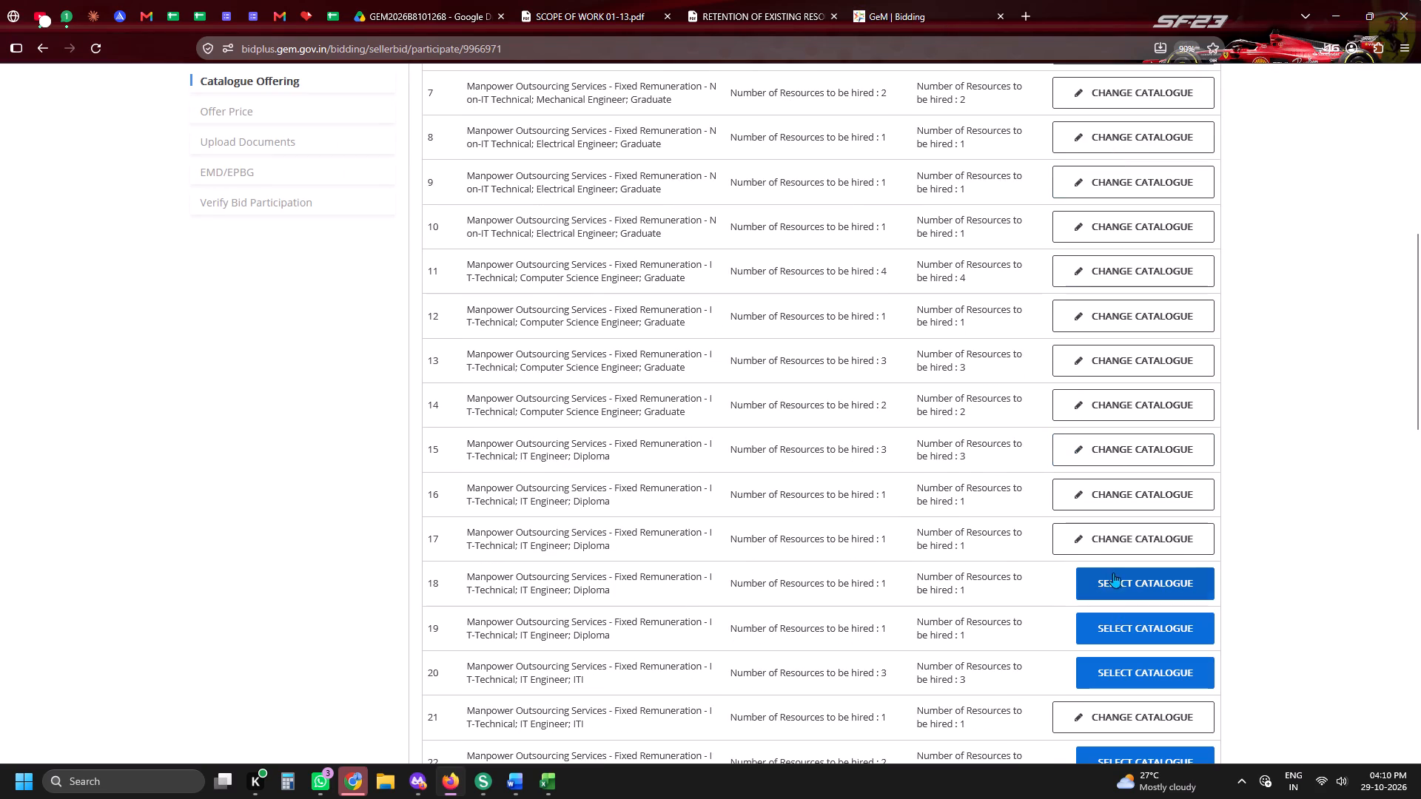
click(1114, 573)
scroll(1114, 573, down, 5)
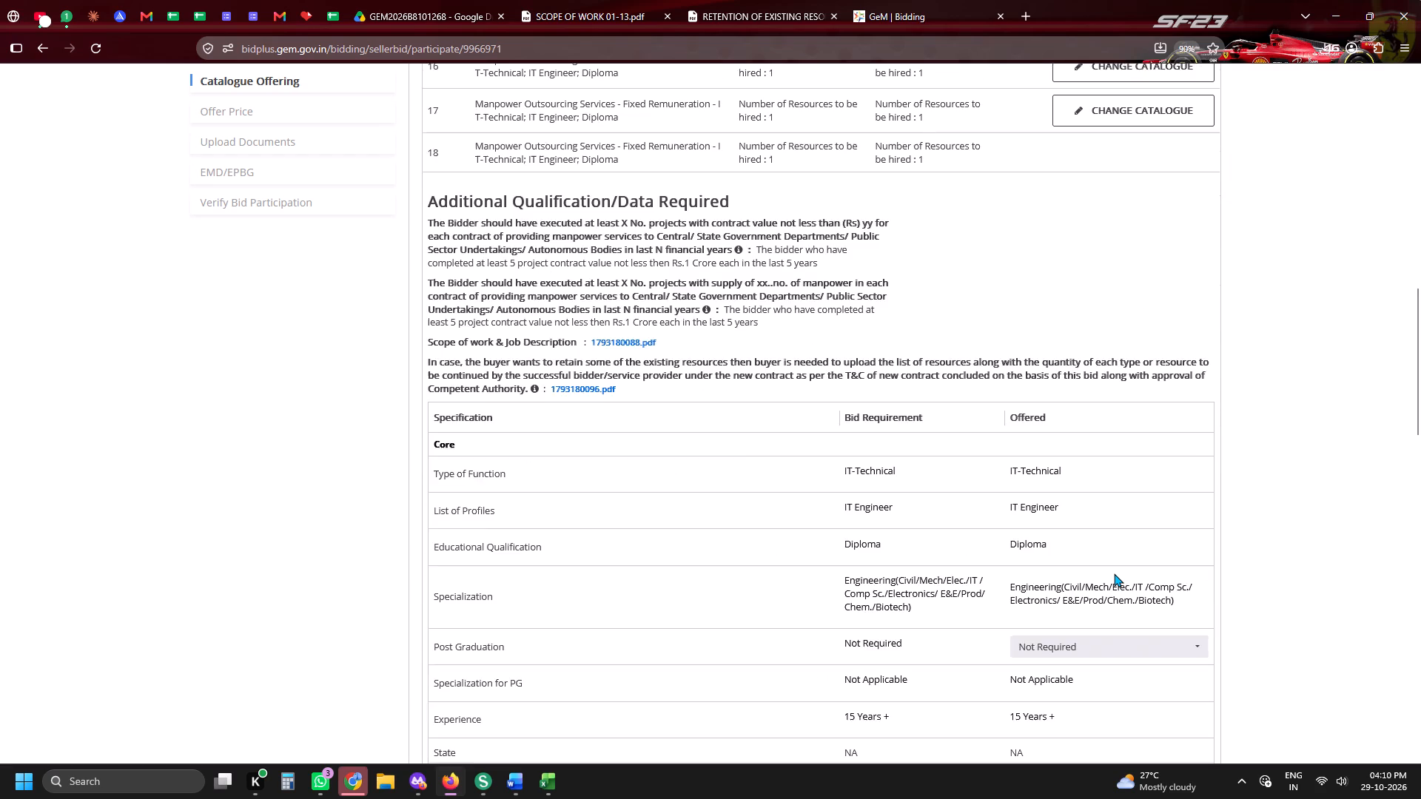
scroll(1105, 550, down, 4)
scroll(1025, 347, down, 3)
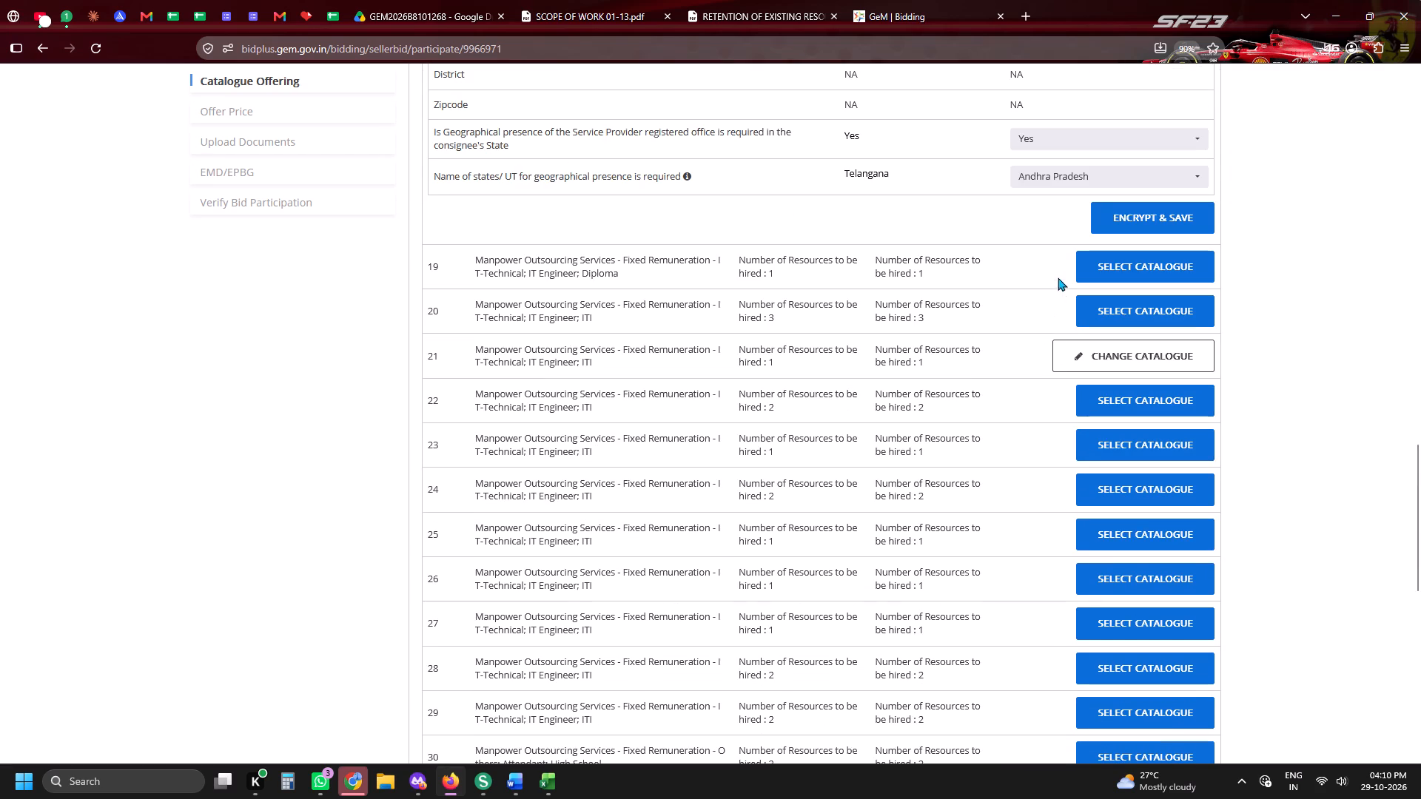
click(1070, 161)
click(1069, 179)
click(1065, 194)
click(1039, 186)
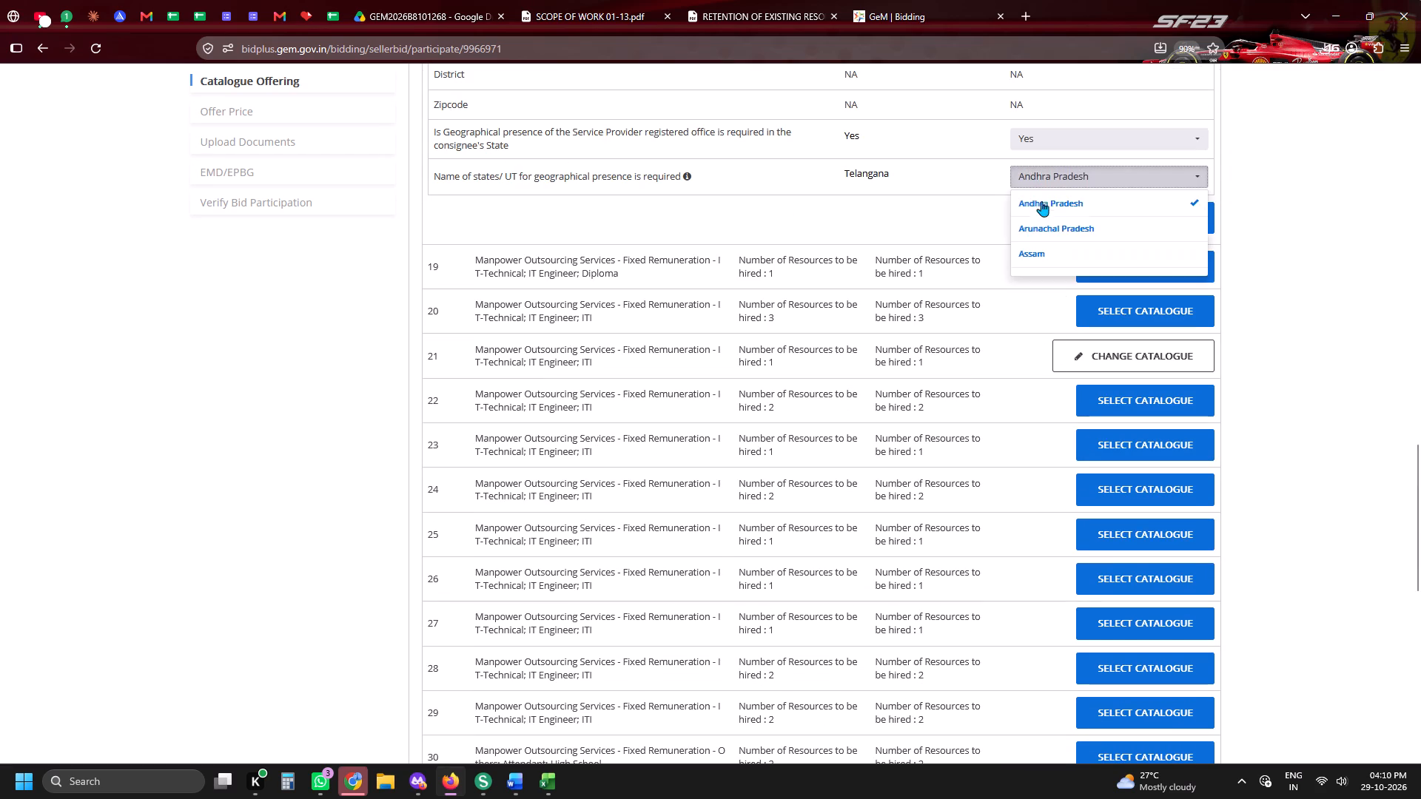
click(1041, 209)
click(963, 193)
click(1024, 183)
key(t)
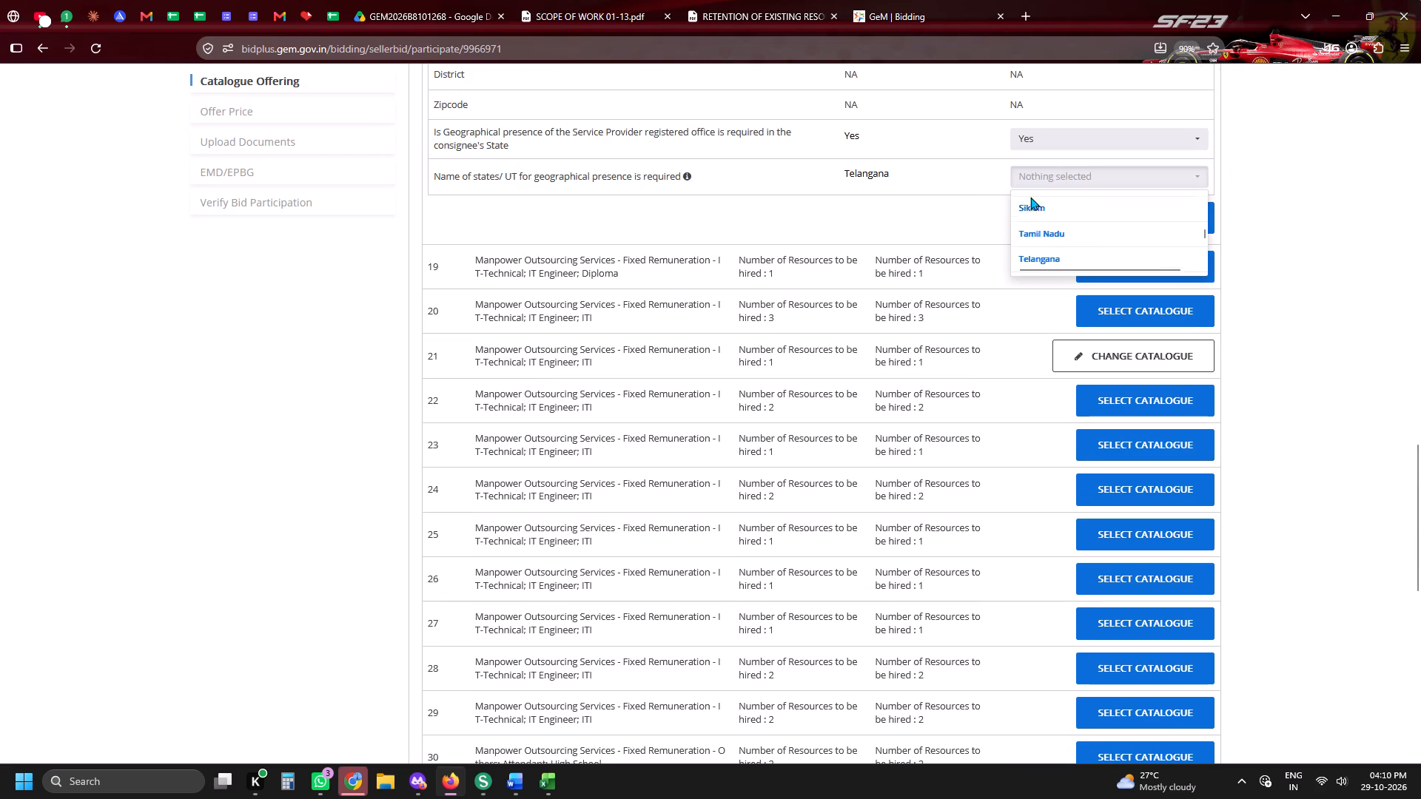
key(t)
key(t)
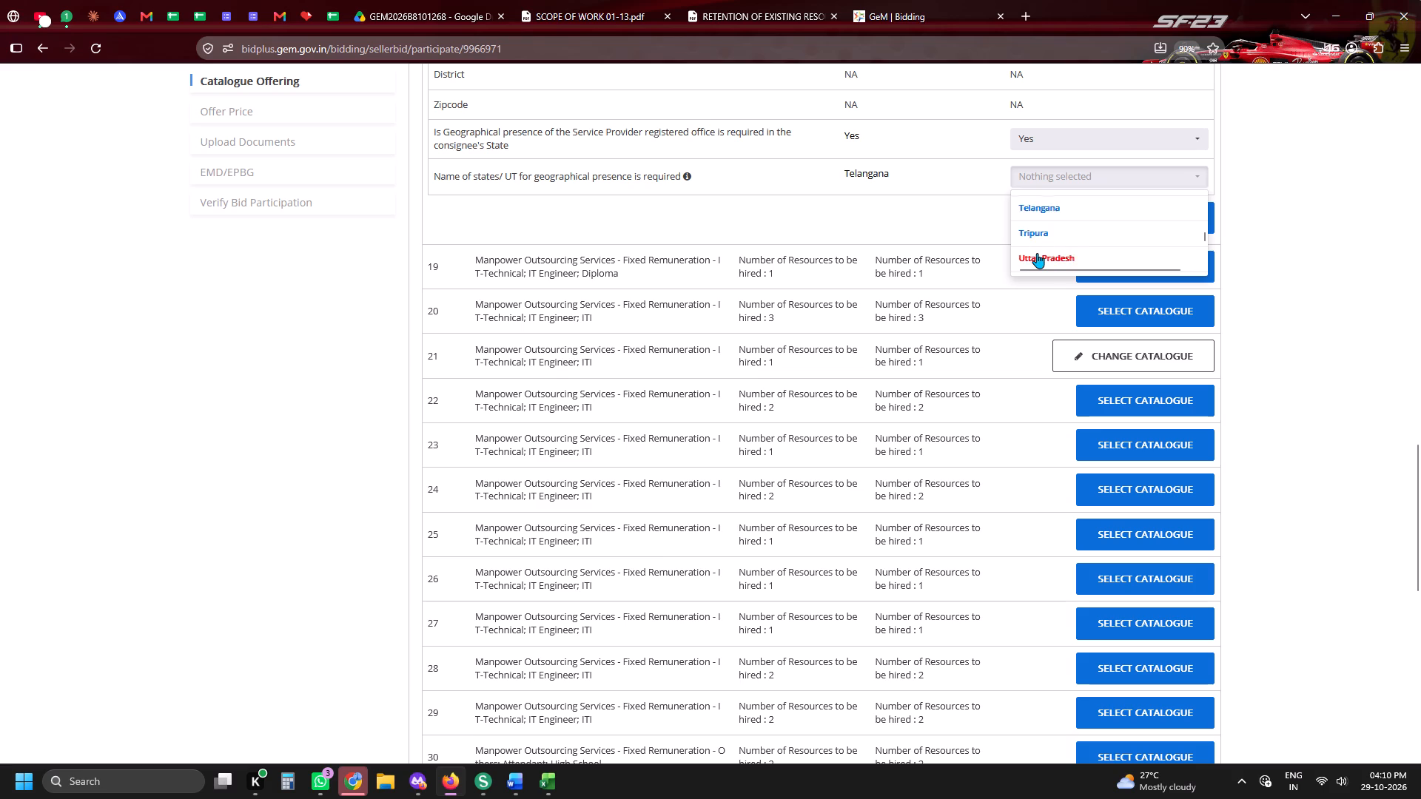
key(t)
key(t)
click(1037, 254)
click(873, 226)
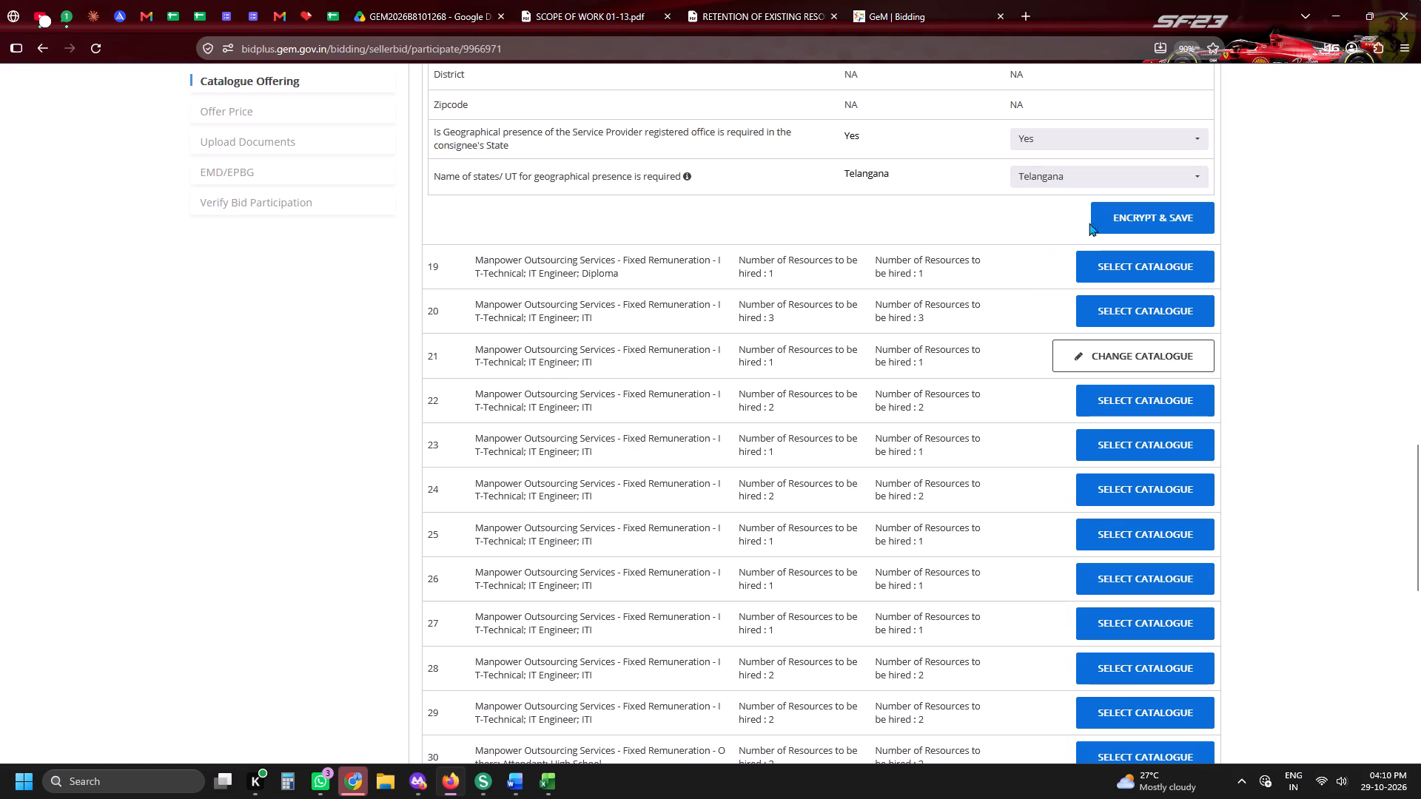
click(1113, 215)
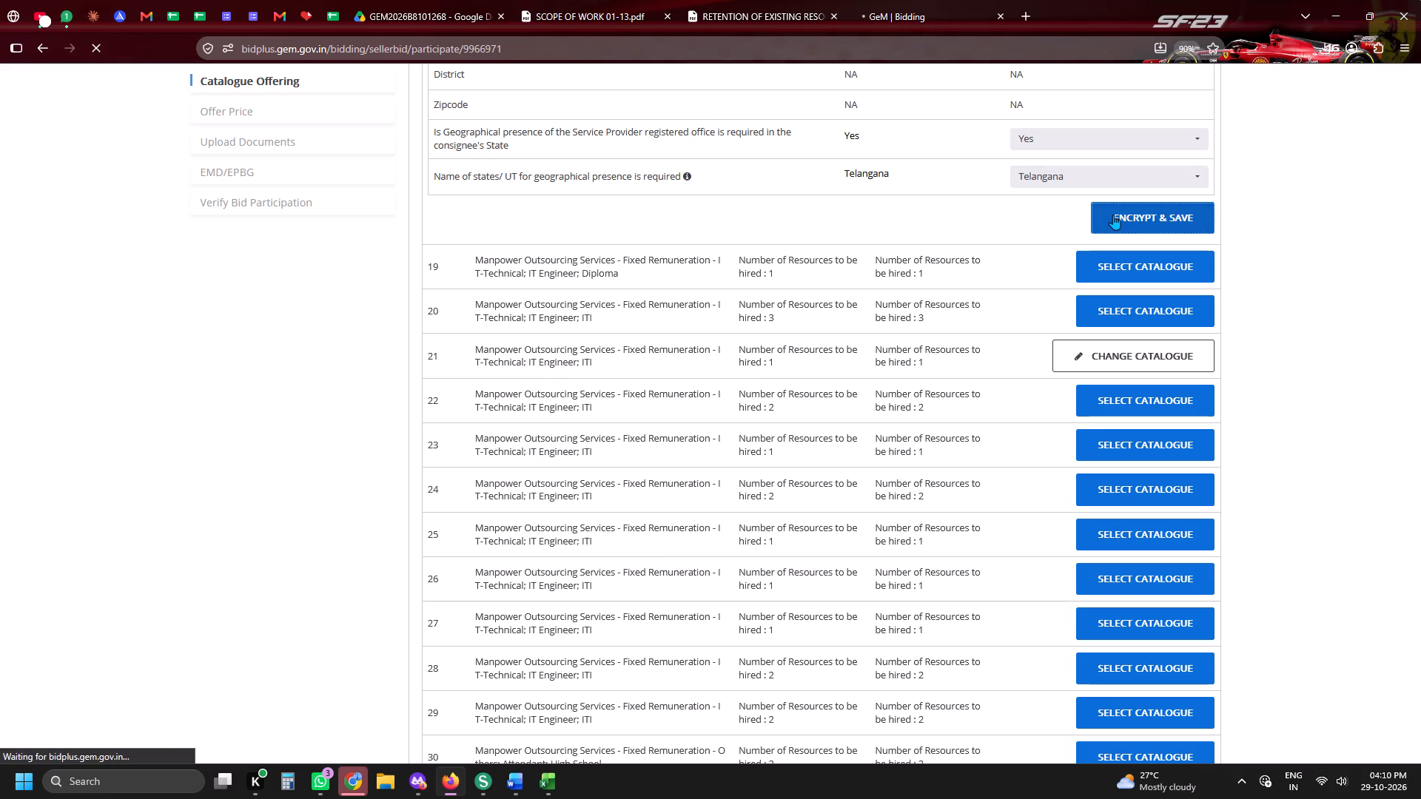
Select the catalogue for item 20, IT Engineer ITI, set its geographical presence state to Telangana, and encrypt and save it.
scroll(1115, 306, down, 12)
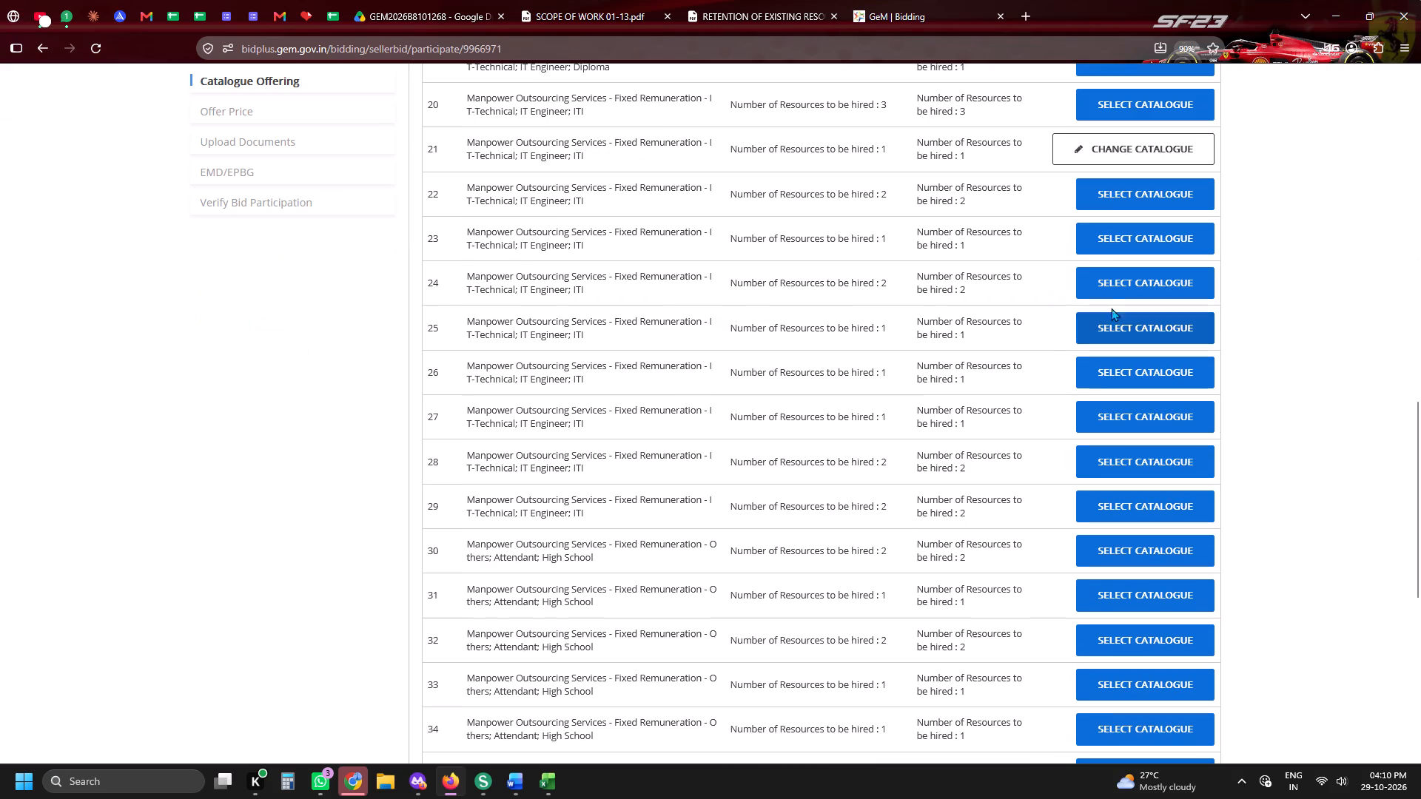
click(1129, 92)
scroll(1127, 269, down, 6)
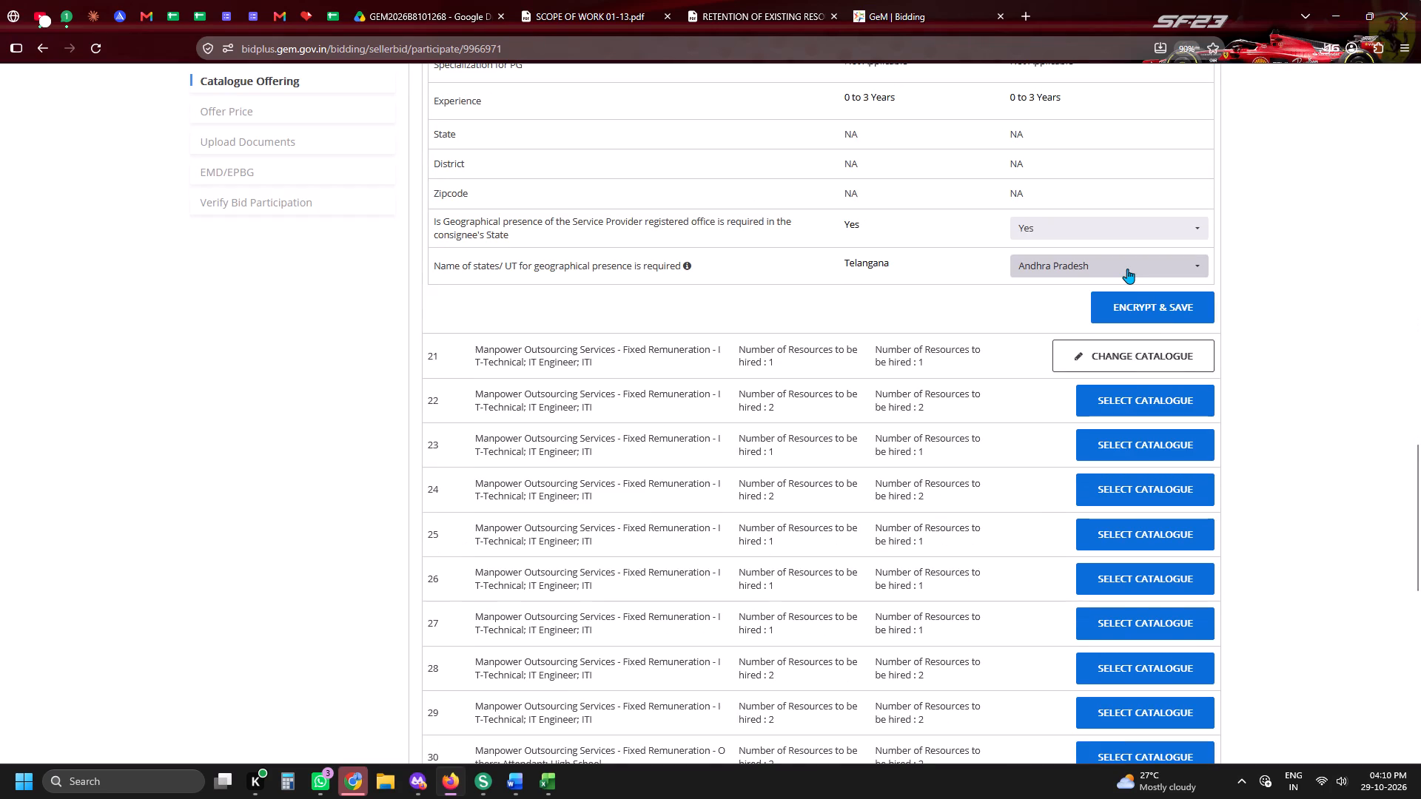
click(1080, 274)
click(1069, 296)
click(787, 297)
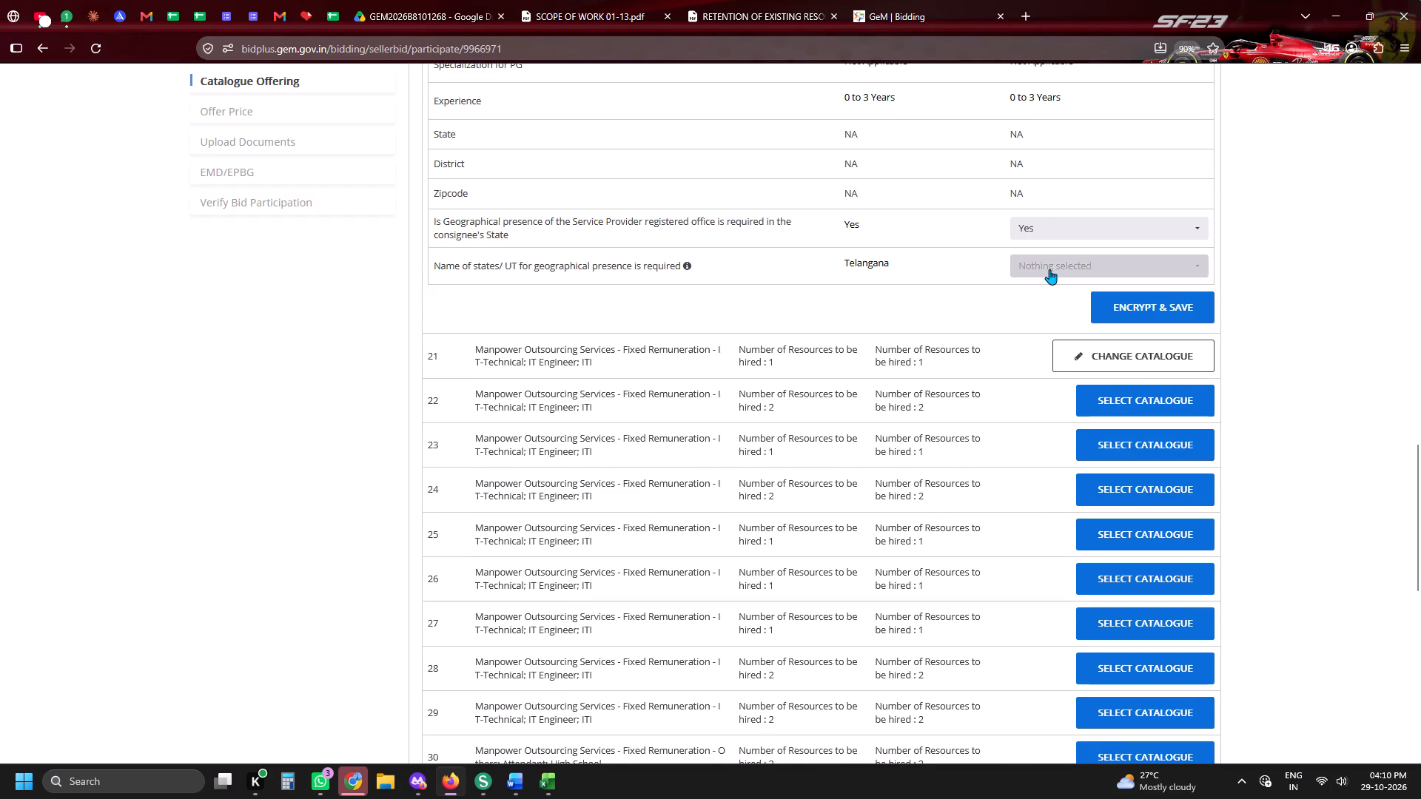
click(1049, 269)
key(t)
key(t)
click(1045, 342)
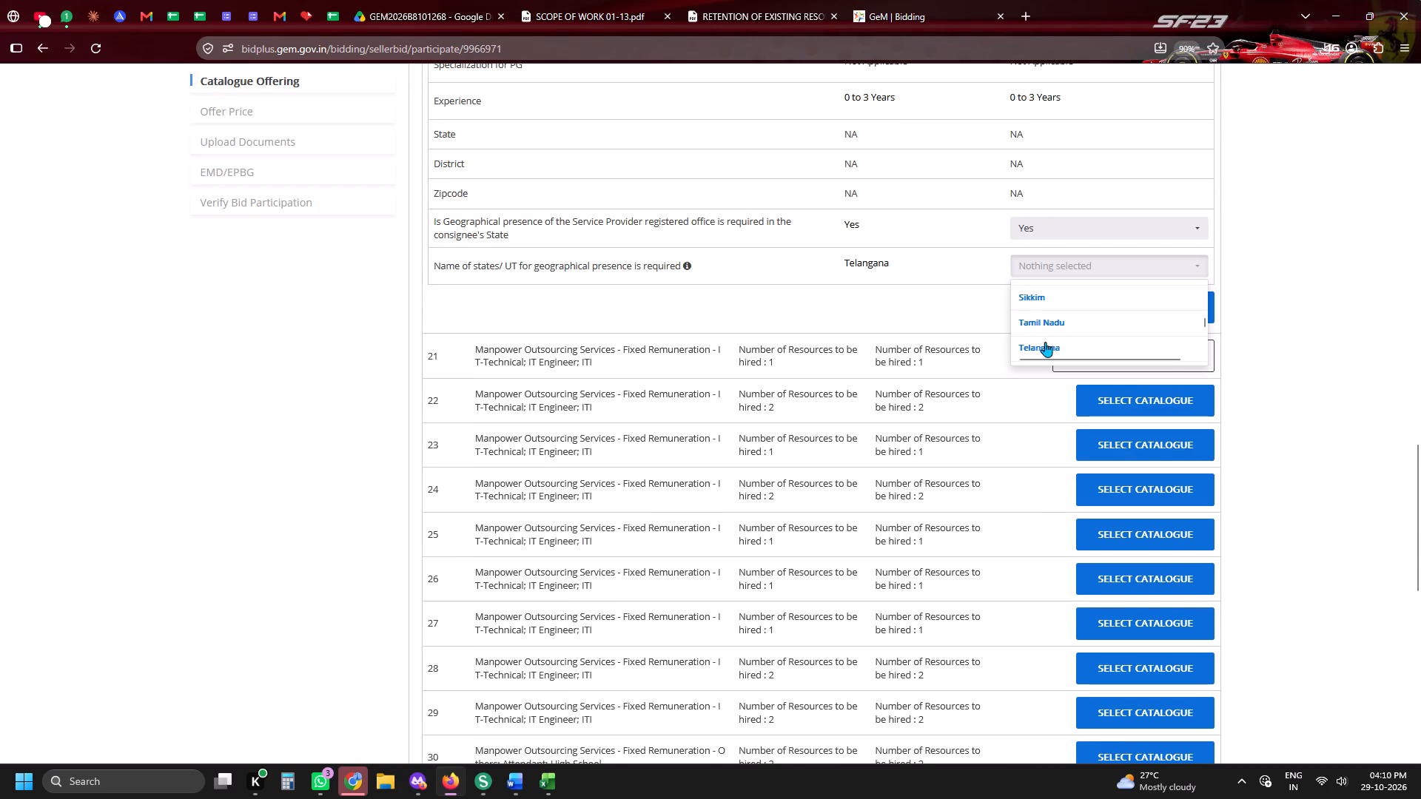
click(685, 306)
scroll(1128, 344, up, 4)
scroll(1128, 344, down, 5)
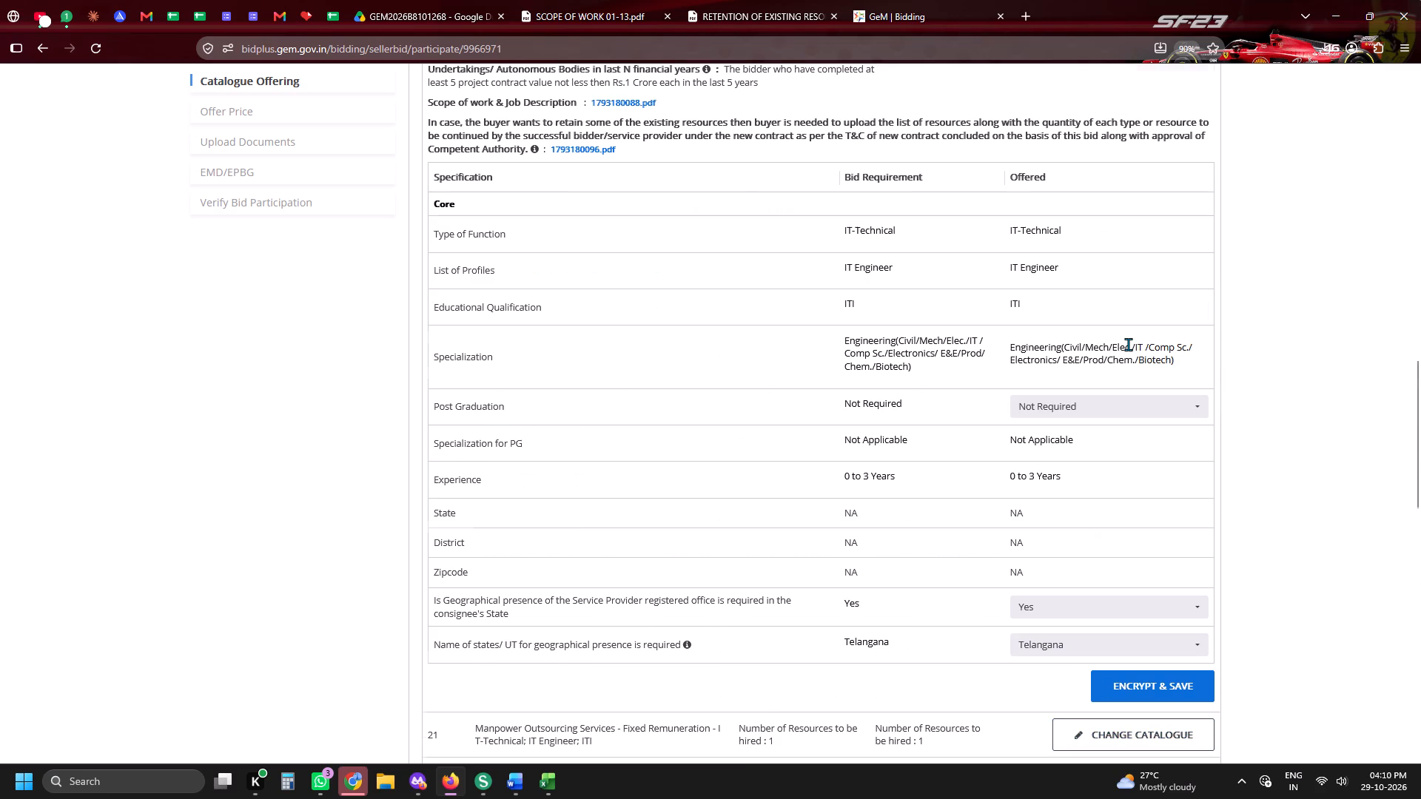
click(1145, 220)
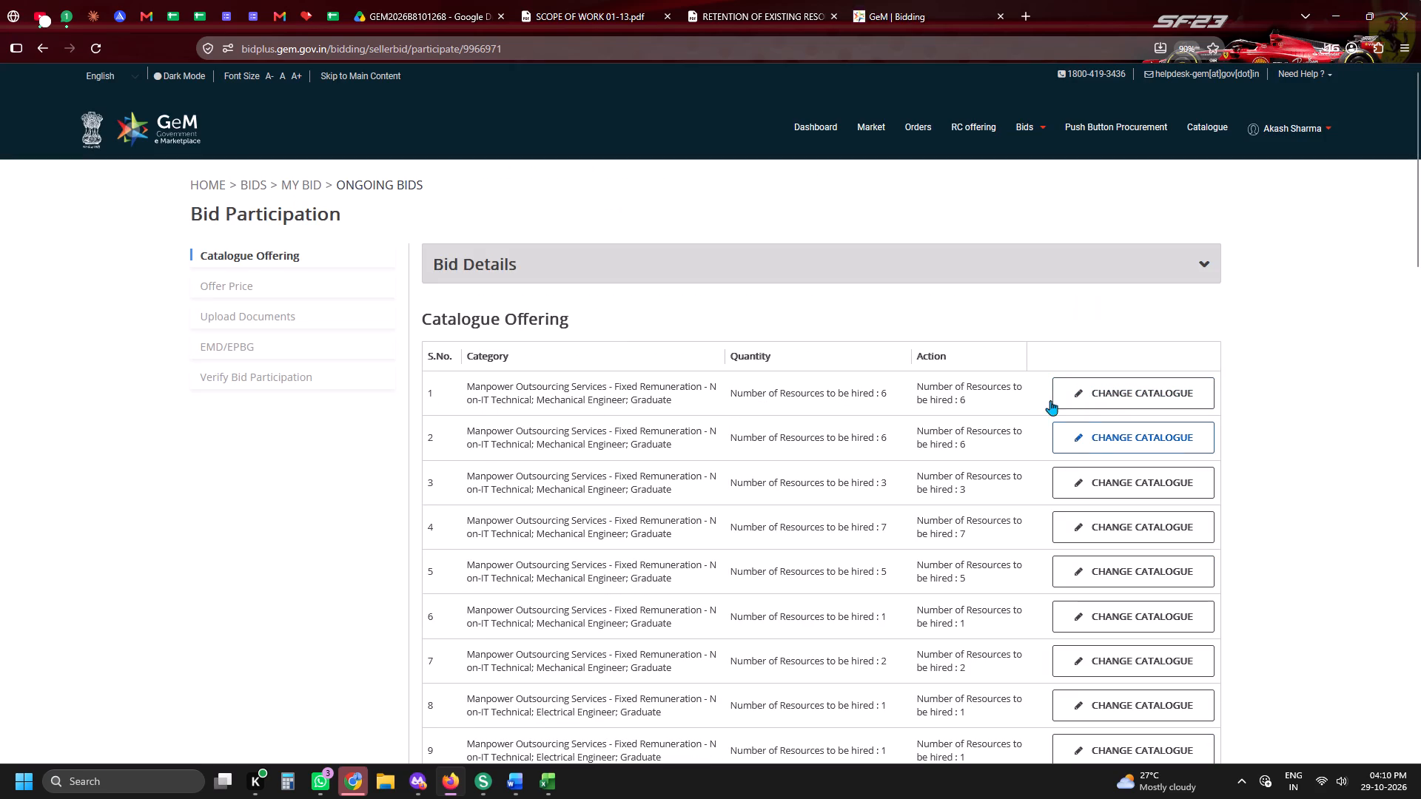
Select the catalogue for item 19, IT Engineer Diploma, set its geographical presence state to Telangana, and encrypt and save it.
scroll(1042, 385, down, 9)
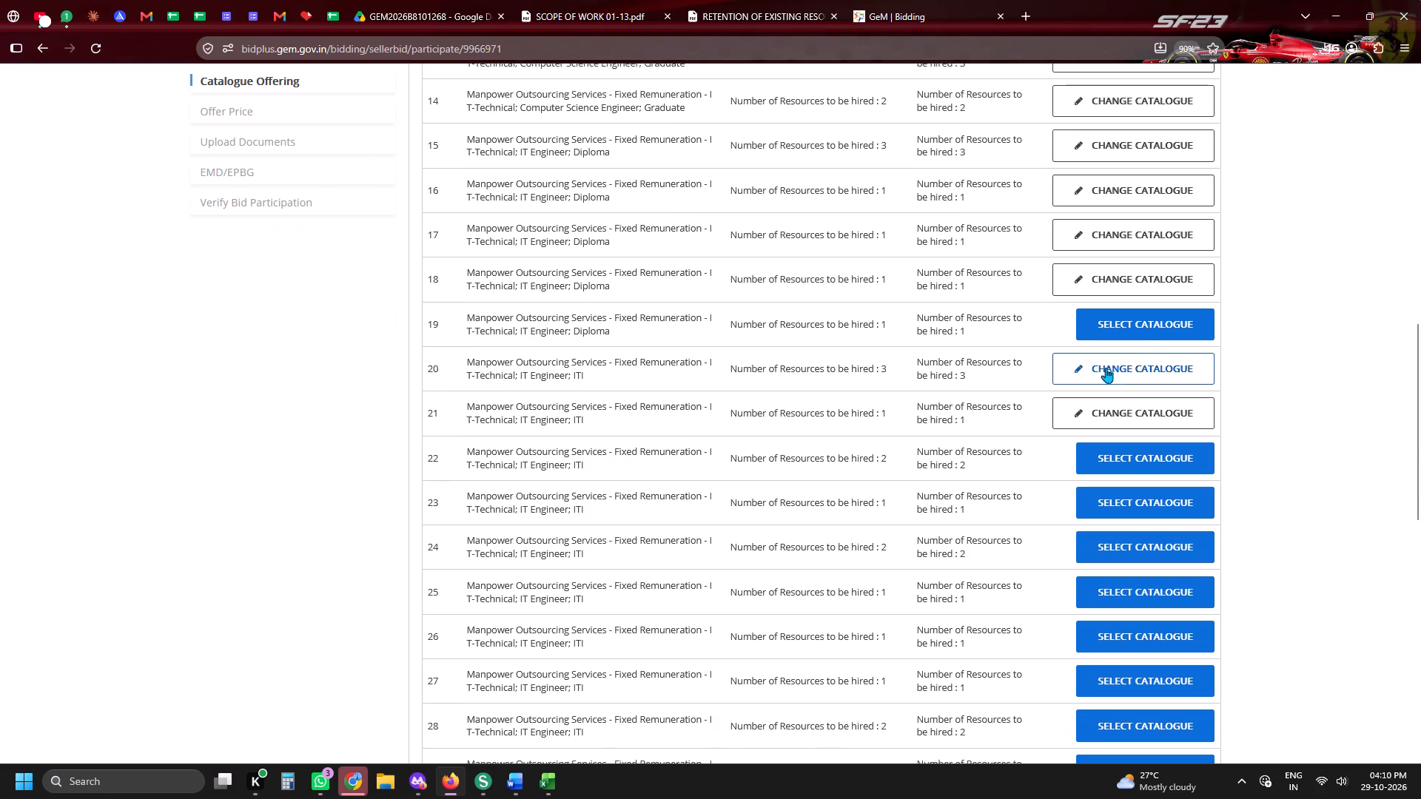
click(1143, 331)
scroll(1143, 331, down, 4)
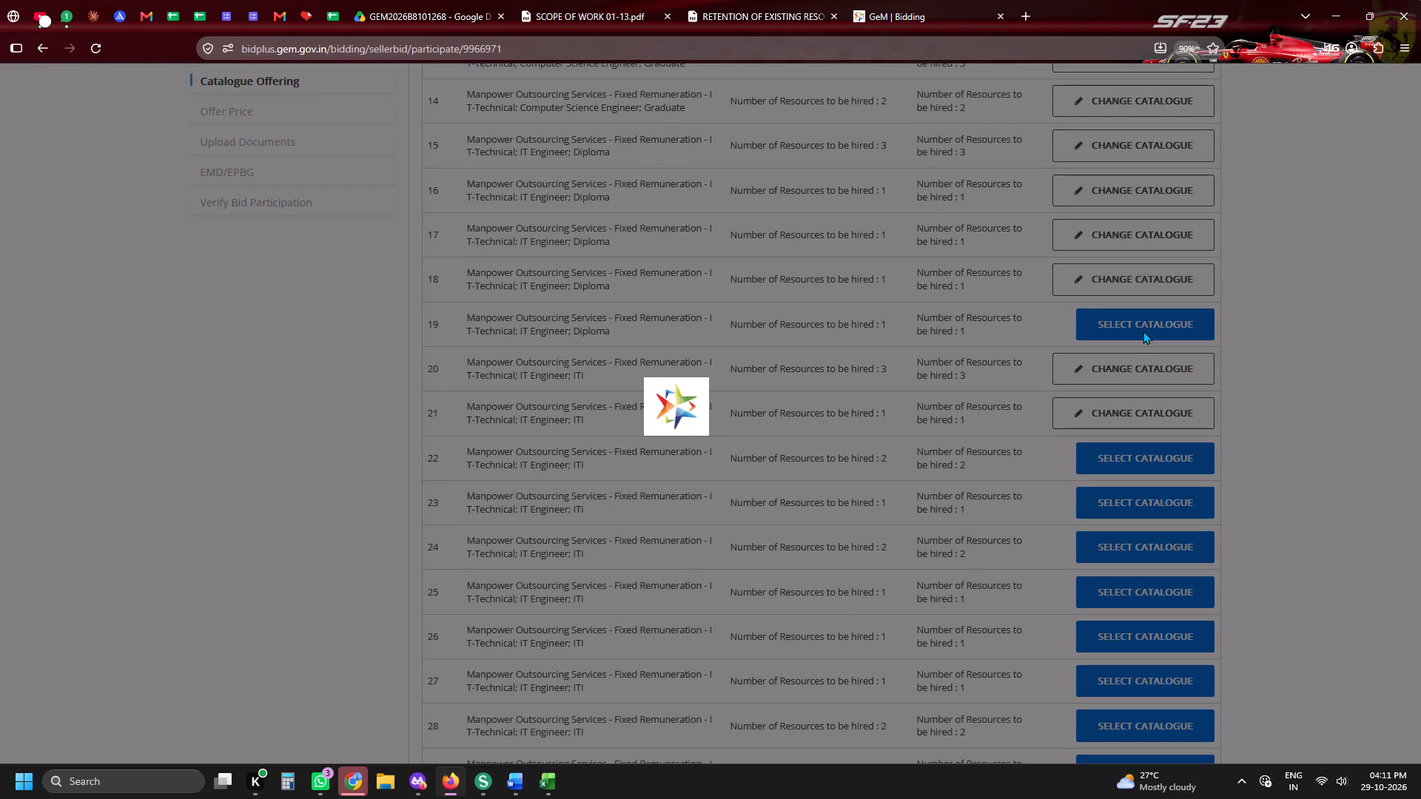
scroll(1143, 331, down, 9)
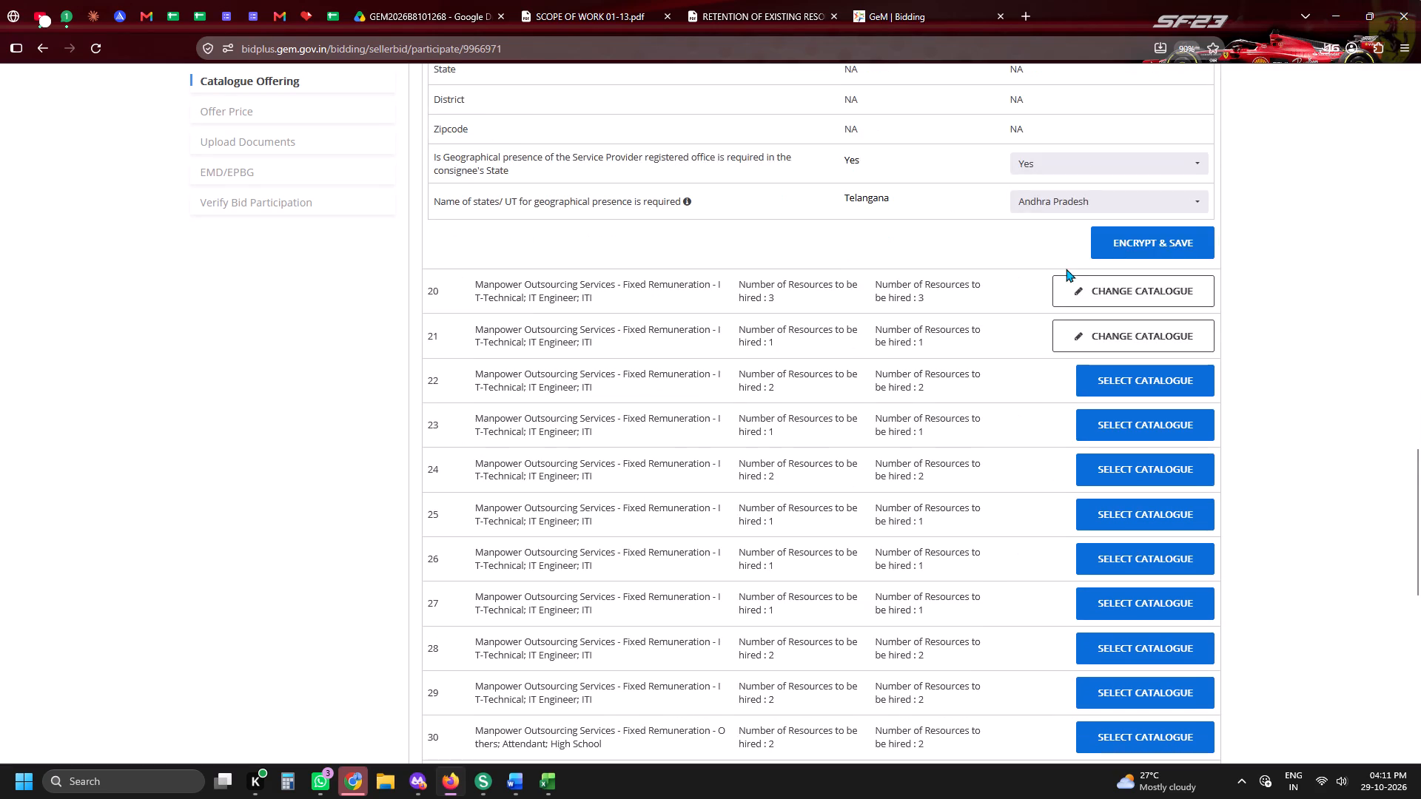
click(1047, 209)
click(1047, 230)
click(924, 235)
click(1023, 198)
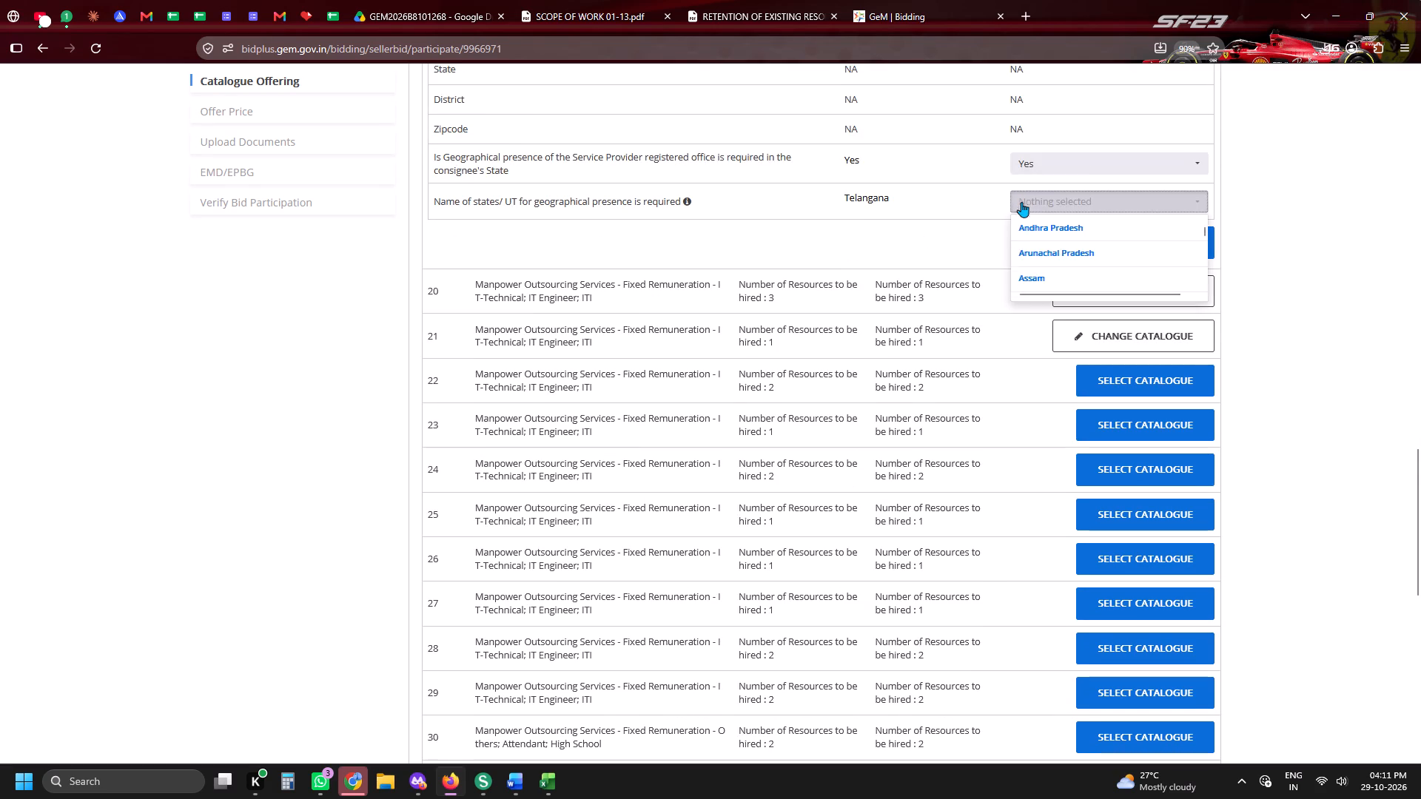
key(t)
key(t)
click(1021, 285)
click(948, 252)
click(1160, 248)
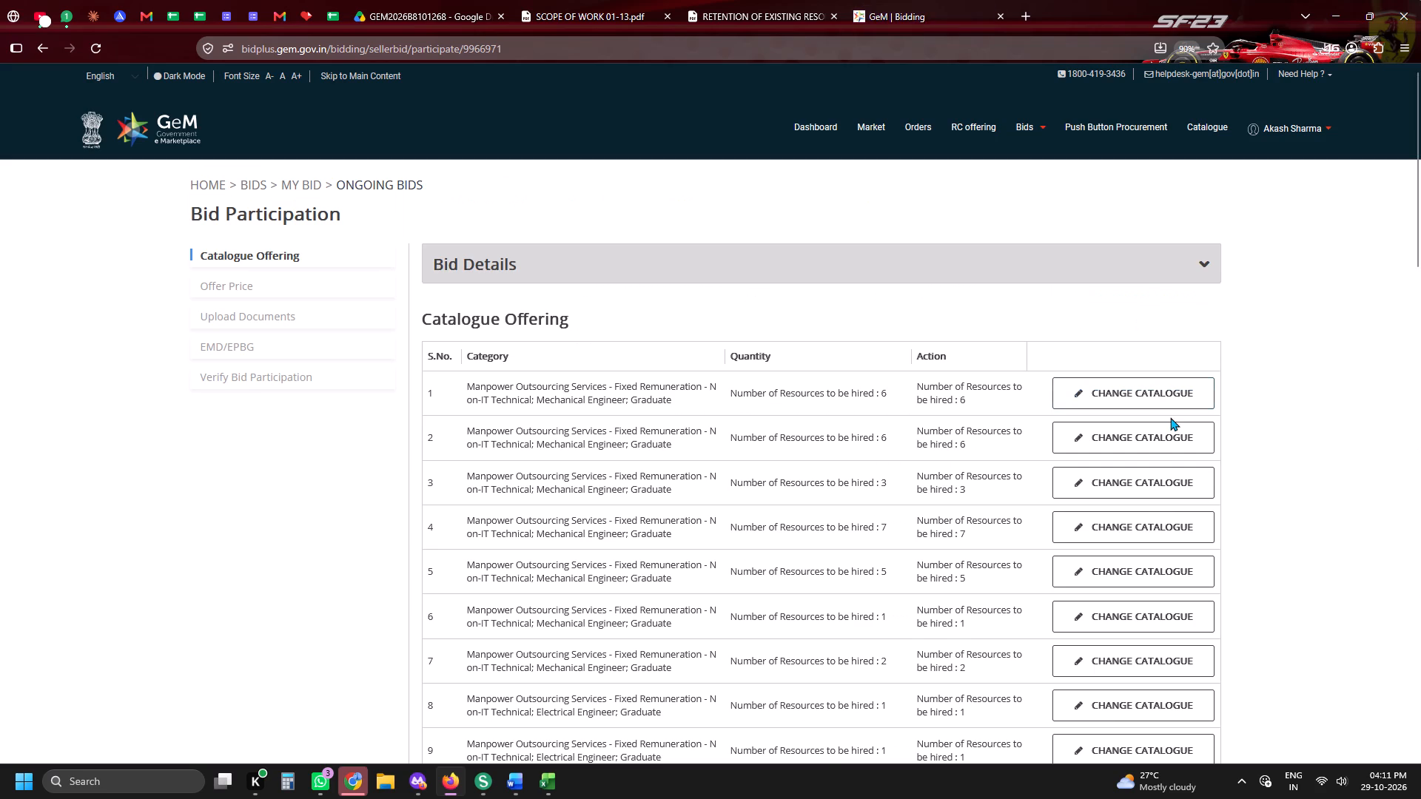
Select the catalogue for item 22, IT Engineer ITI, set its geographical presence state to Telangana, and encrypt and save it.
scroll(1170, 417, down, 6)
key(space)
scroll(1170, 417, up, 2)
click(1146, 283)
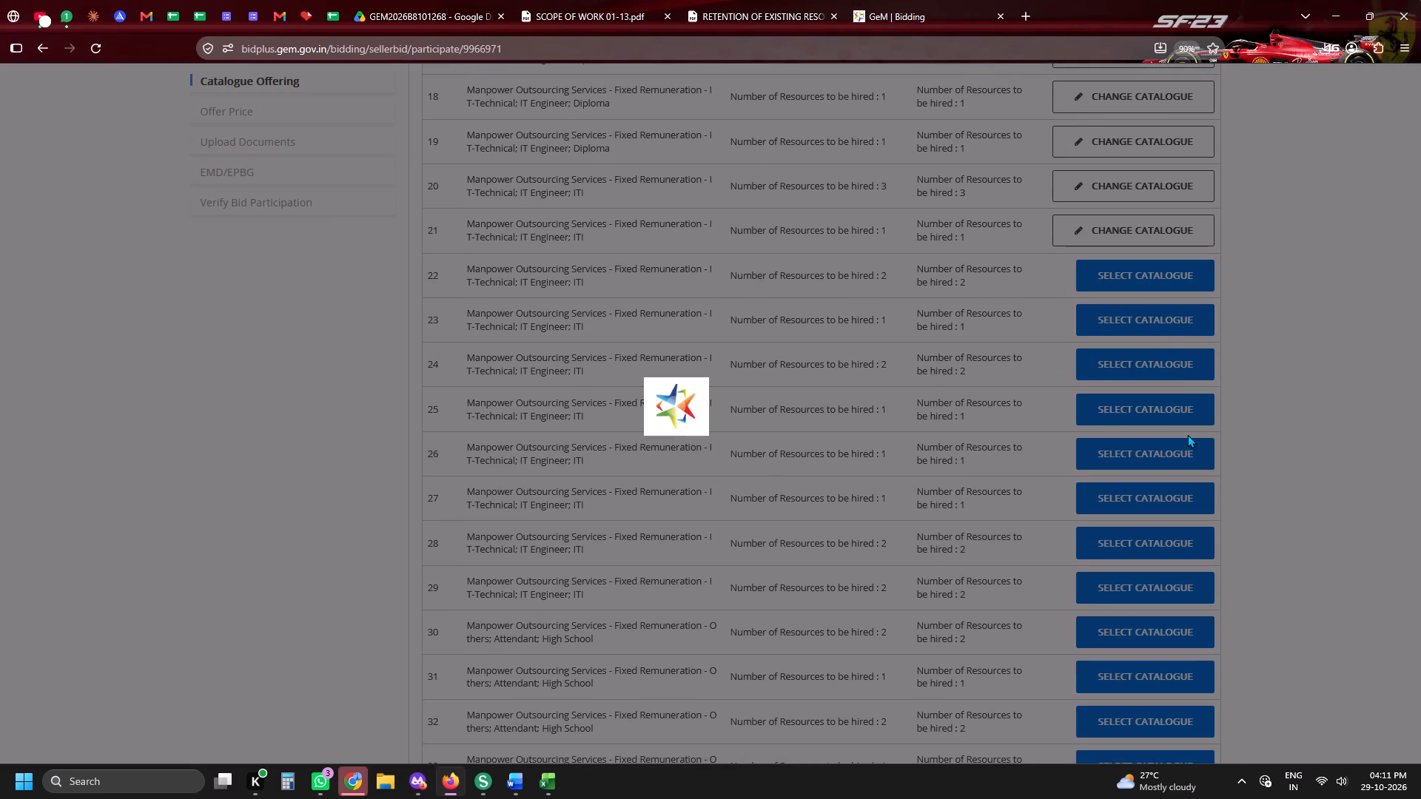
scroll(1076, 462, down, 4)
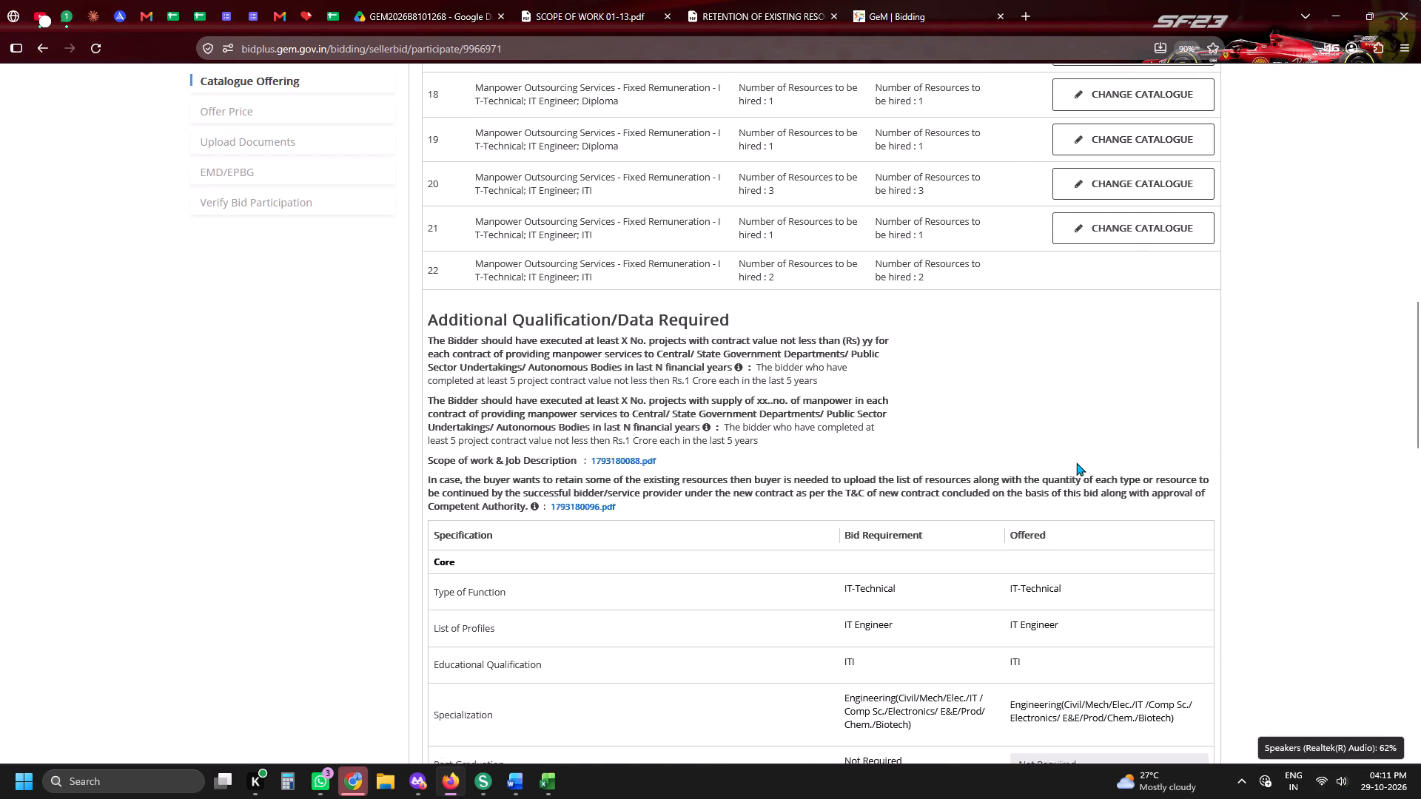
scroll(1076, 462, down, 1)
scroll(1073, 277, down, 3)
click(1047, 254)
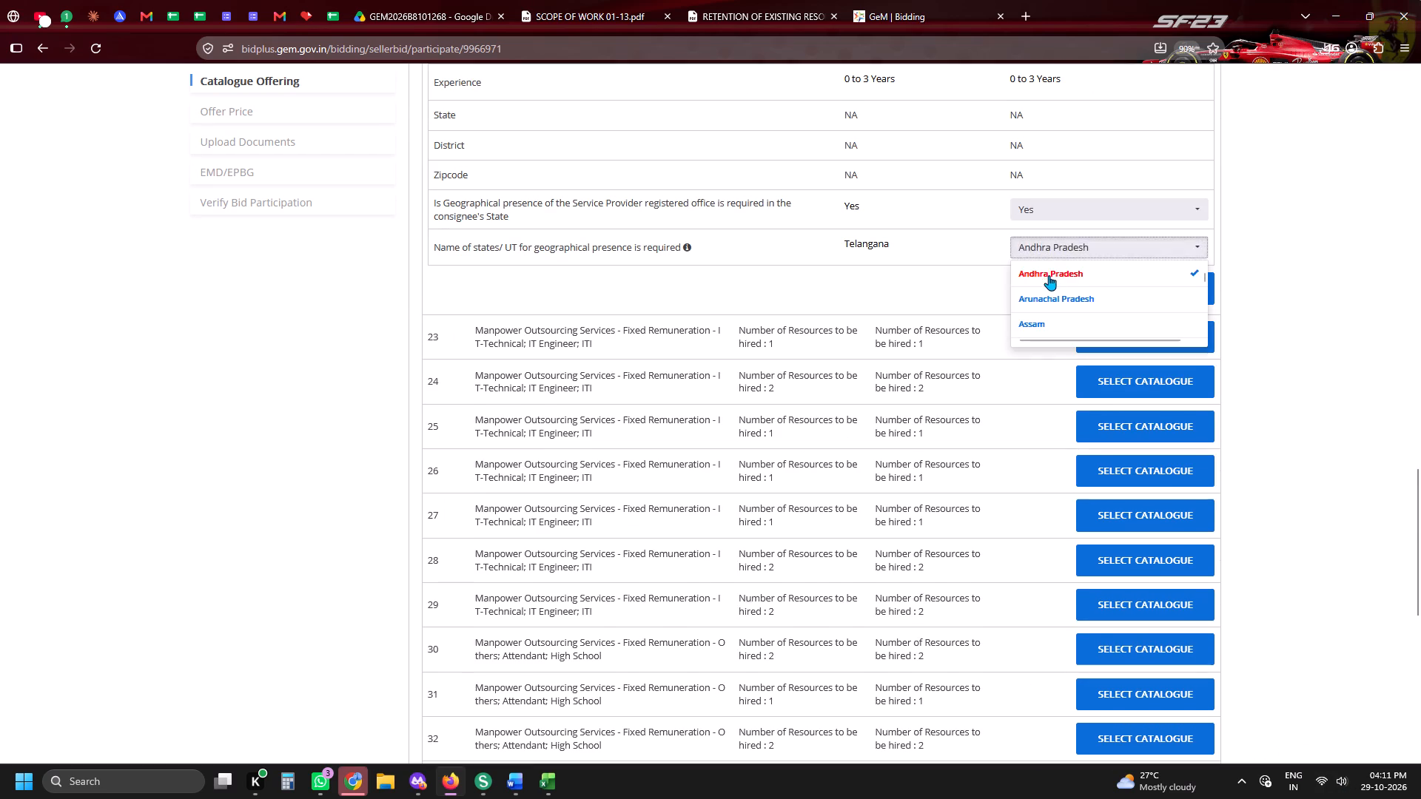
click(1049, 275)
click(930, 264)
click(1029, 247)
key(t)
key(t)
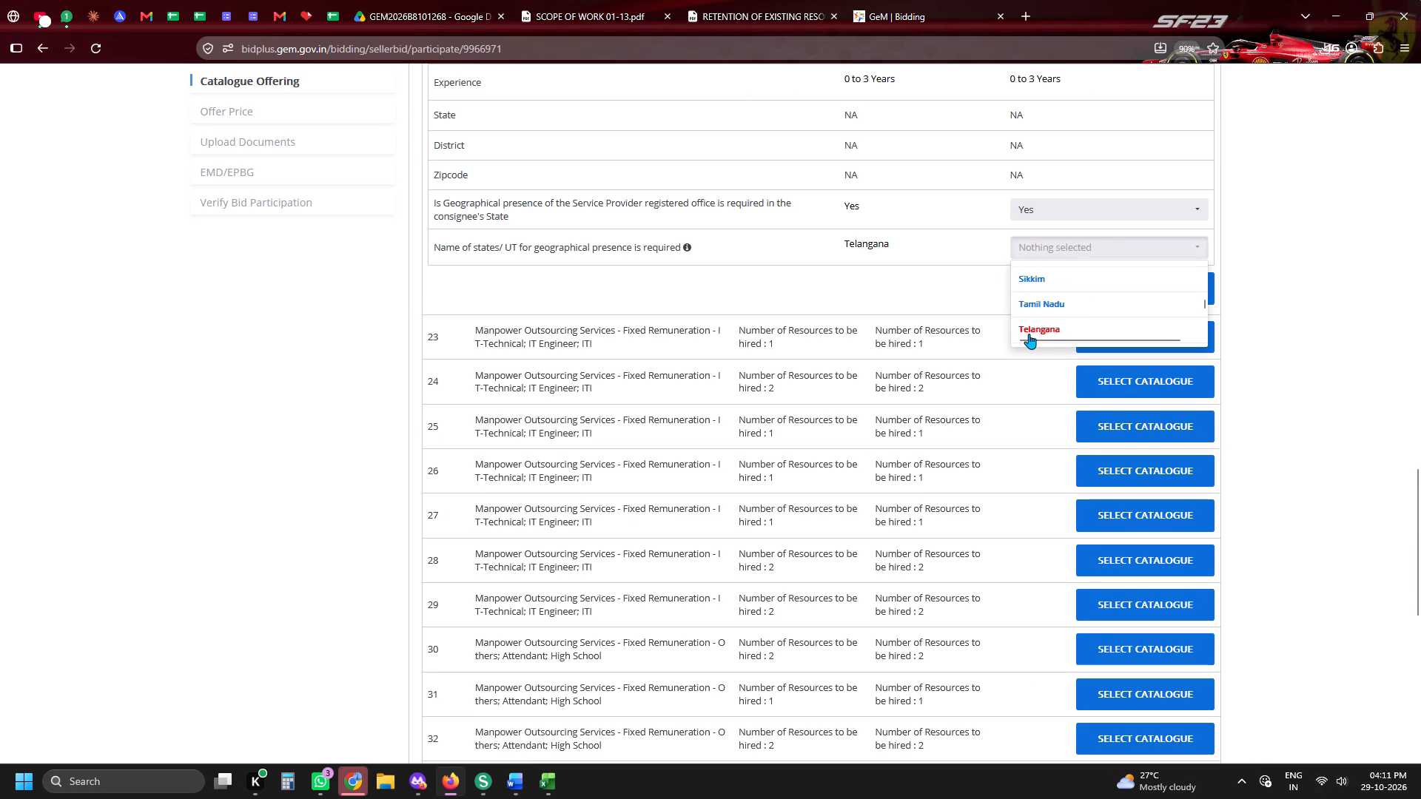
click(1029, 334)
click(927, 277)
click(1130, 276)
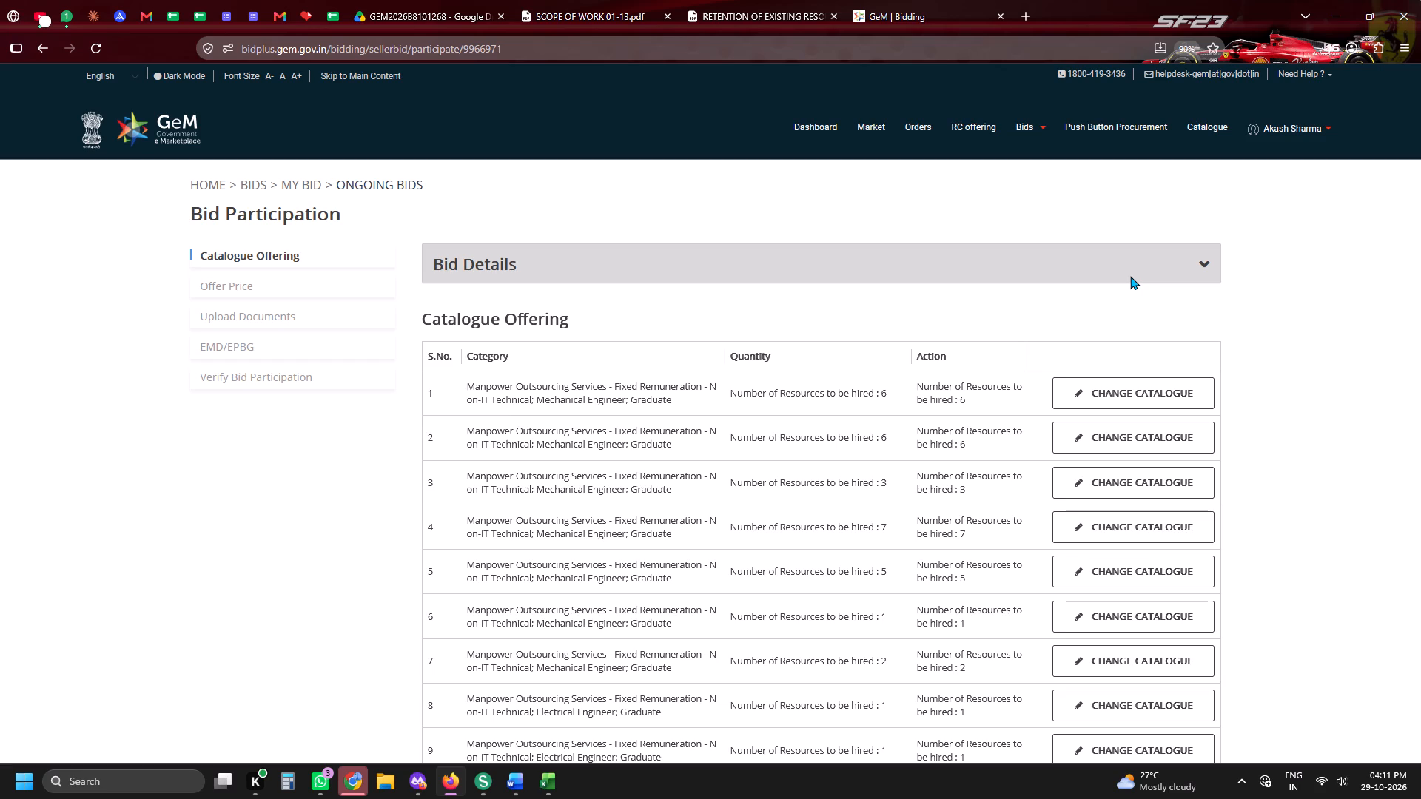
Select the catalogue for item 23, IT Engineer ITI, set its geographical presence state to Telangana, and encrypt and save it.
key(End)
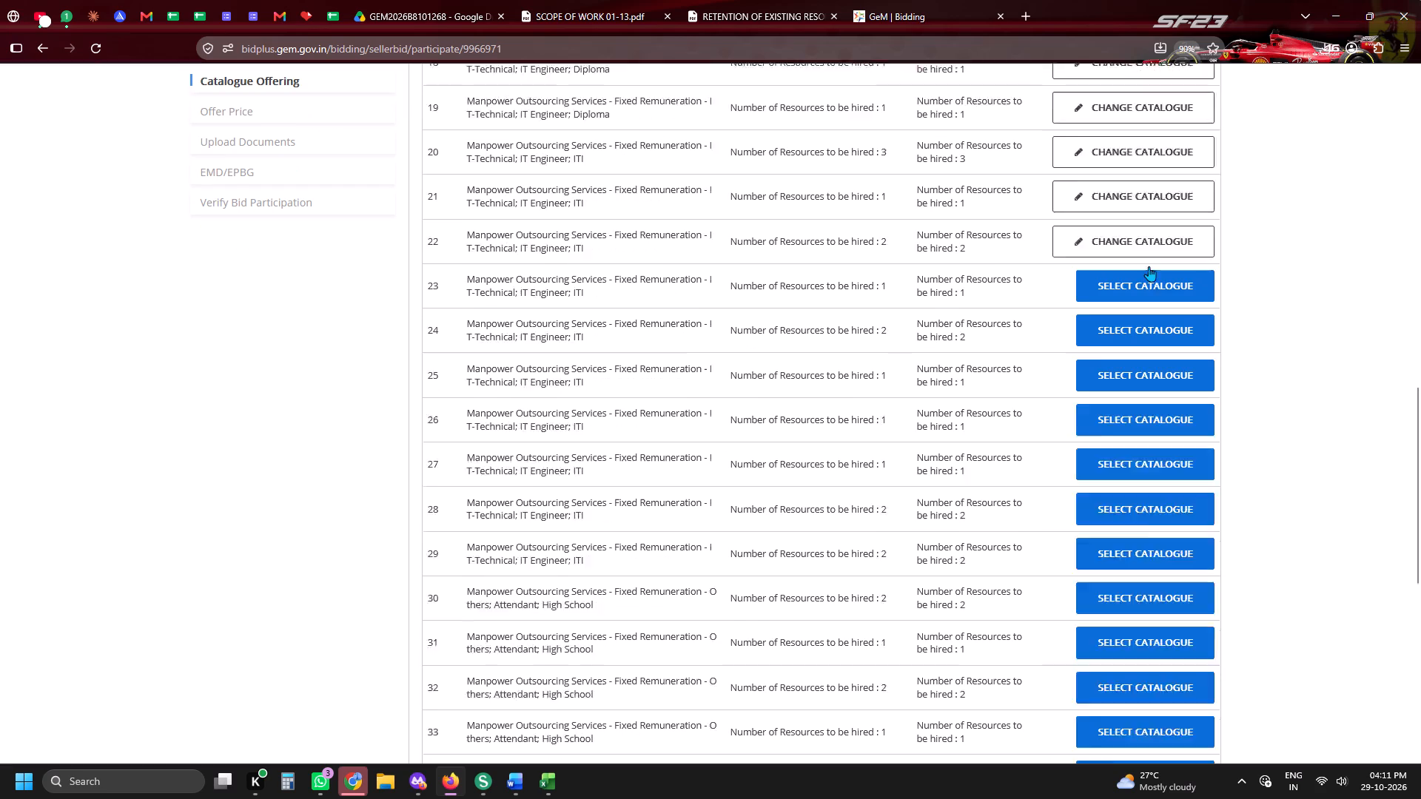
scroll(1163, 220, up, 6)
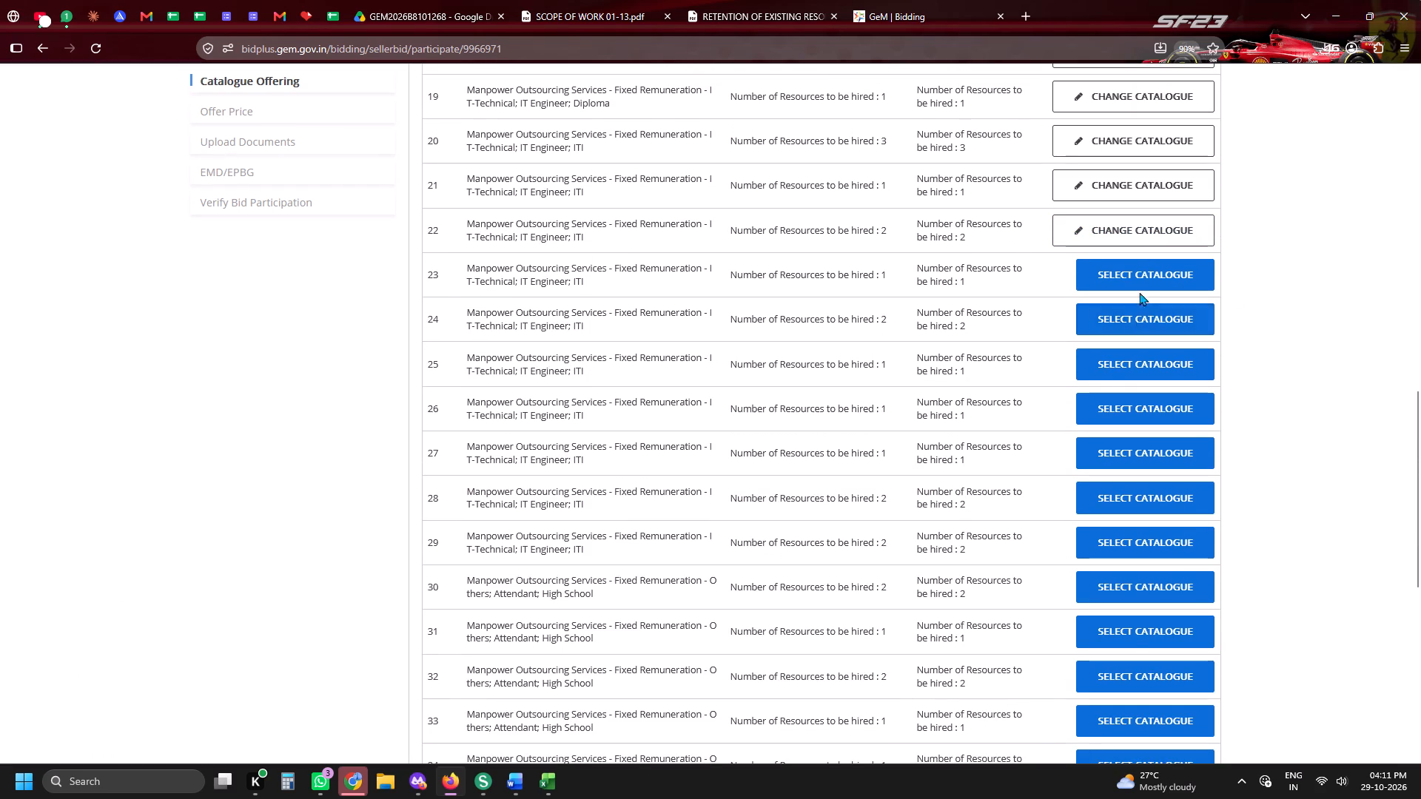
click(1142, 274)
scroll(1090, 305, down, 5)
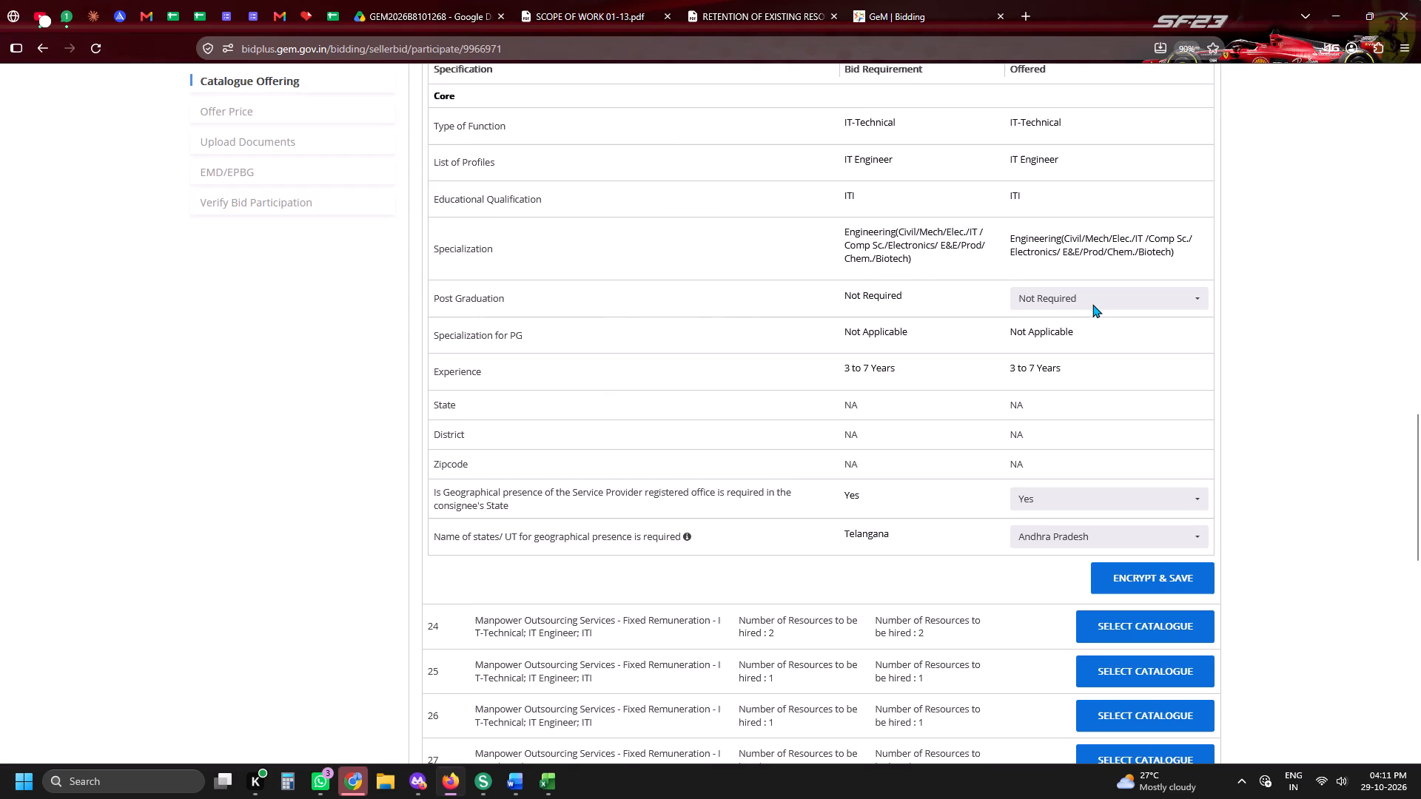
scroll(1076, 295, down, 4)
click(1038, 150)
click(1039, 176)
click(940, 178)
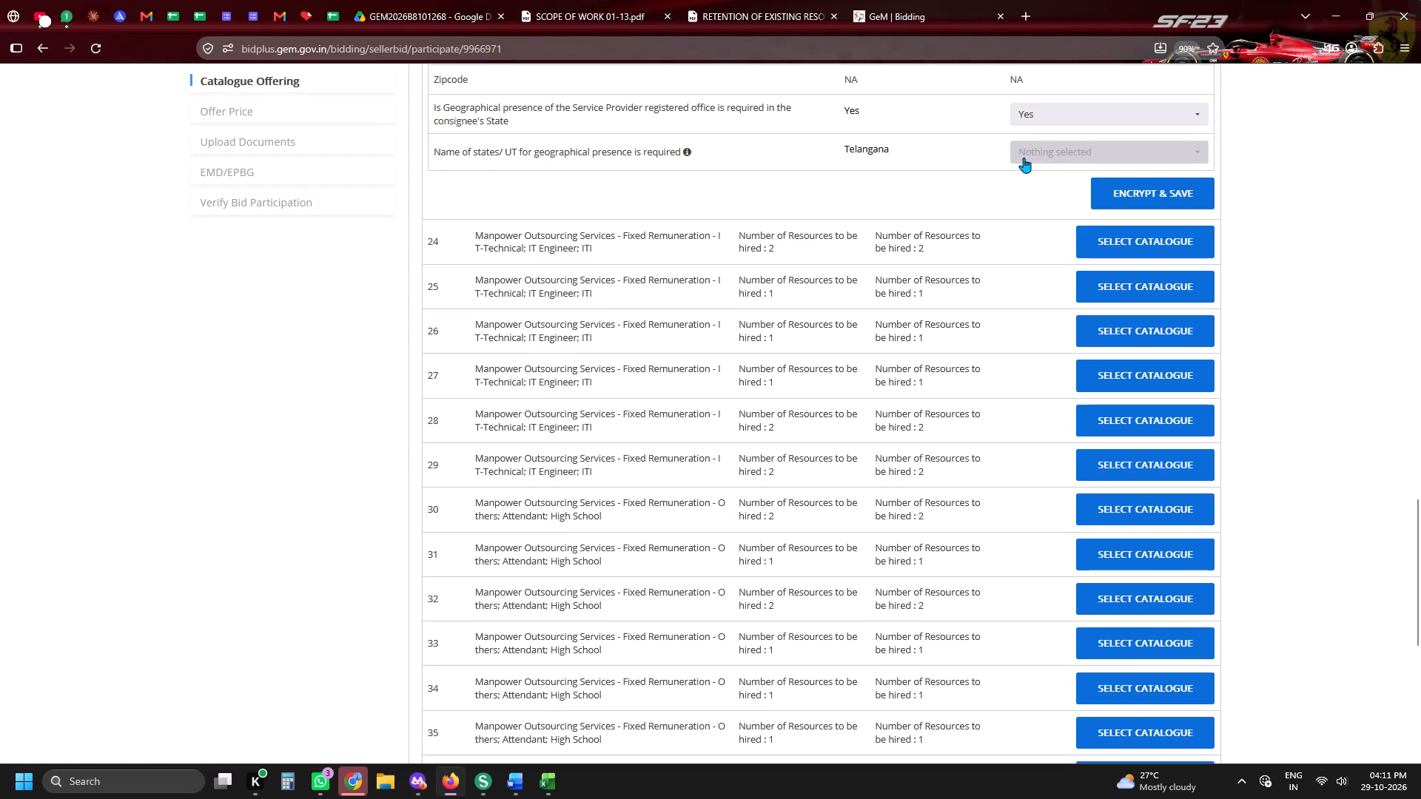
click(1025, 158)
key(t)
key(t)
click(1018, 227)
click(995, 208)
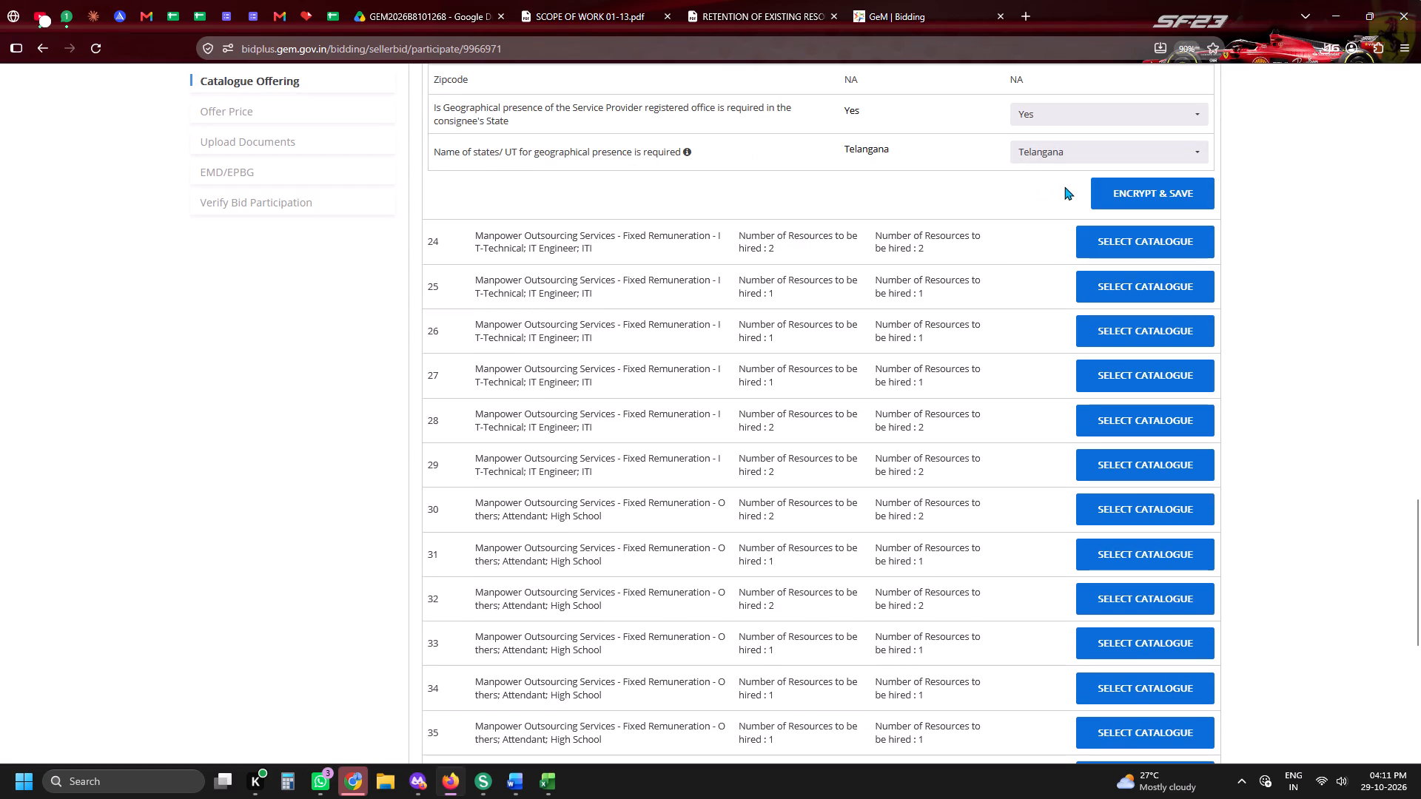
click(1111, 186)
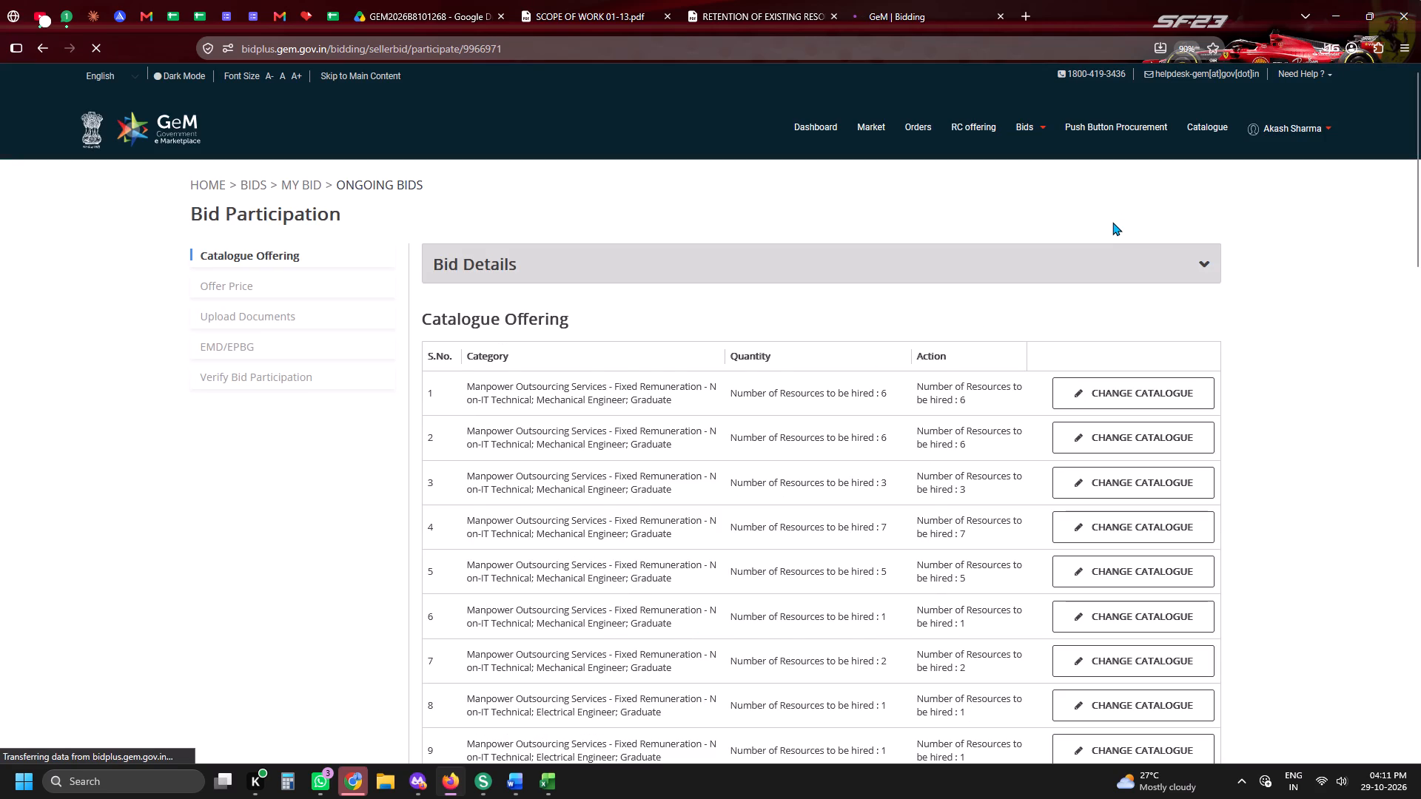
Select the catalogue for item 25, IT Engineer ITI, set its geographical presence state to Telangana, and encrypt and save it.
key(space)
key(space)
click(1124, 108)
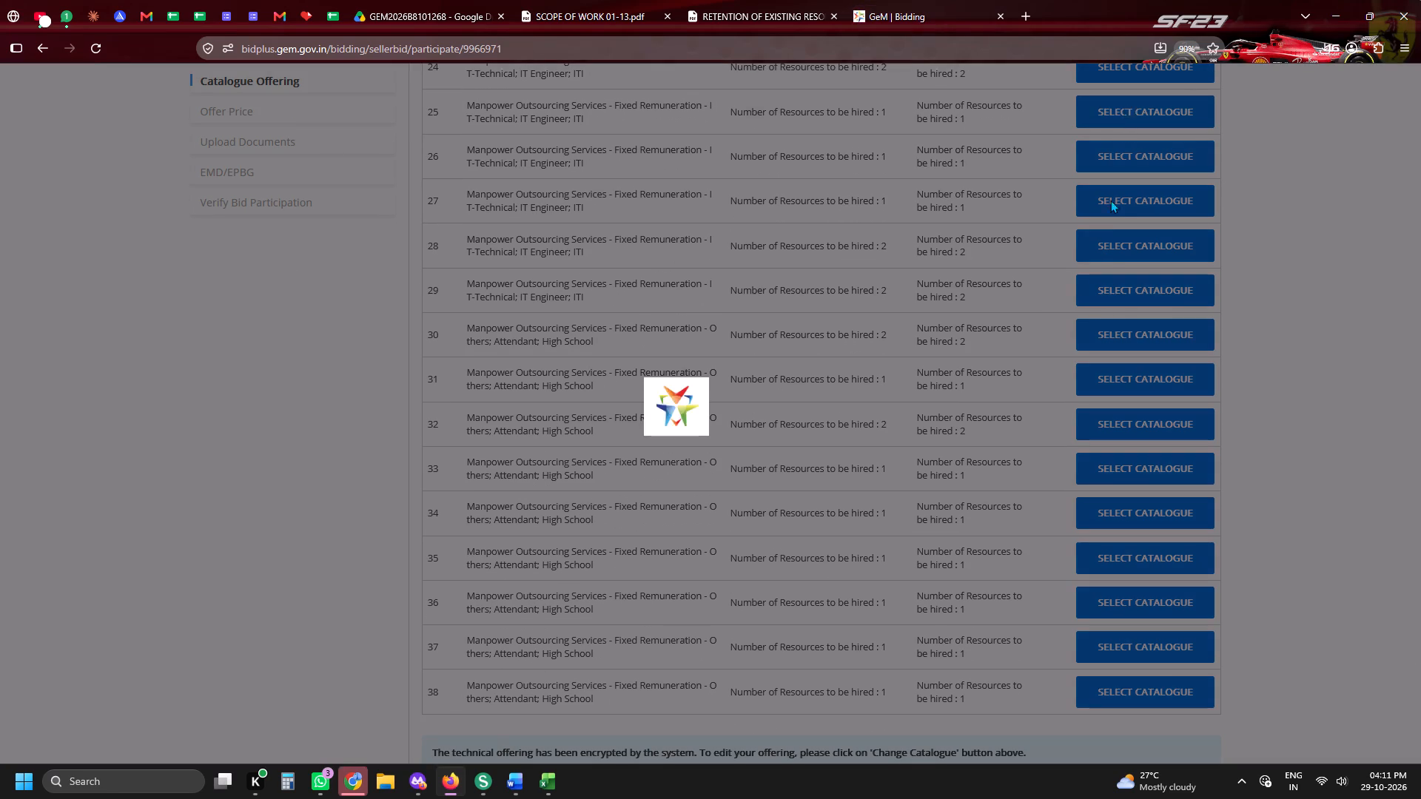
scroll(1104, 326, down, 3)
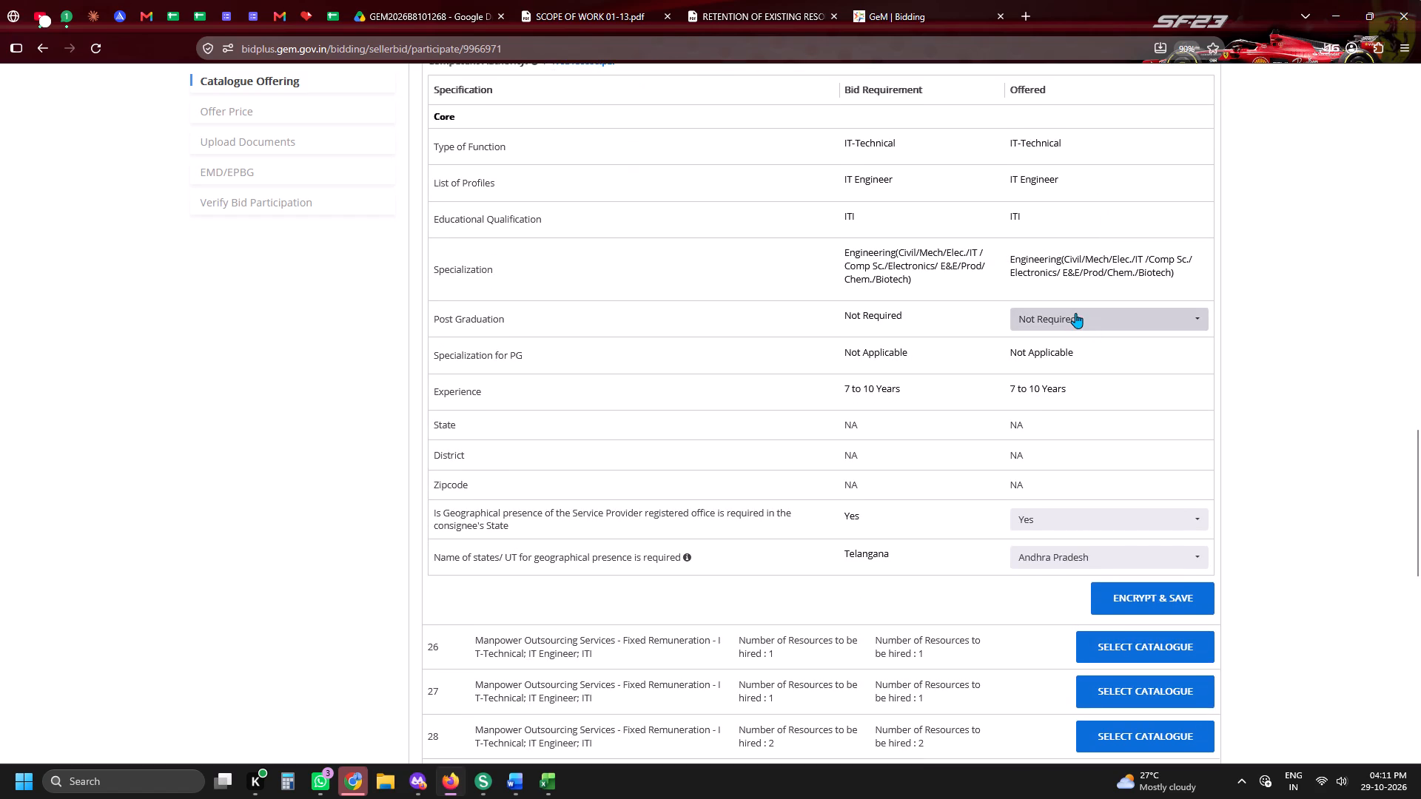
scroll(1069, 321, down, 2)
click(1044, 368)
click(1041, 397)
click(634, 453)
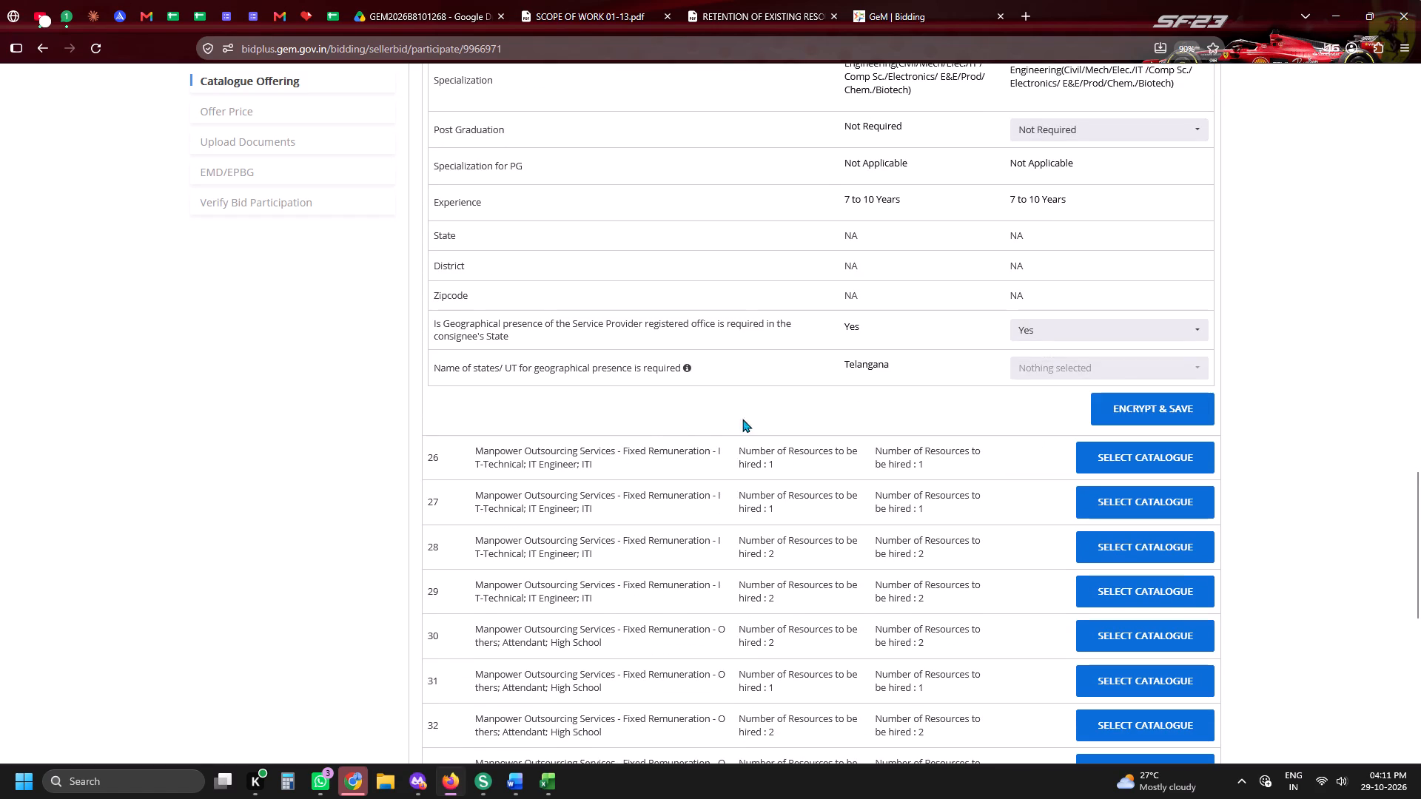
click(1031, 368)
key(t)
key(t)
click(1036, 452)
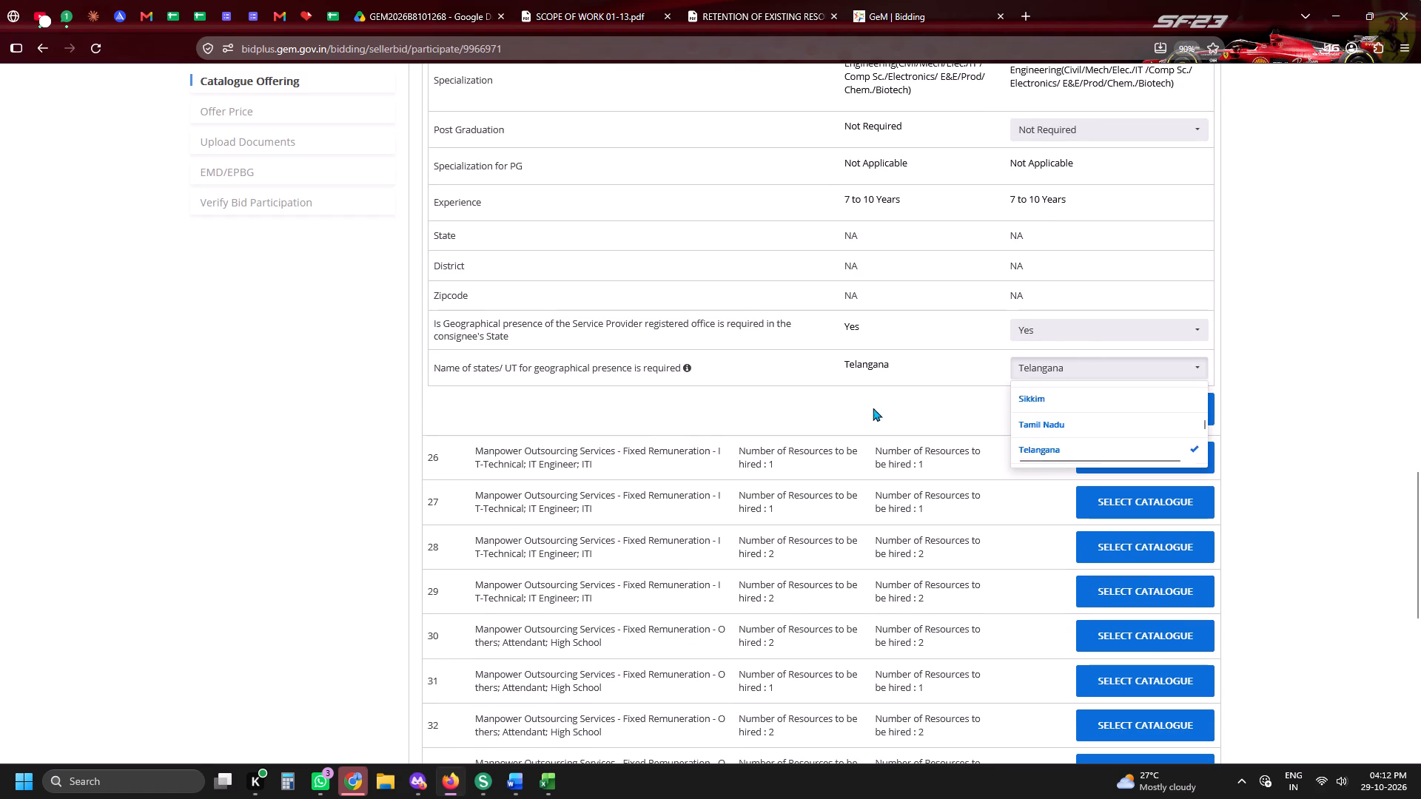
click(873, 408)
click(1106, 405)
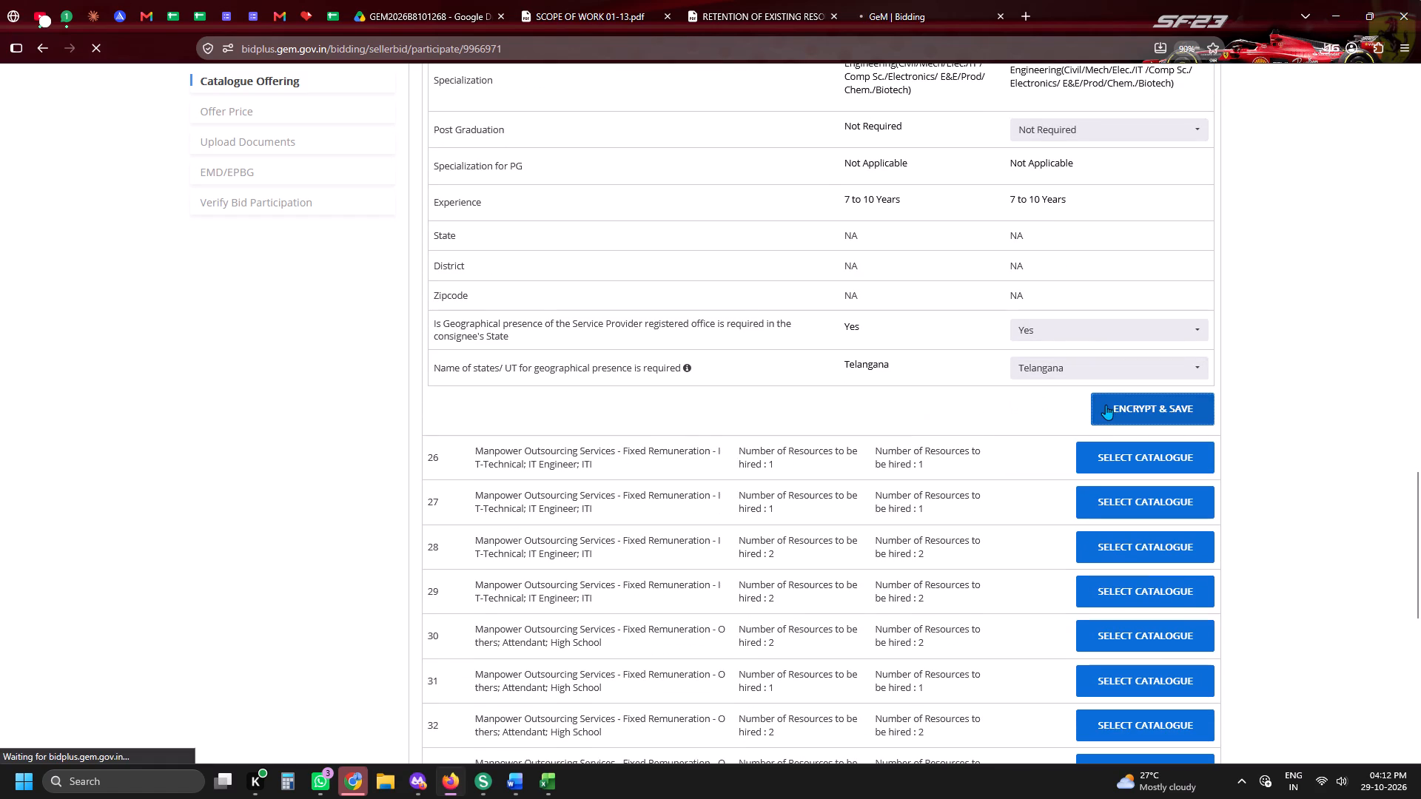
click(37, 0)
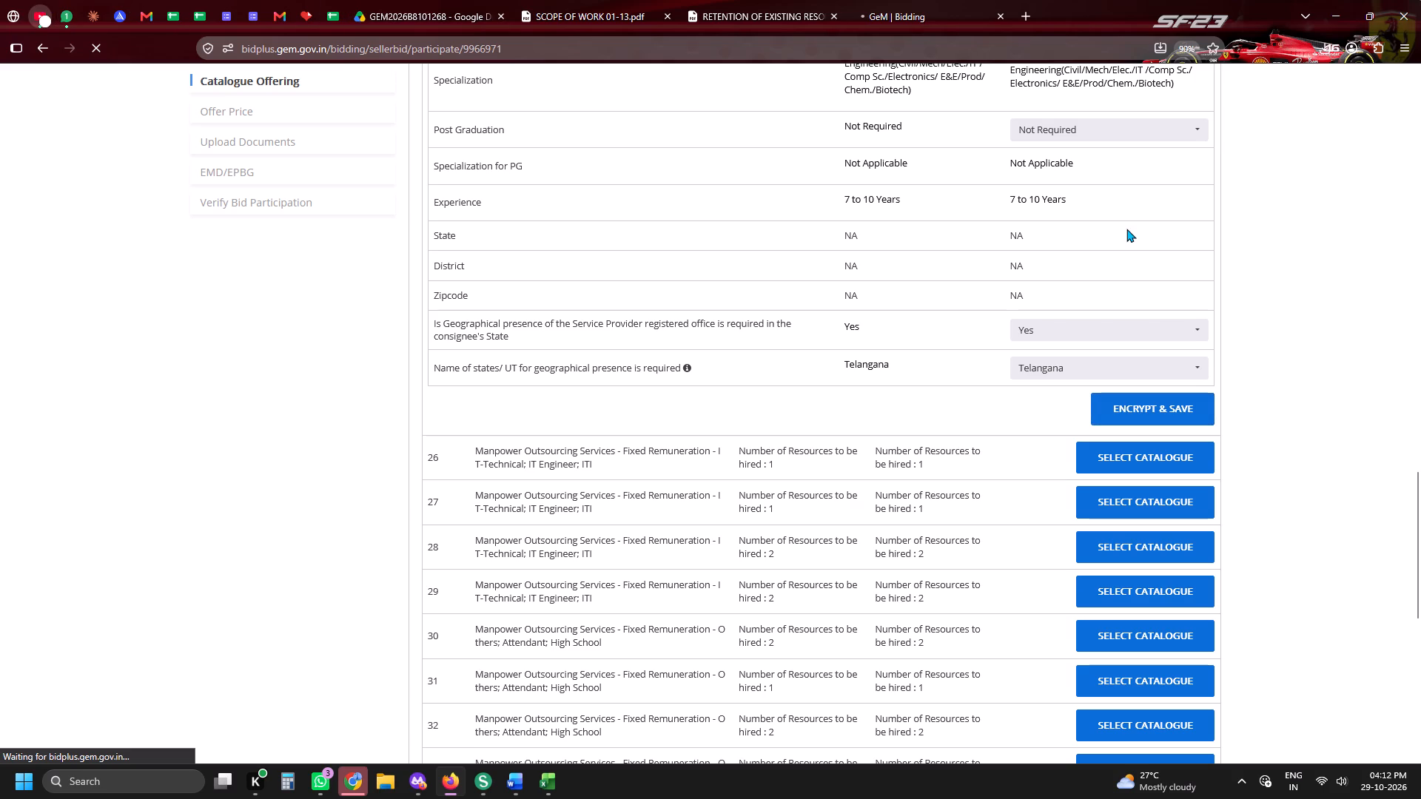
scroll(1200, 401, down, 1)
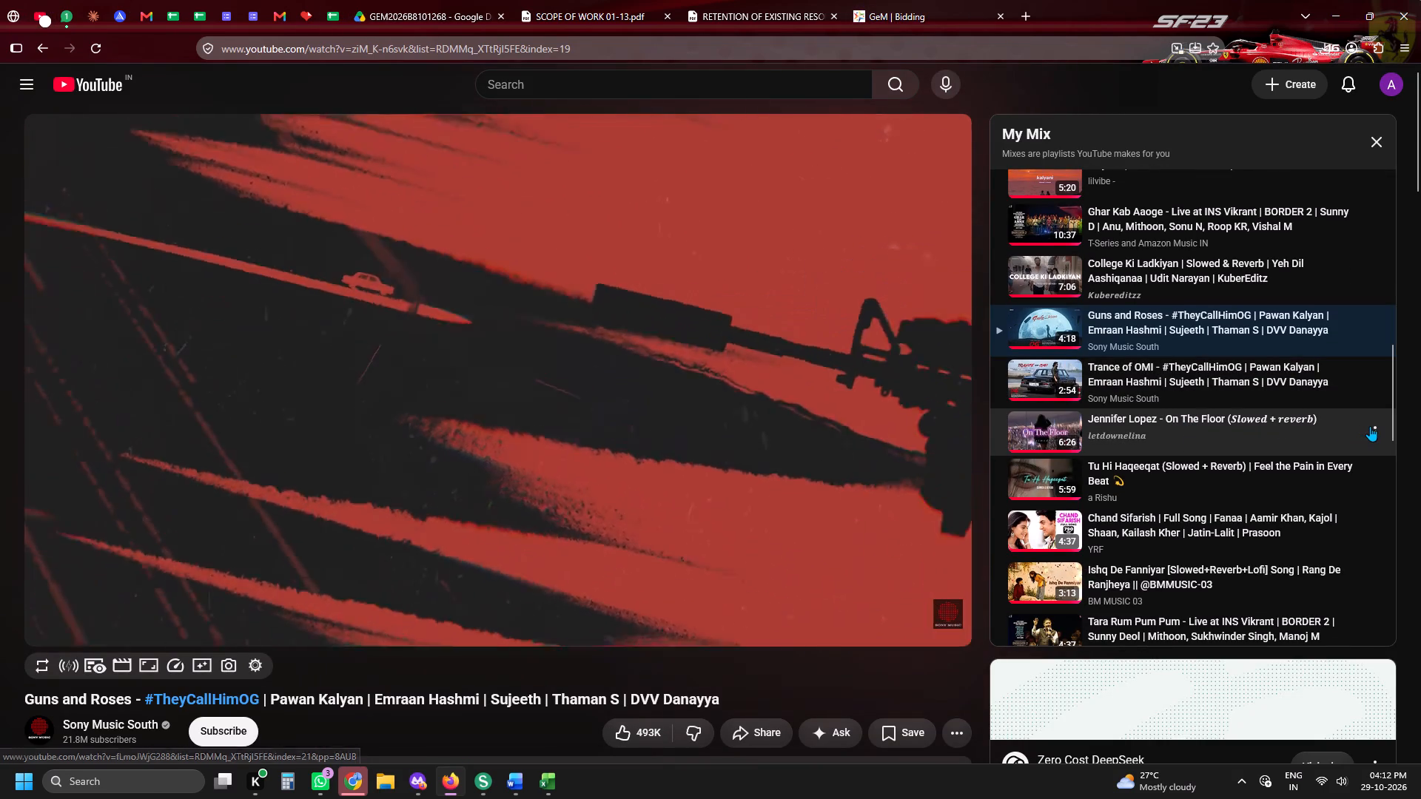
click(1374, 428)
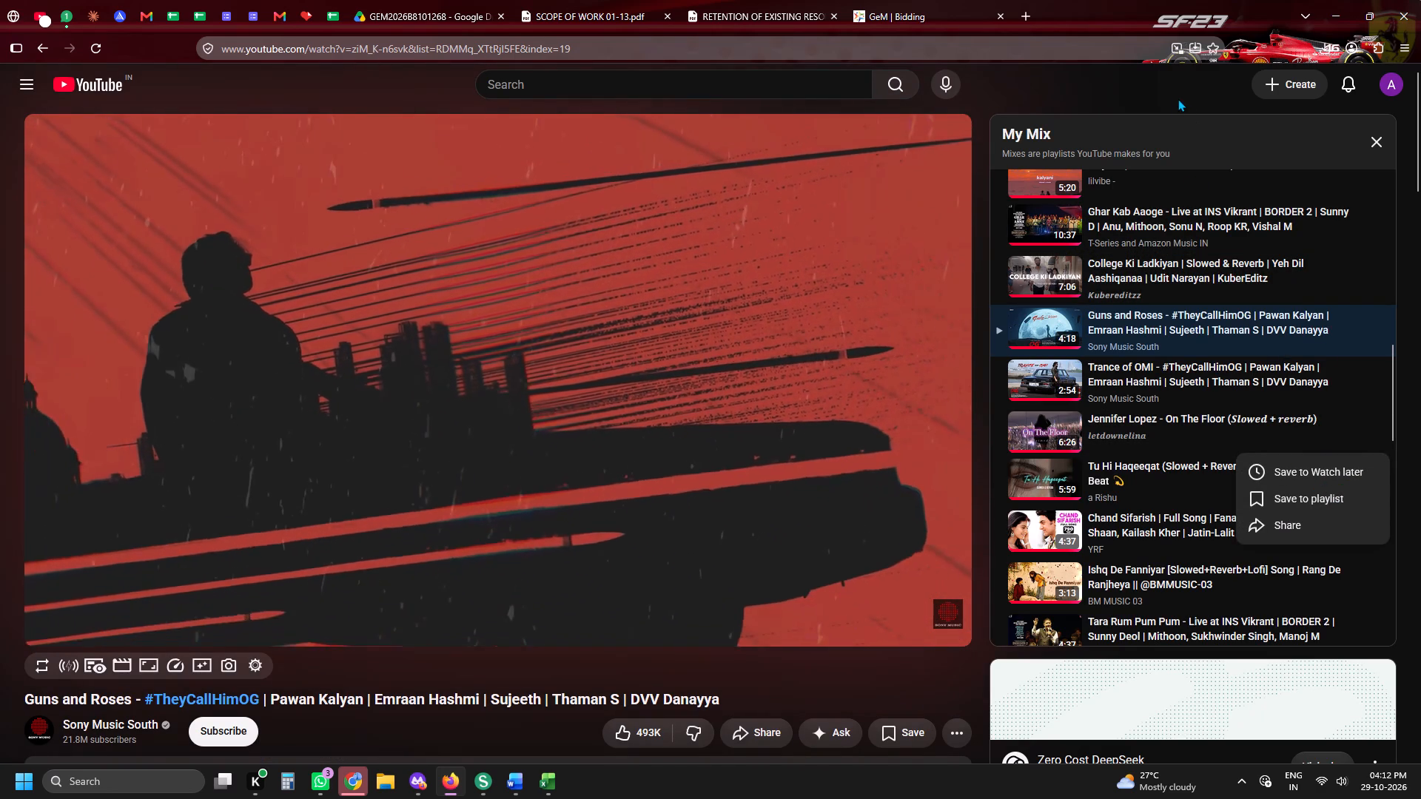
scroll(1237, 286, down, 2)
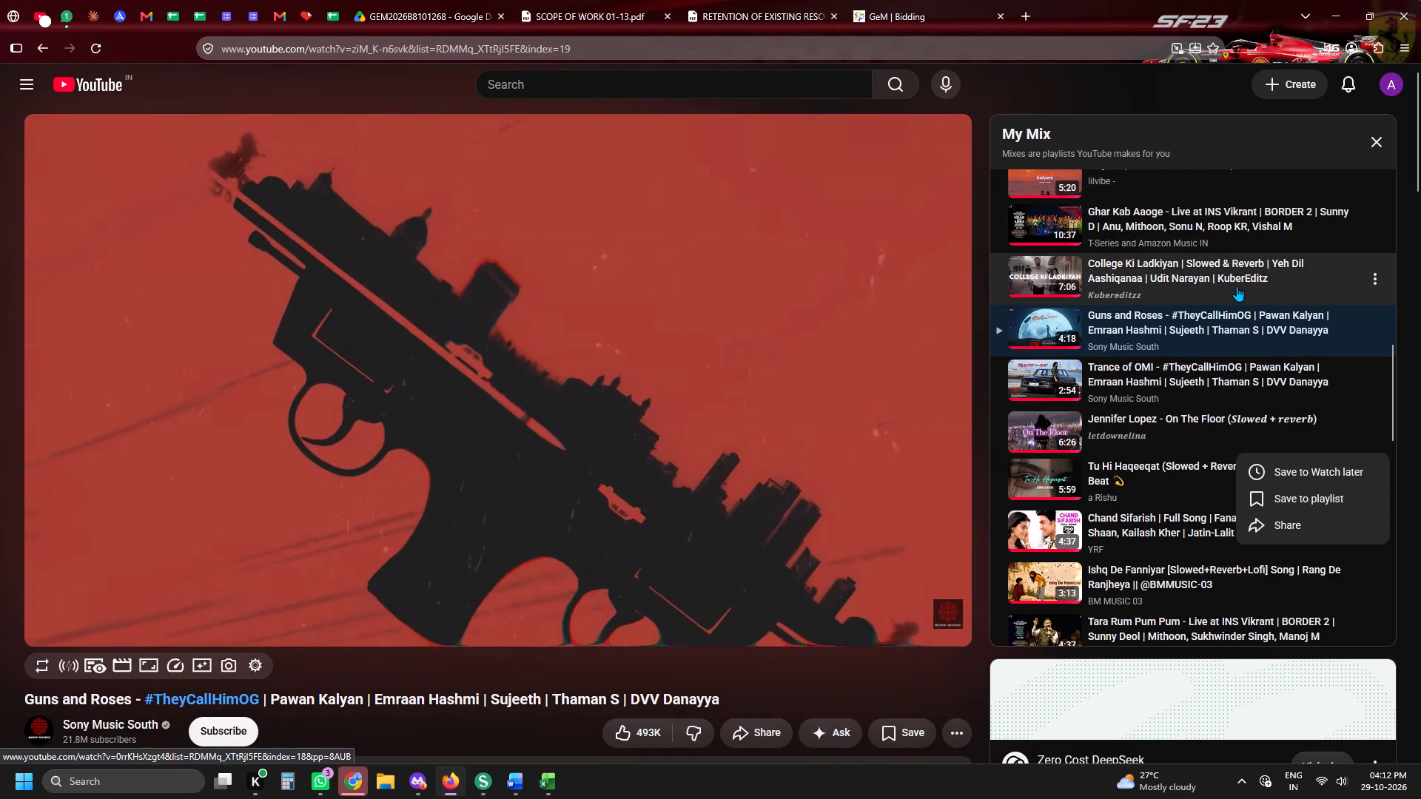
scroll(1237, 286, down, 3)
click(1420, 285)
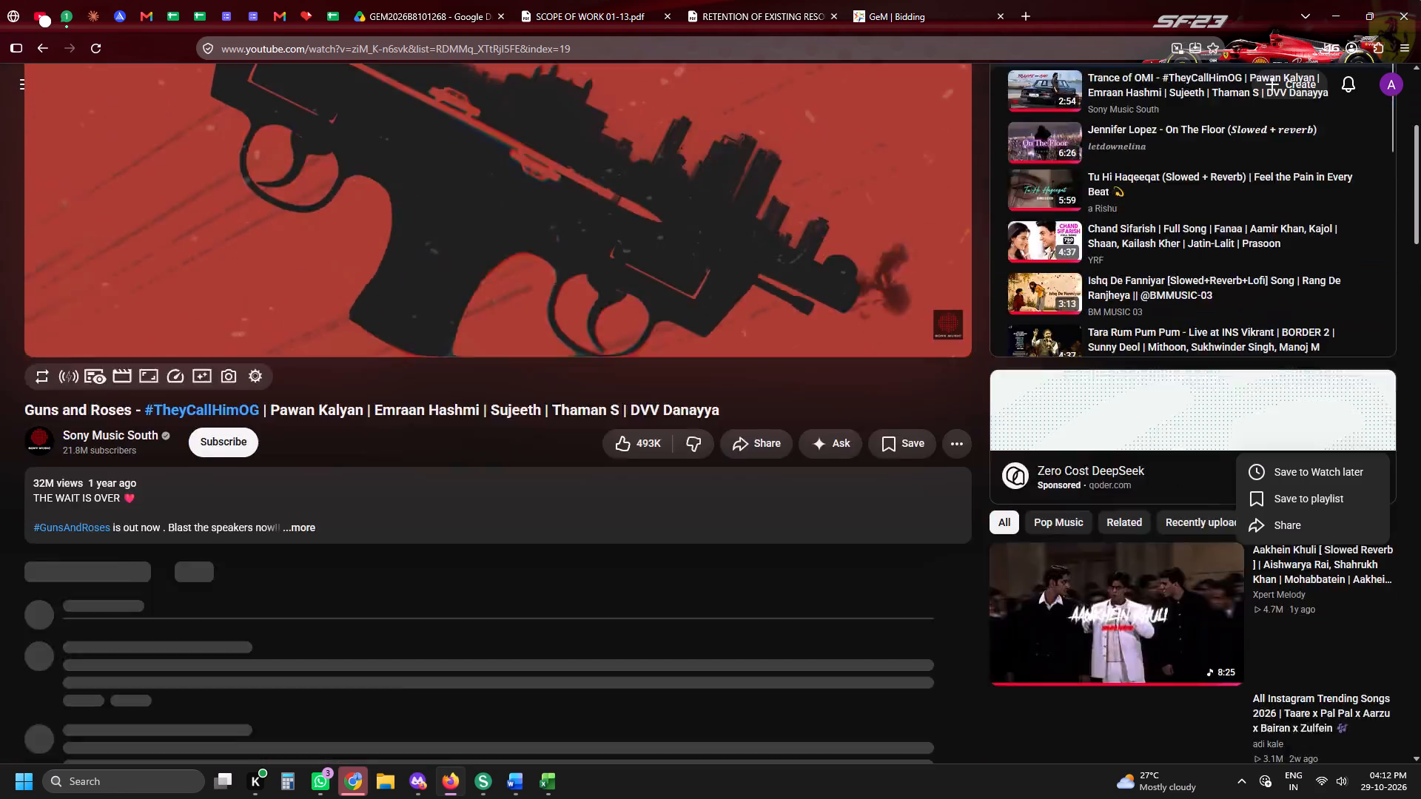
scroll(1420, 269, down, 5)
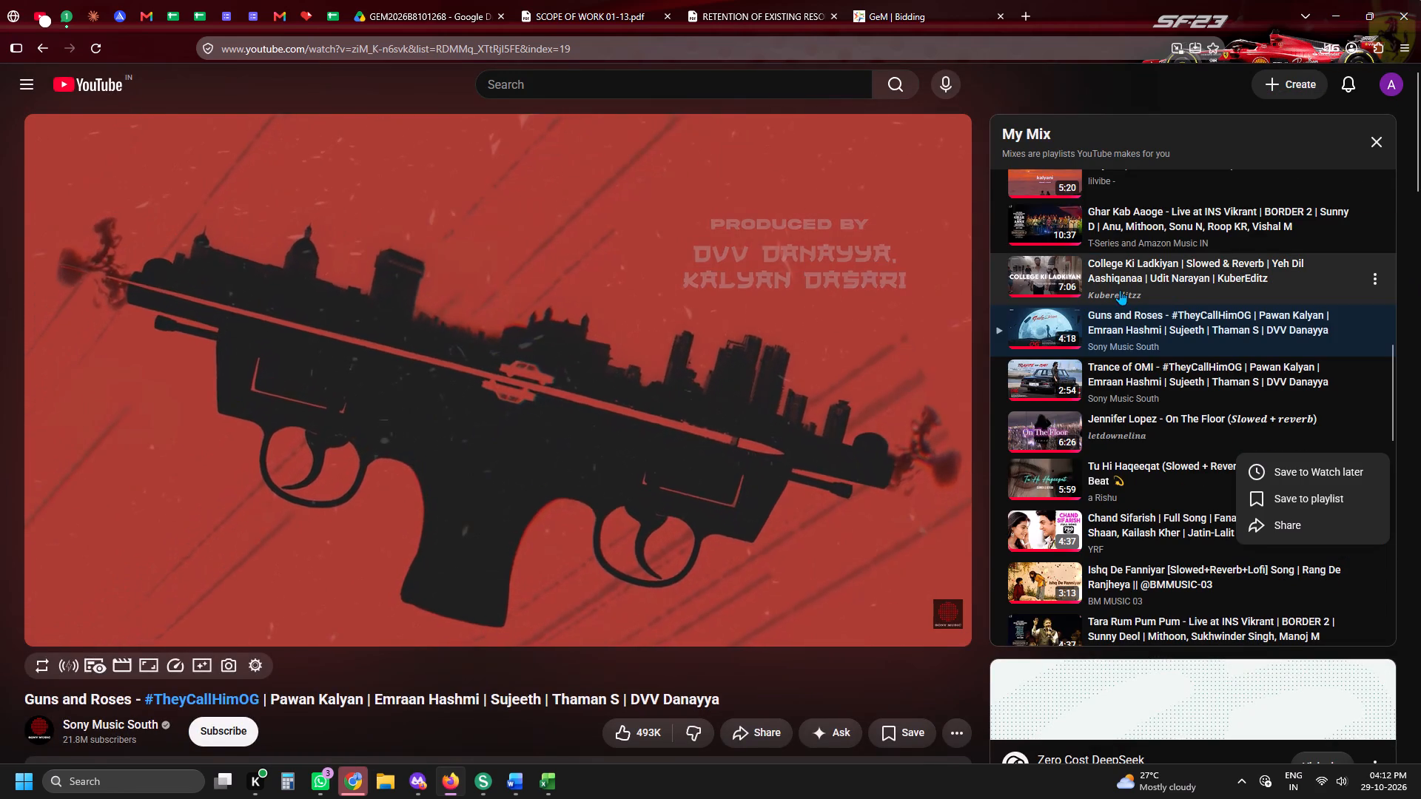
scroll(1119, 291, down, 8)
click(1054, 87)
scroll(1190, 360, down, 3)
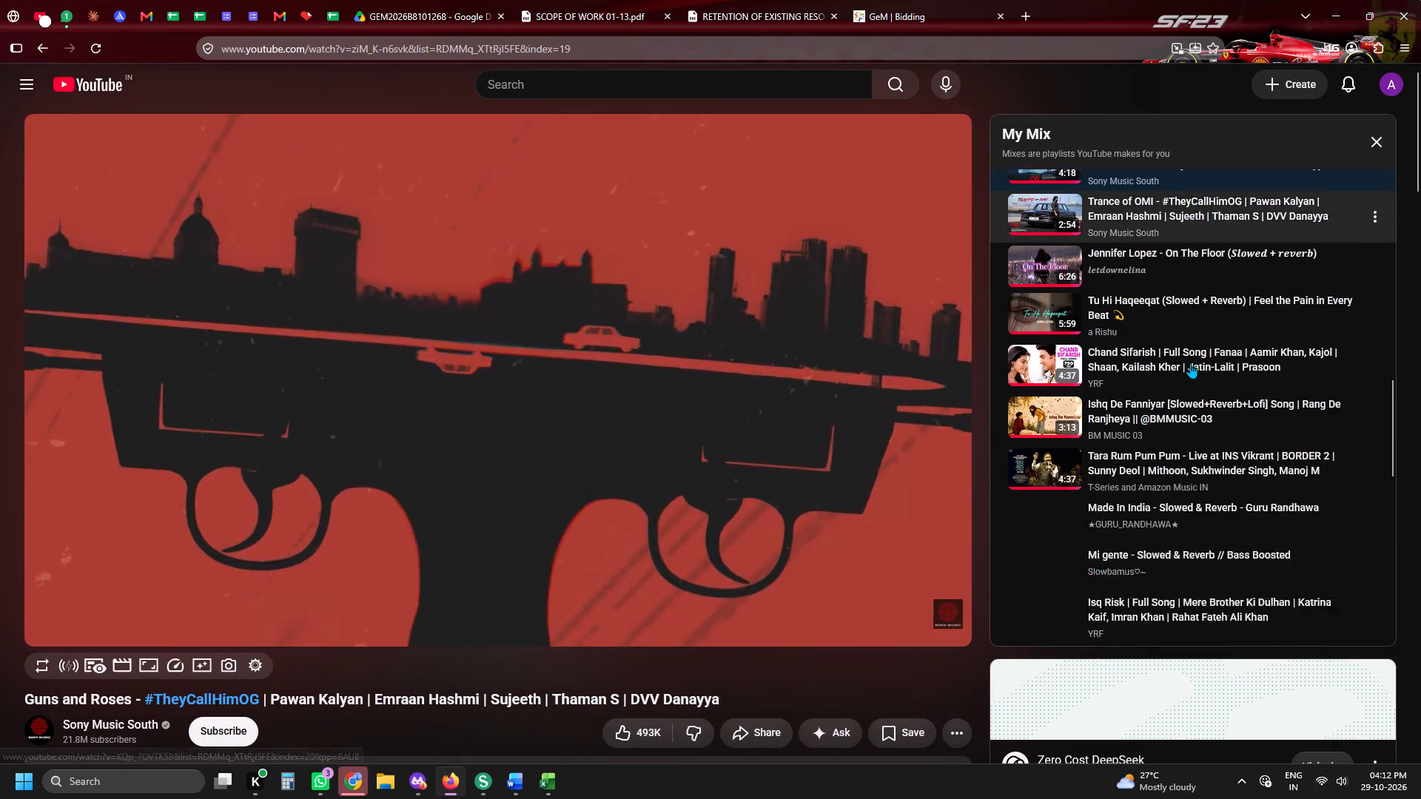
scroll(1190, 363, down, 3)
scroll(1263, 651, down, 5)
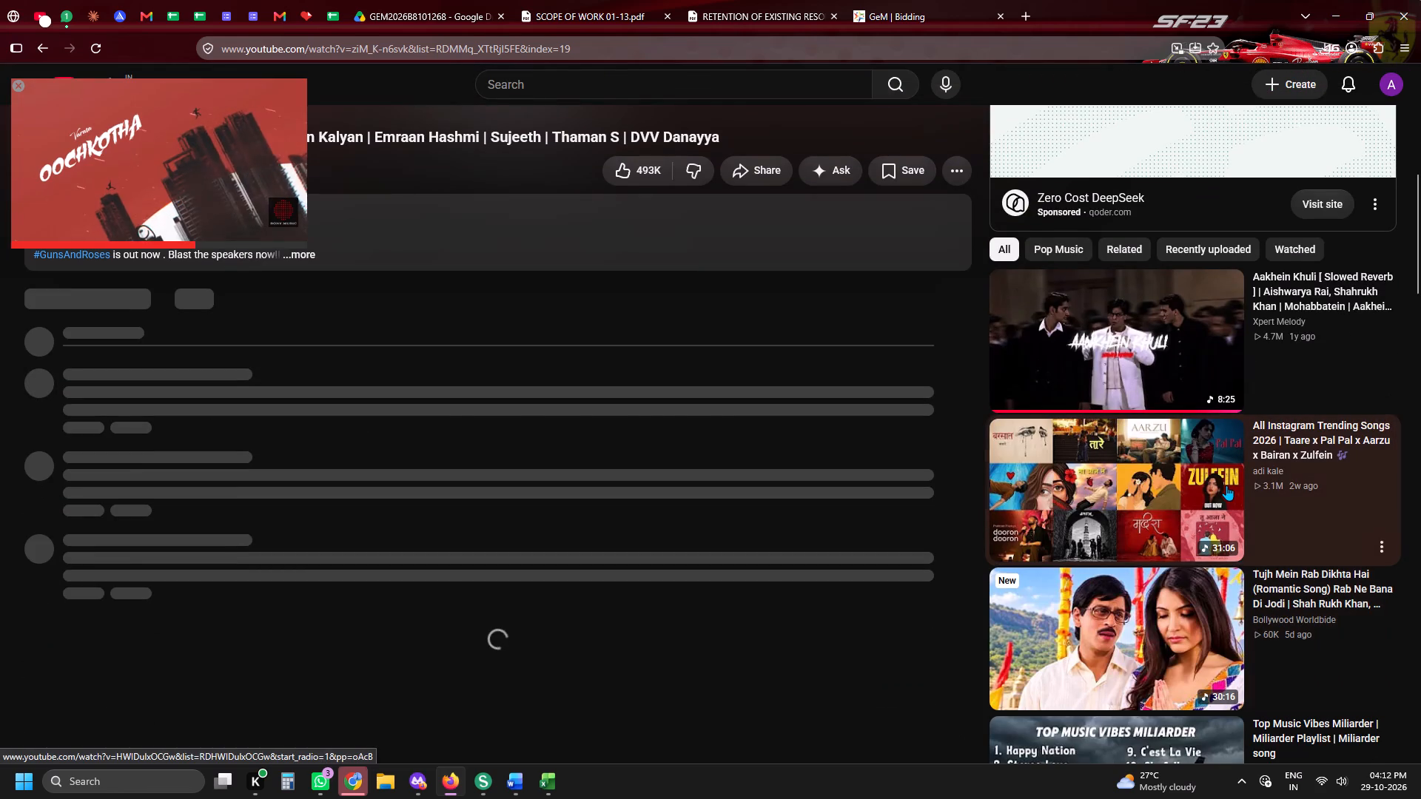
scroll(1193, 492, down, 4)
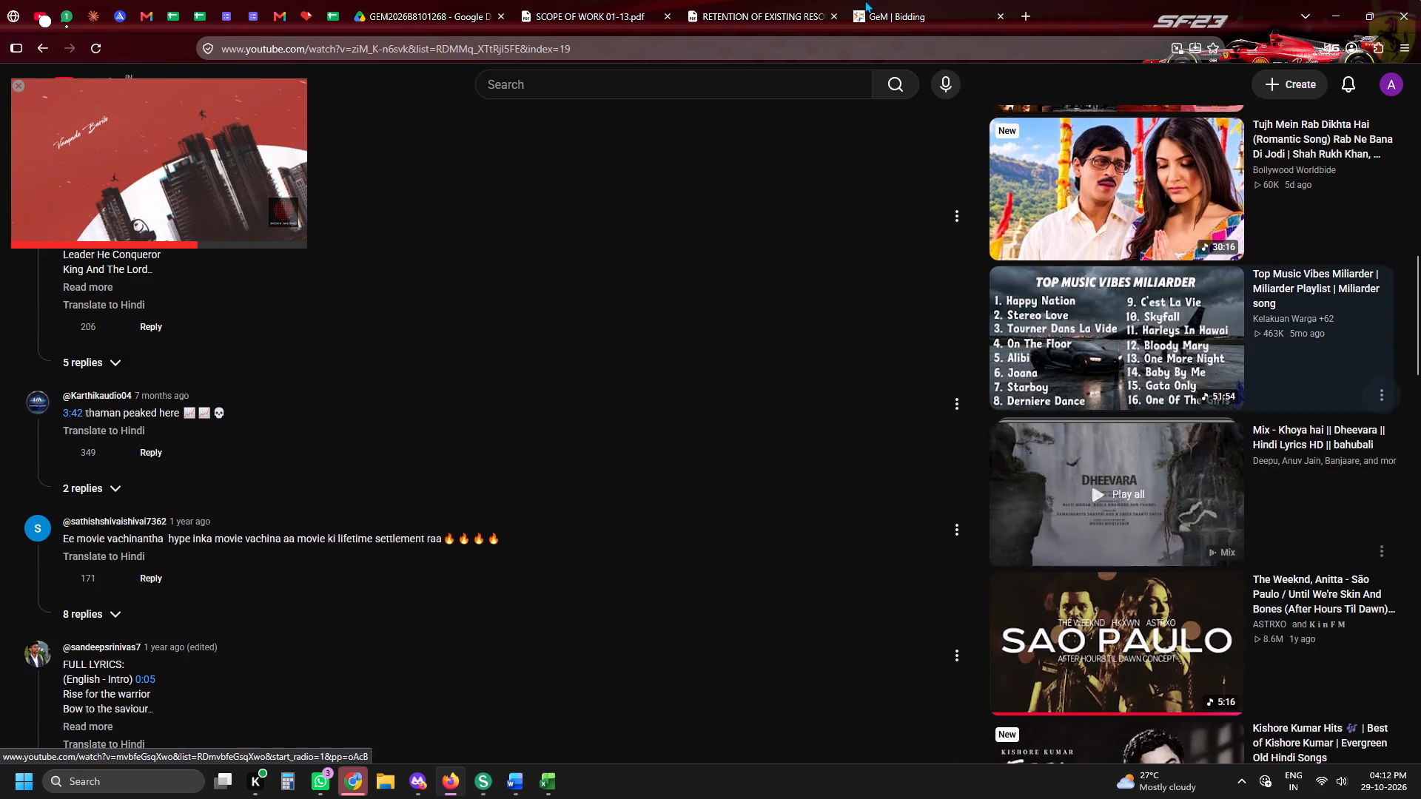
Back on the GeM bid page, select item 24's catalogue, IT Engineer ITI, set its geographical presence state to Telangana, and encrypt and save it.
click(927, 0)
scroll(1056, 359, down, 11)
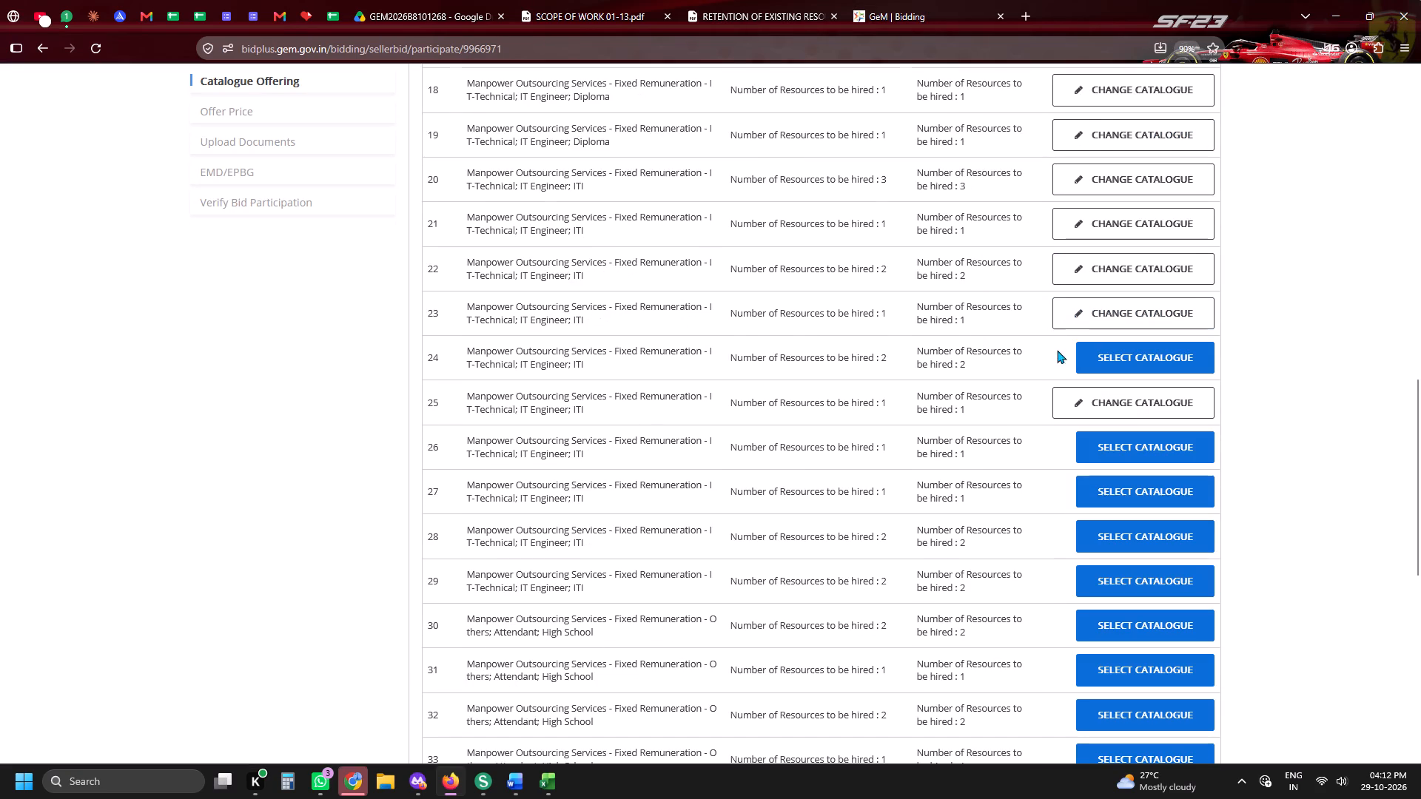
click(1073, 351)
scroll(1075, 354, down, 10)
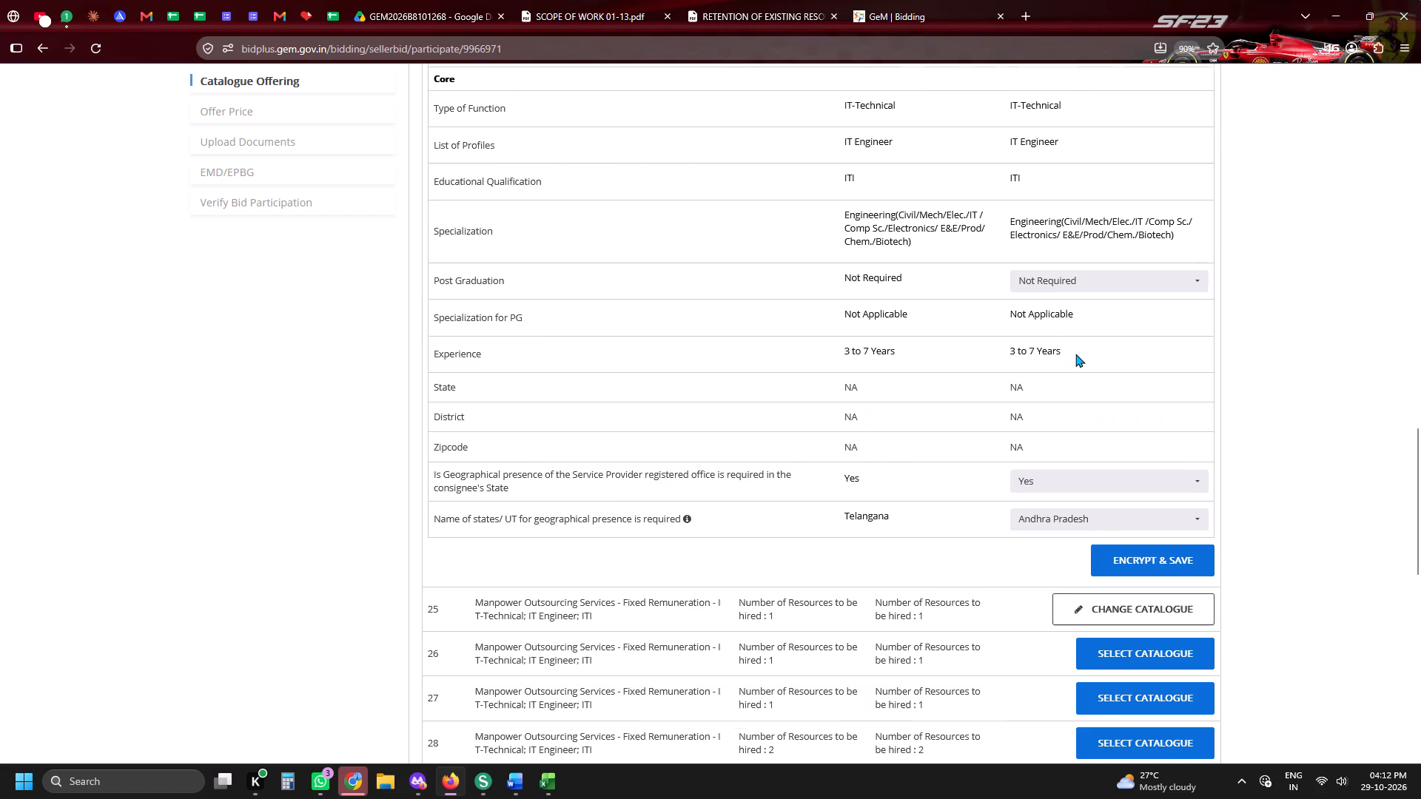
scroll(1052, 305, down, 5)
scroll(1023, 225, up, 2)
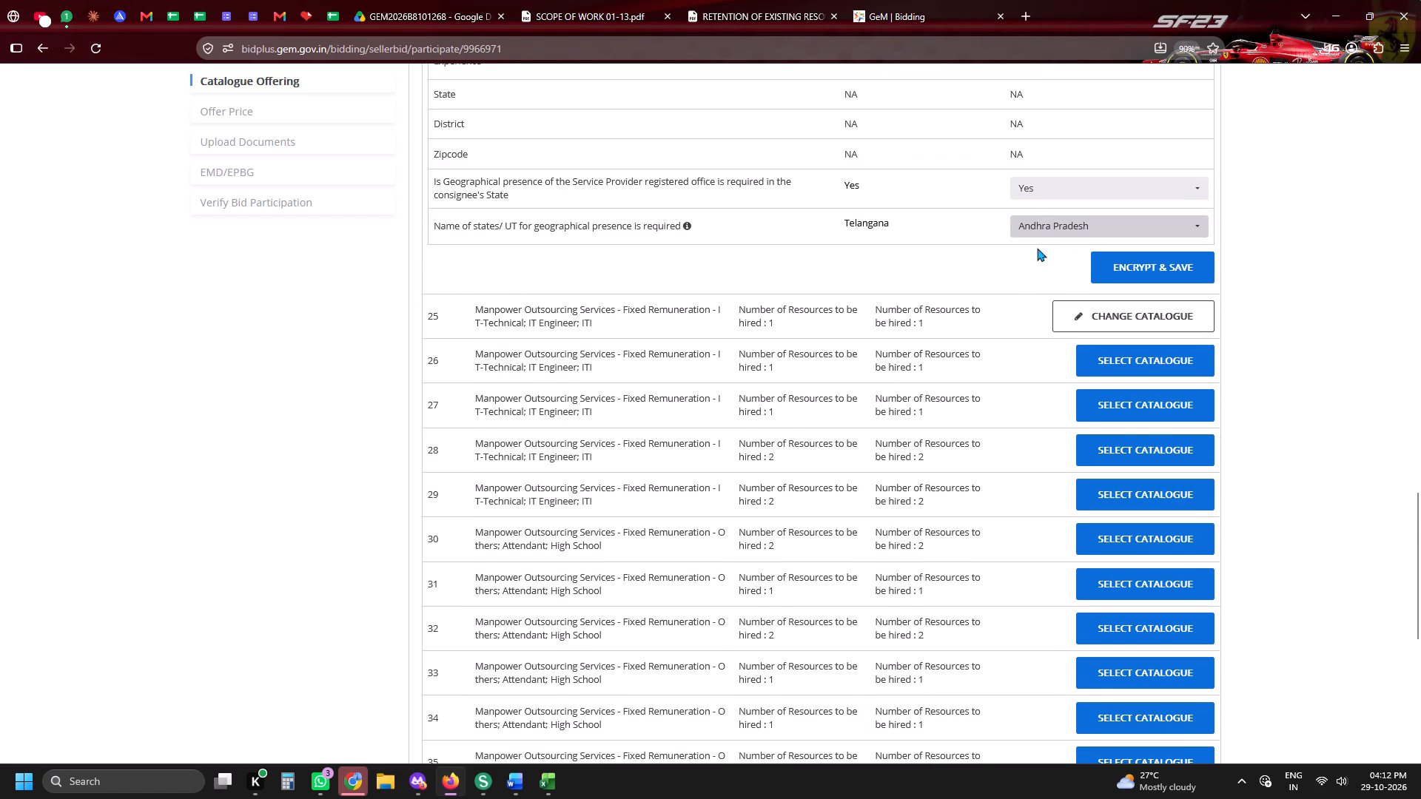
click(1038, 246)
click(1038, 248)
click(1033, 249)
click(1035, 234)
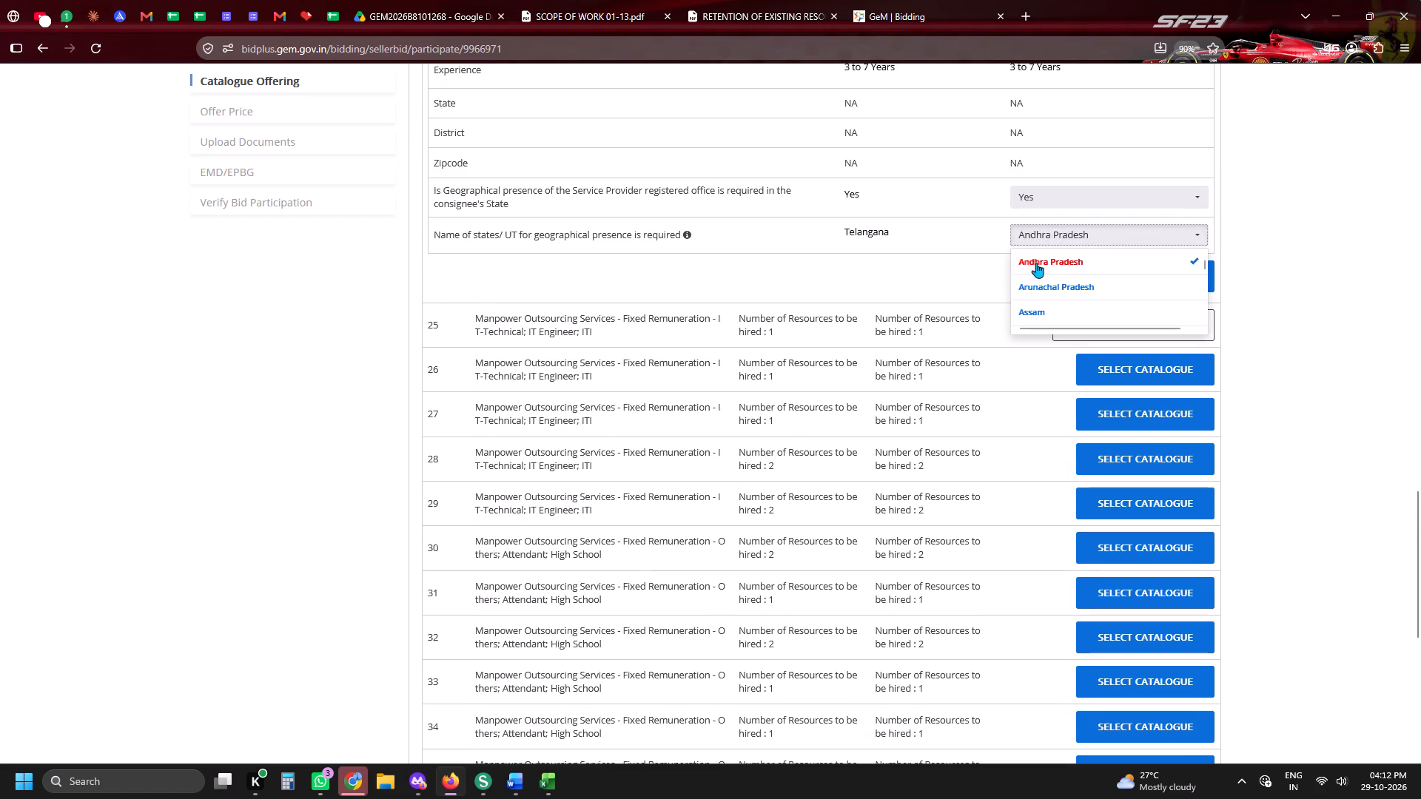
click(1039, 263)
click(953, 263)
click(1021, 241)
key(t)
key(t)
click(1035, 322)
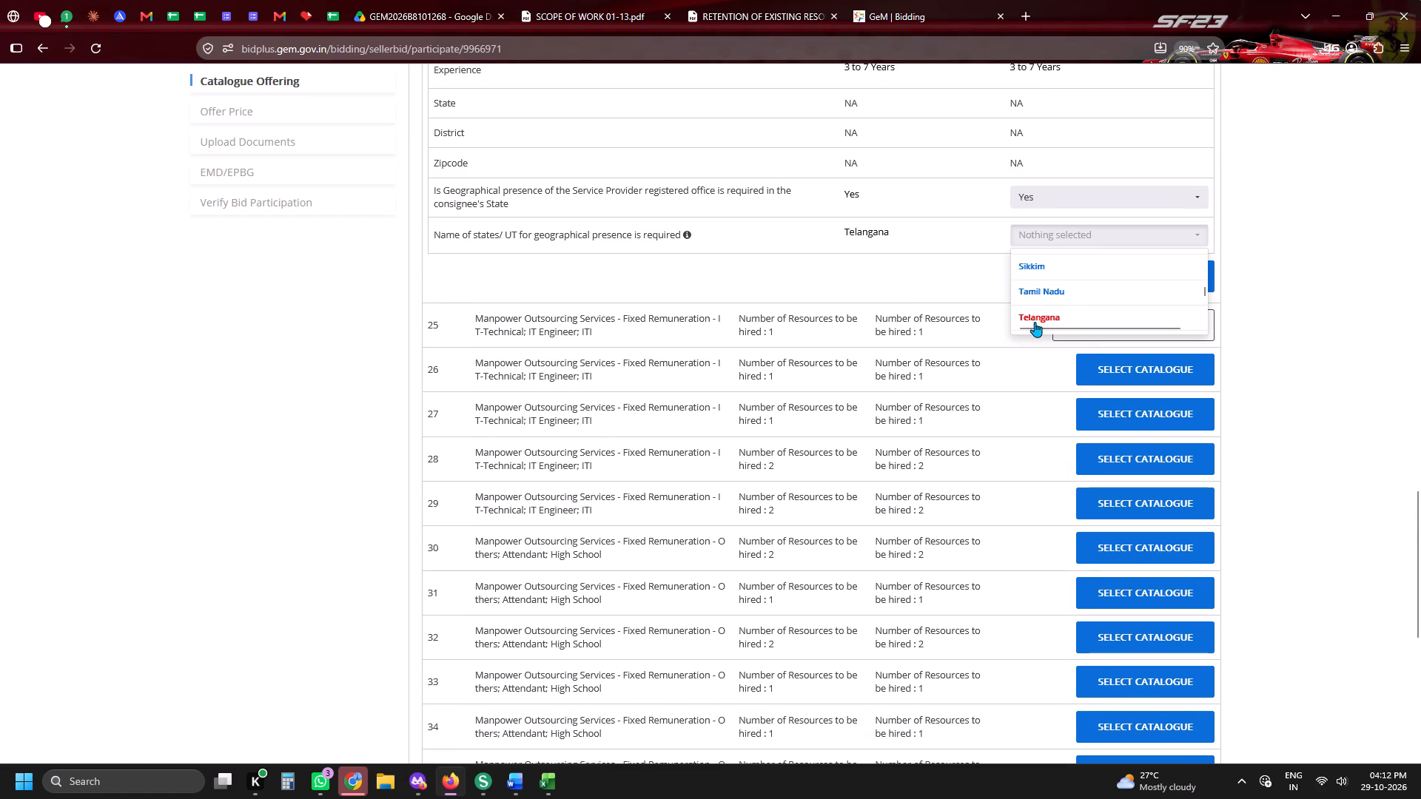
click(917, 291)
click(1156, 274)
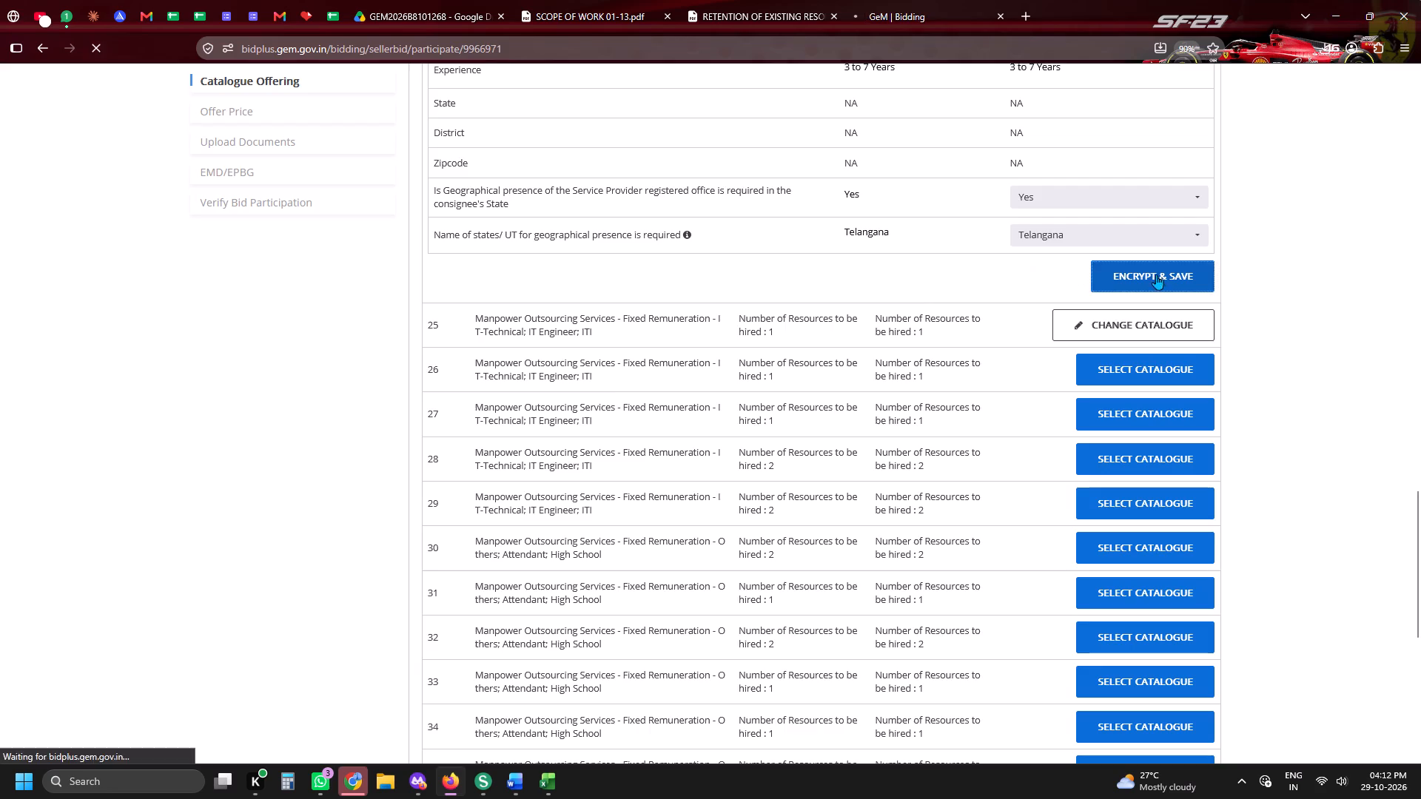
click(940, 351)
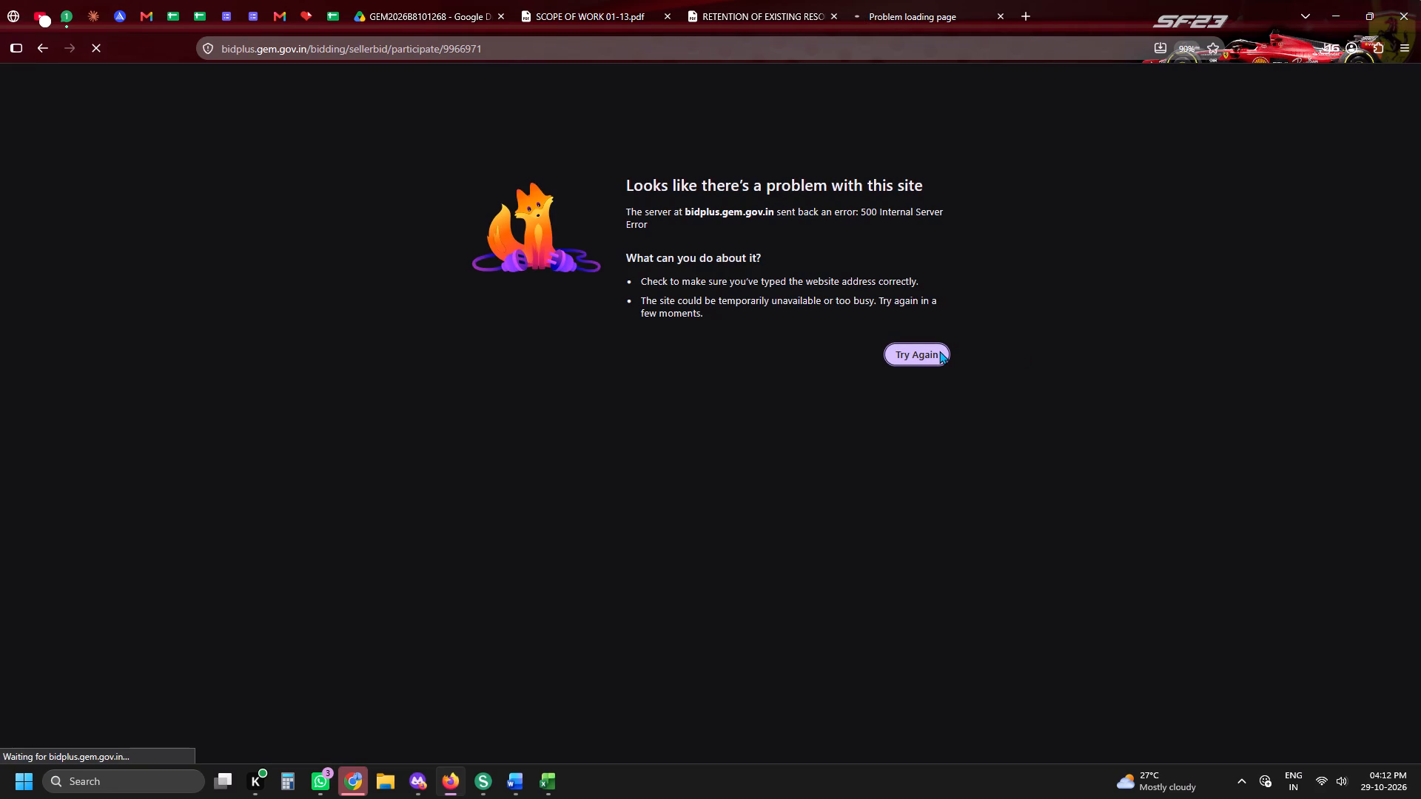
Select the catalogue for item 26, IT Engineer ITI, set its geographical presence state to Telangana, and encrypt and save it.
scroll(939, 351, down, 6)
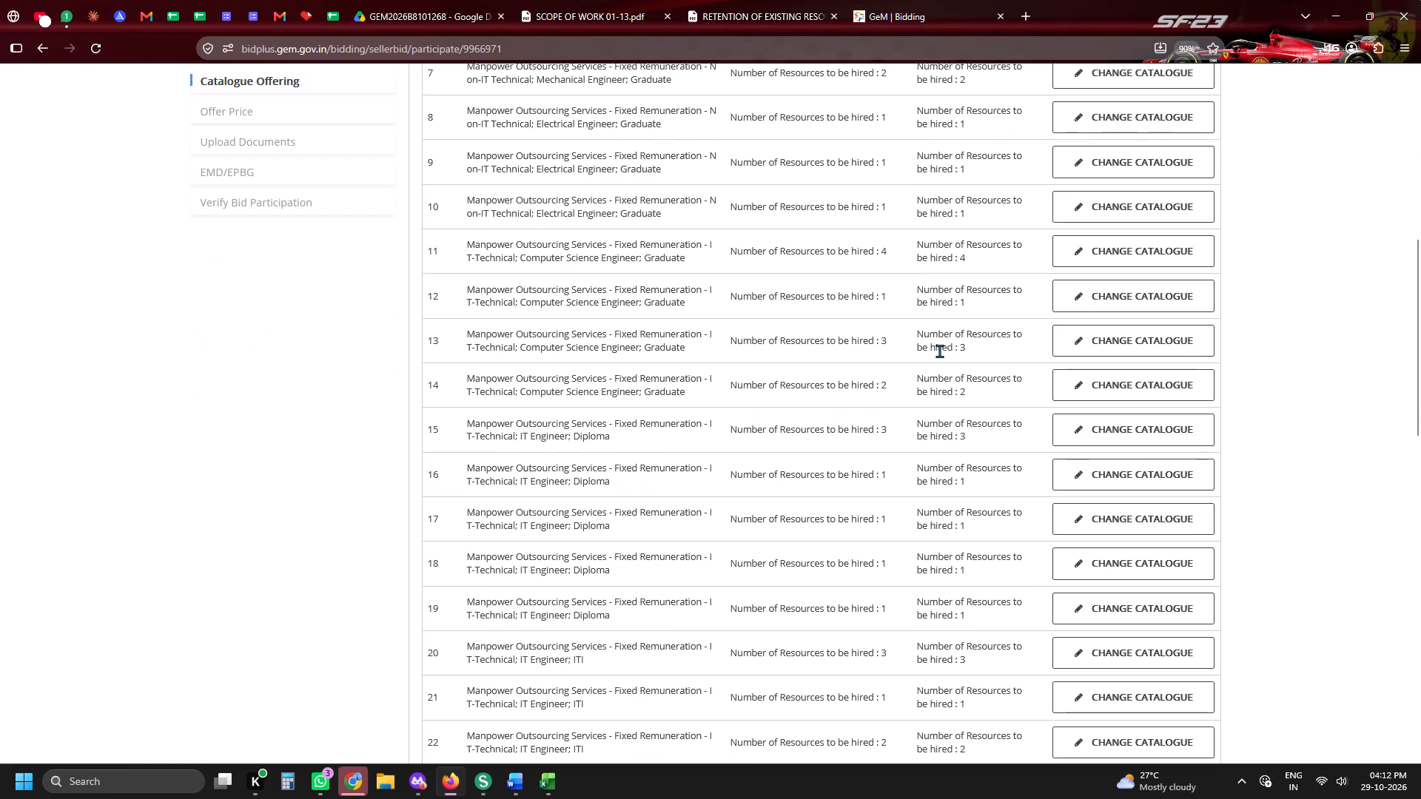
key(space)
click(1166, 224)
click(1164, 237)
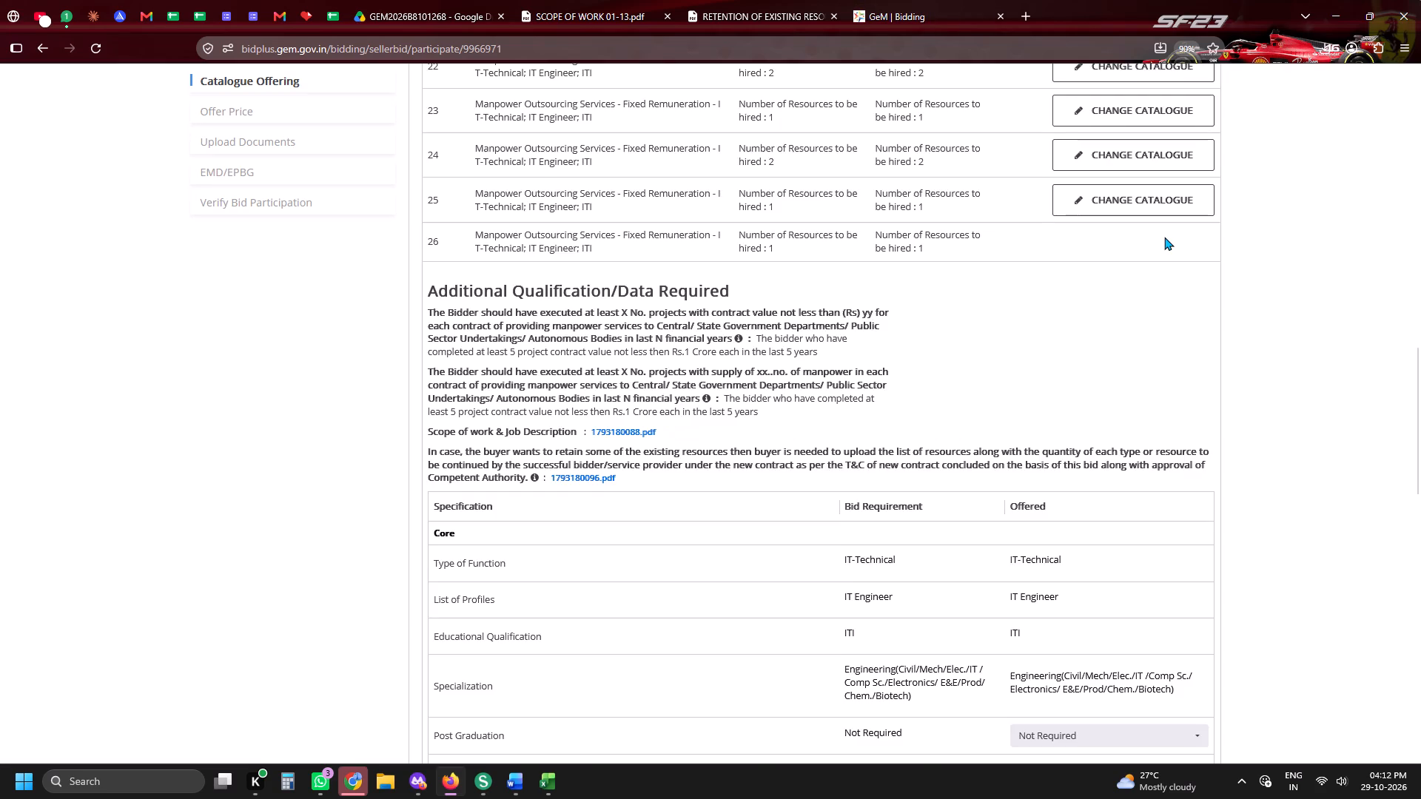
scroll(1164, 237, down, 5)
scroll(1044, 266, down, 4)
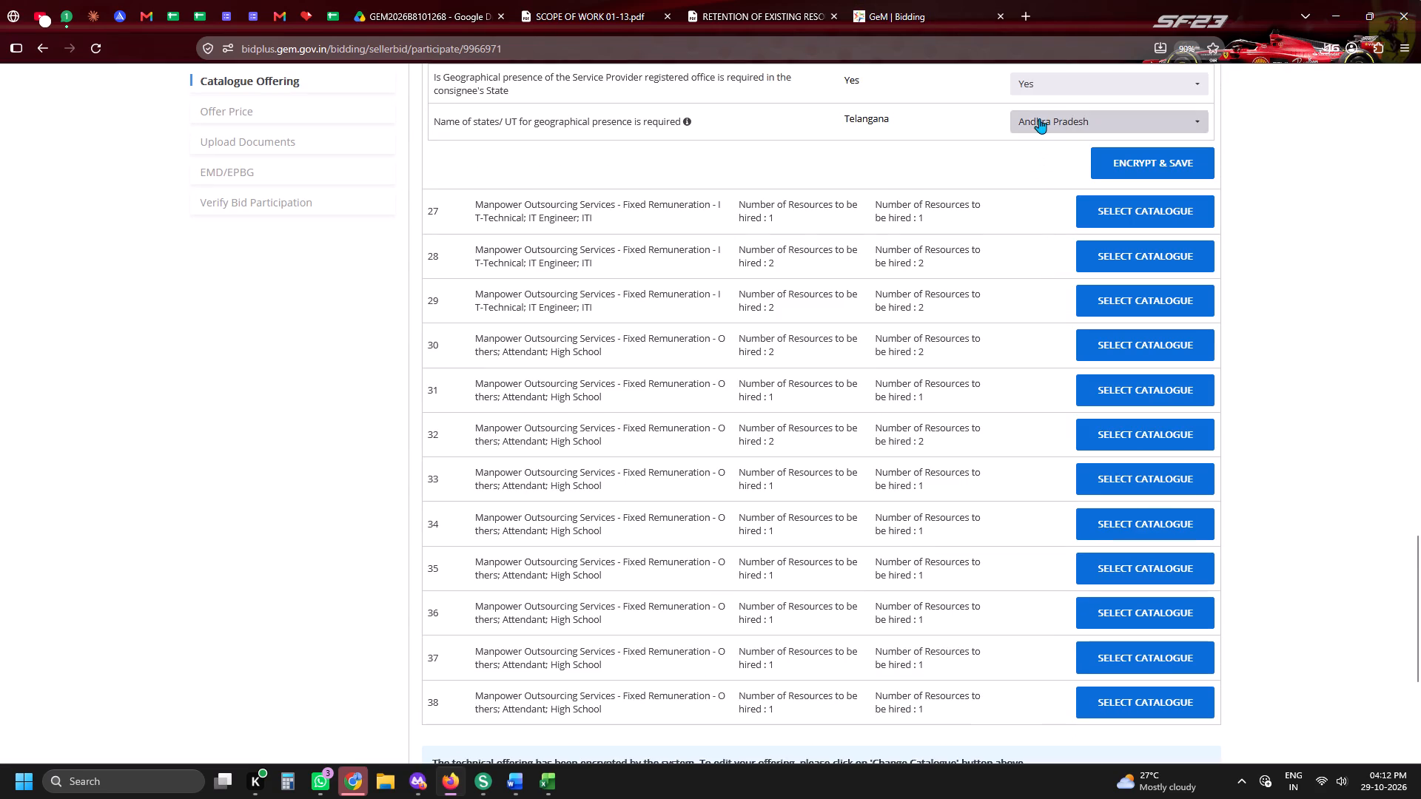
click(1046, 137)
click(1048, 131)
click(1048, 145)
click(964, 153)
click(1036, 130)
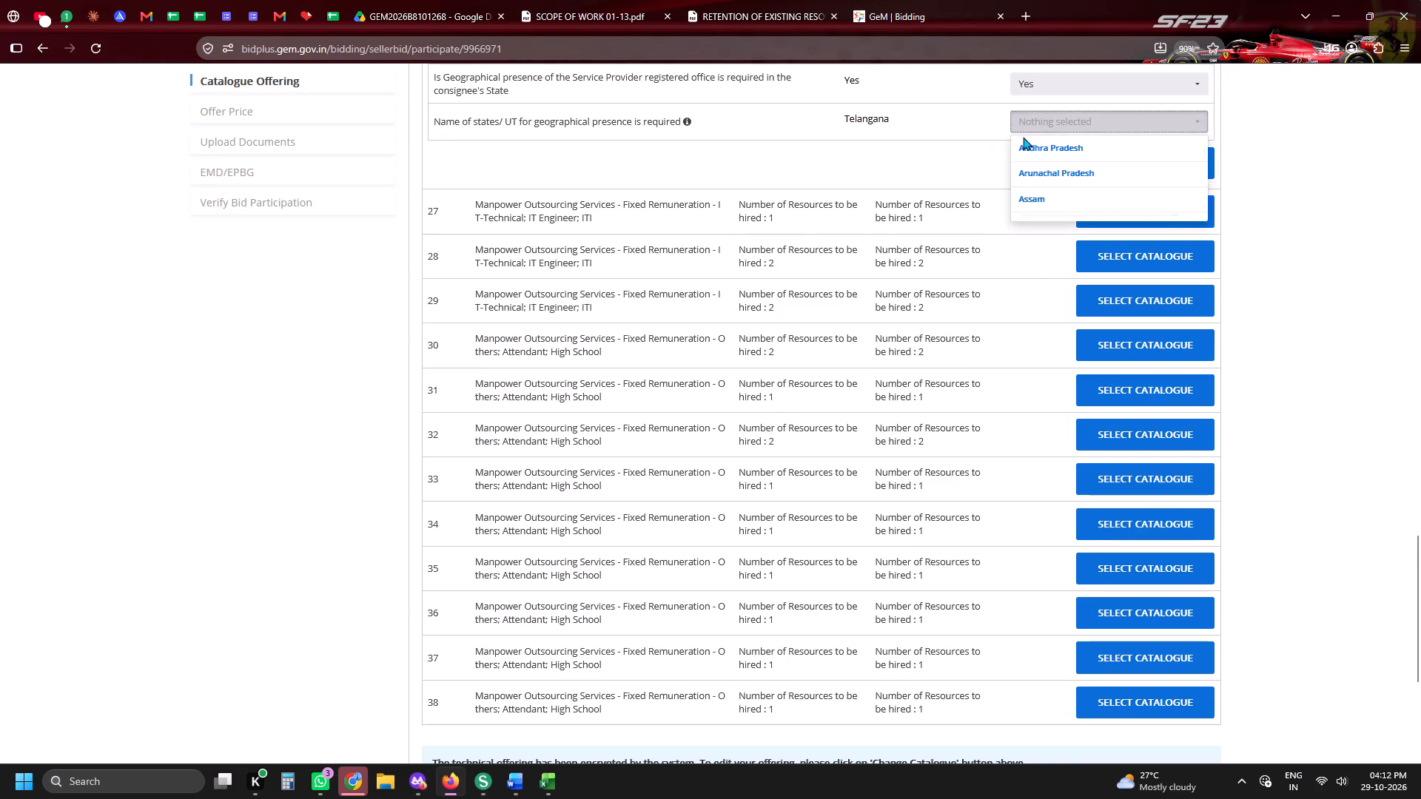
key(t)
key(t)
click(1041, 205)
click(896, 186)
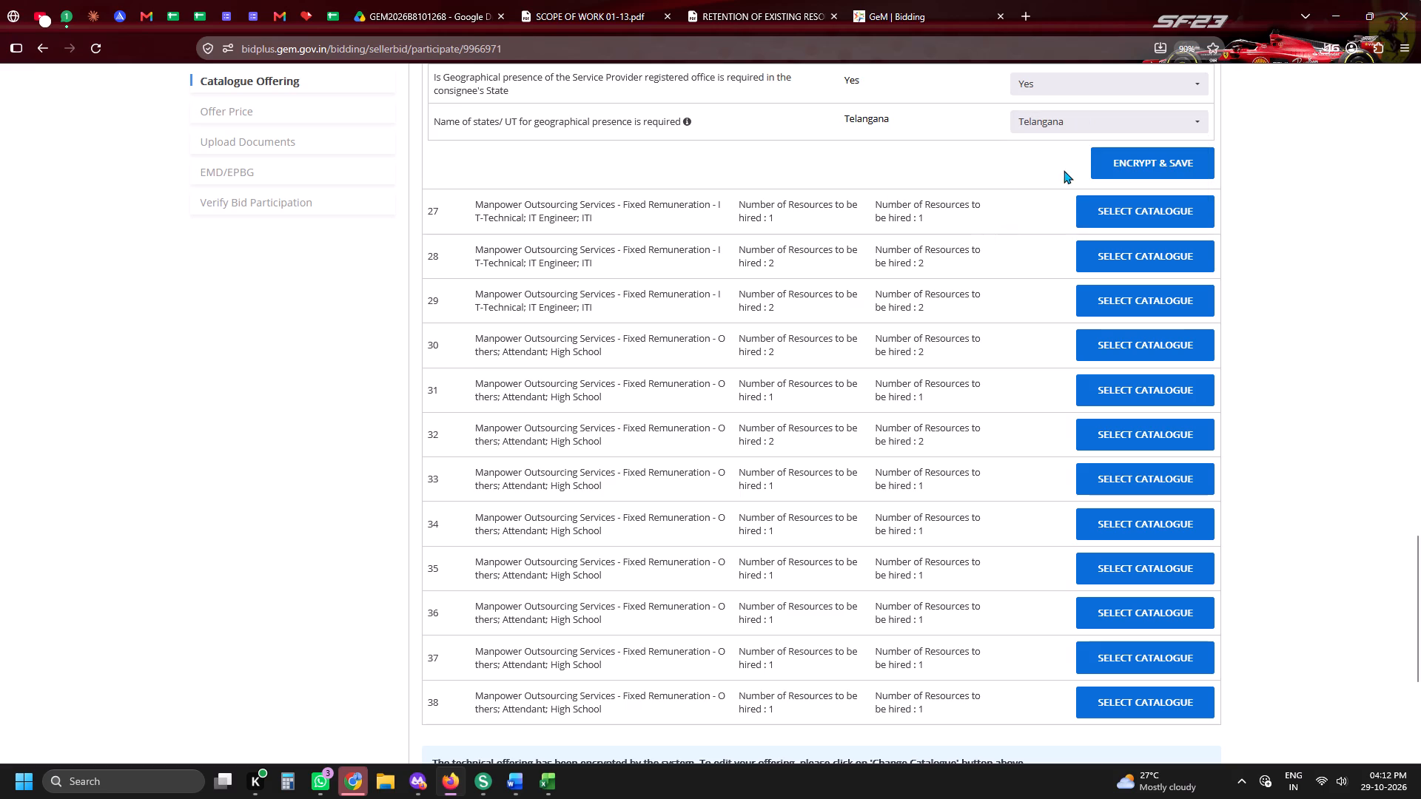
click(1153, 165)
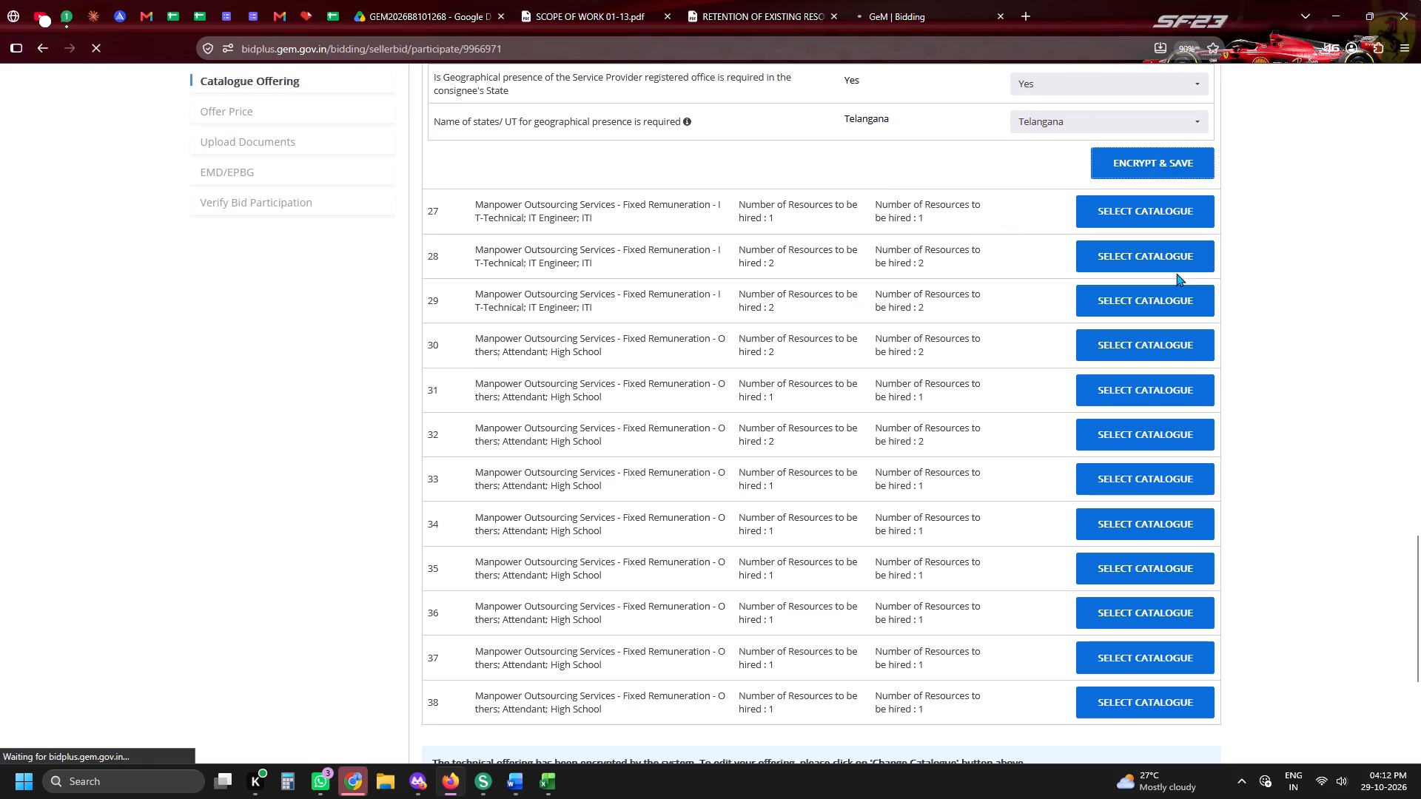
Select the catalogue for item 34, Attendant High School, set its geographical presence state to Telangana, and encrypt and save it.
key(space)
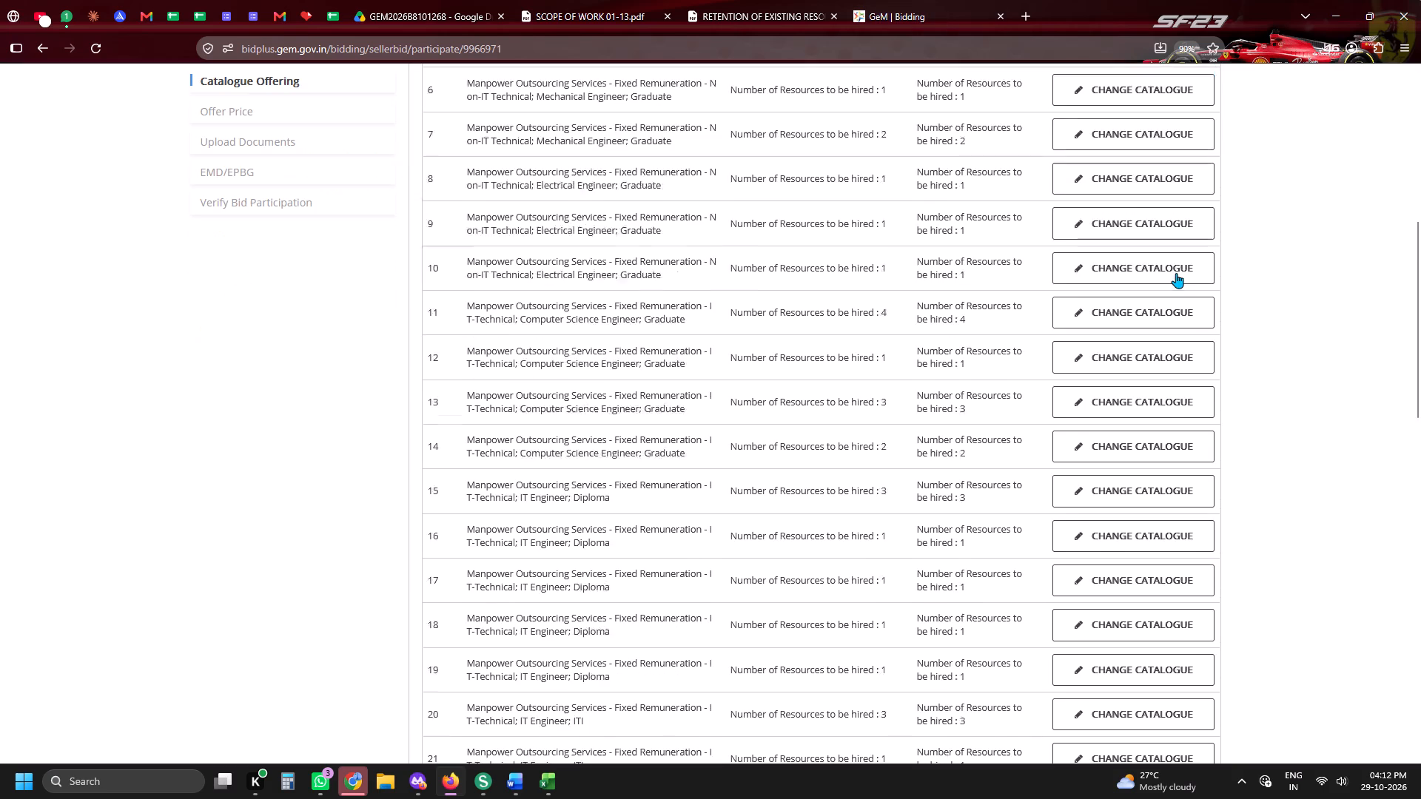
key(space)
key(space)
click(1142, 189)
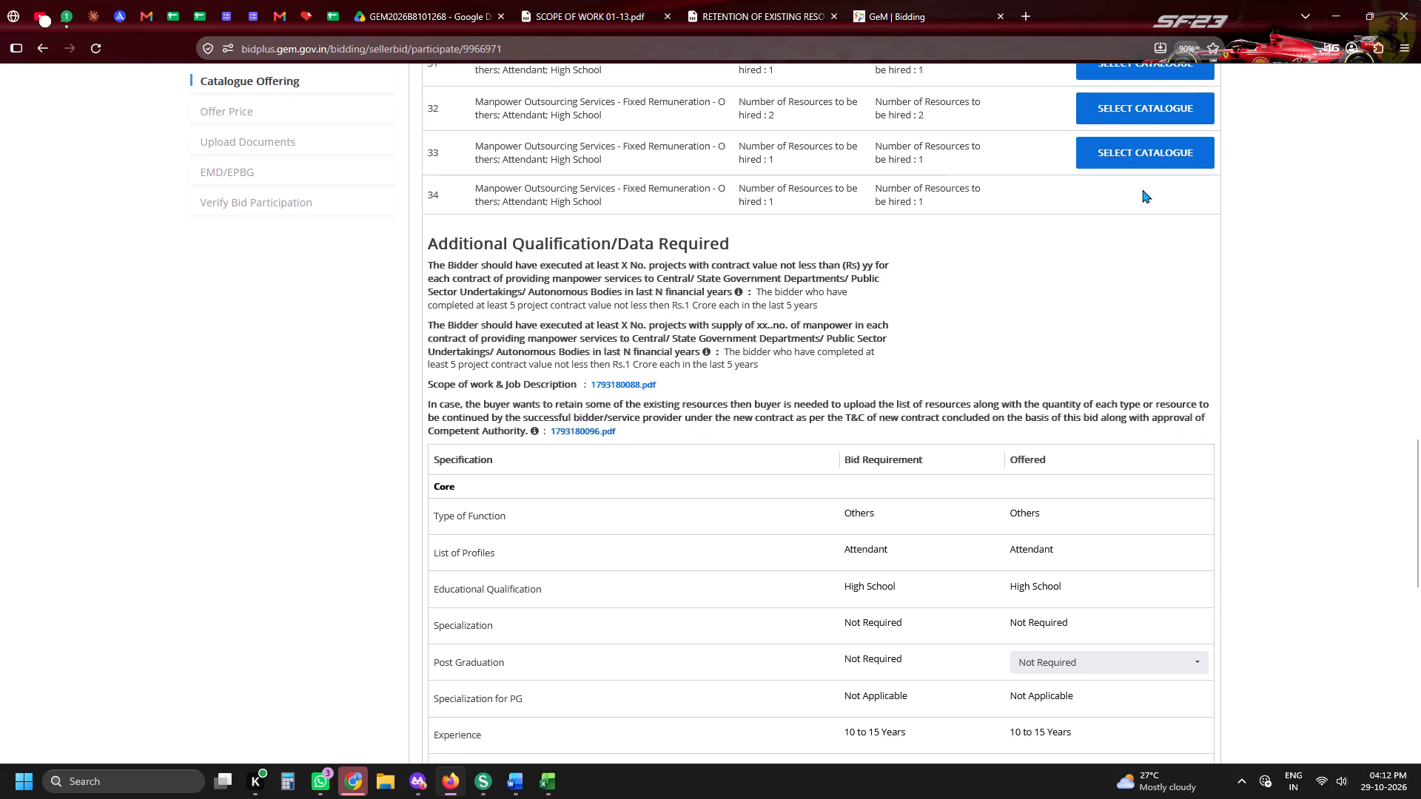
scroll(1142, 189, down, 3)
scroll(1084, 242, down, 3)
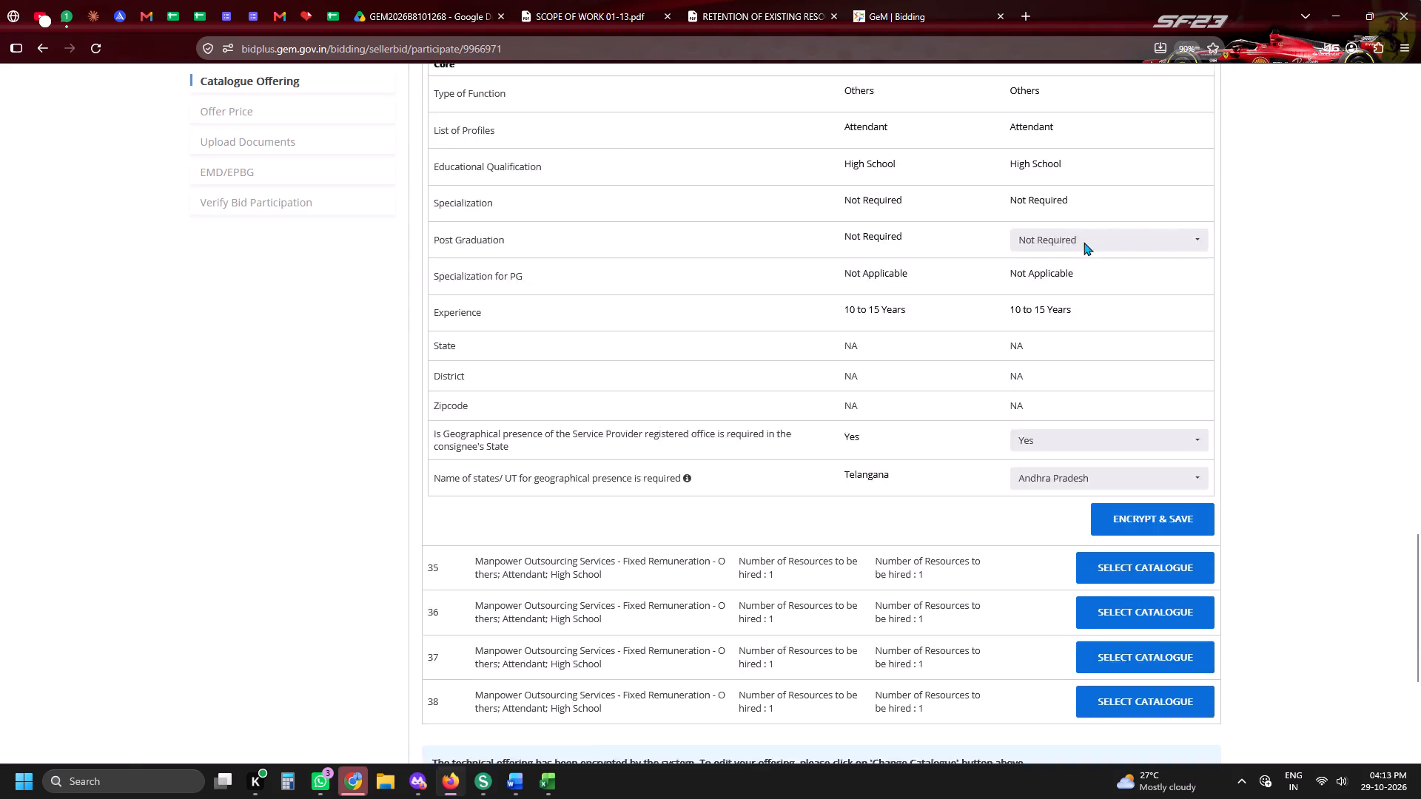
double_click(1038, 345)
click(1038, 334)
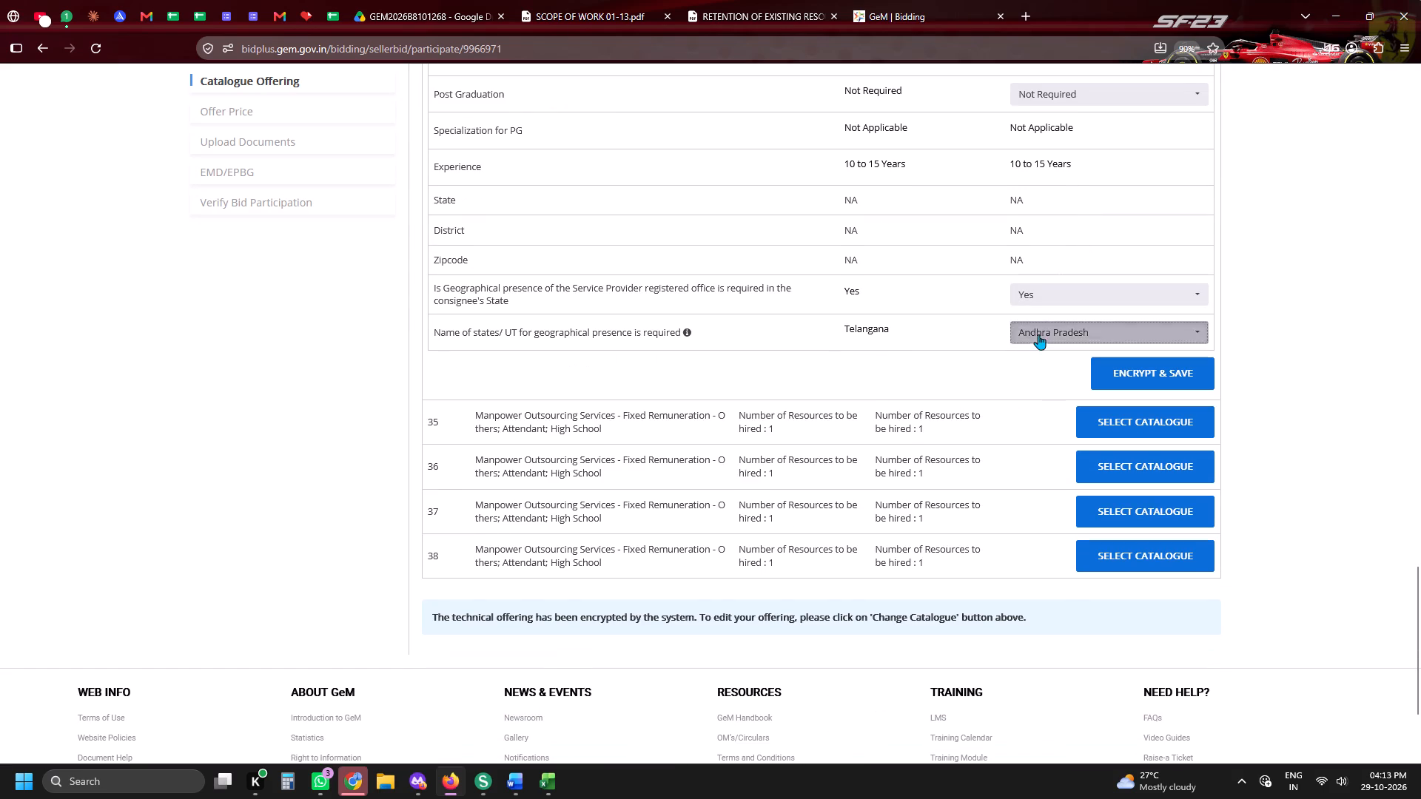
click(1036, 359)
click(958, 363)
click(1052, 328)
key(t)
key(t)
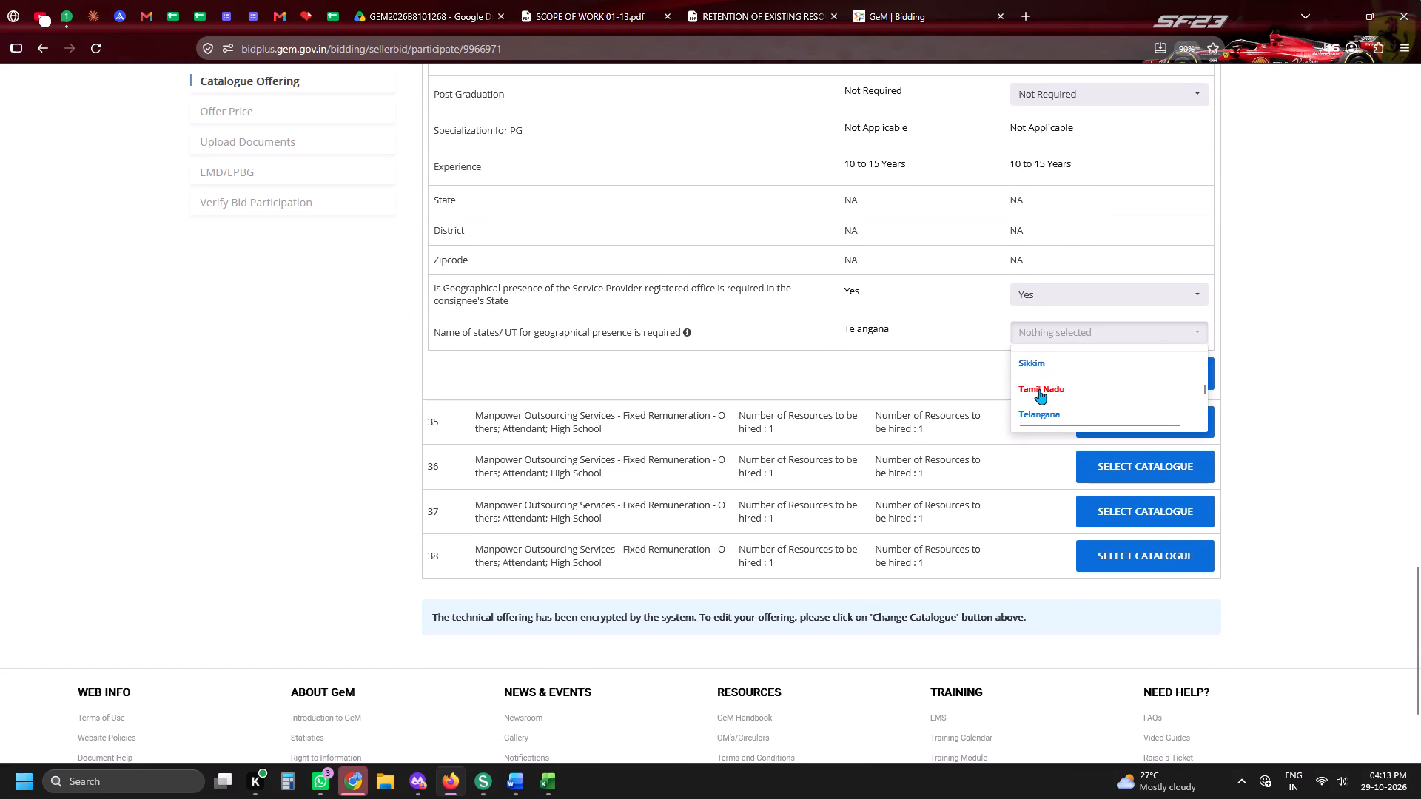
click(1039, 389)
click(1041, 385)
click(881, 411)
click(1043, 352)
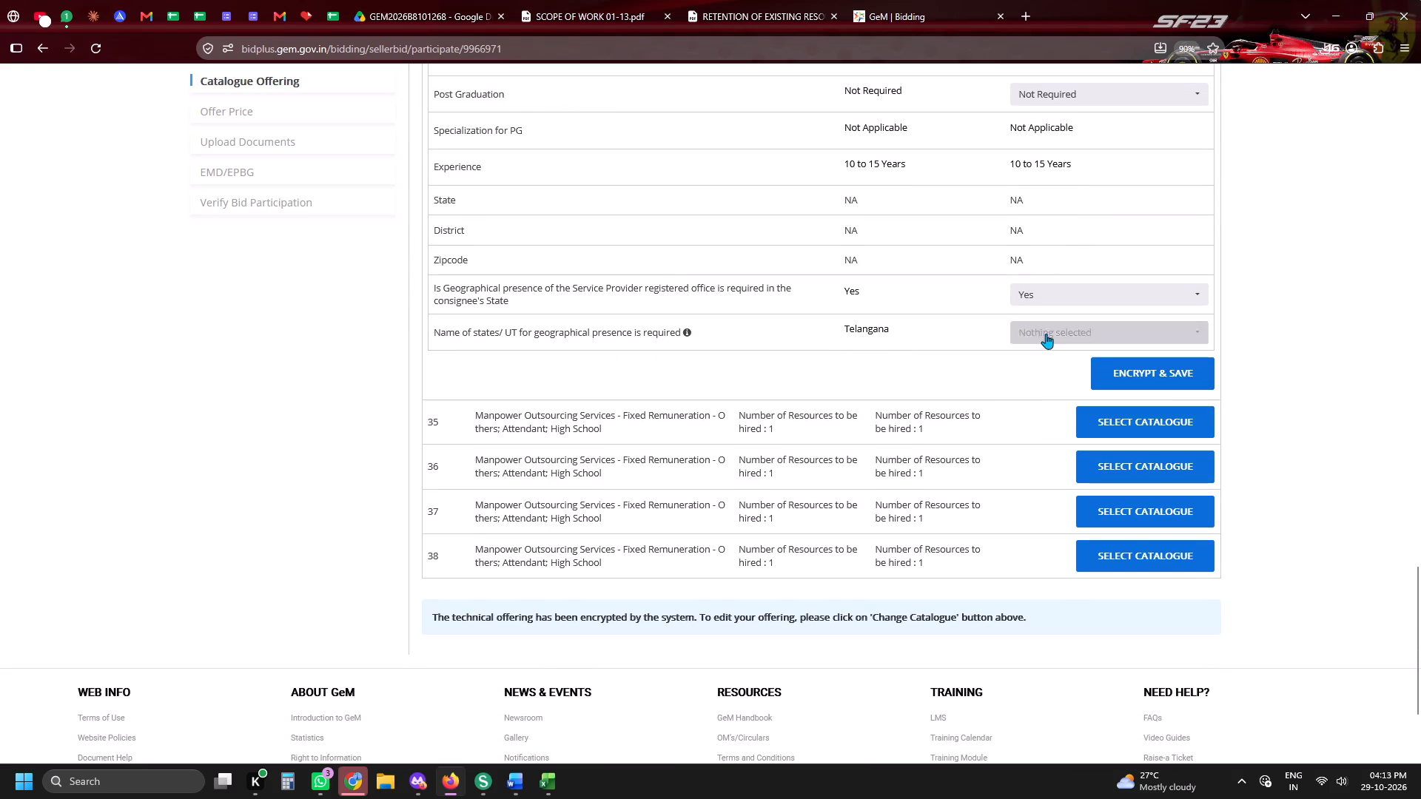
click(1046, 334)
click(1043, 413)
click(891, 386)
click(1163, 377)
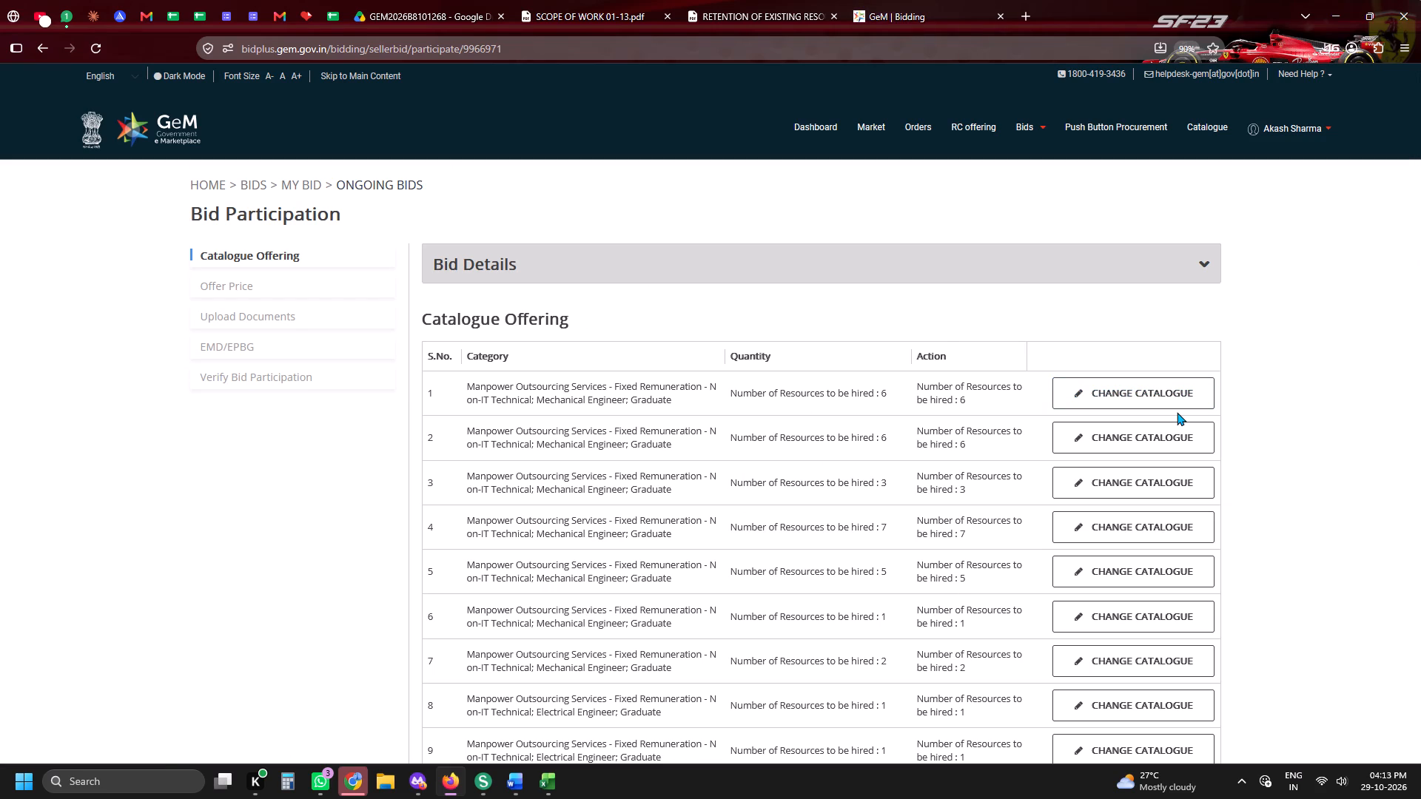
Select the catalogue for item 27, IT Engineer ITI, set its geographical presence state to Telangana, and encrypt and save it.
key(space)
key(space)
click(1132, 185)
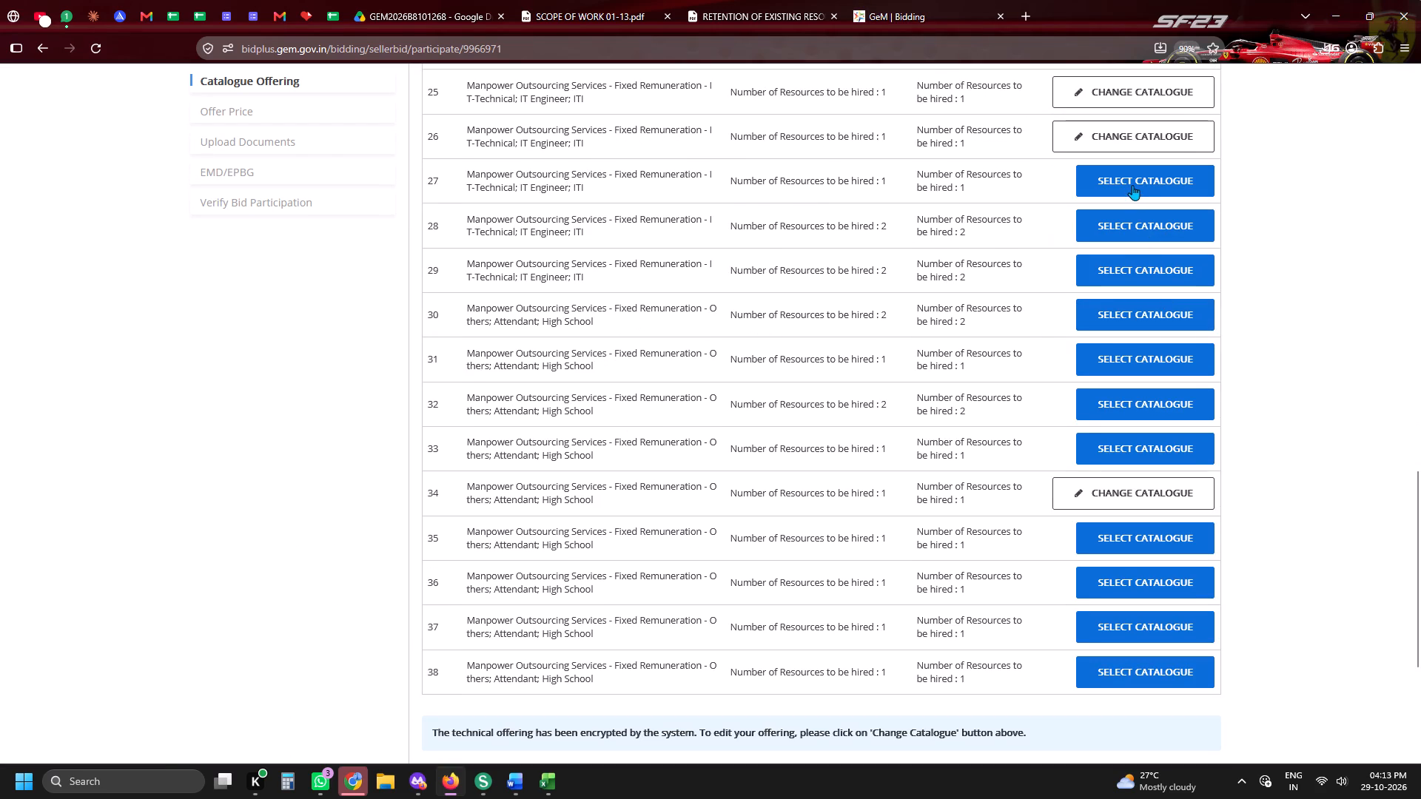
key(space)
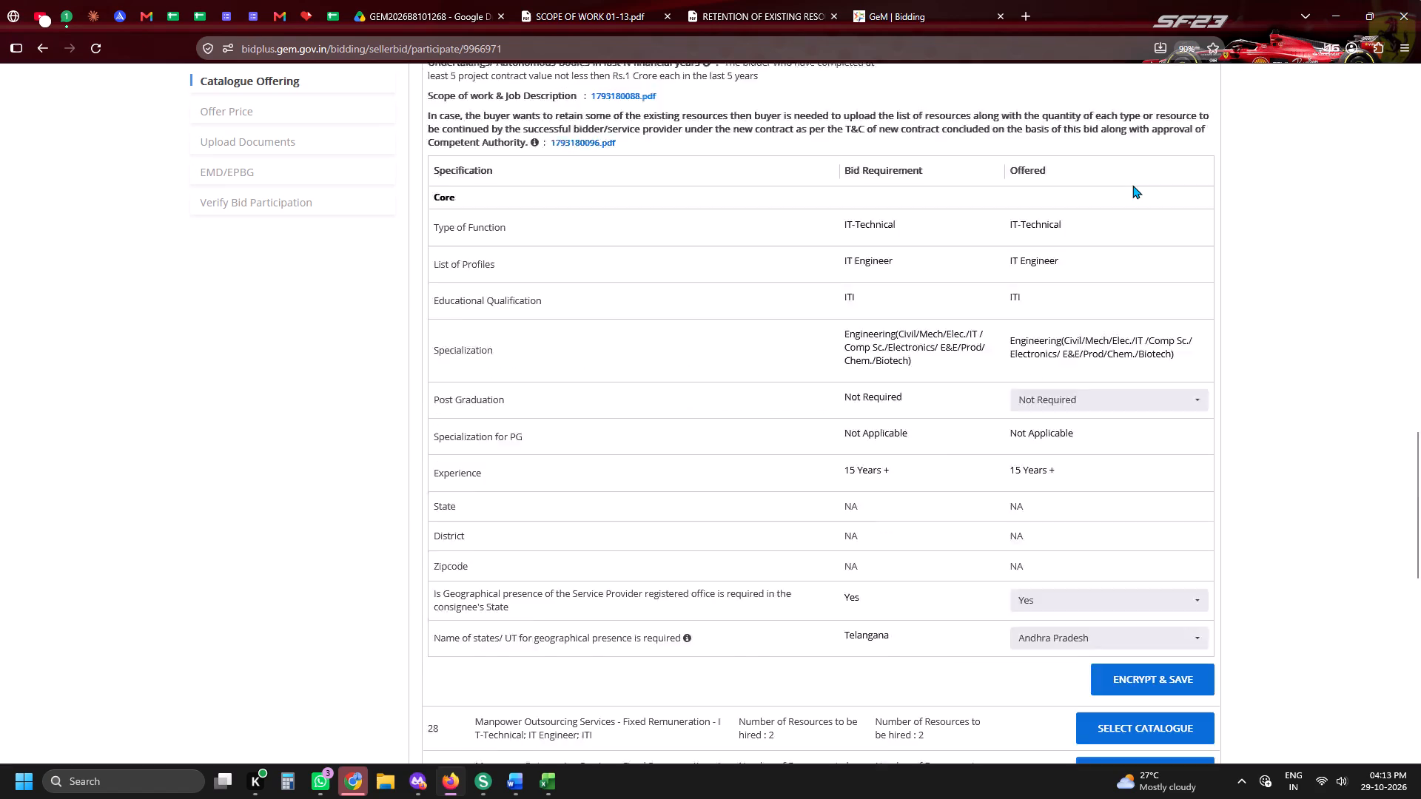
scroll(1036, 246, up, 3)
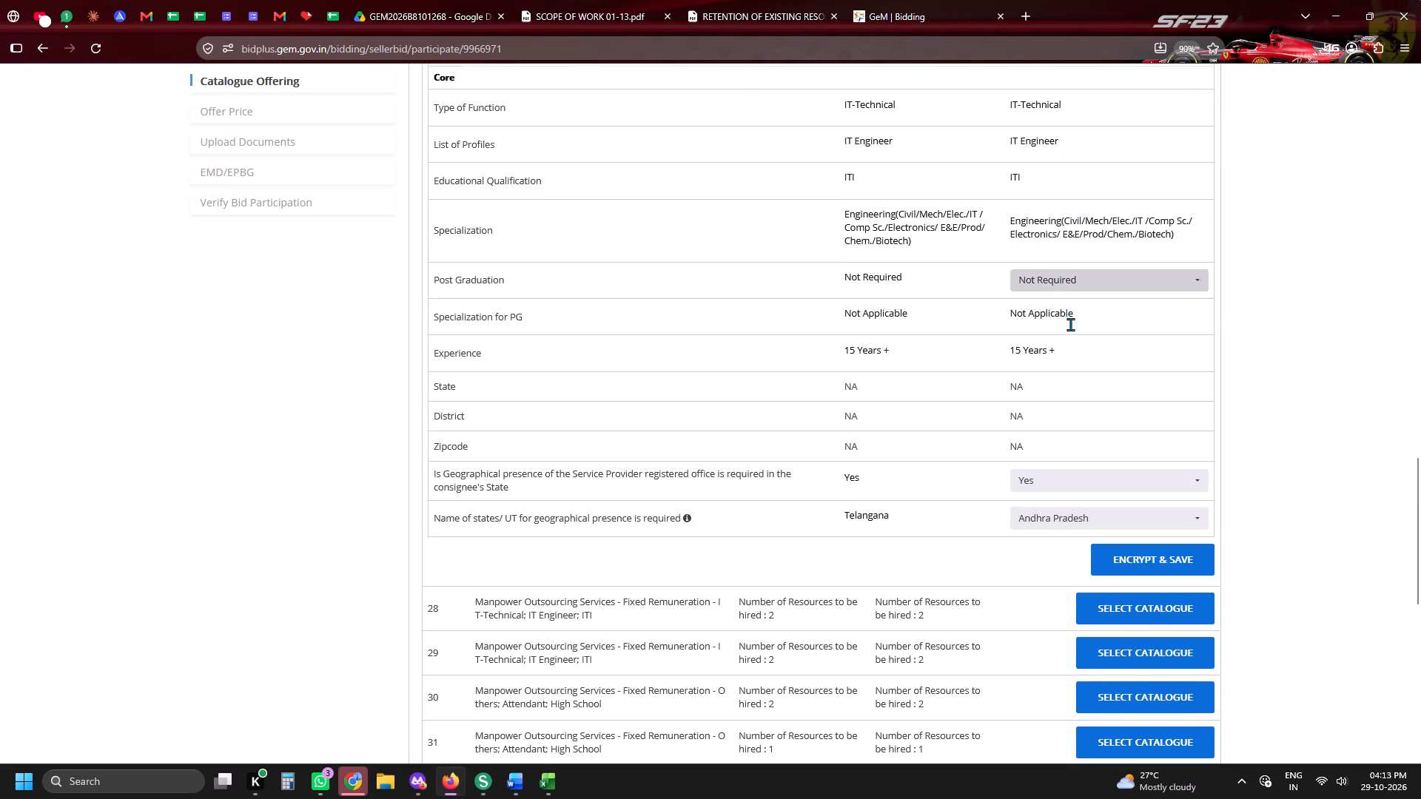
scroll(1052, 300, down, 6)
scroll(1056, 232, up, 3)
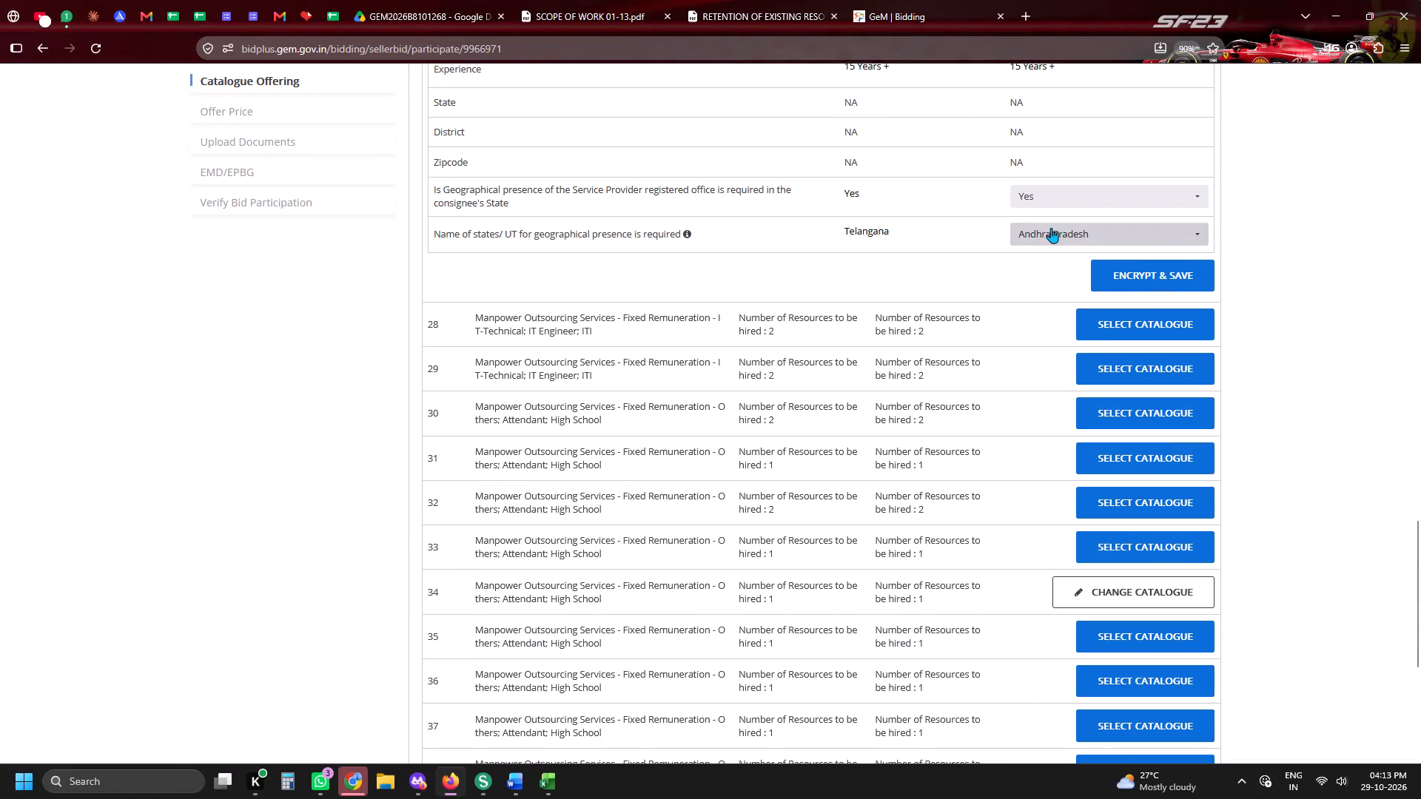
click(1051, 228)
click(1050, 270)
click(1032, 235)
click(1032, 252)
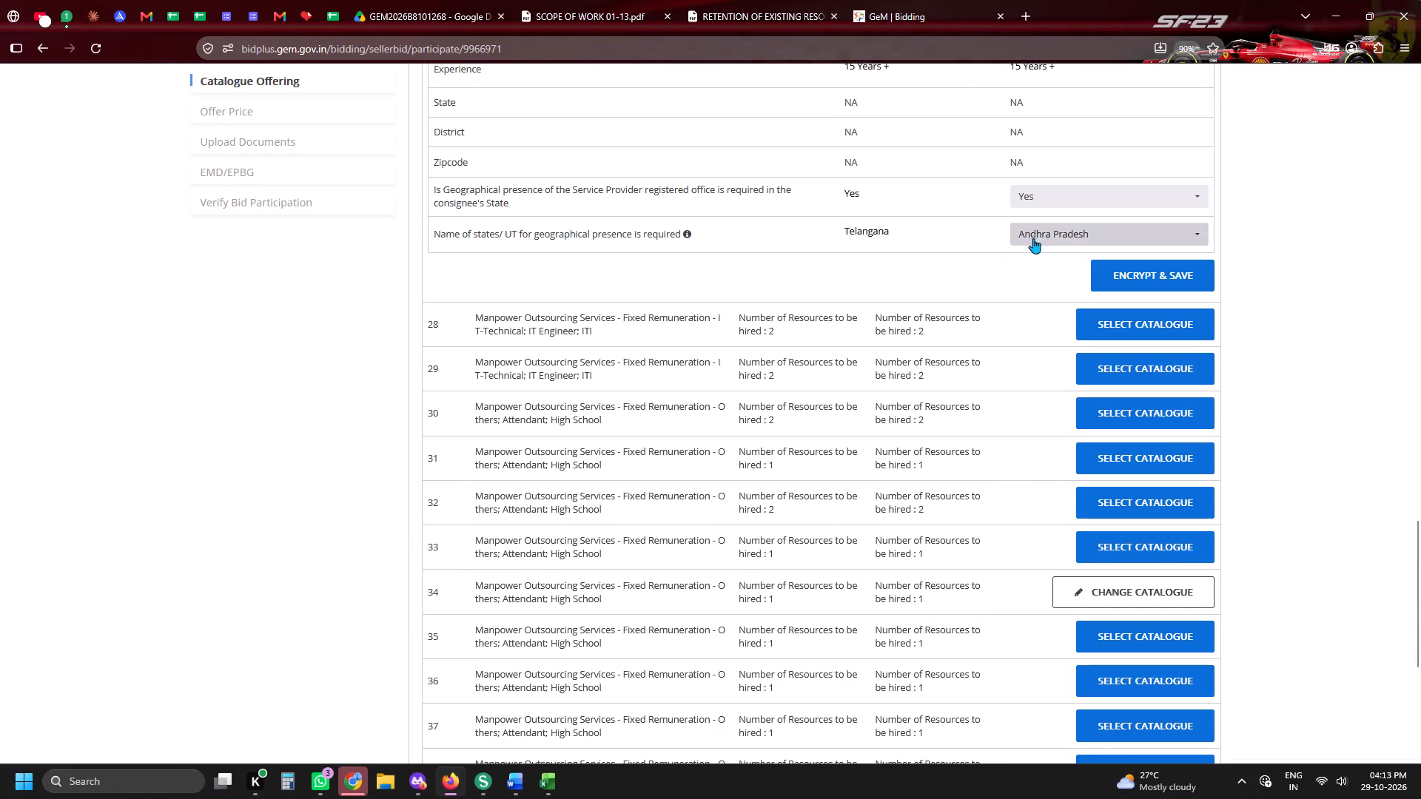
click(1034, 237)
click(1037, 264)
click(956, 264)
click(1050, 244)
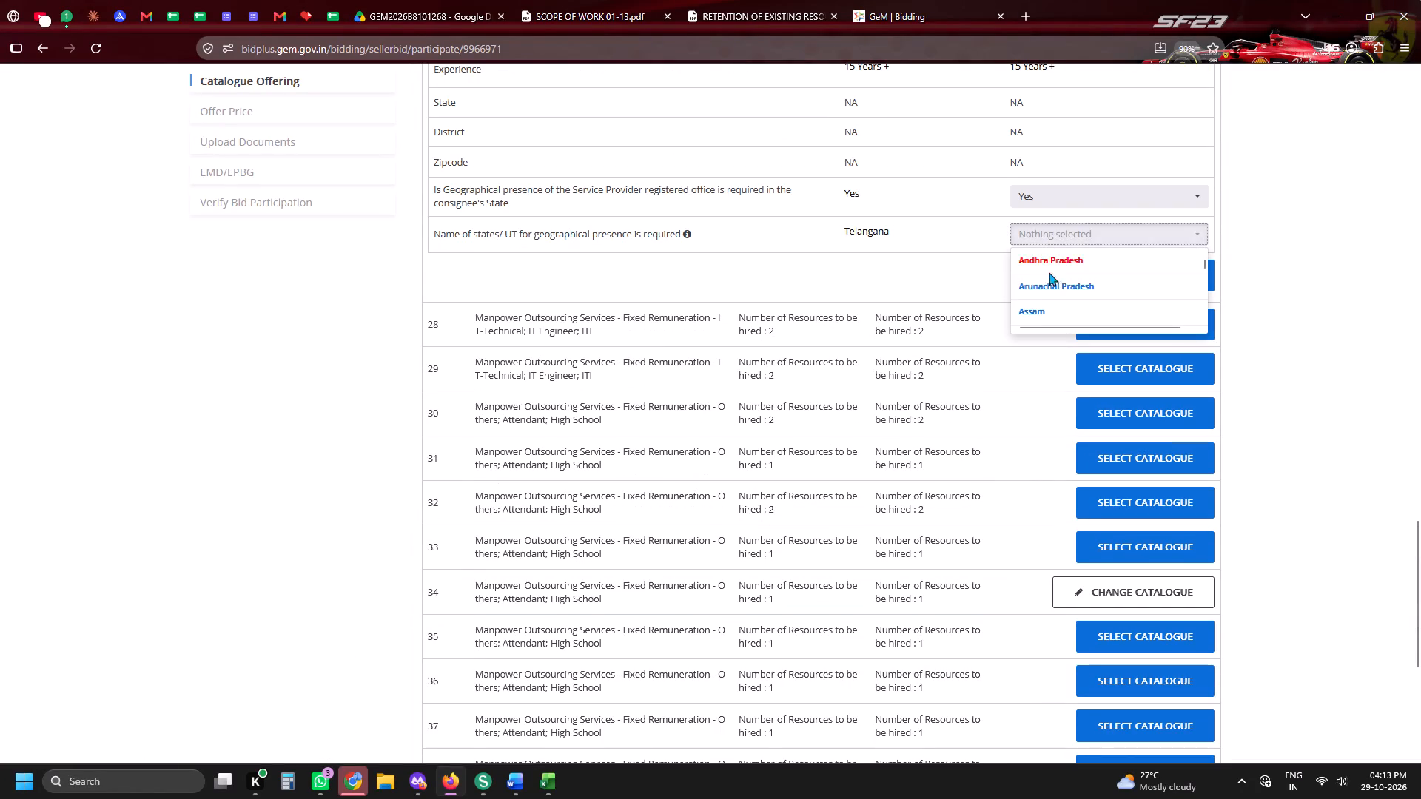
key(t)
key(t)
click(1041, 314)
click(935, 286)
click(1137, 277)
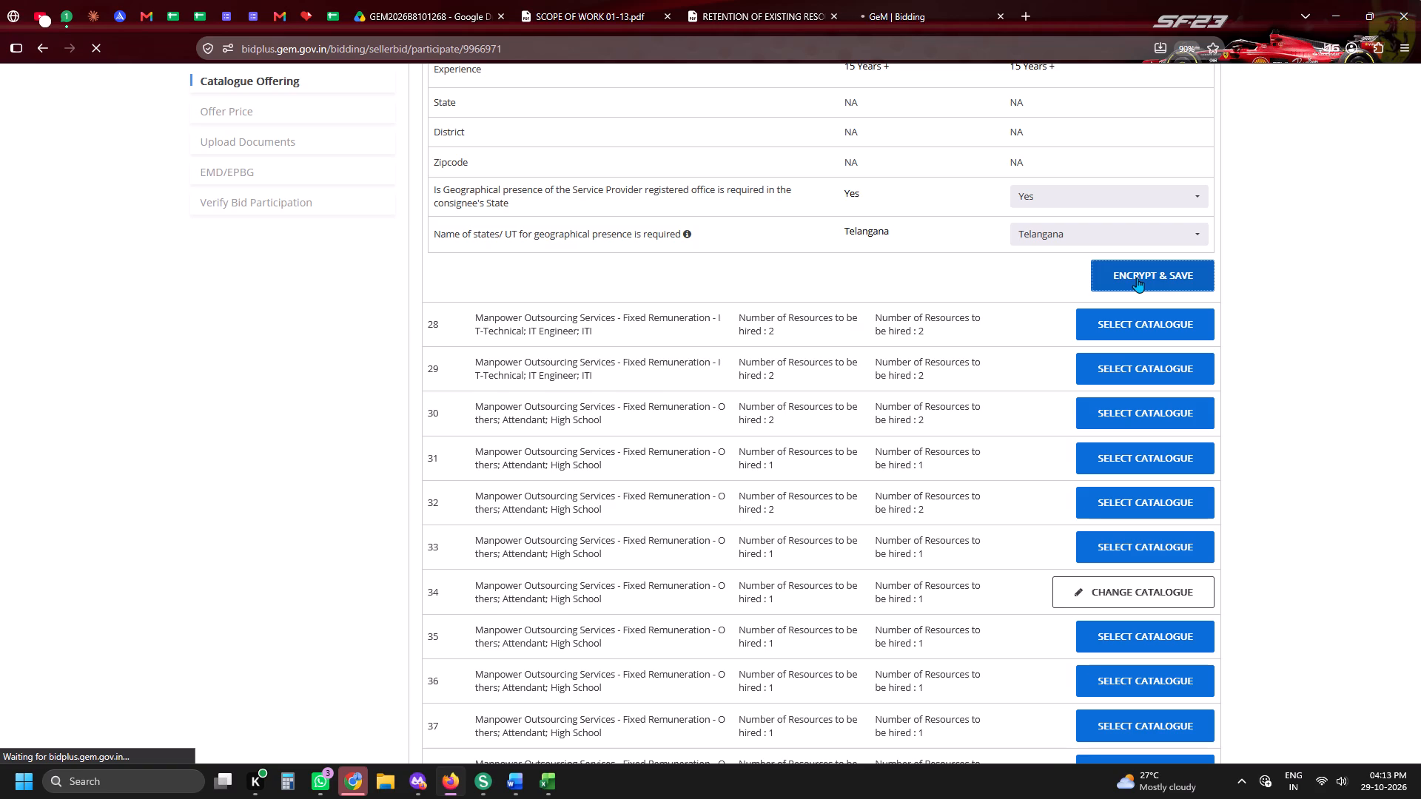
Select the catalogue for item 35, Attendant High School, set its geographical presence state to Telangana, and encrypt and save it.
key(space)
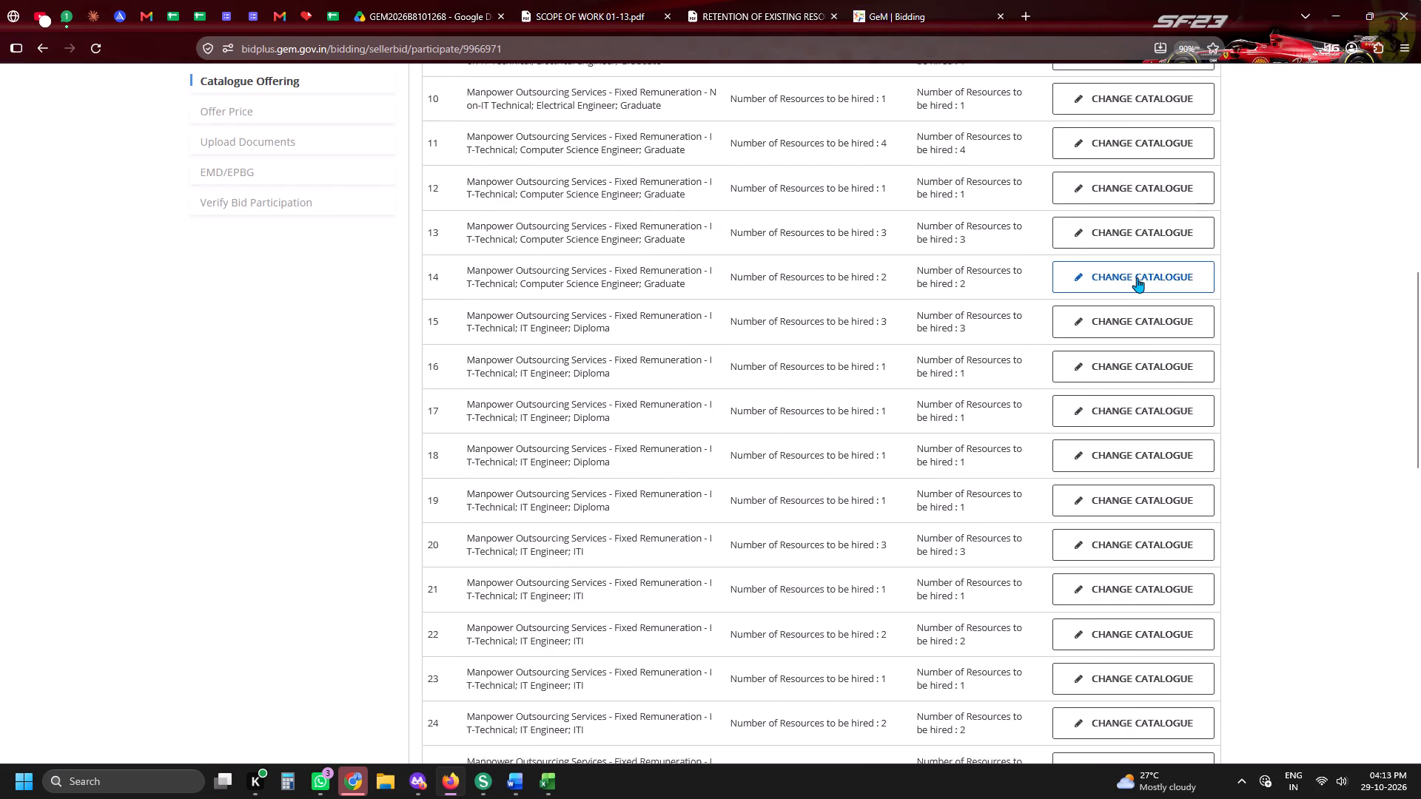
key(space)
key(space)
click(1135, 239)
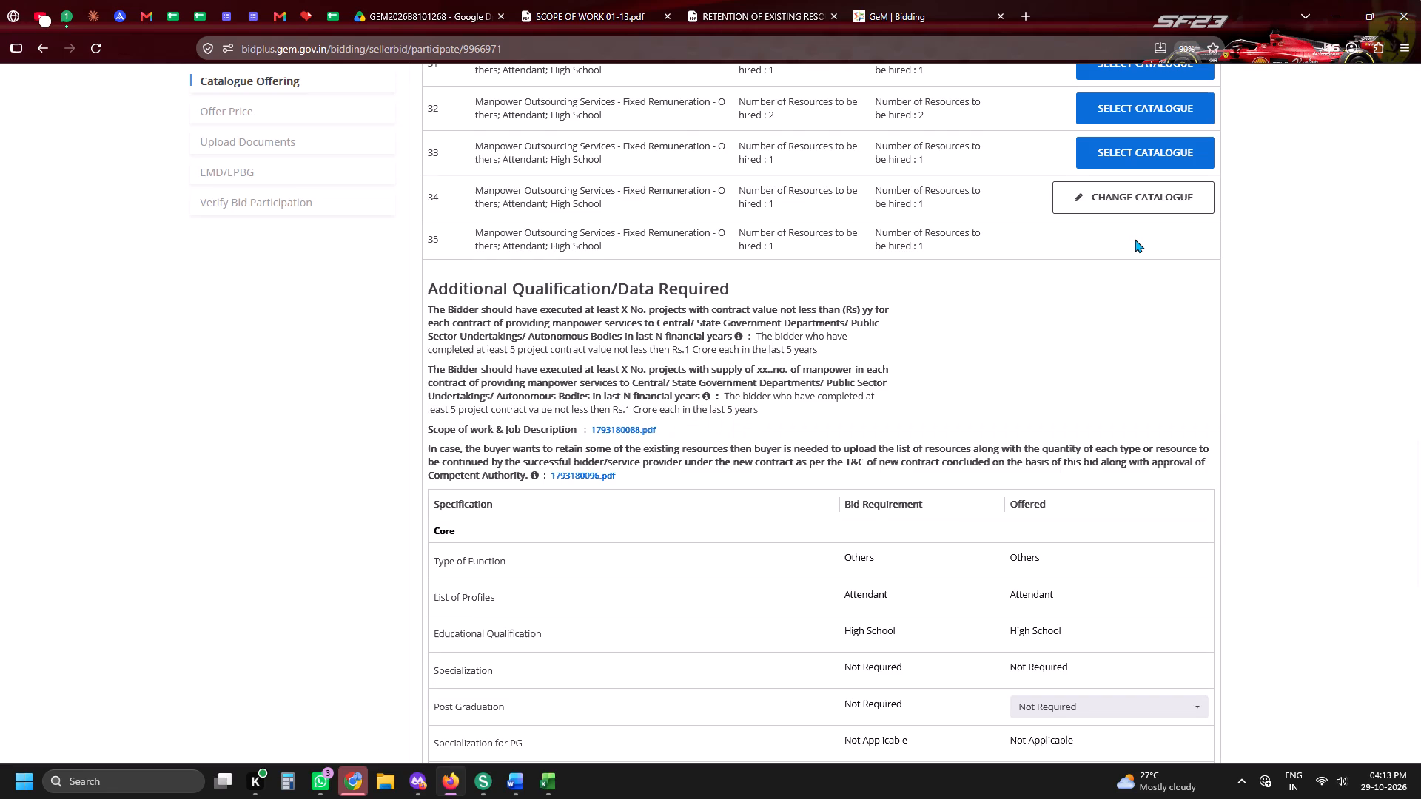
scroll(1135, 239, down, 5)
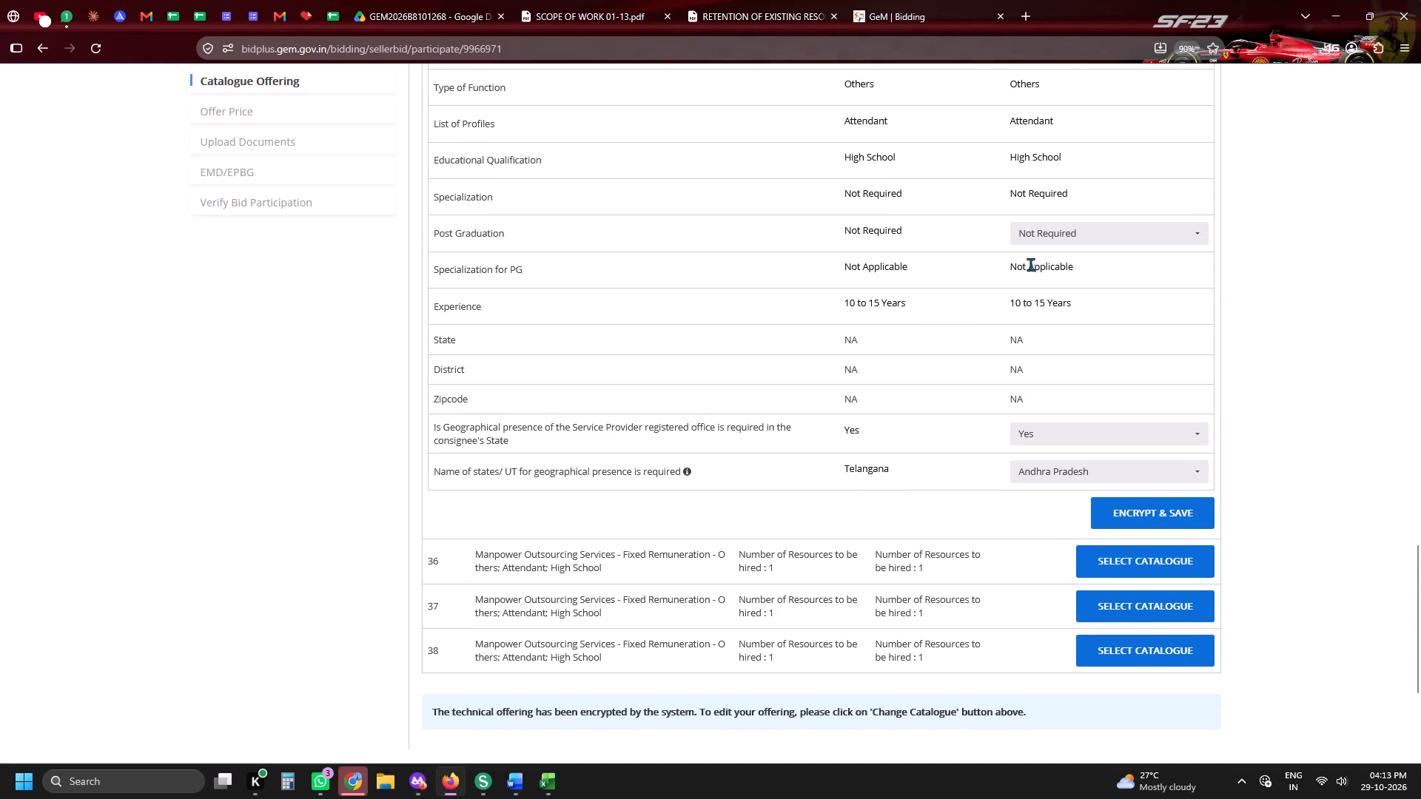
scroll(1032, 266, down, 3)
click(1027, 198)
click(1041, 223)
click(971, 216)
click(1072, 193)
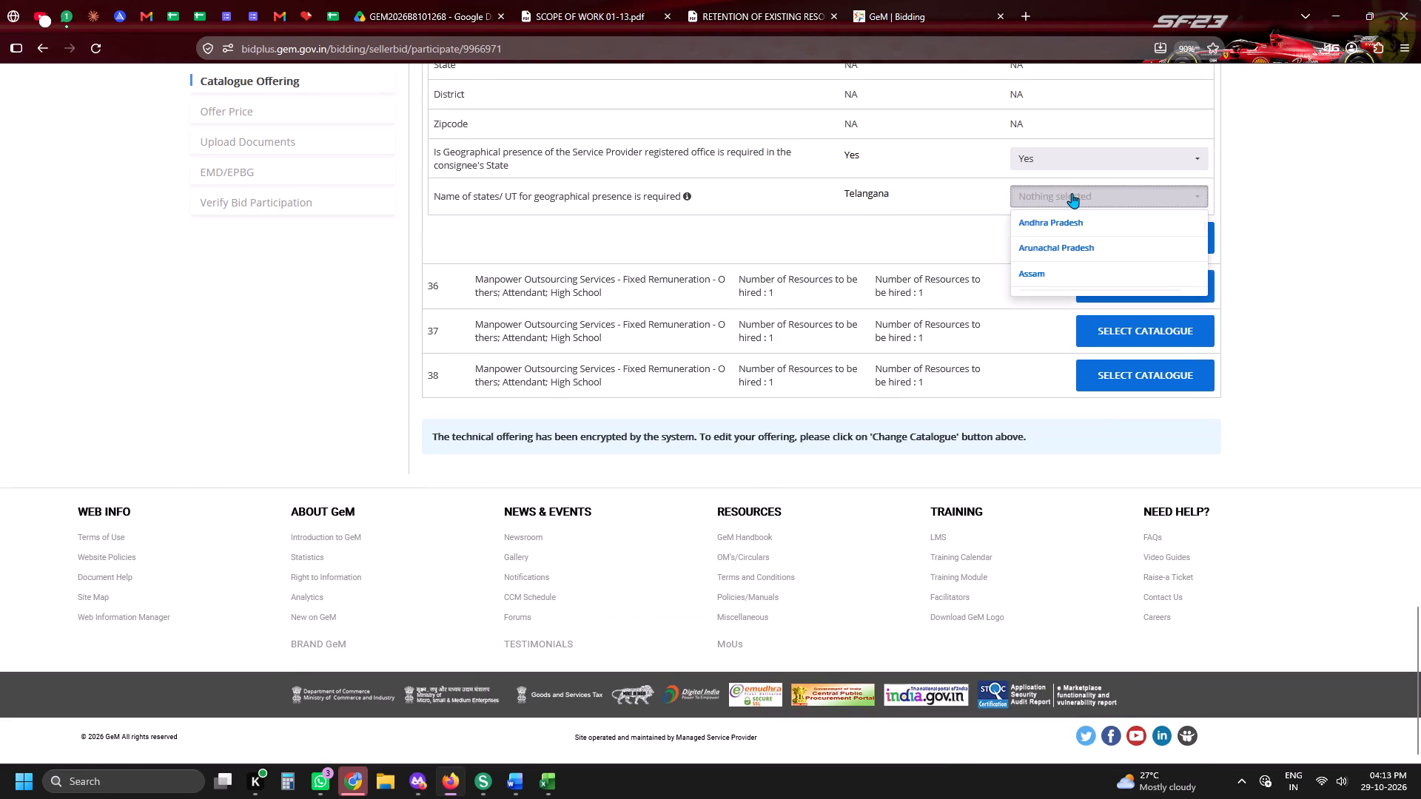
key(t)
key(t)
click(1042, 280)
click(906, 226)
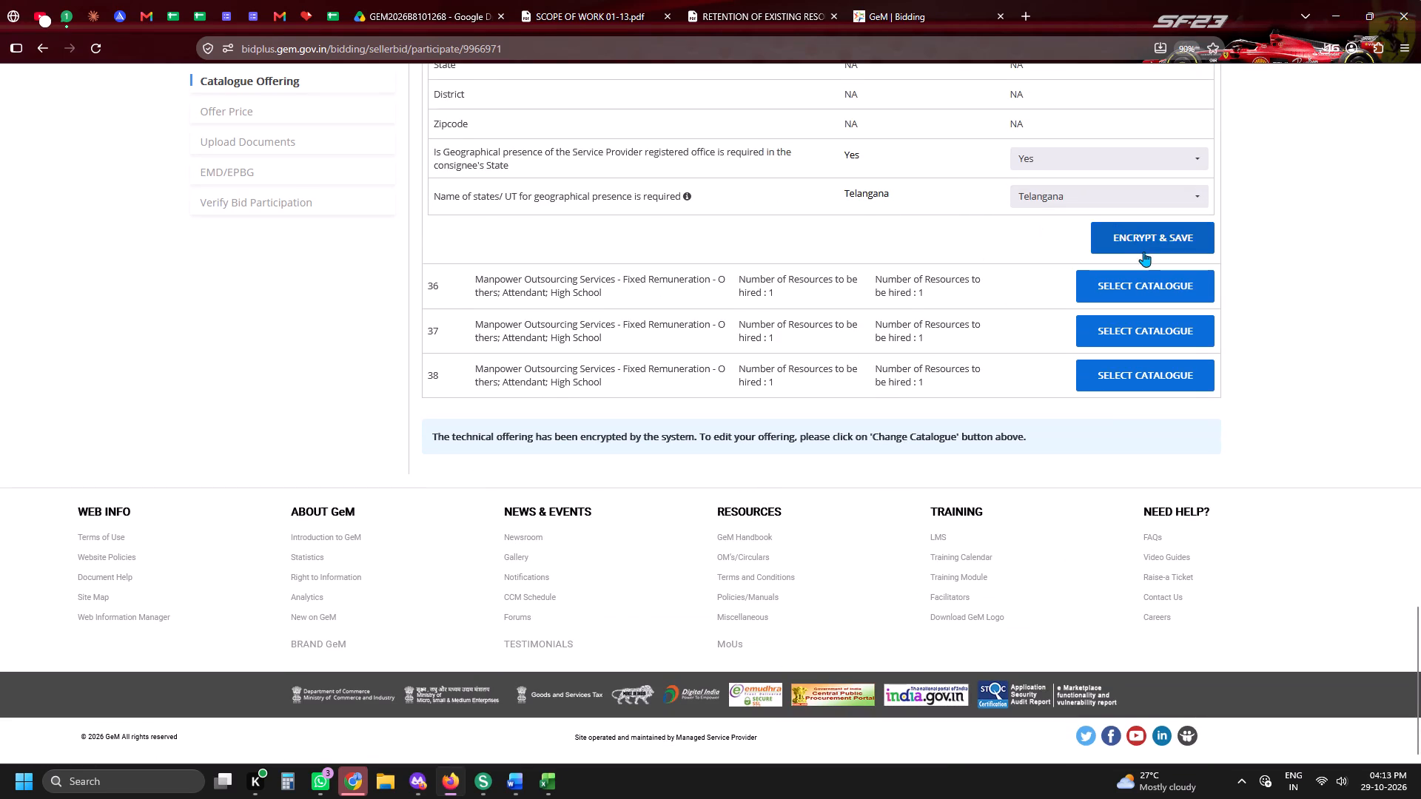
click(1143, 252)
click(1157, 261)
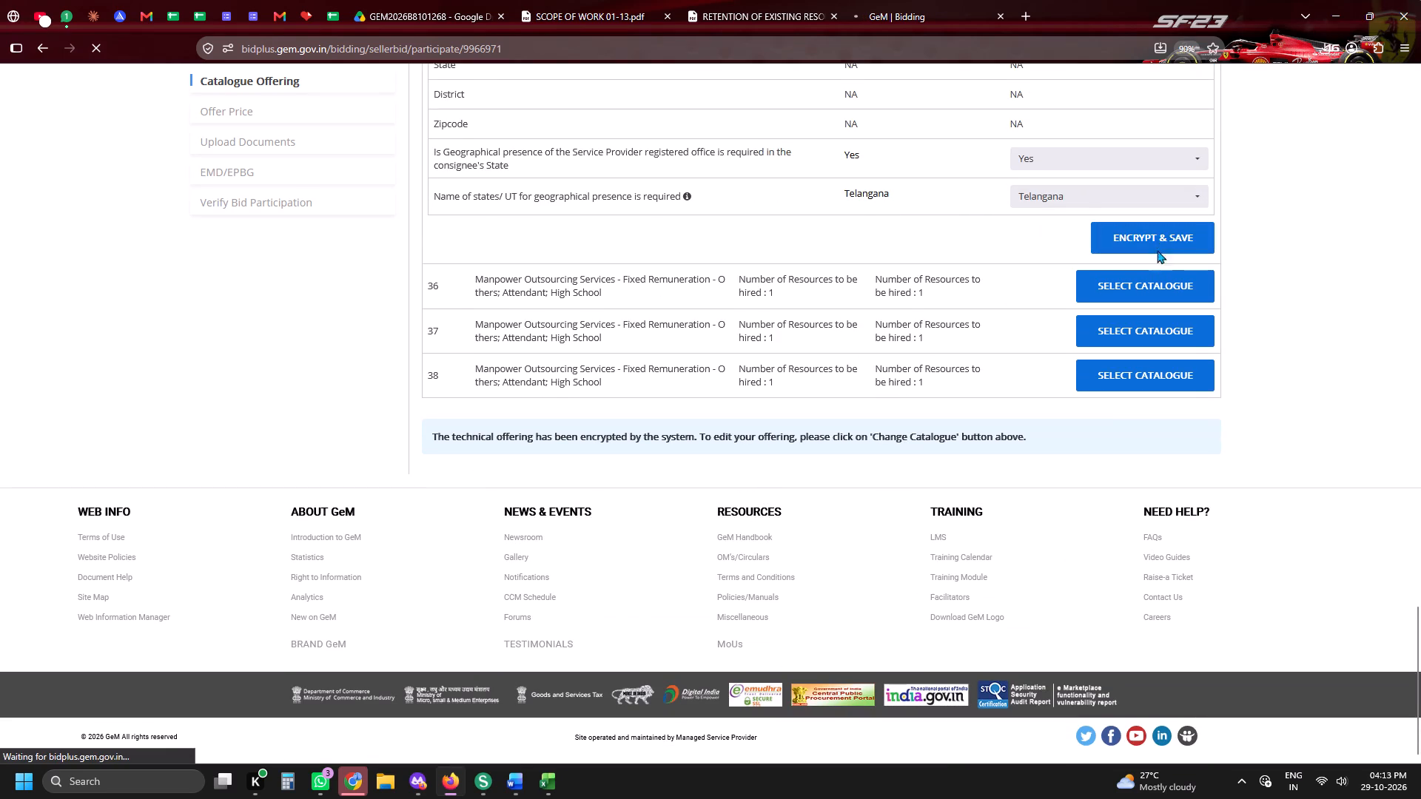
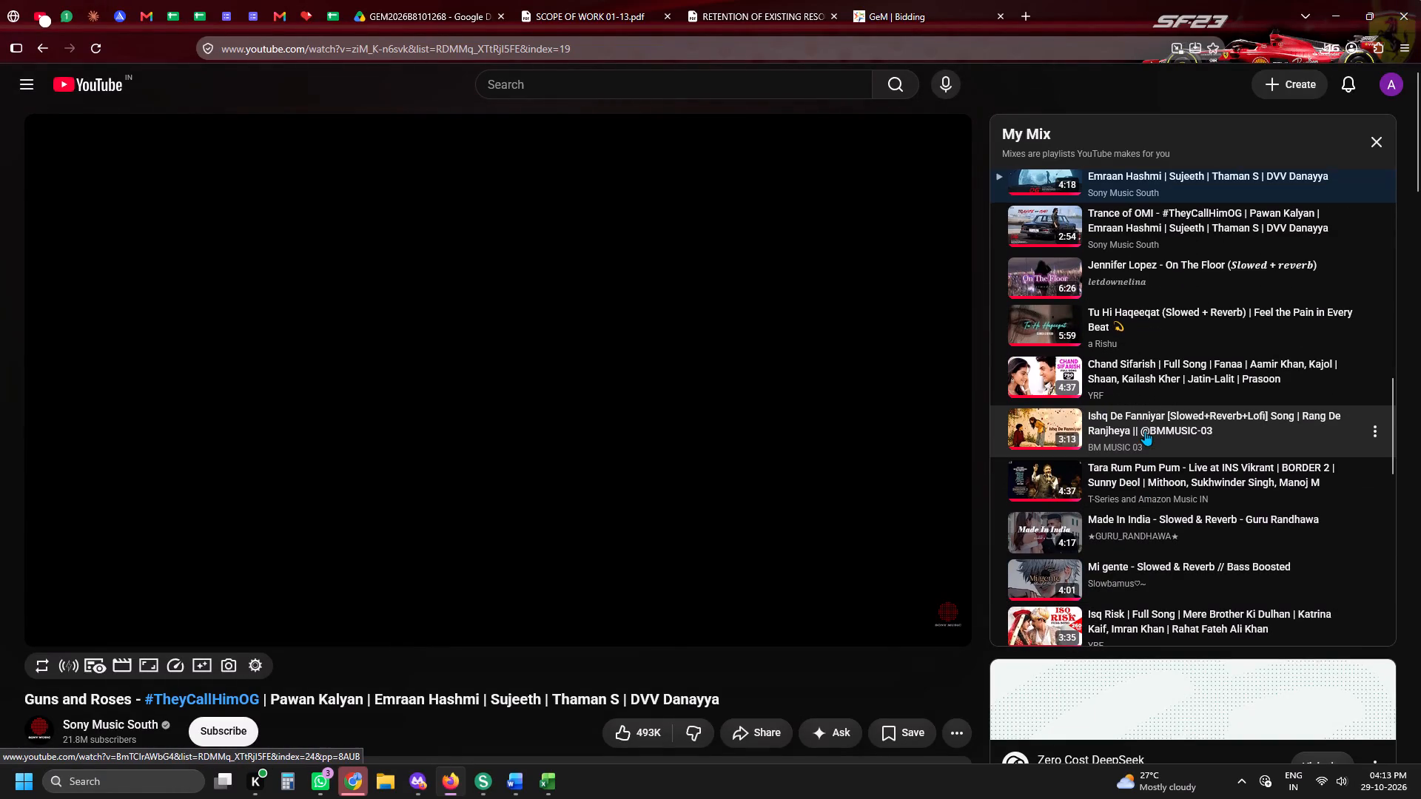
Play "Jennifer Lopez - On The Floor (Slowed + reverb)" from the My Mix playlist.
click(1118, 274)
On the GeM bidding page, select item 28's catalogue, IT Engineer ITI, set its geographical presence state to Telangana, and encrypt and save it.
click(995, 0)
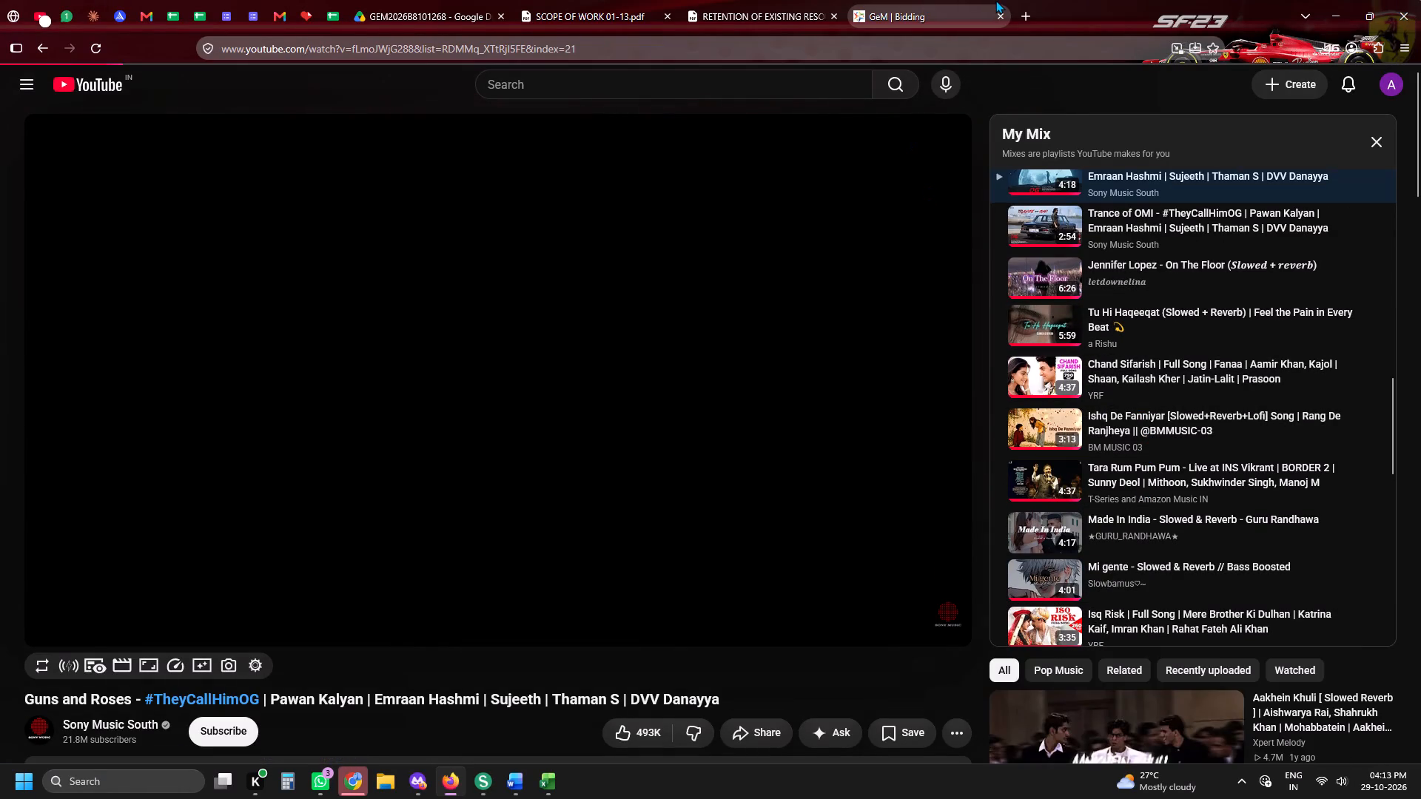
scroll(1149, 346, down, 12)
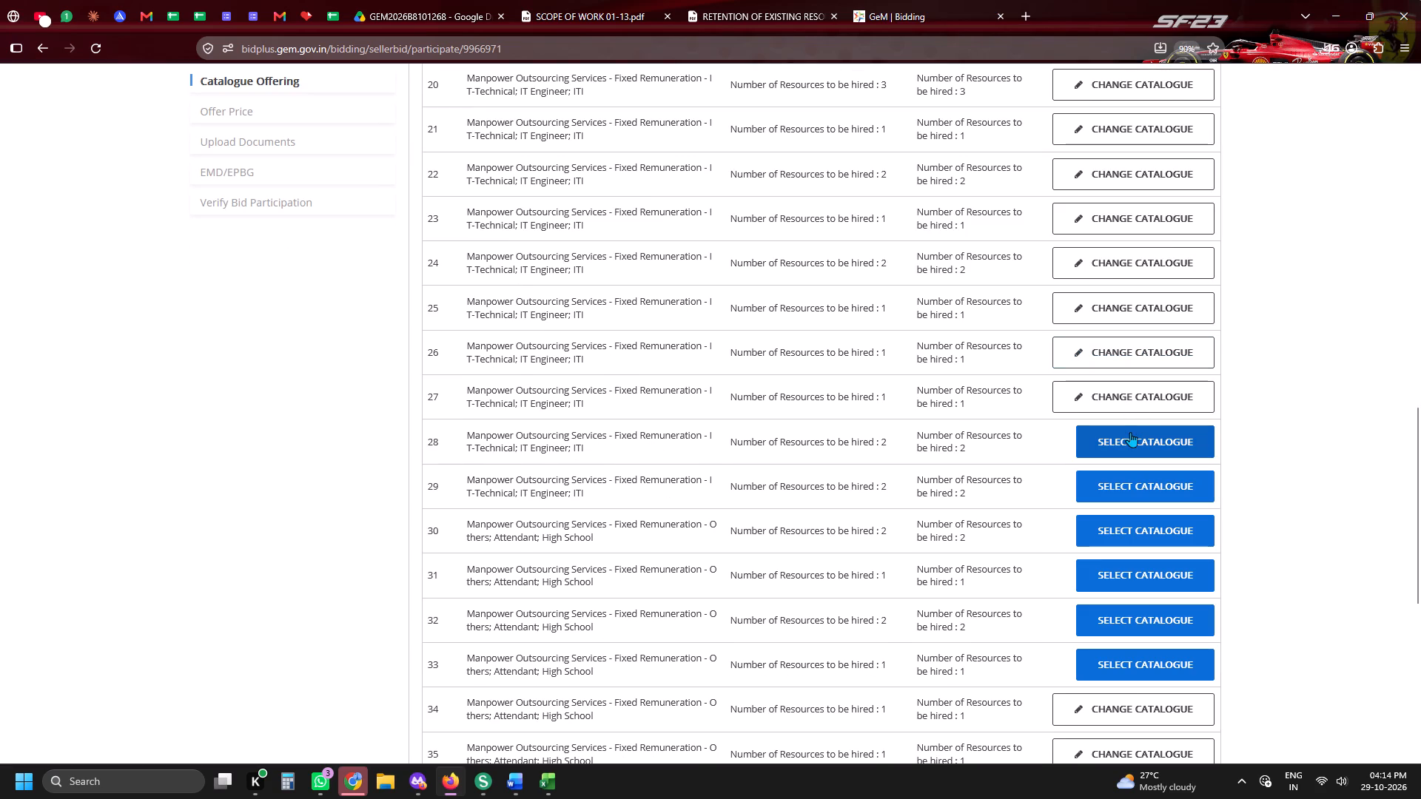
click(1130, 433)
scroll(1130, 433, down, 5)
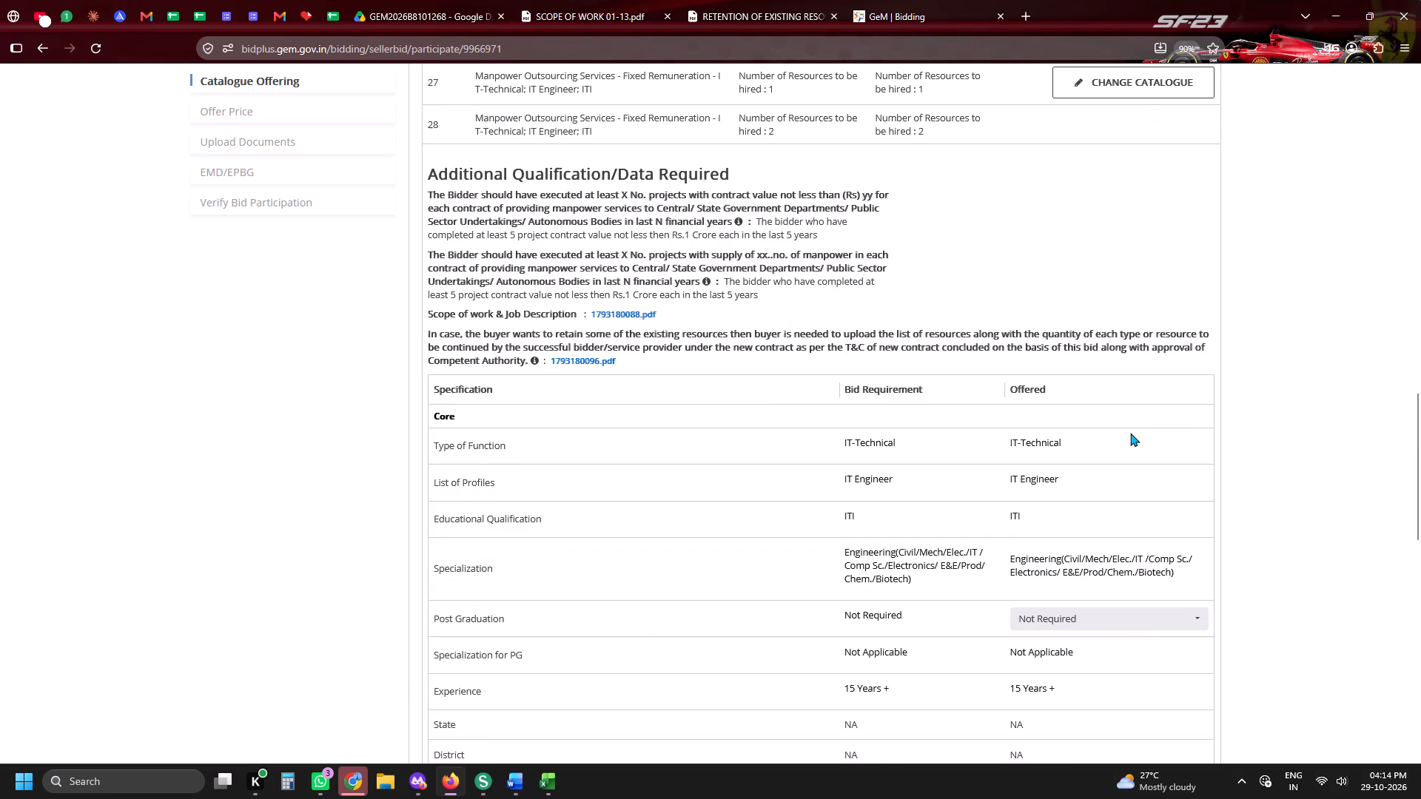
scroll(1130, 433, down, 5)
click(1084, 219)
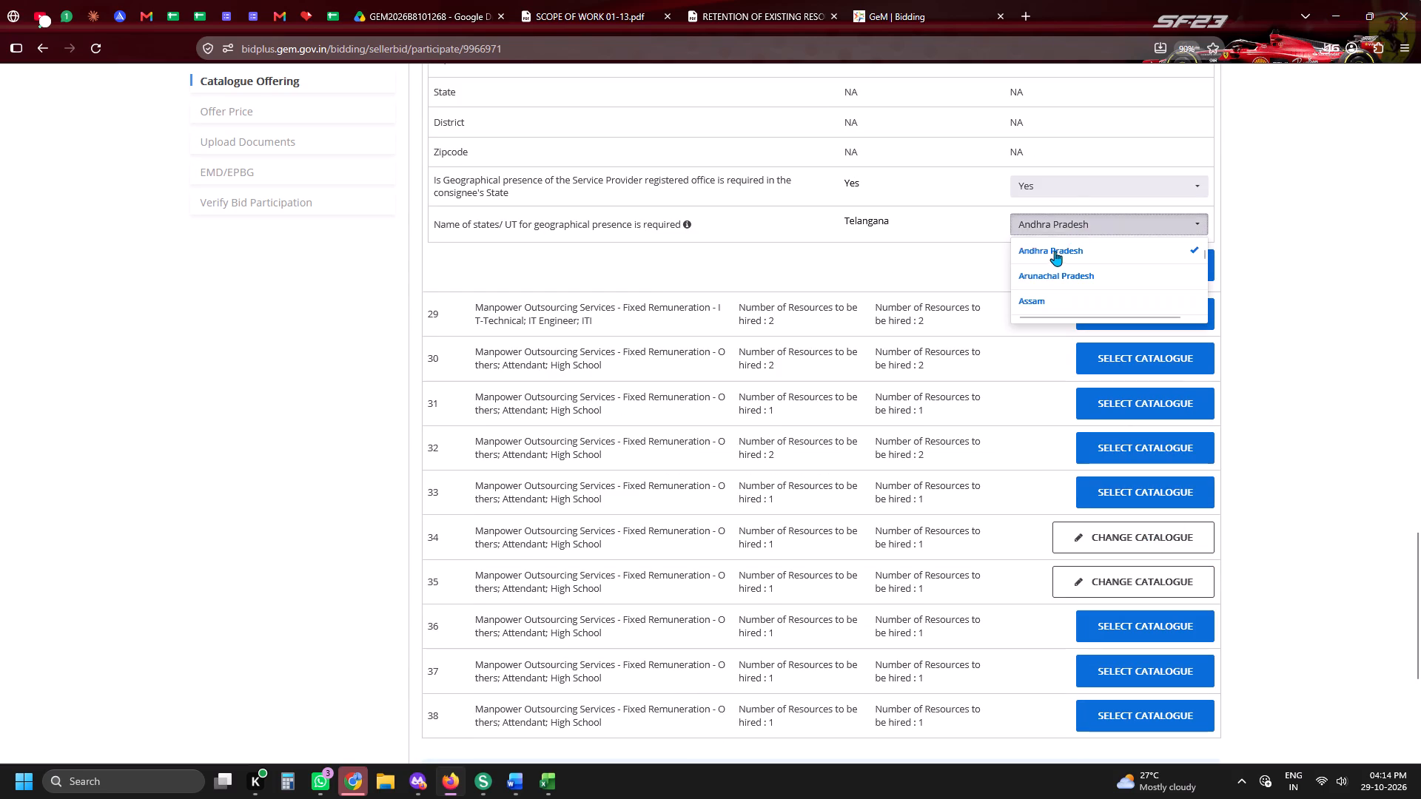
click(1053, 252)
click(876, 268)
double_click(1058, 242)
click(1061, 231)
key(t)
key(t)
click(1052, 305)
click(918, 235)
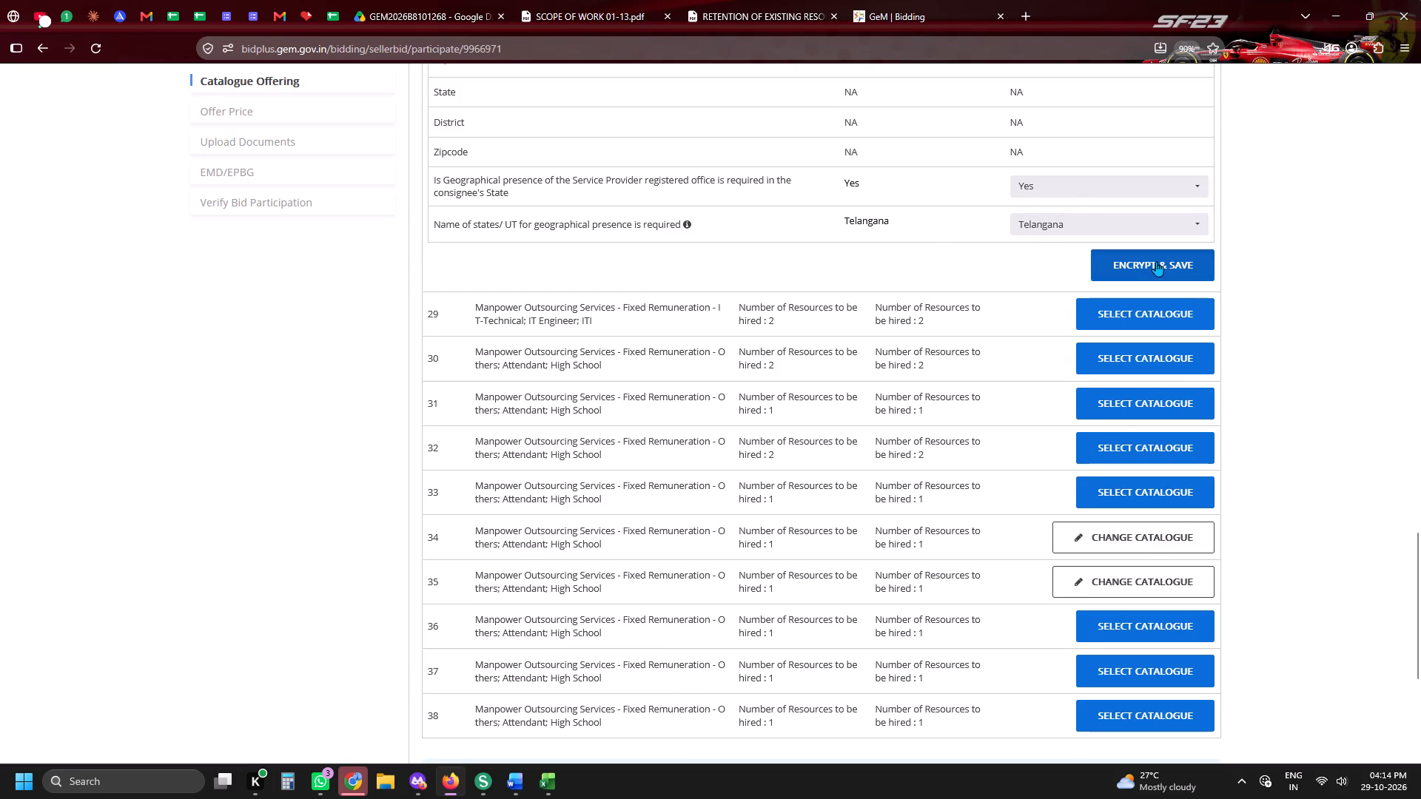
click(1156, 261)
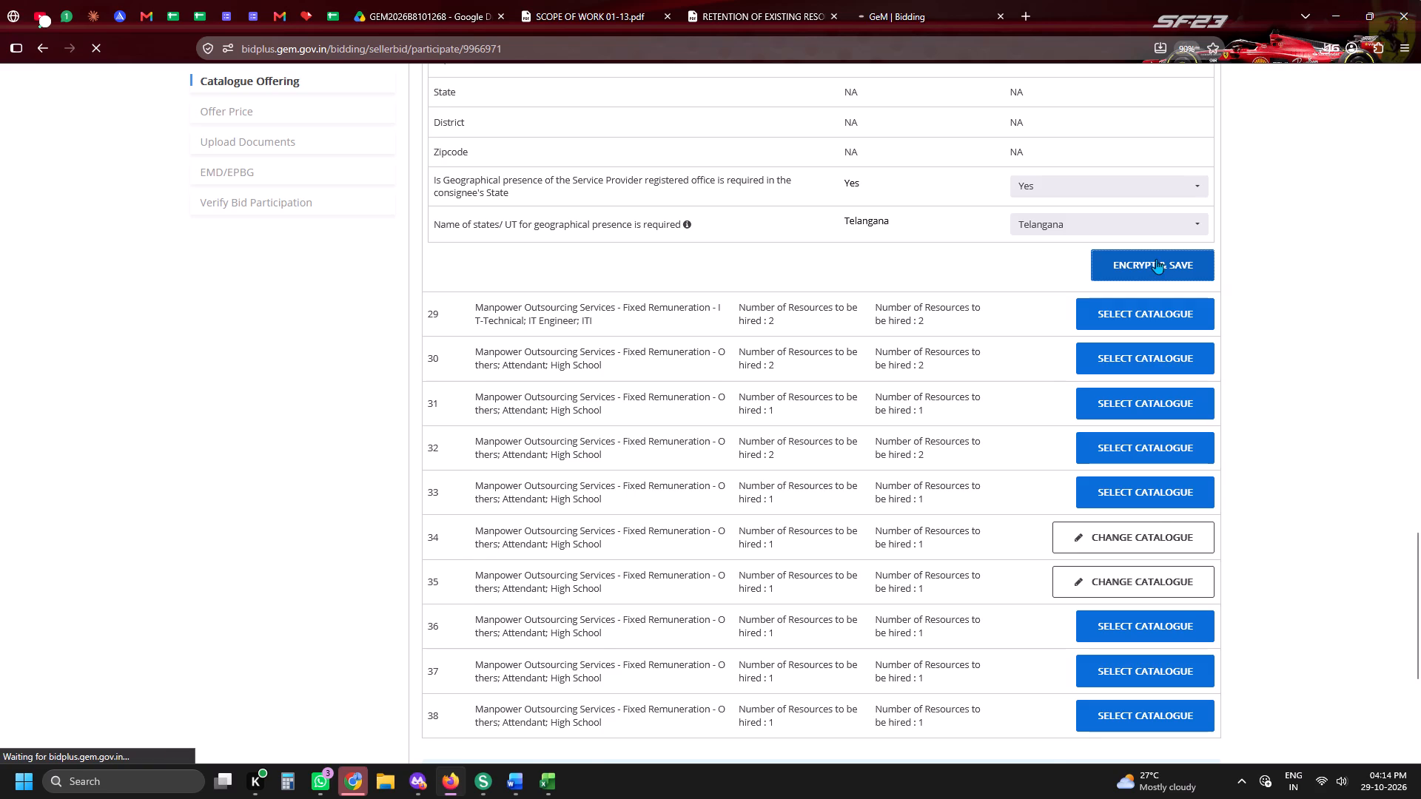
Select the catalogue for item 36, Attendant High School.
scroll(1156, 250, down, 11)
key(space)
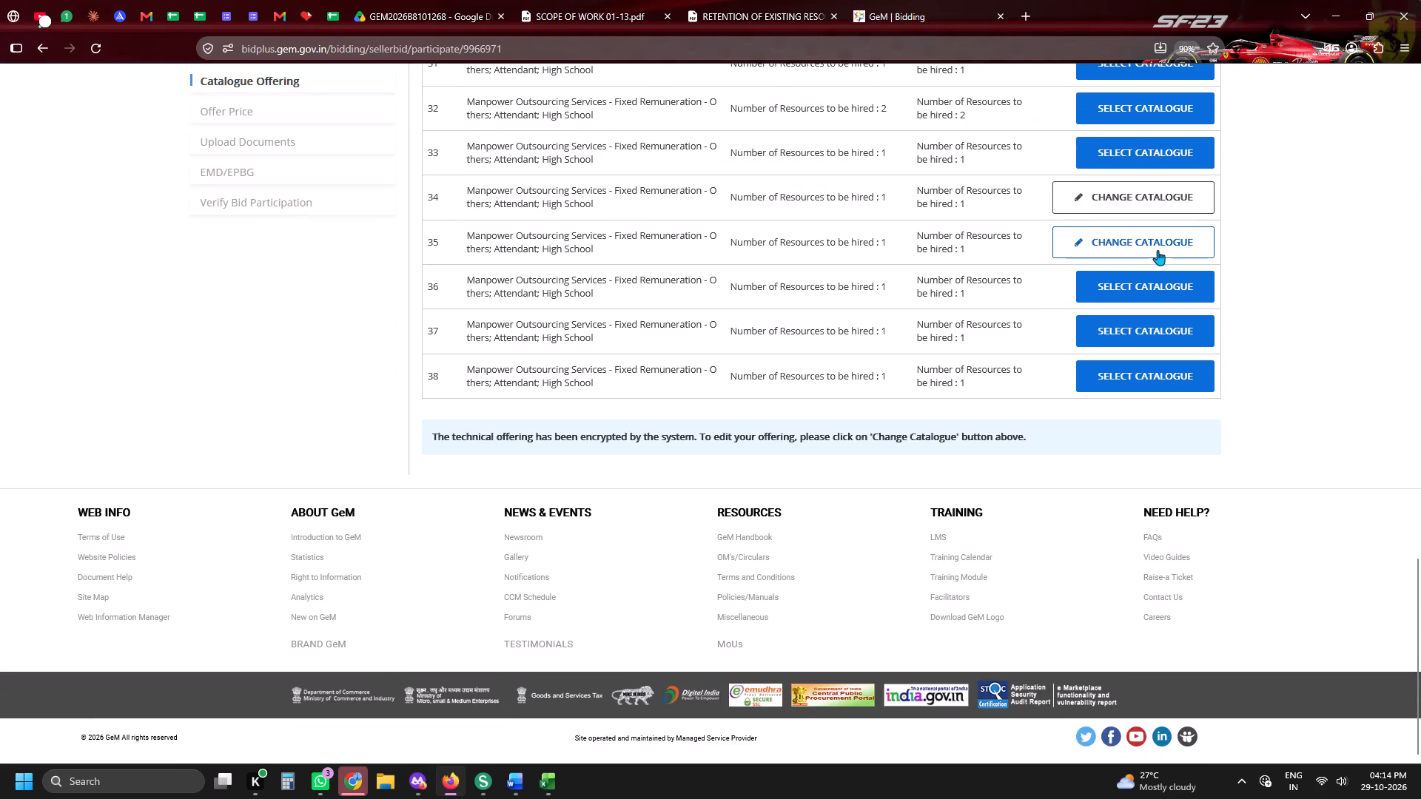
click(1159, 289)
scroll(1159, 289, down, 4)
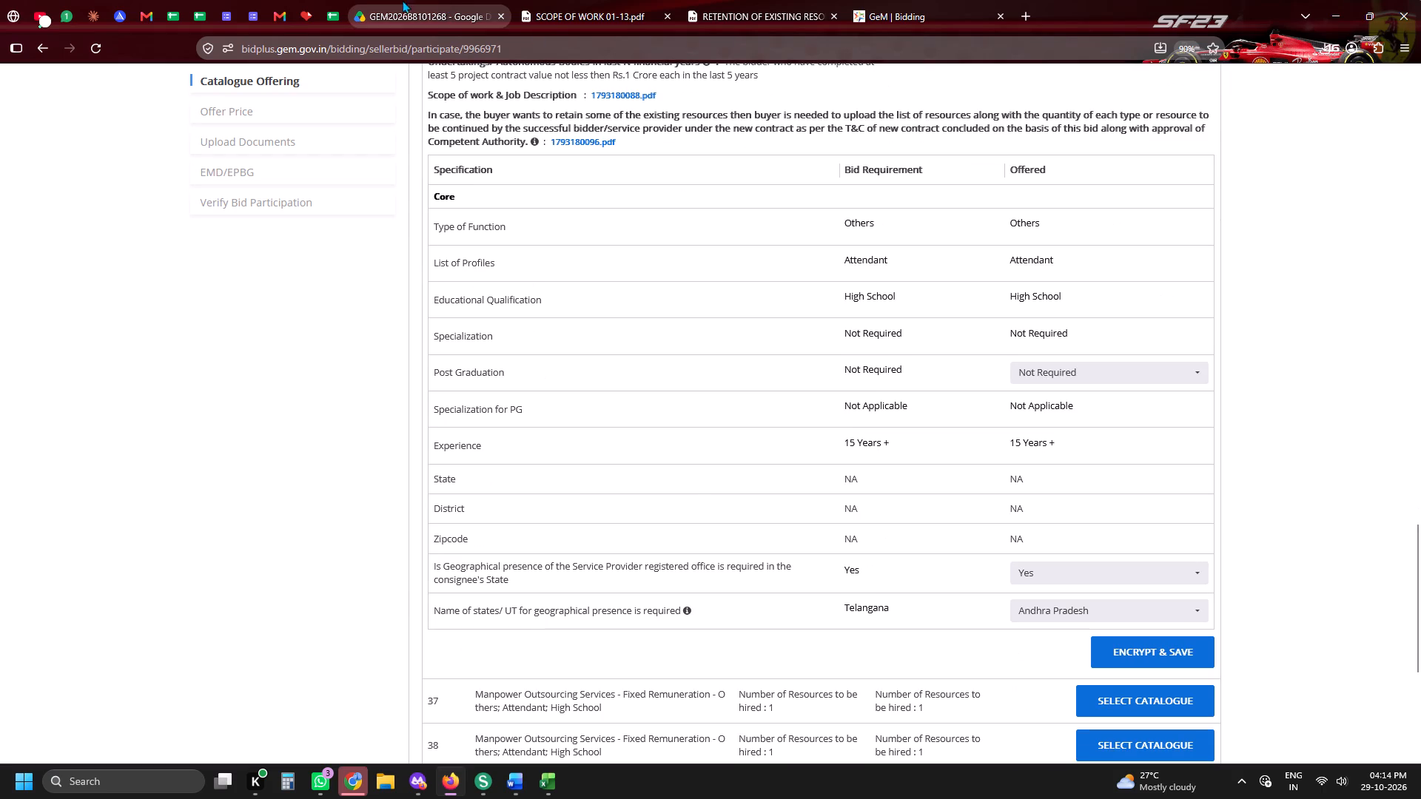
Check bid 8101268's row in the Daily Tender Sheet and read REQUIRED DOCUMENTS.pdf in its GEM2026B8101268 Drive folder.
click(332, 0)
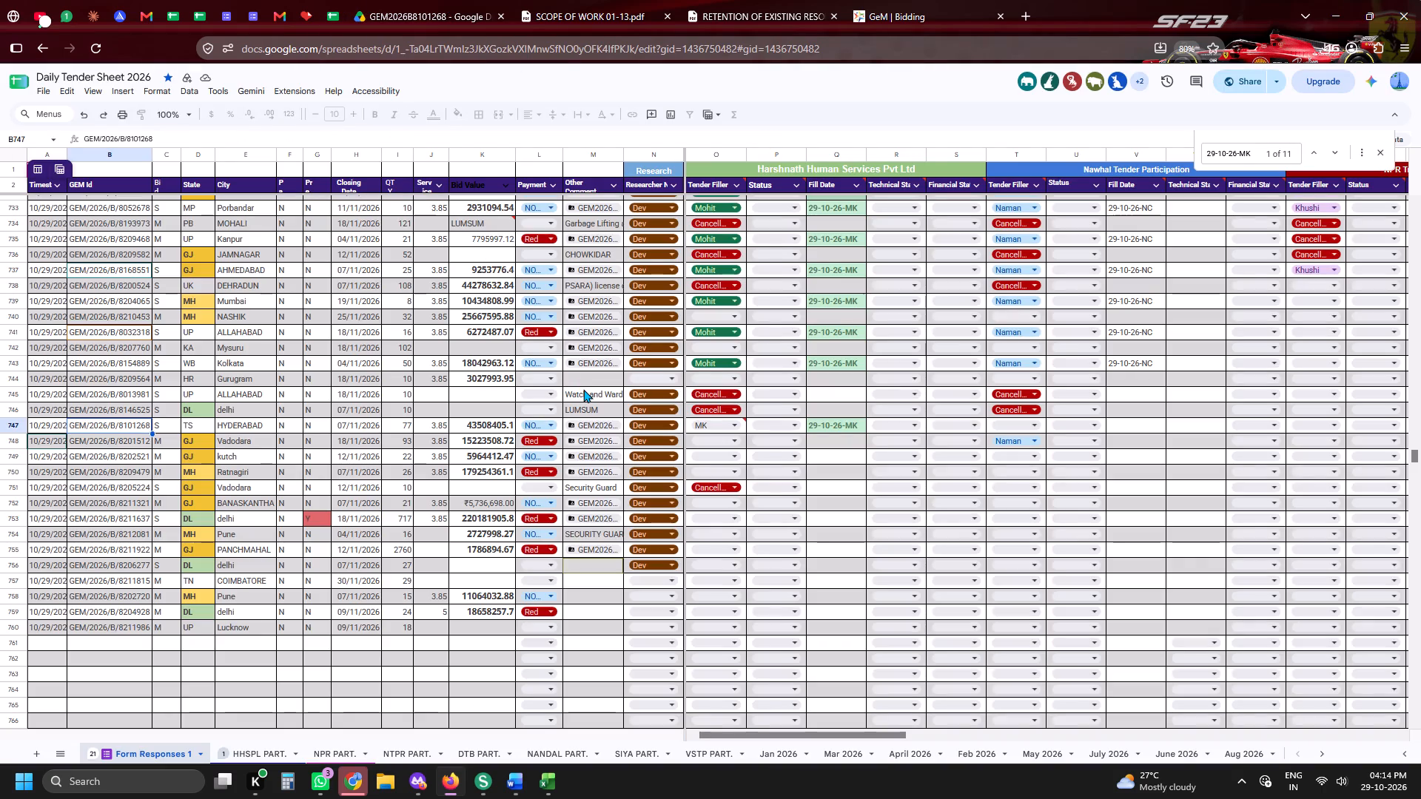
click(3, 429)
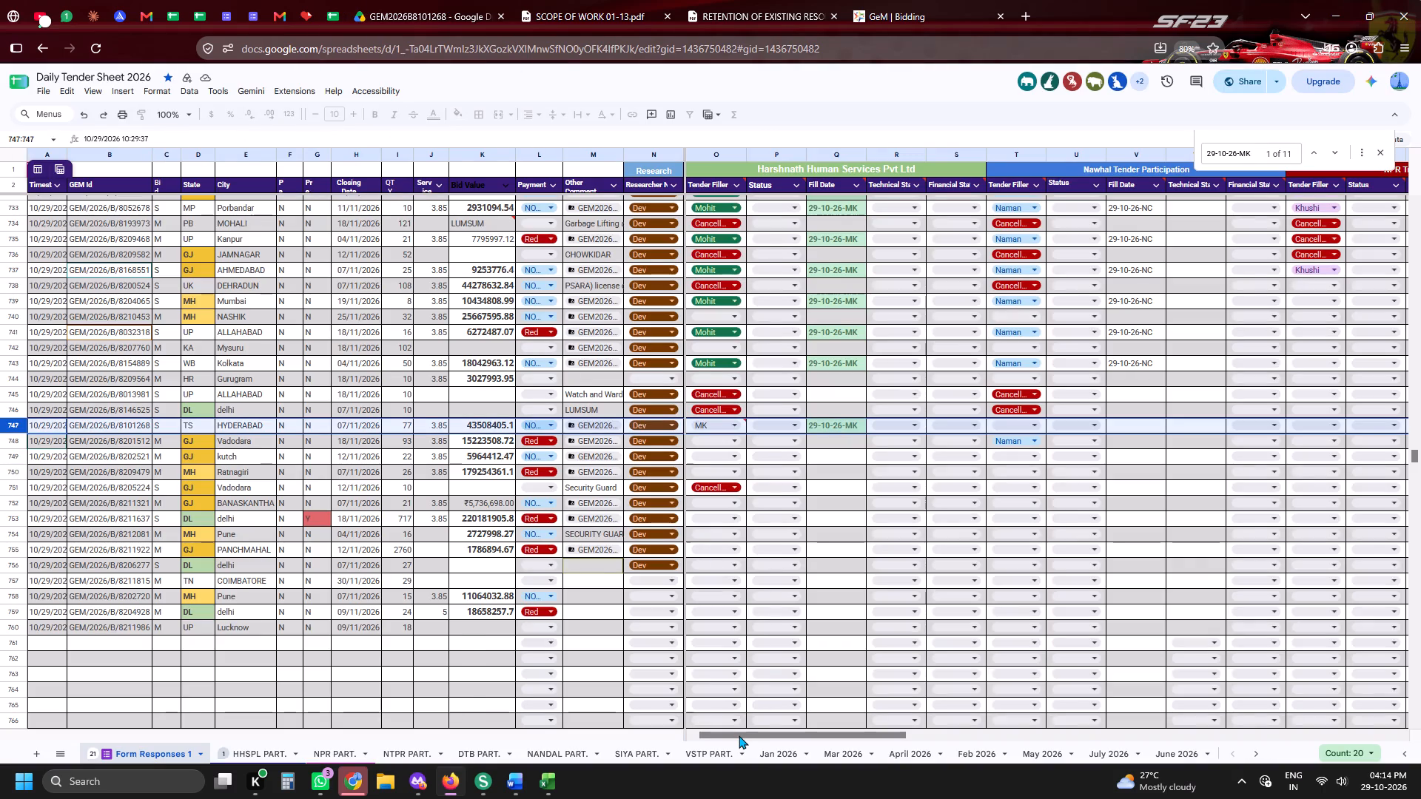
click(408, 0)
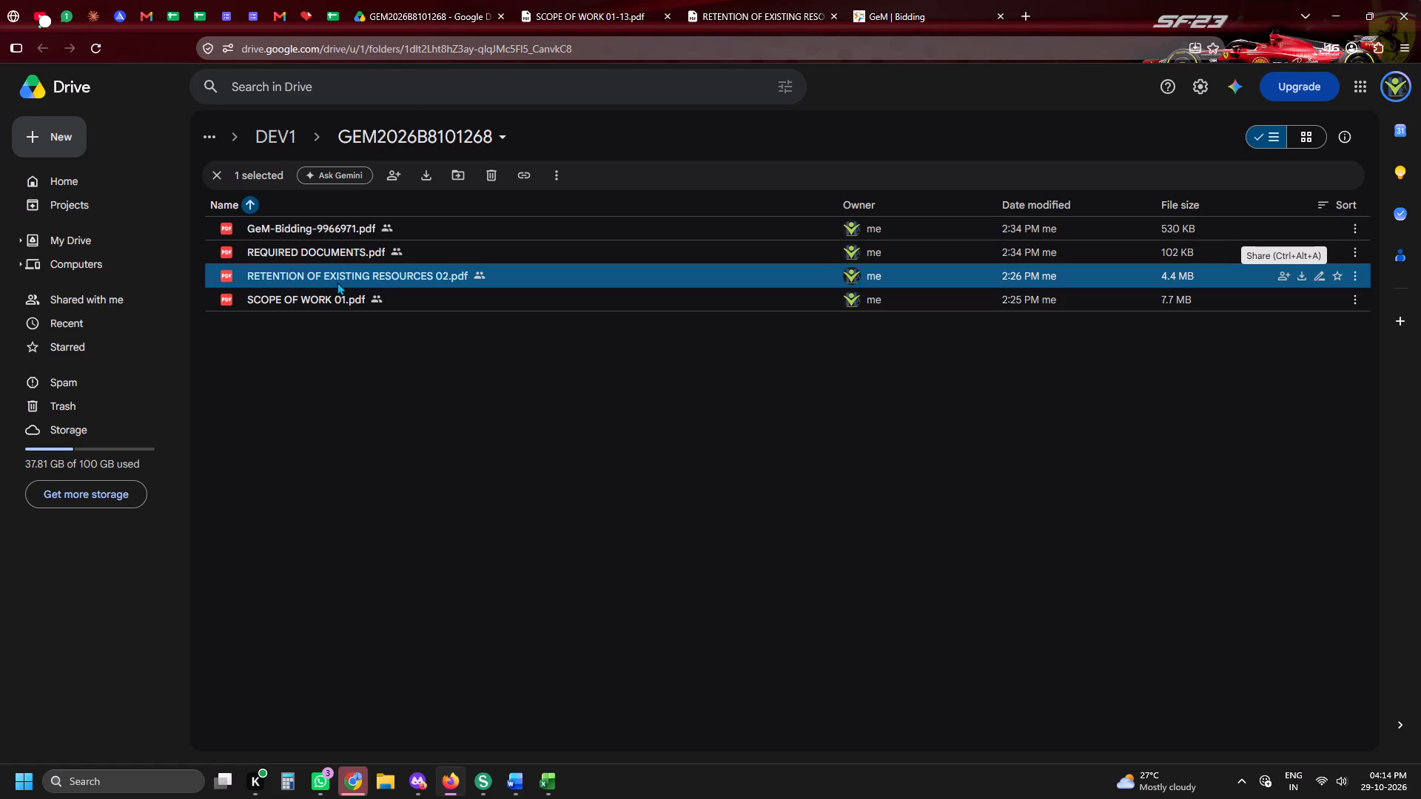
double_click(372, 258)
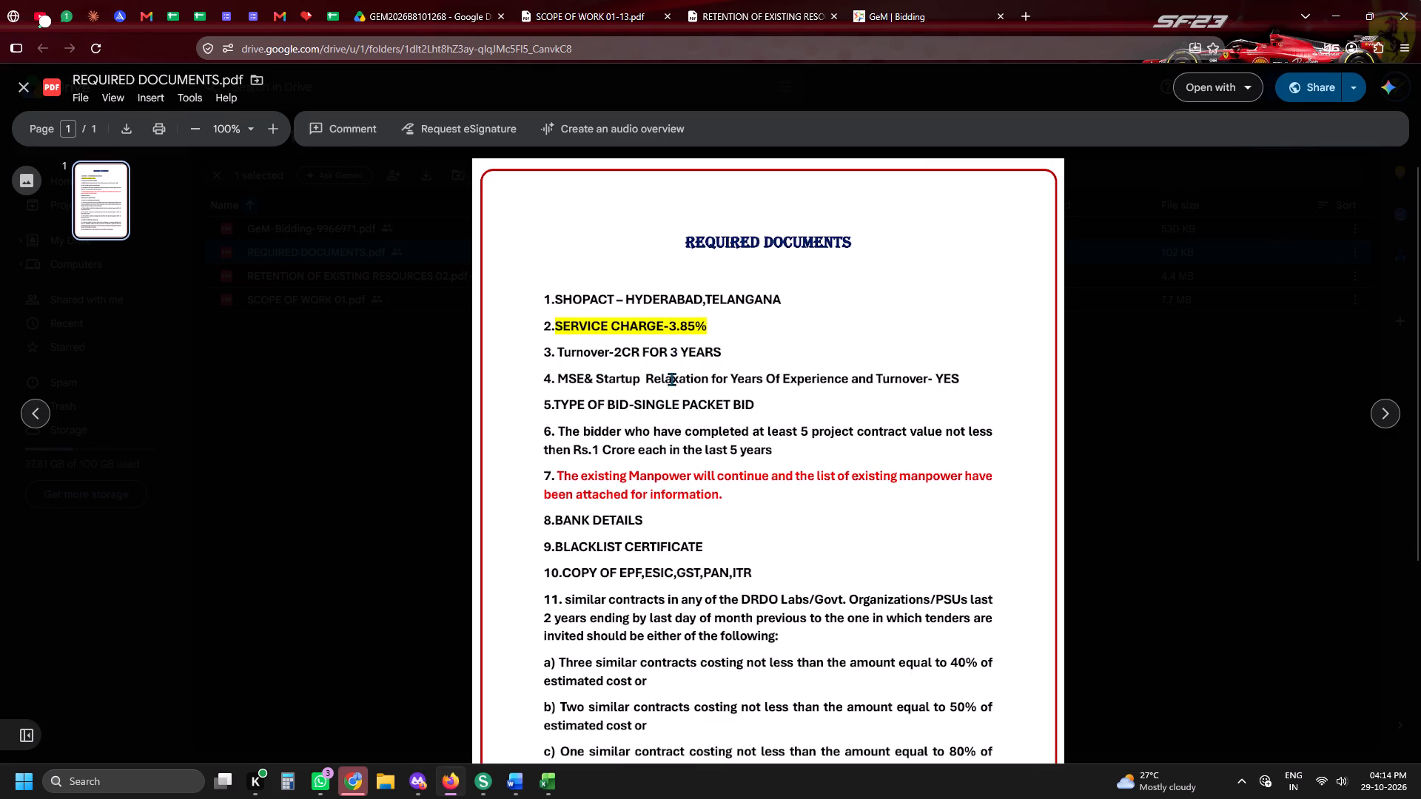
scroll(671, 422, down, 7)
scroll(697, 545, up, 1)
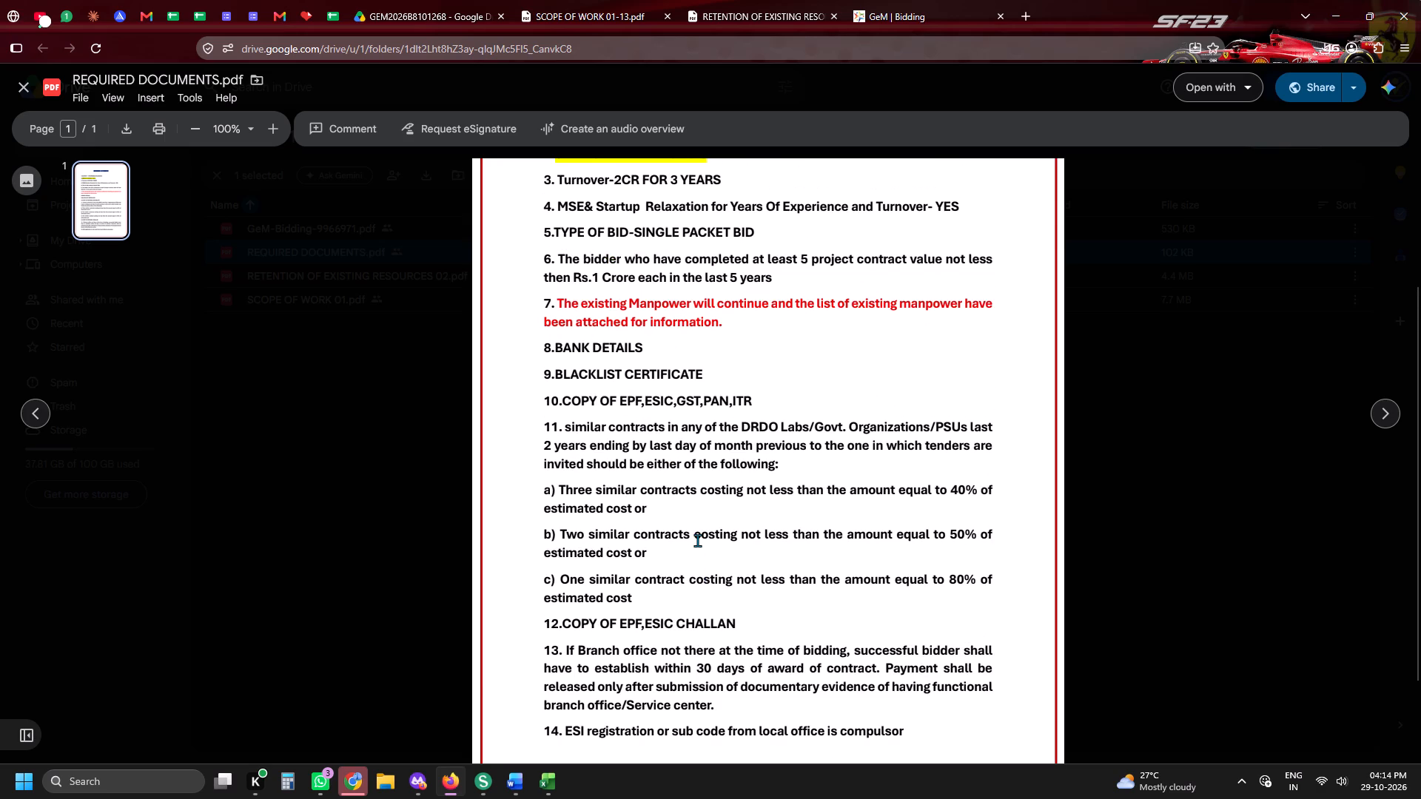
click(1086, 388)
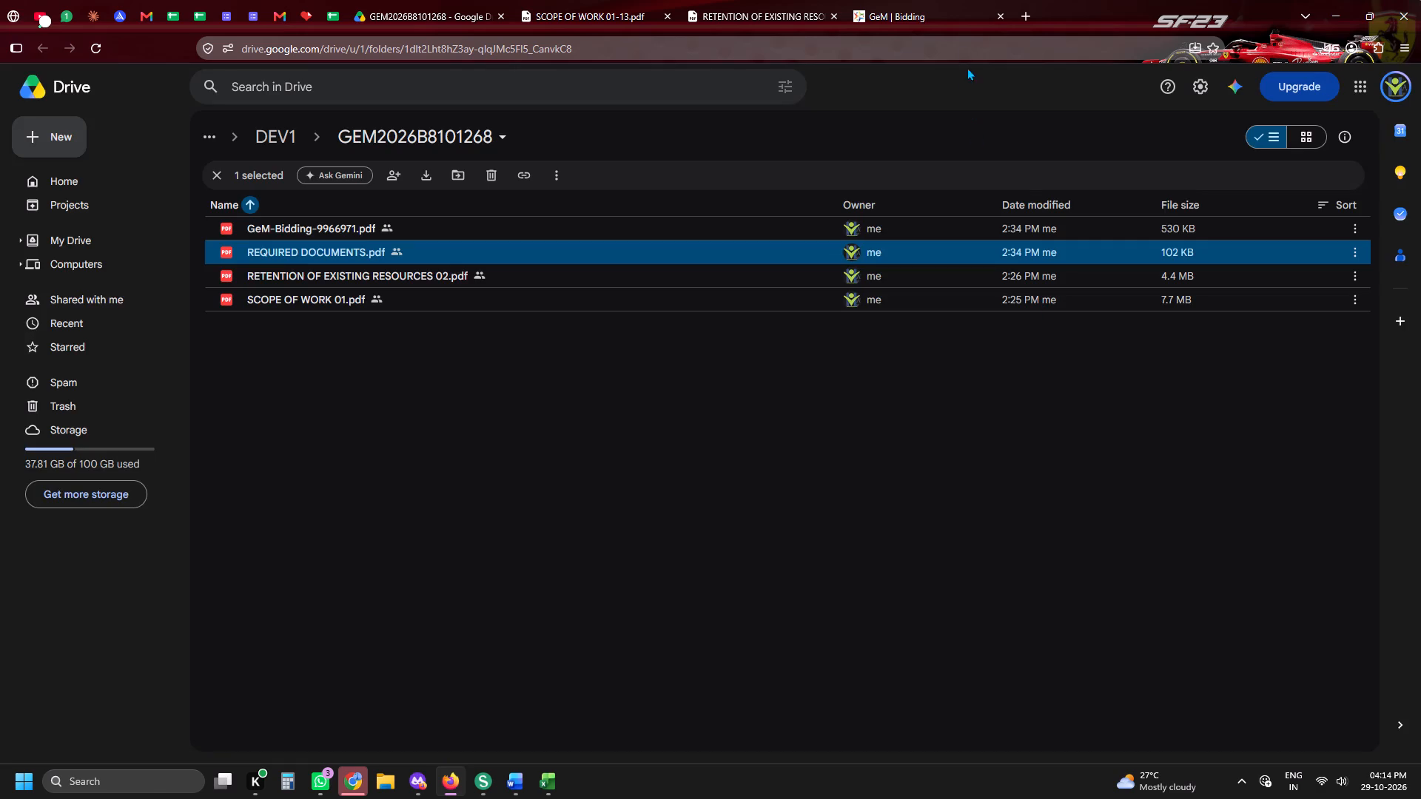
Back on the GeM bidding page, set item 36's geographical presence state to Telangana, and encrypt and save its offering.
click(918, 0)
scroll(1040, 337, down, 3)
click(1044, 329)
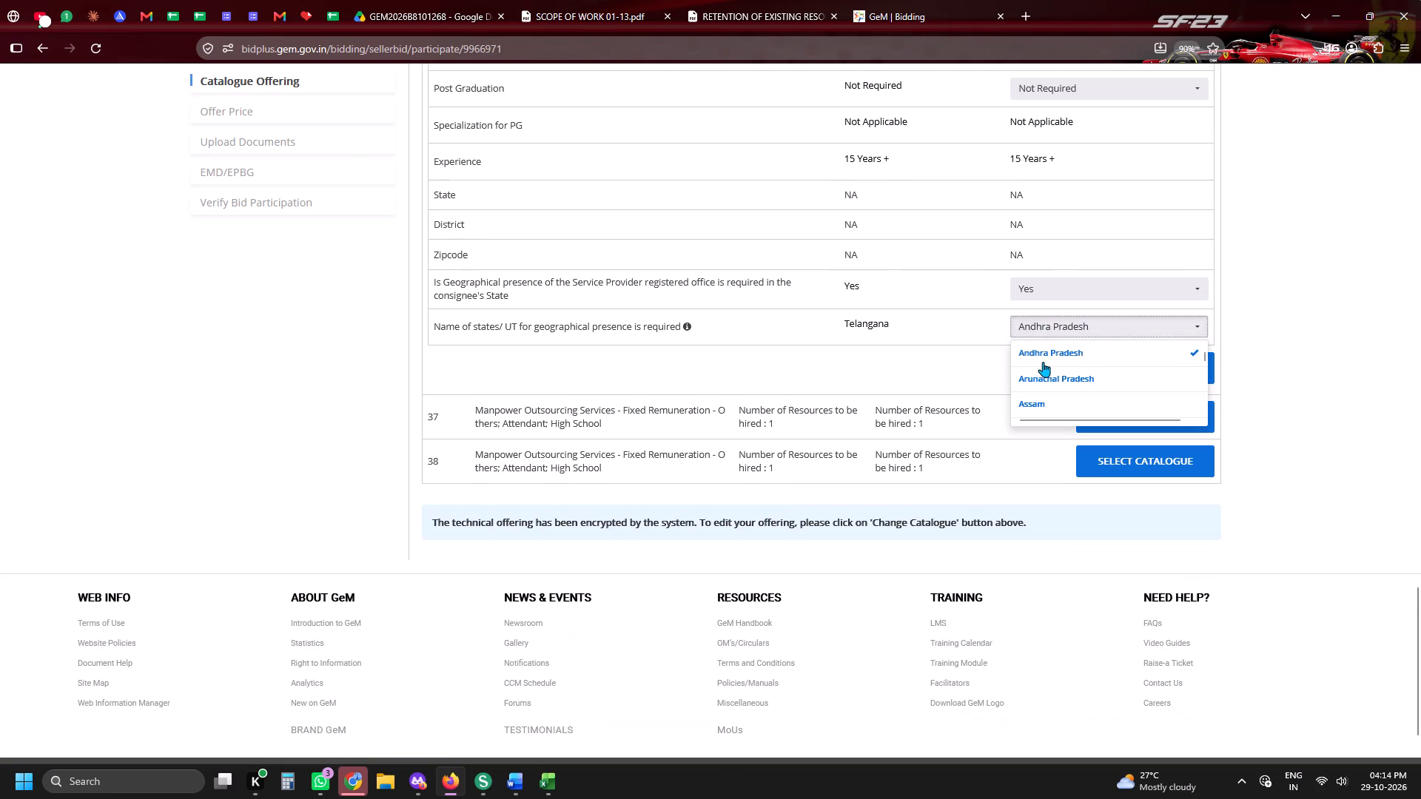
click(1042, 360)
click(862, 308)
click(1080, 319)
key(t)
key(t)
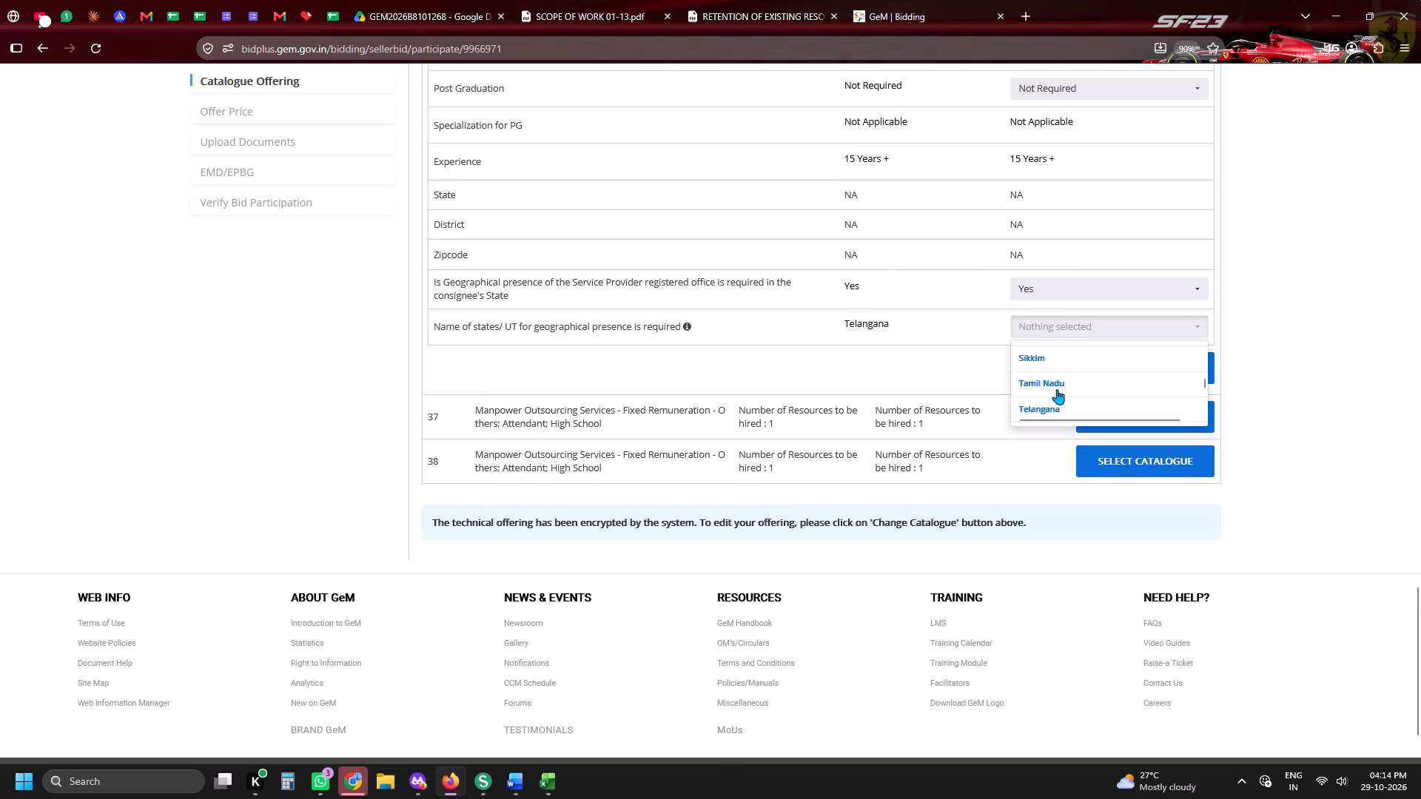
click(1040, 401)
click(525, 399)
click(1079, 346)
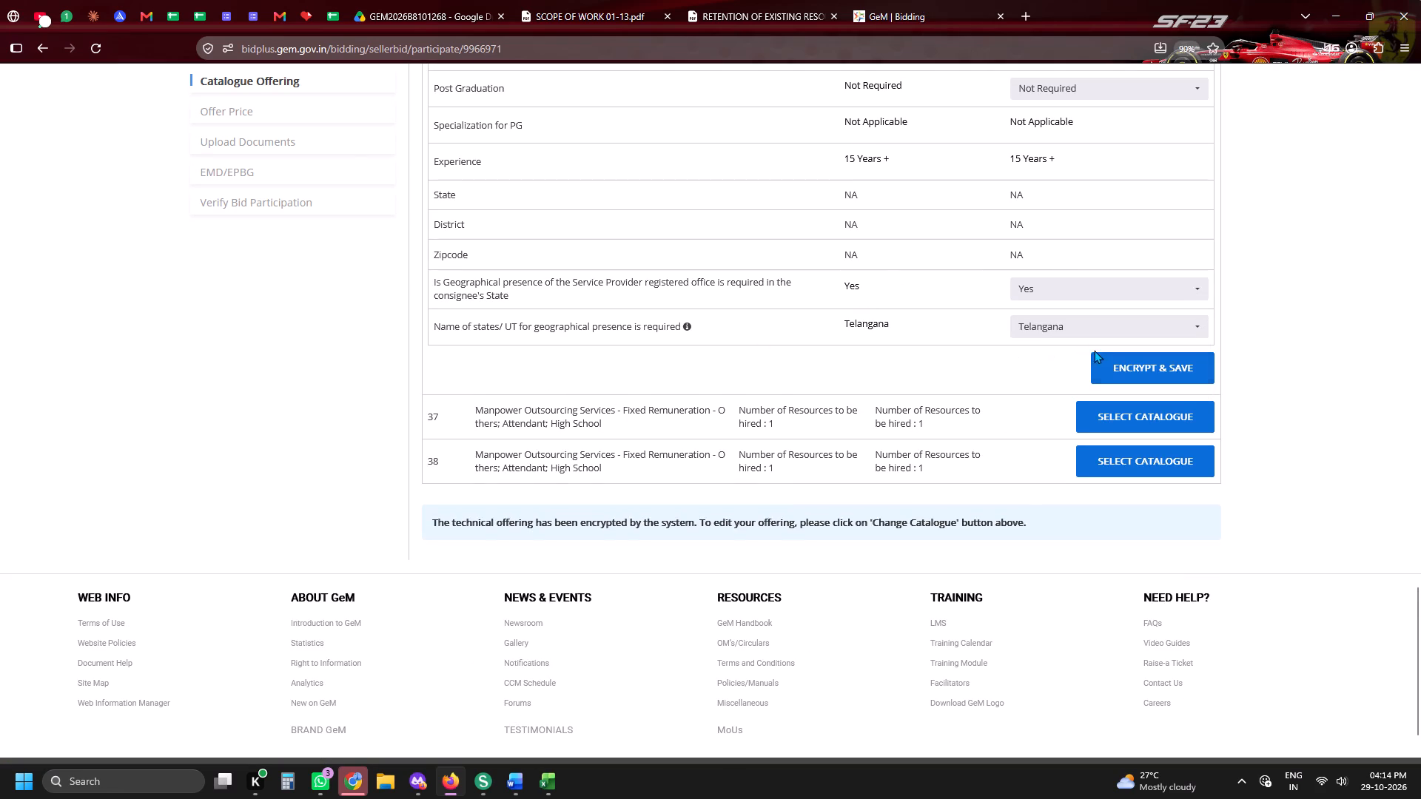
click(1112, 365)
From the Daily Tender Sheet, open the linked Drive folder GEM2026B8201512 for the Vadodara bid.
click(340, 0)
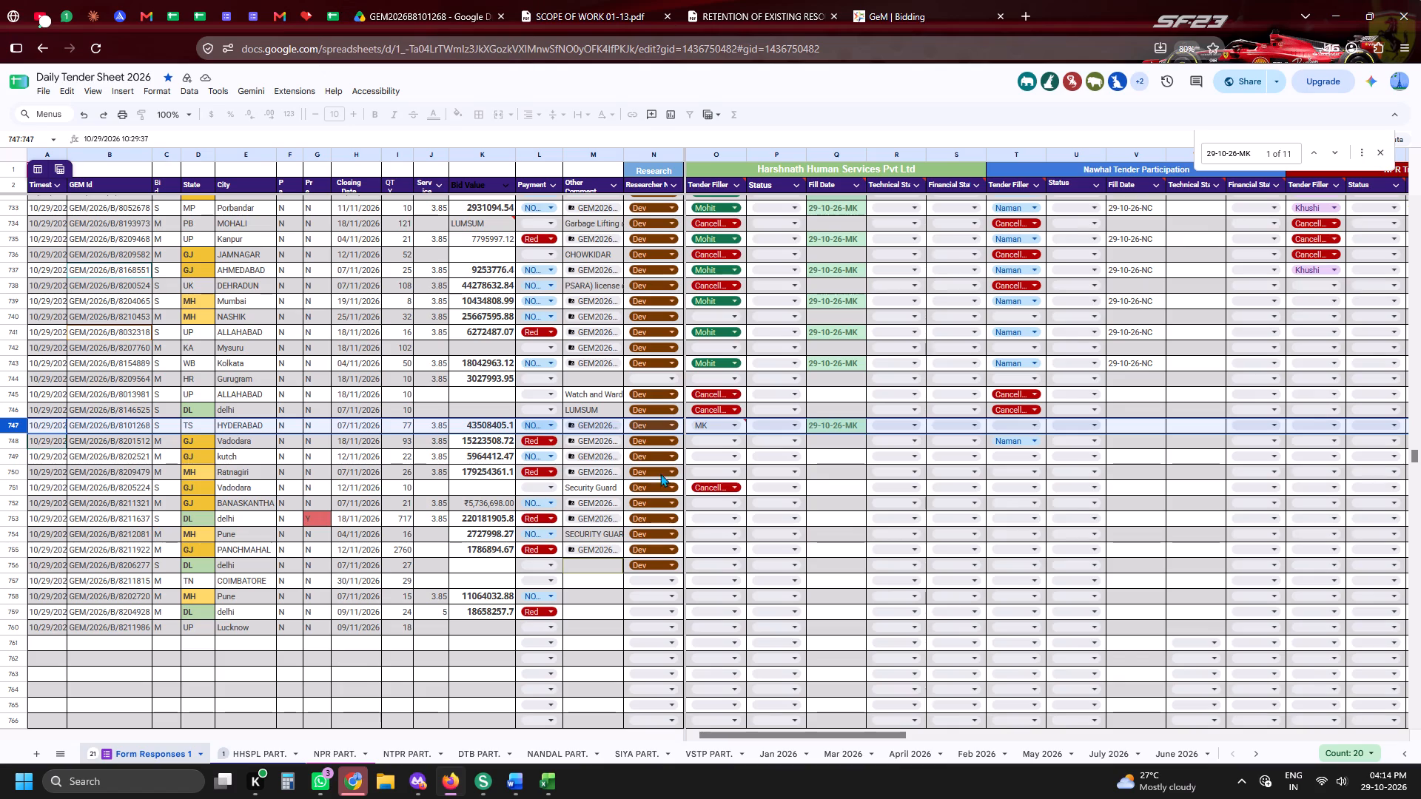
click(843, 426)
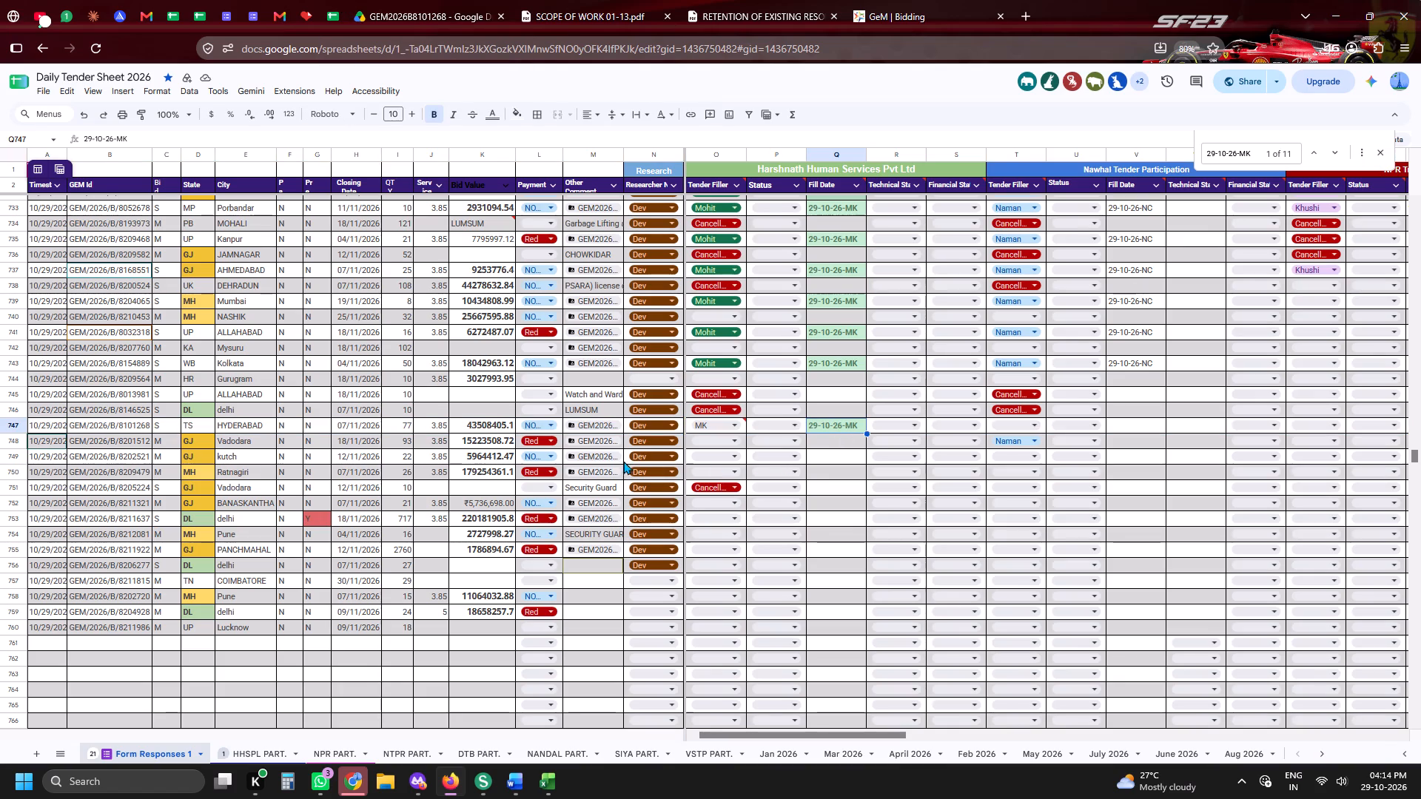
click(574, 434)
click(588, 440)
click(618, 468)
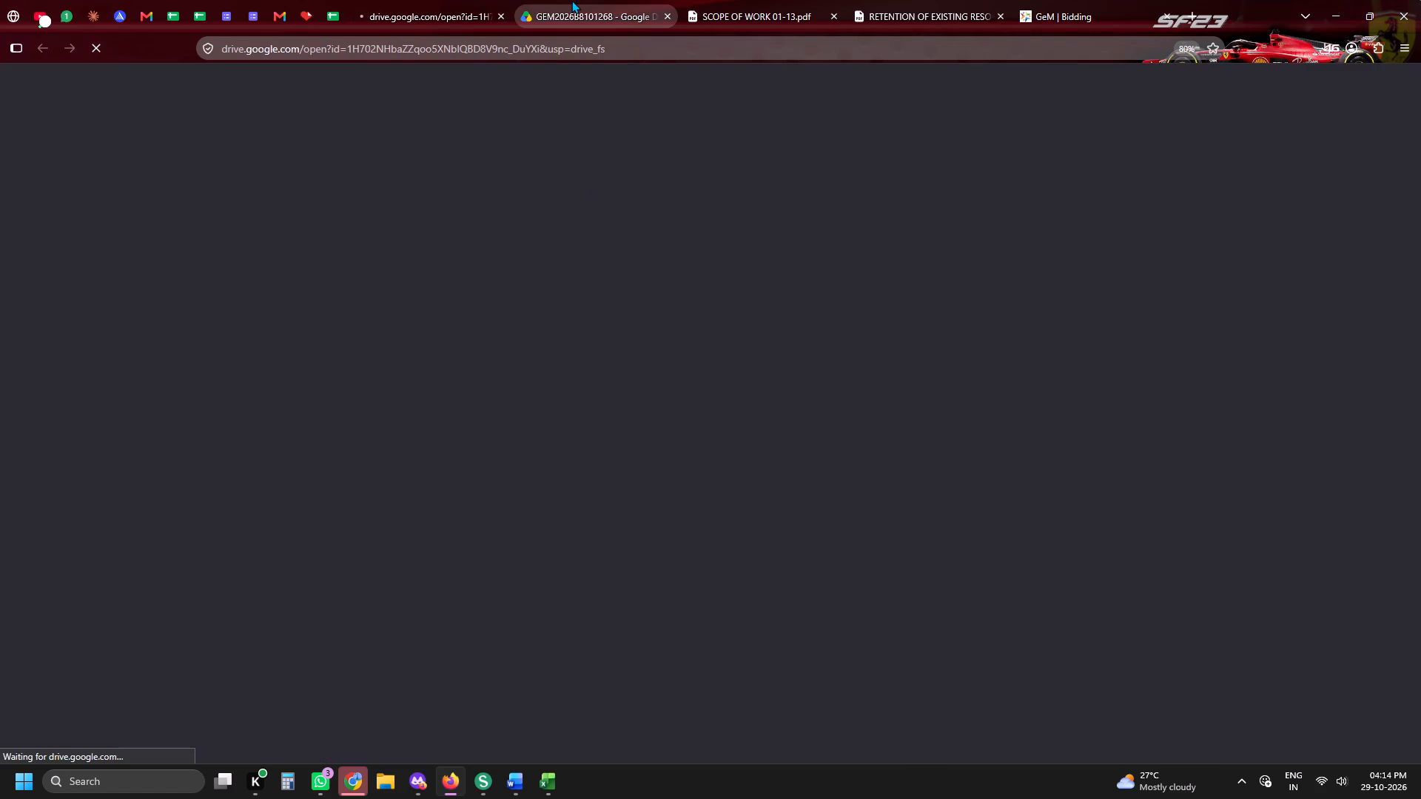
Close bid 8101268's open Drive folder, scope of work PDF and retention of existing resources PDF, and return to the GEM2026B8201512 folder.
click(666, 20)
double_click(666, 20)
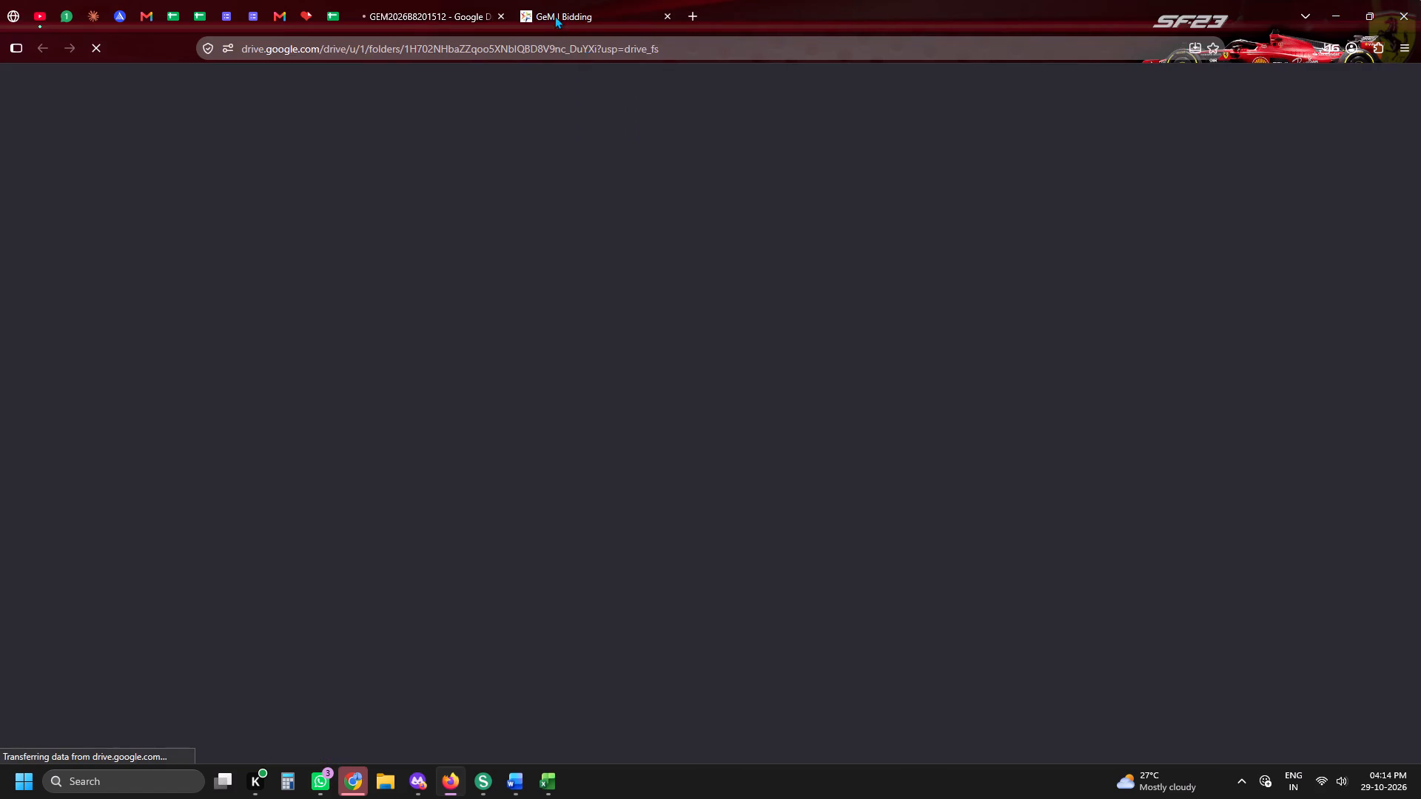
click(548, 0)
click(378, 0)
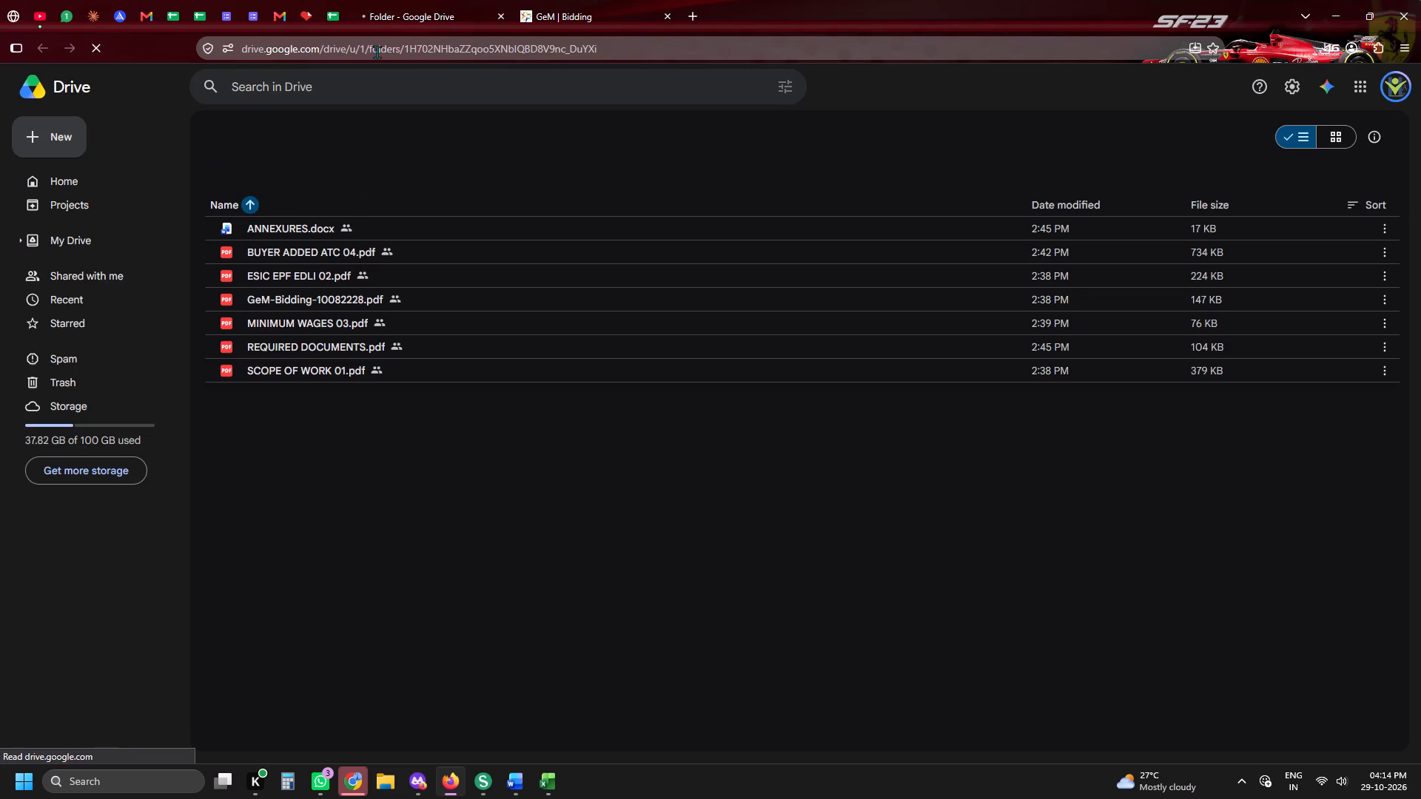
From the Daily Tender Sheet, open the linked Drive folder GEM2026B8209479 for the Ratnagiri bid.
click(324, 0)
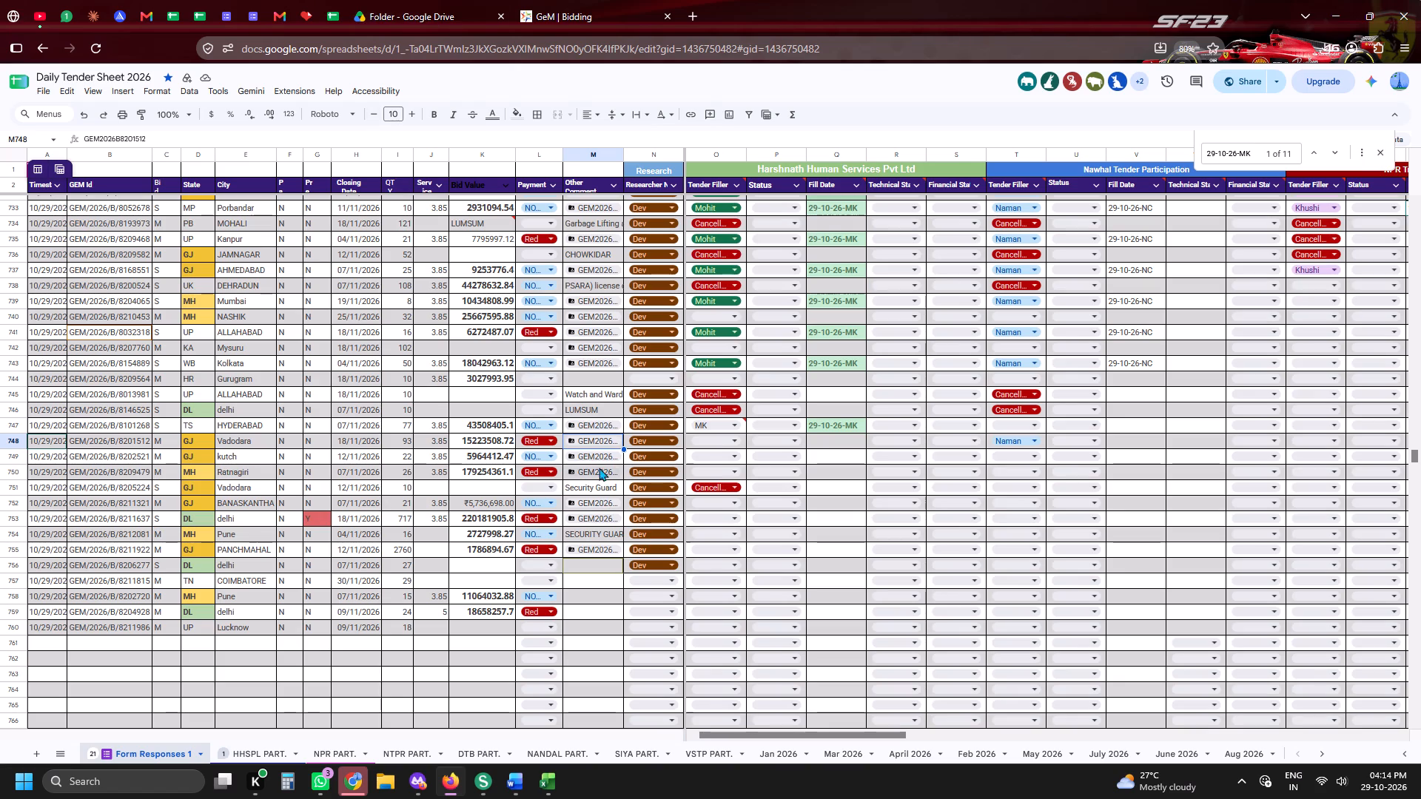
click(599, 465)
click(599, 476)
click(616, 496)
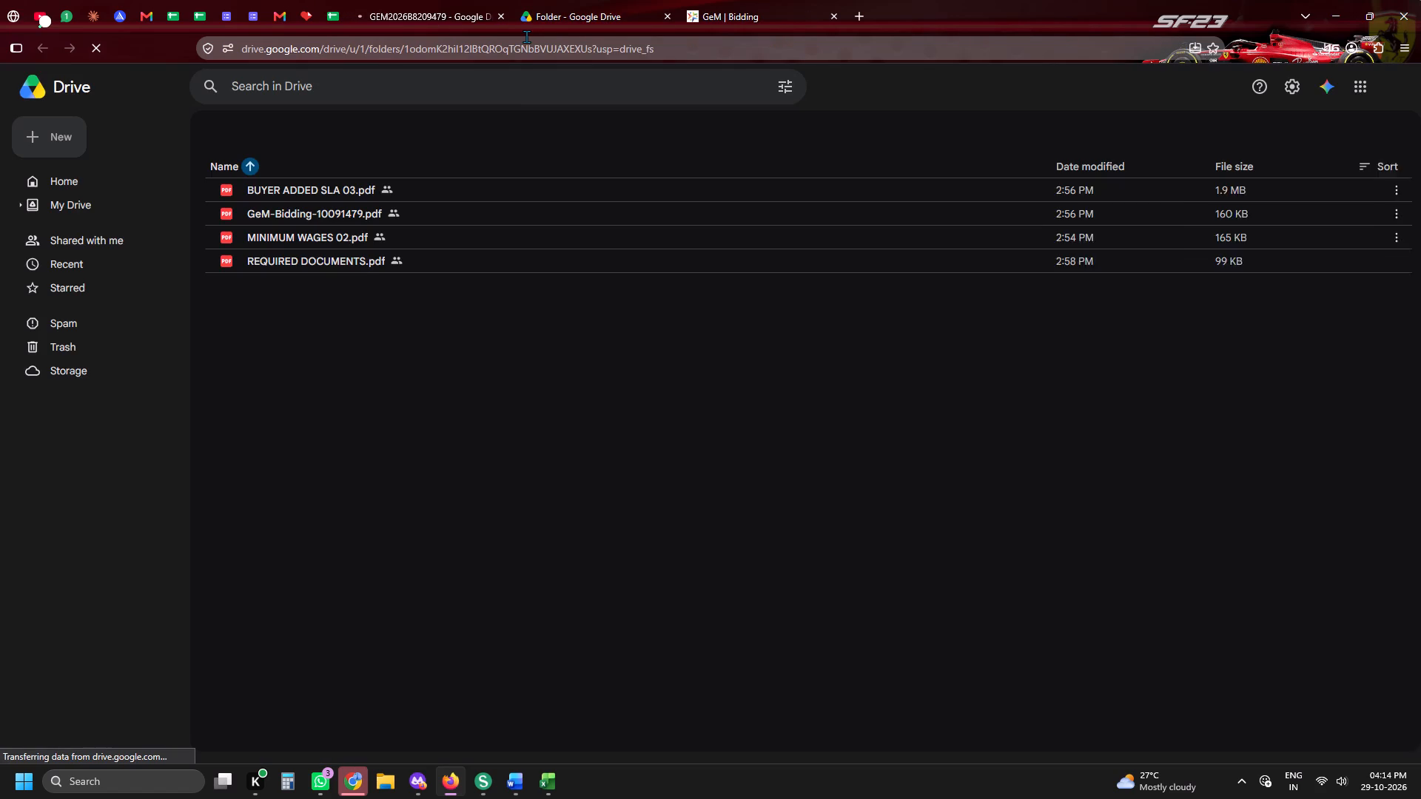
From the Daily Tender Sheet, open the linked Drive folder GEM2026B8202521 for the Kutch bid.
click(343, 9)
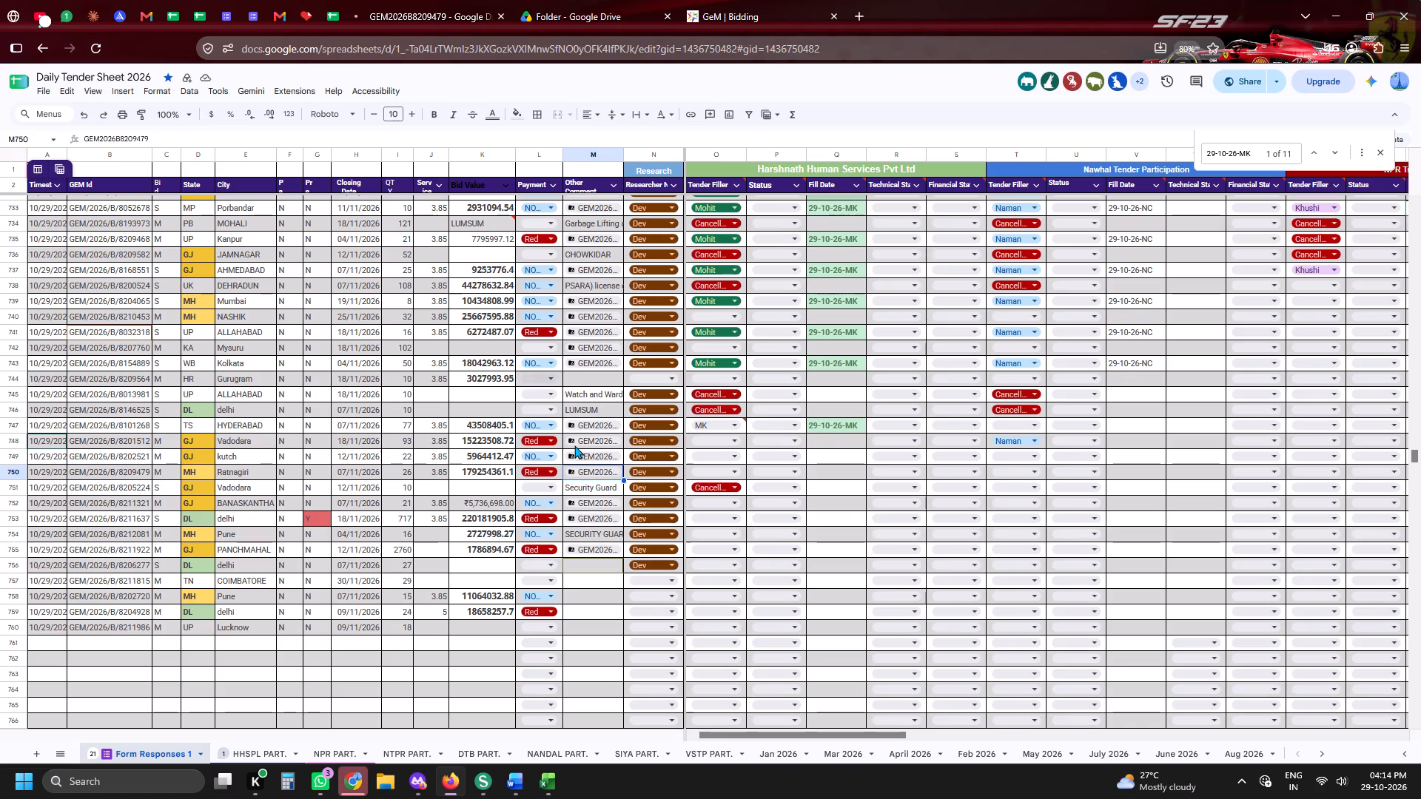
click(595, 457)
click(599, 456)
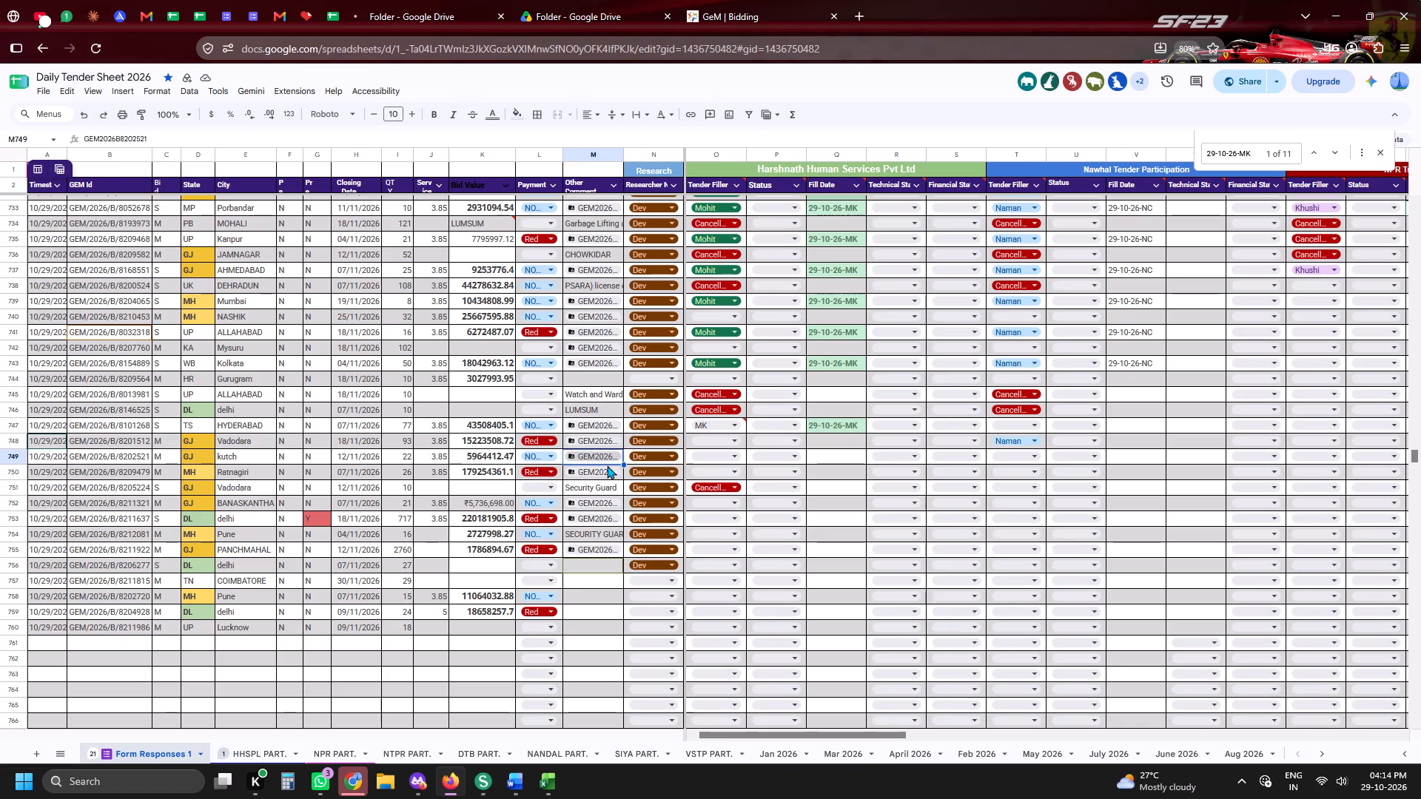
click(601, 458)
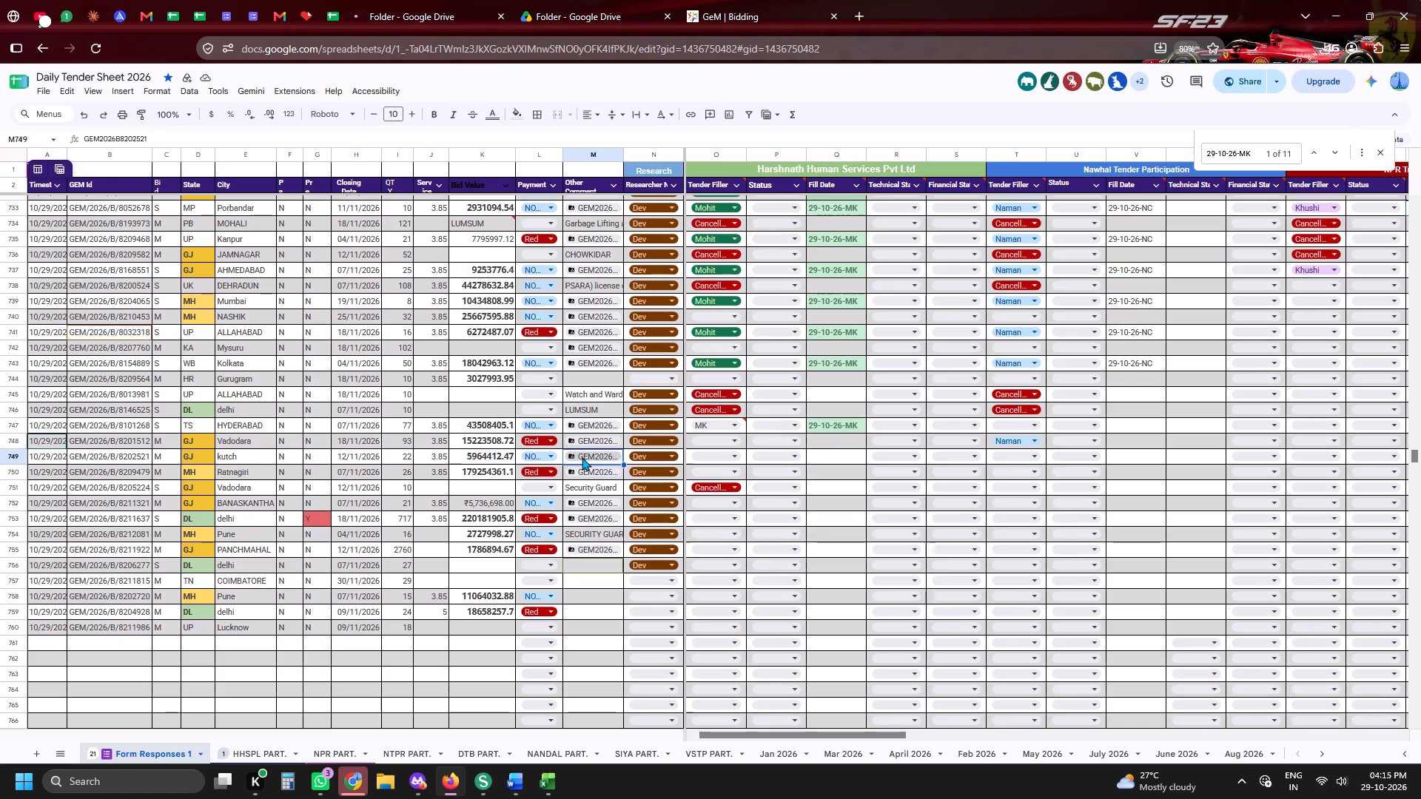
click(582, 457)
click(603, 450)
click(604, 454)
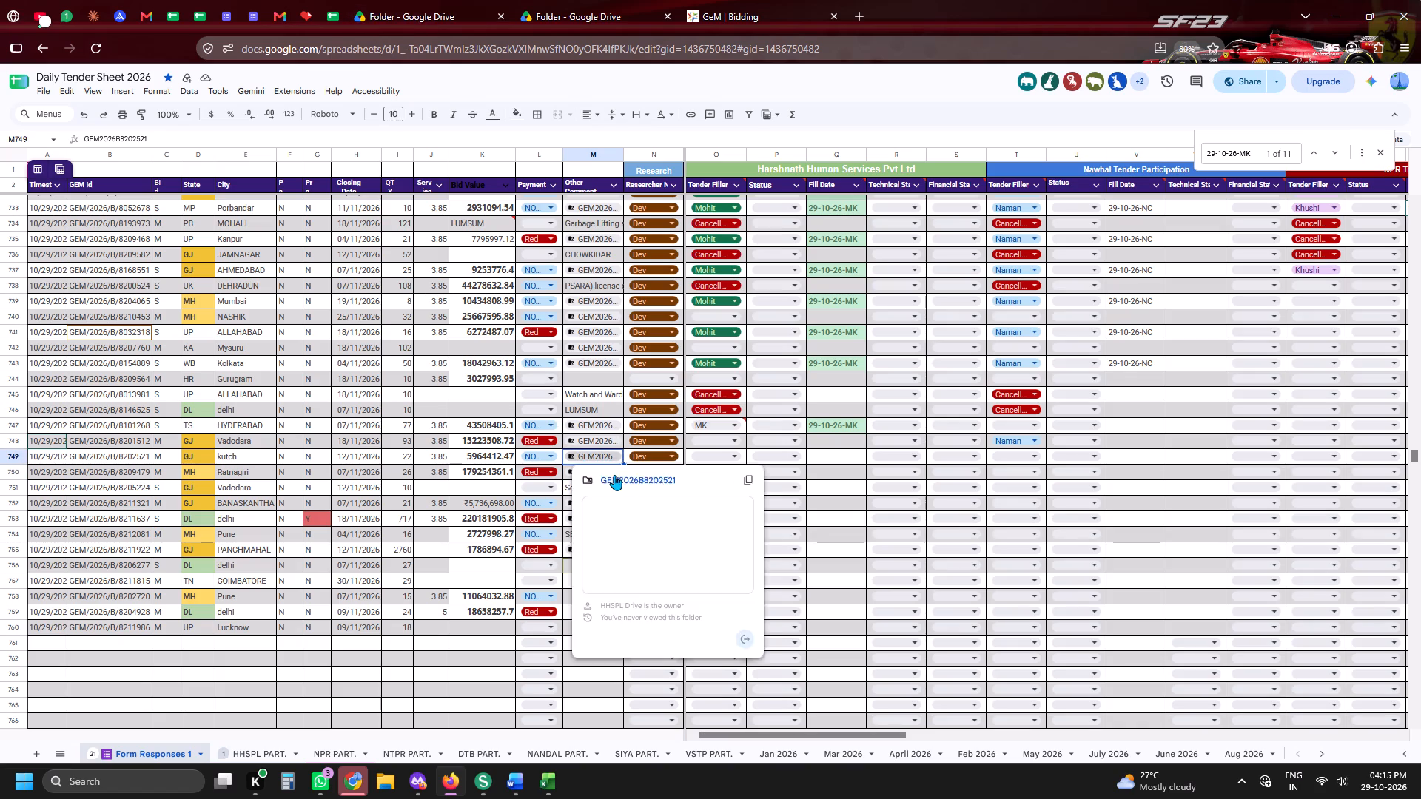
click(614, 475)
click(461, 0)
click(534, 11)
click(736, 20)
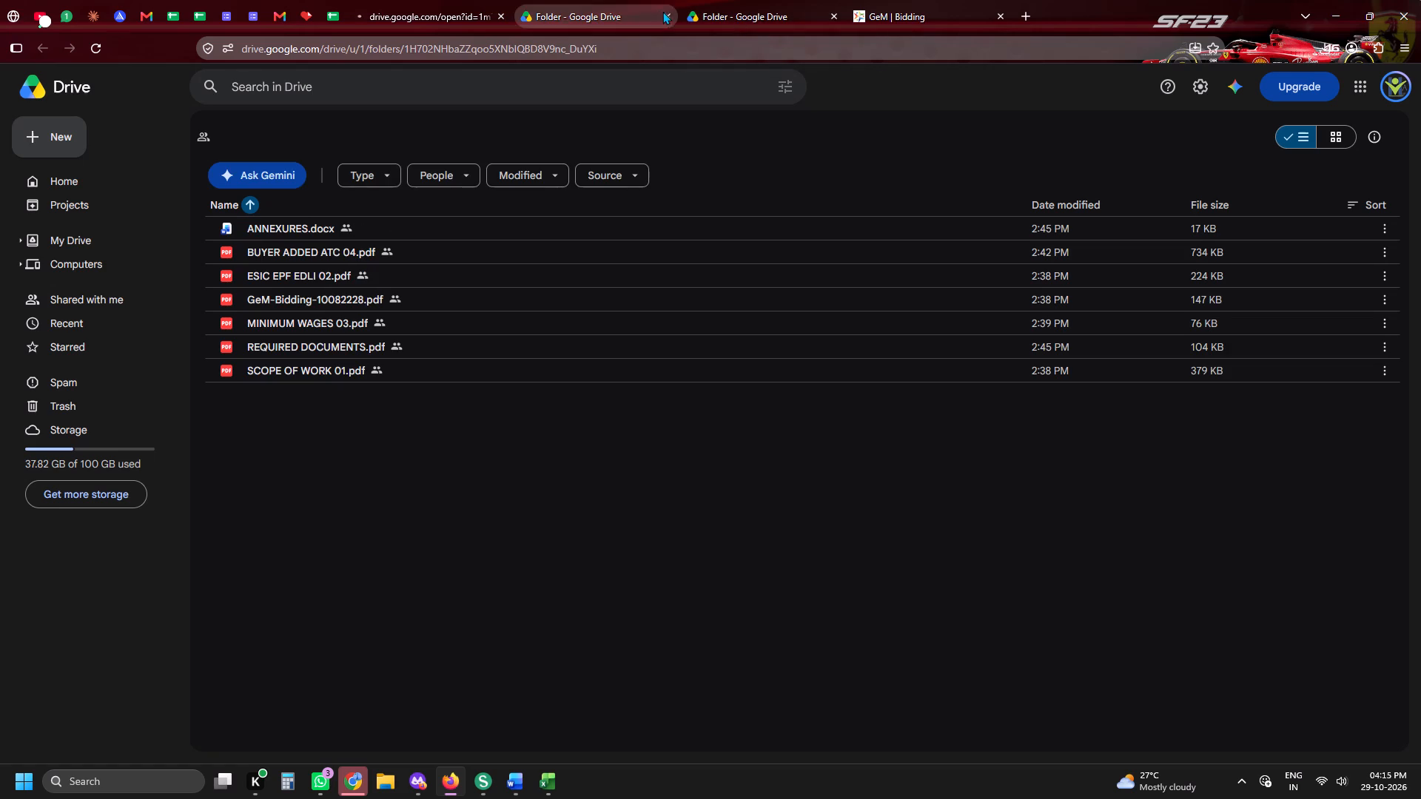
Skip the advertisement before the YouTube song and return to the GEM2026B8202521 Drive folder.
click(33, 0)
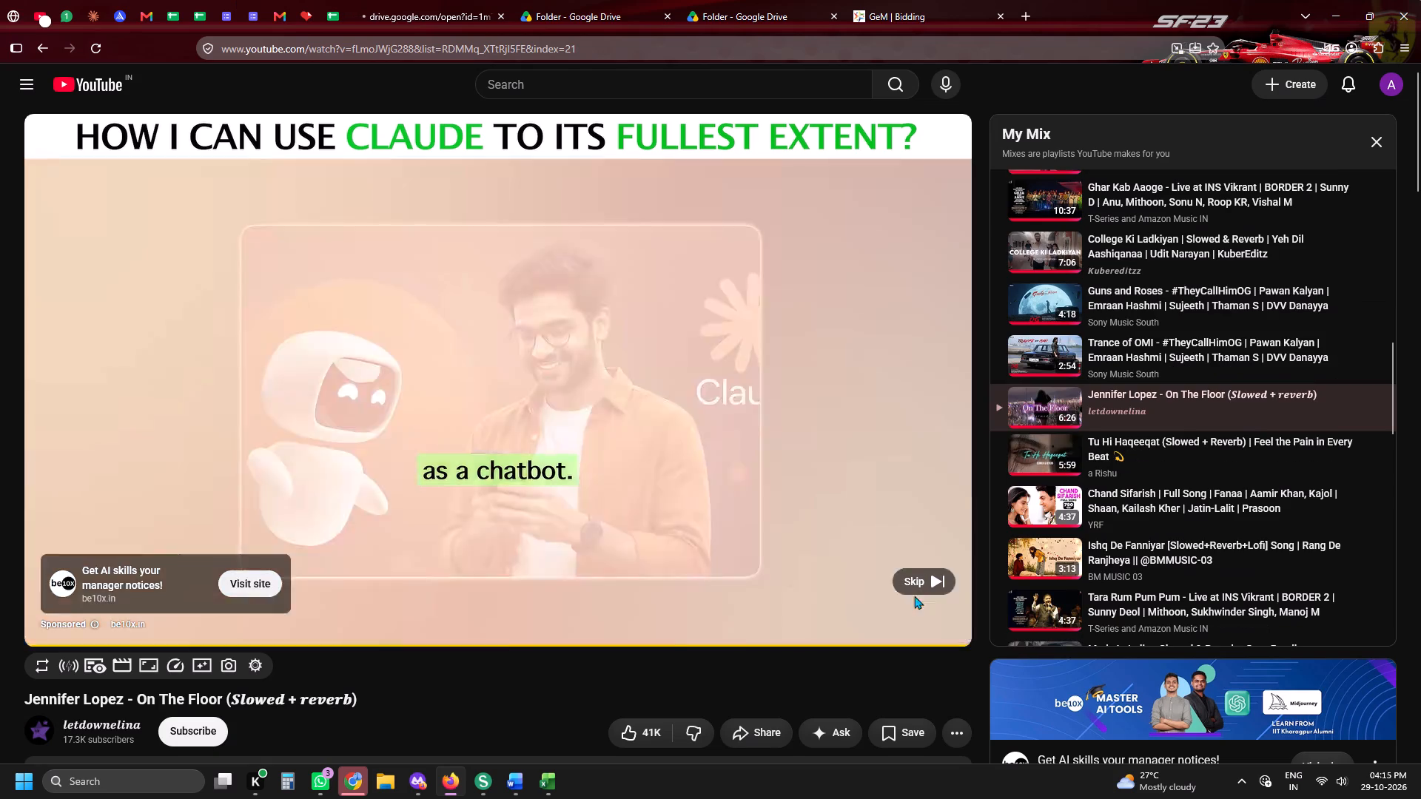
click(915, 581)
click(511, 0)
click(423, 0)
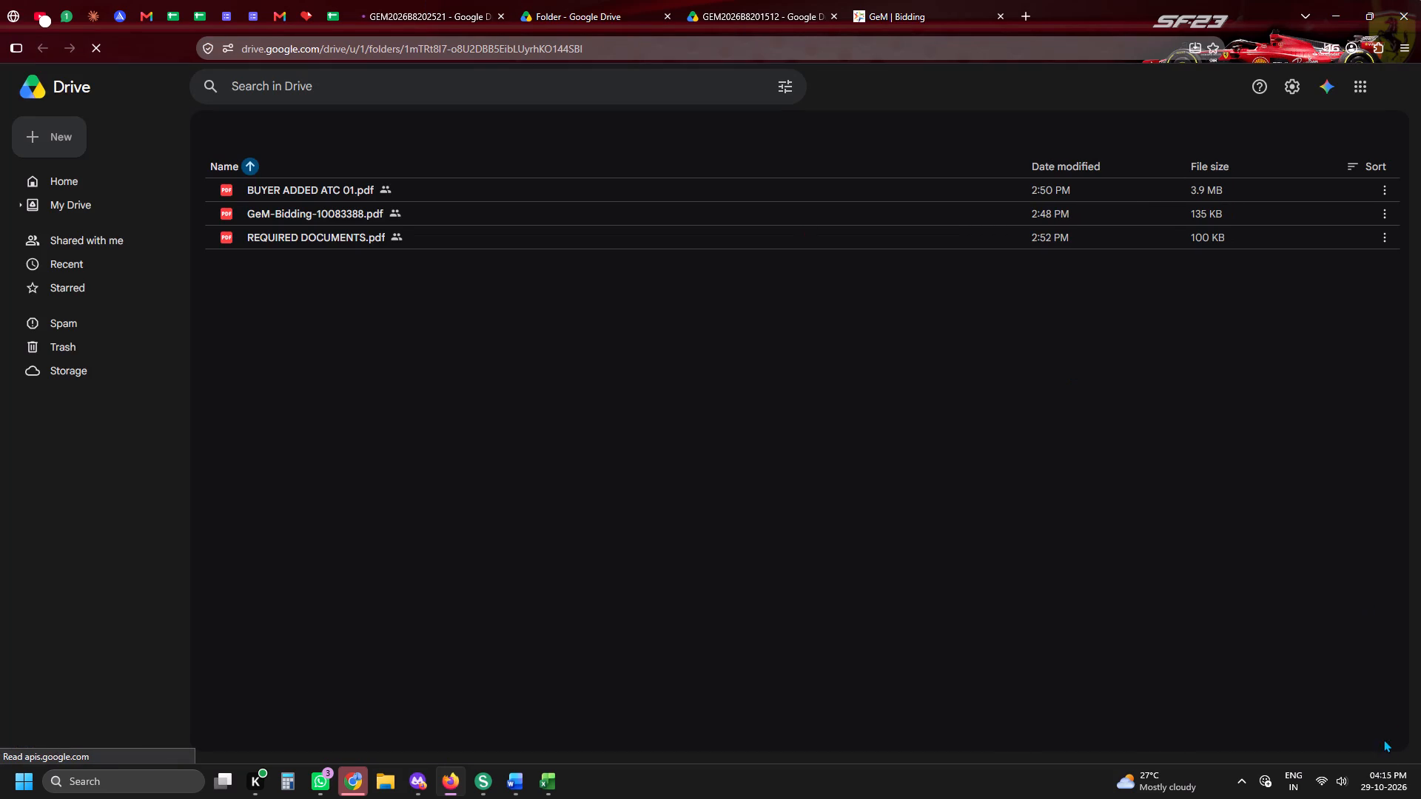
Raise the system sound volume.
click(1344, 781)
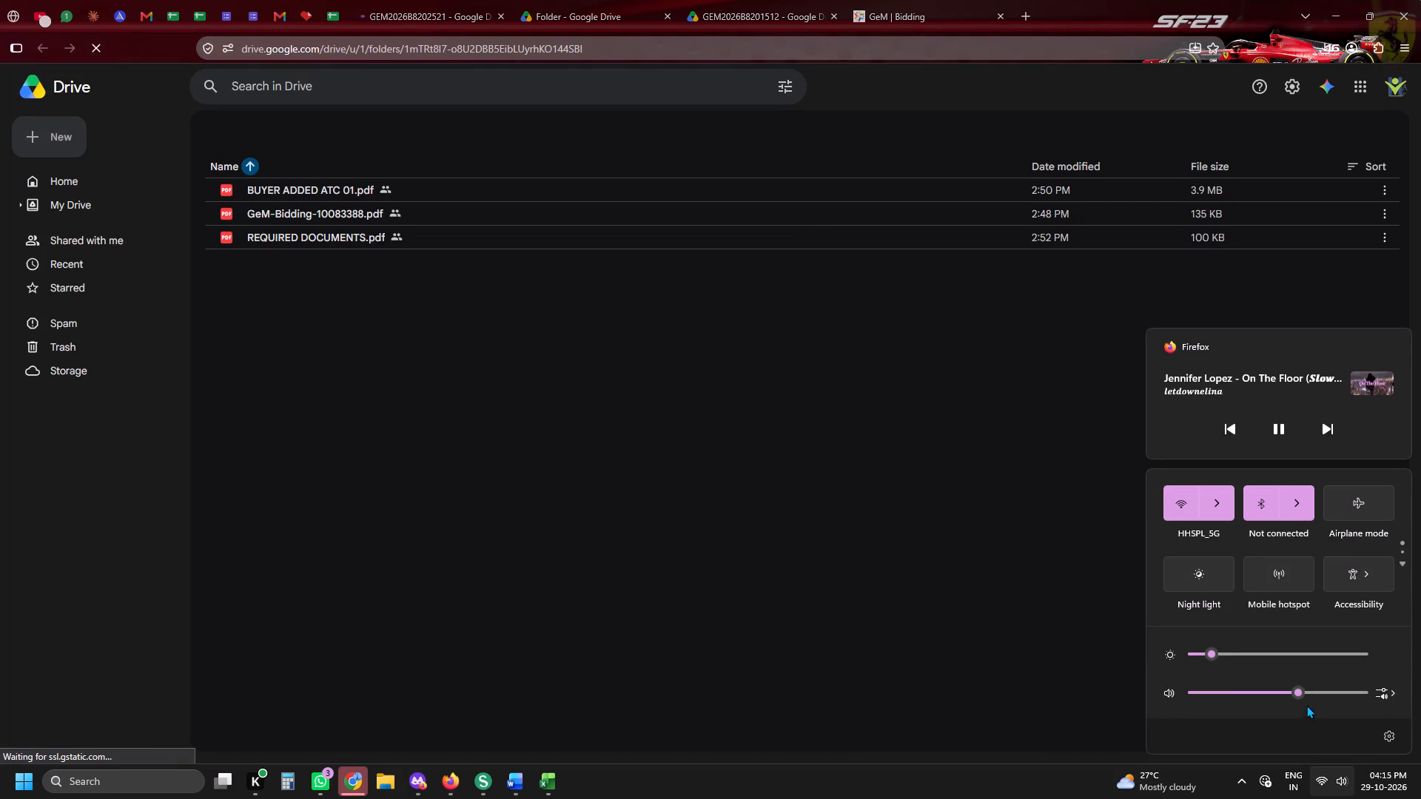
scroll(1305, 693, up, 4)
click(784, 576)
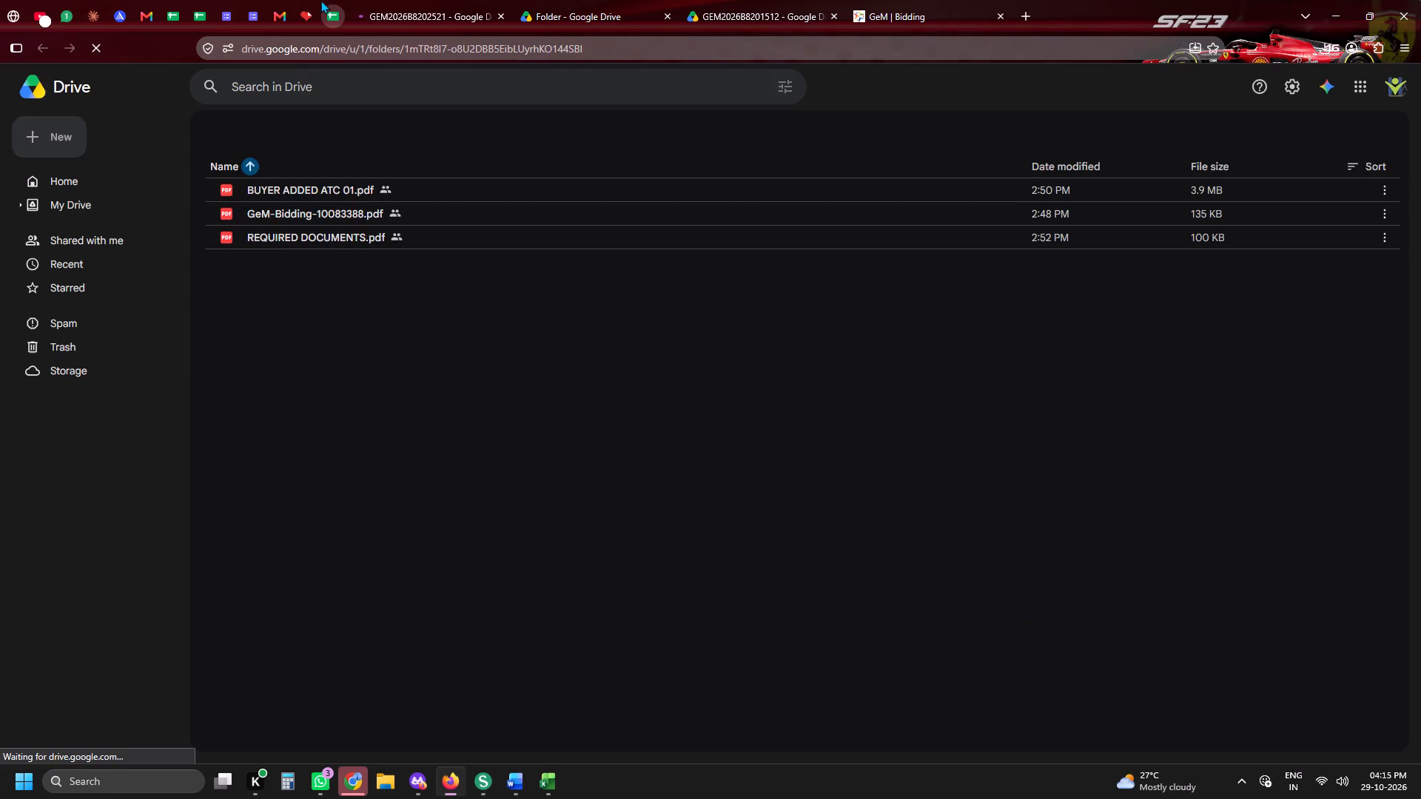
Copy the GeM ID GEM/2026/B/8101268 of the Hyderabad bid from the Daily Tender Sheet.
click(326, 0)
click(832, 476)
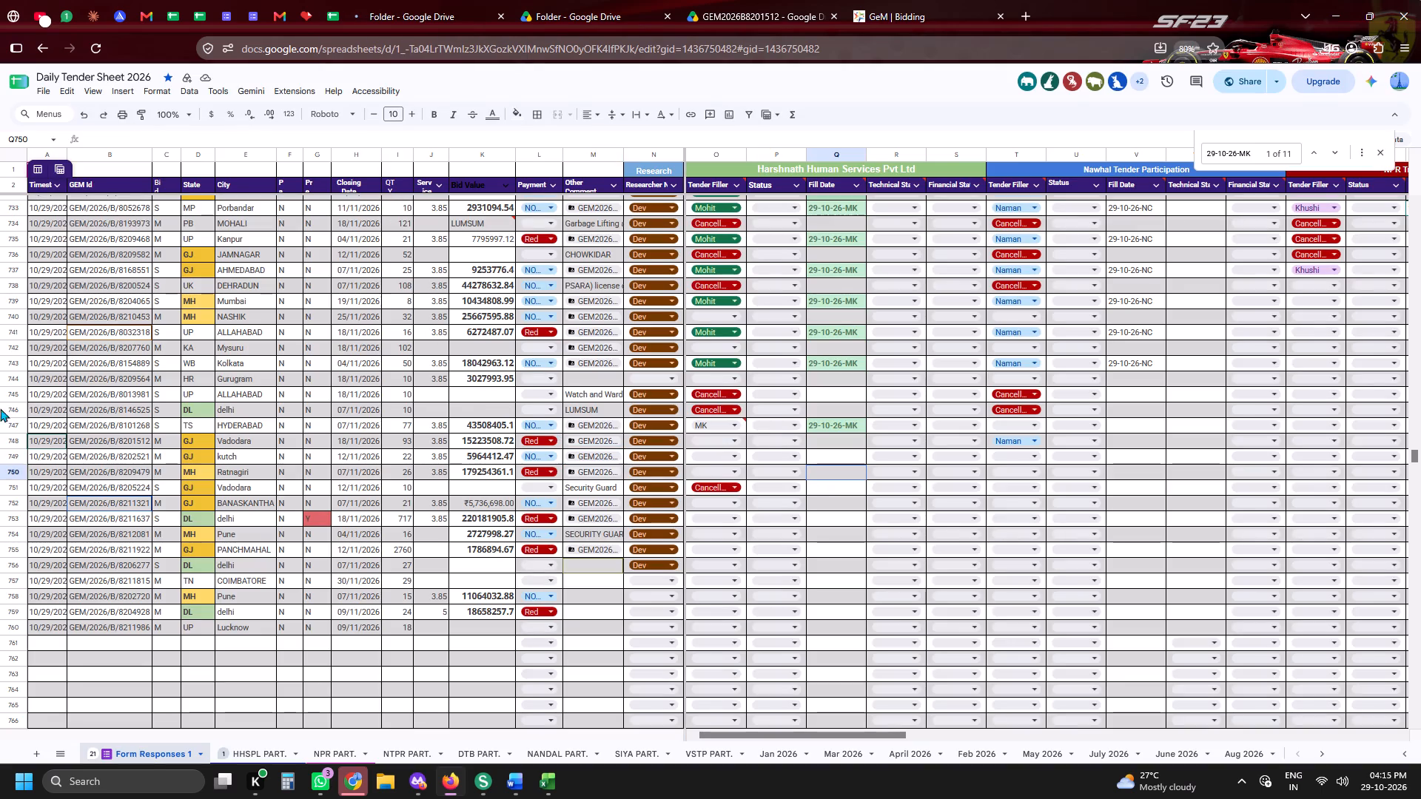
click(0, 430)
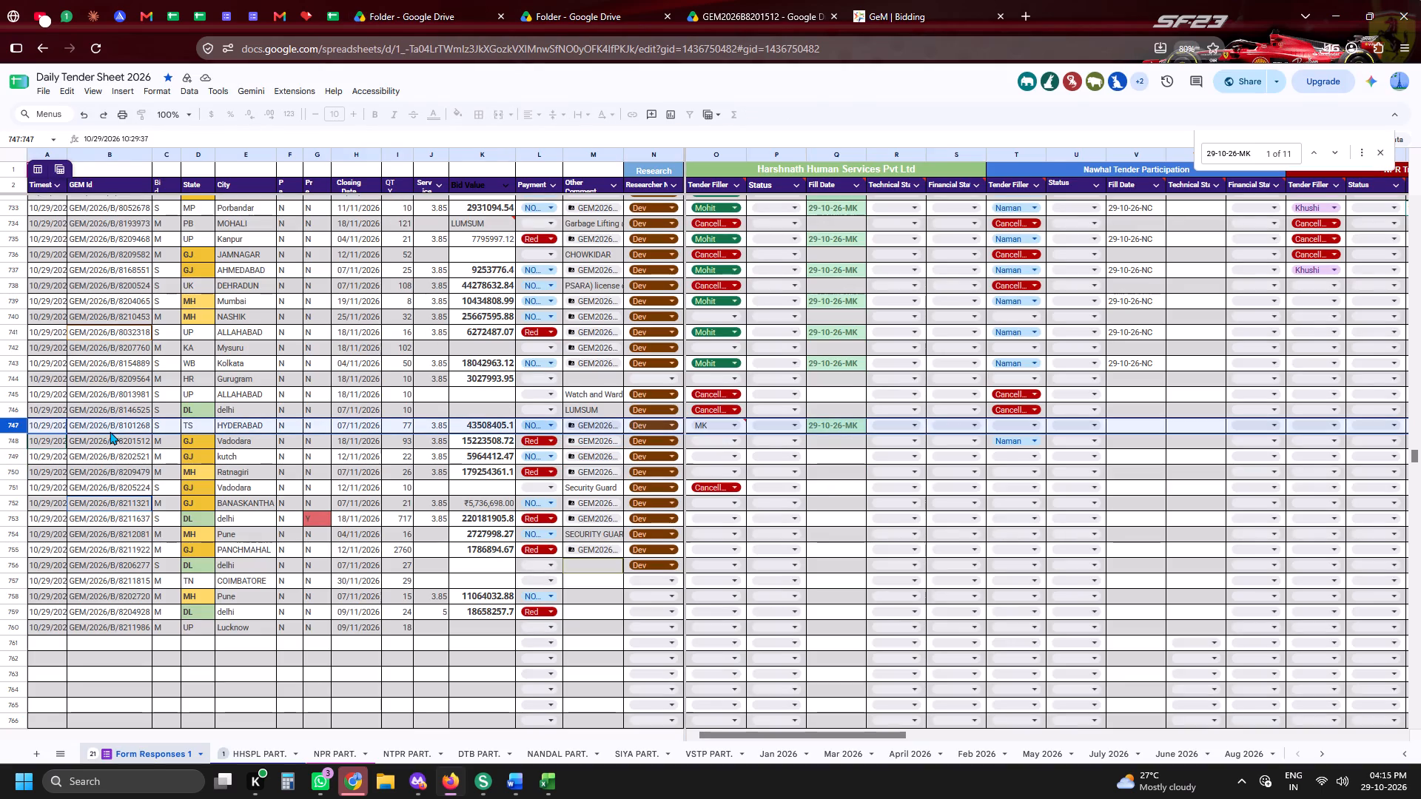
click(110, 431)
key(ctrl+c)
key(ctrl+c)
key(ctrl+c)
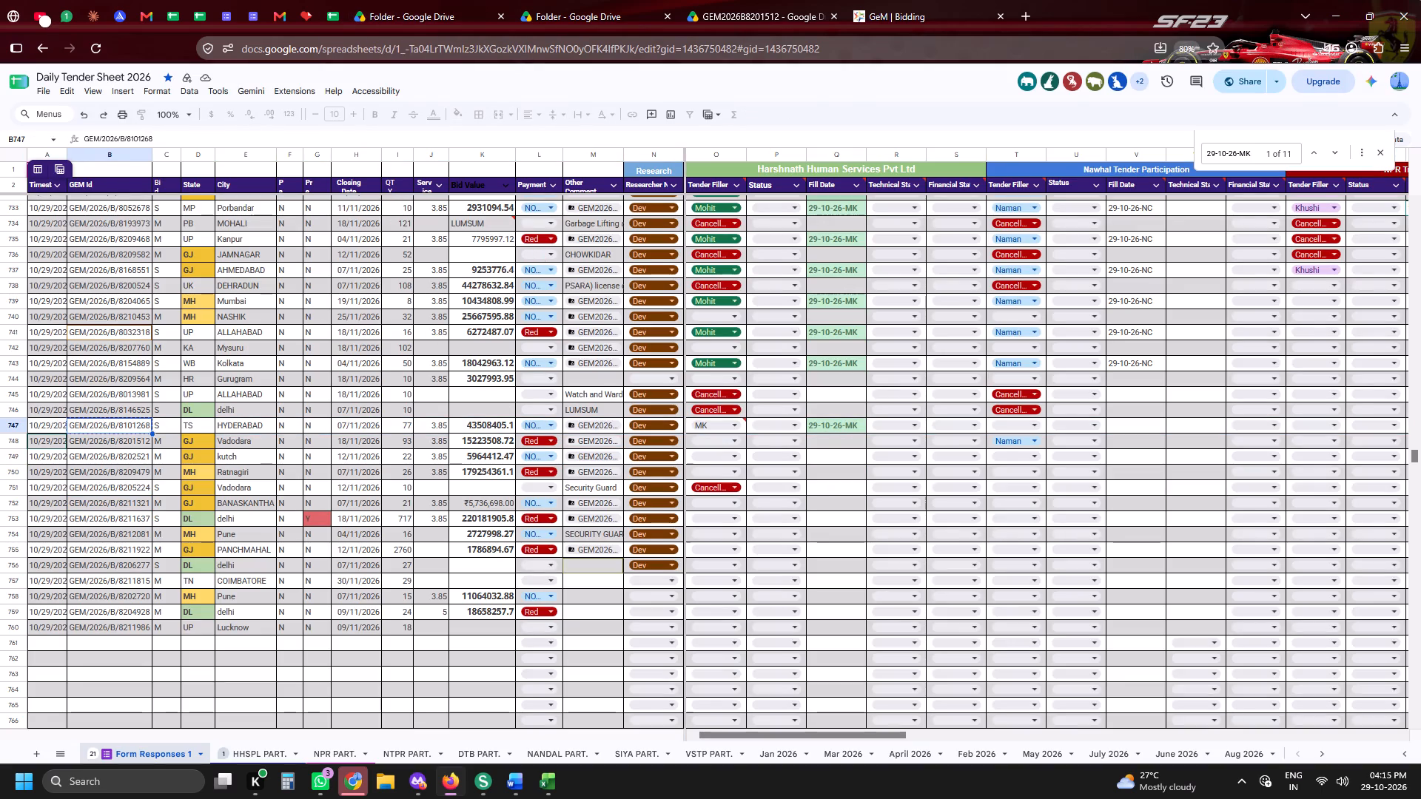
In the GeM bid participation page, encrypt and save the catalogue offering for item 36.
click(846, 0)
click(937, 382)
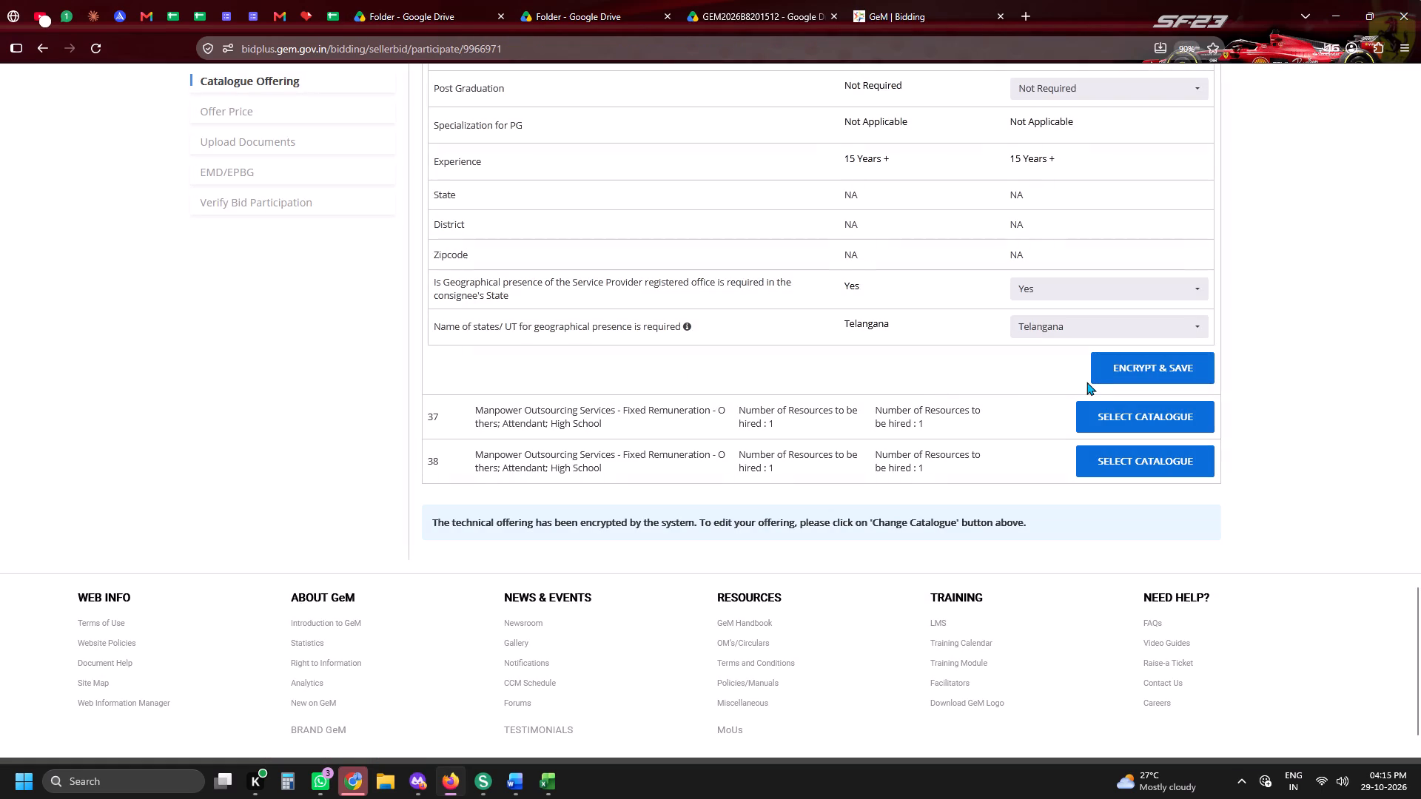
click(1086, 380)
click(1129, 371)
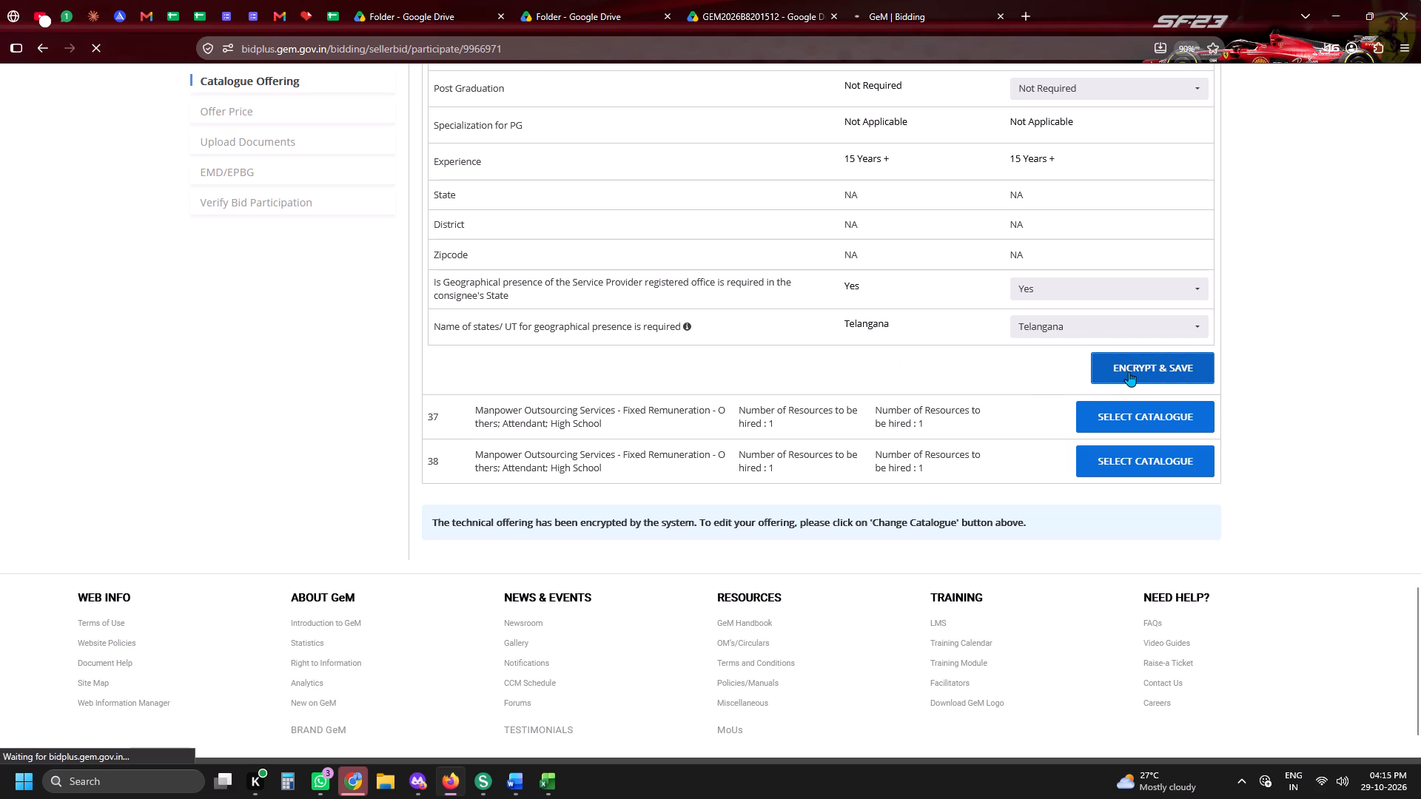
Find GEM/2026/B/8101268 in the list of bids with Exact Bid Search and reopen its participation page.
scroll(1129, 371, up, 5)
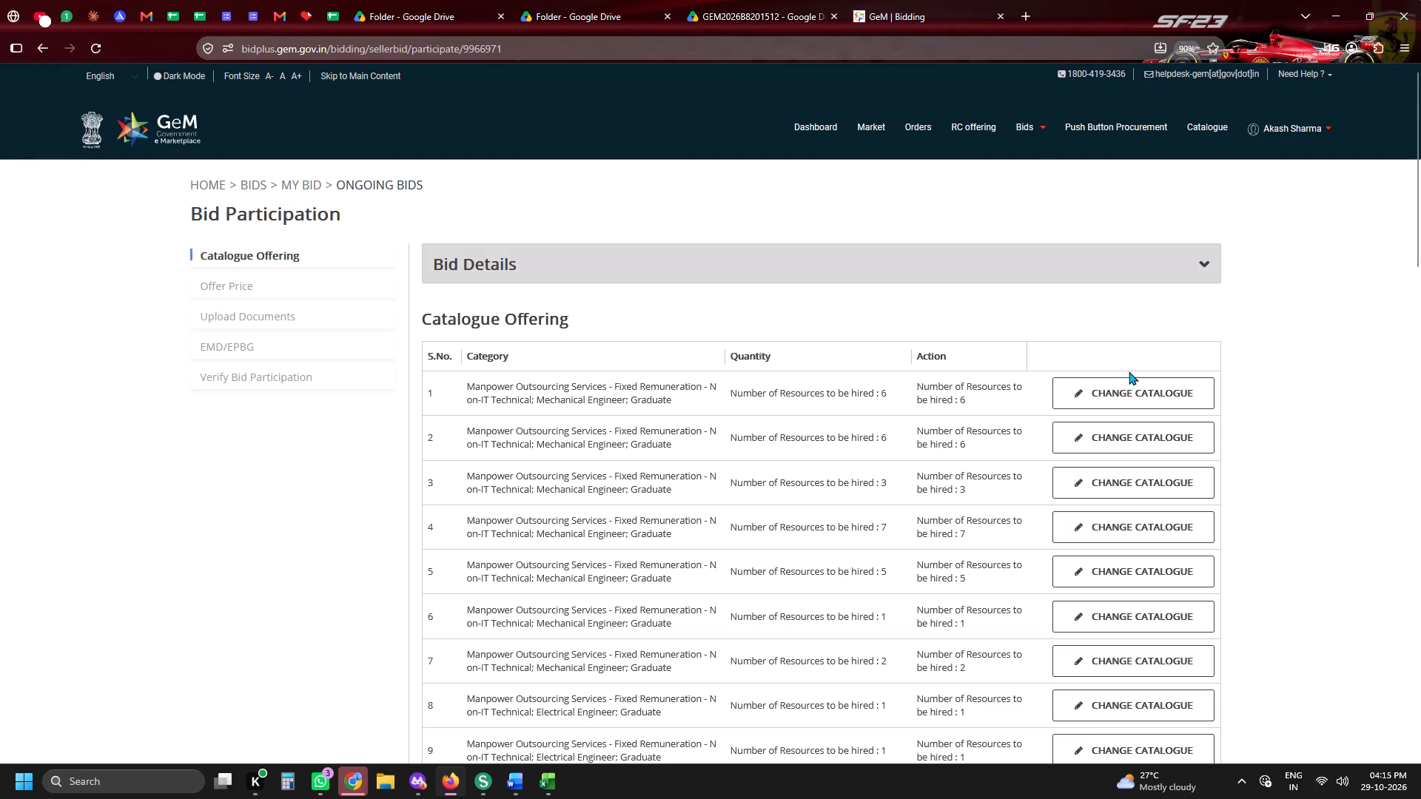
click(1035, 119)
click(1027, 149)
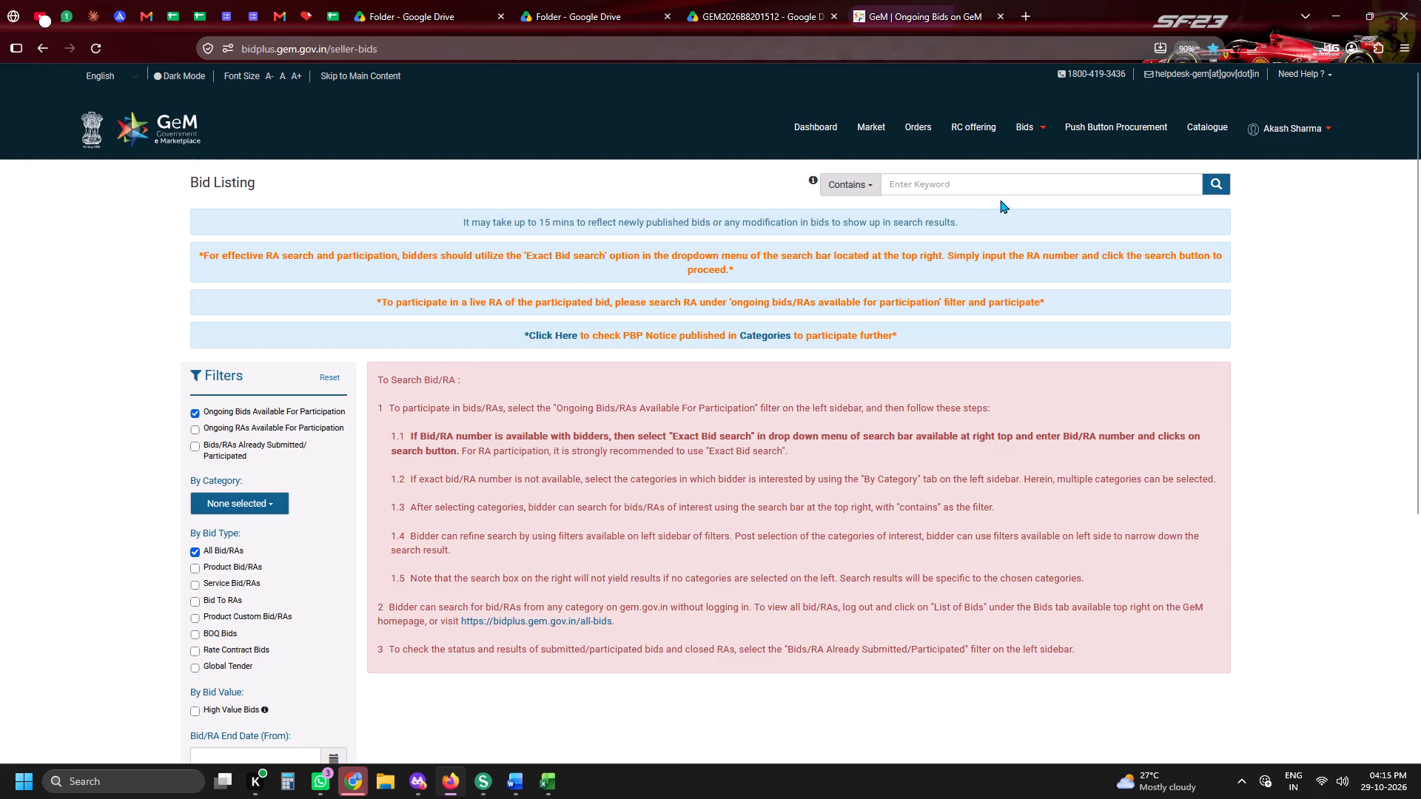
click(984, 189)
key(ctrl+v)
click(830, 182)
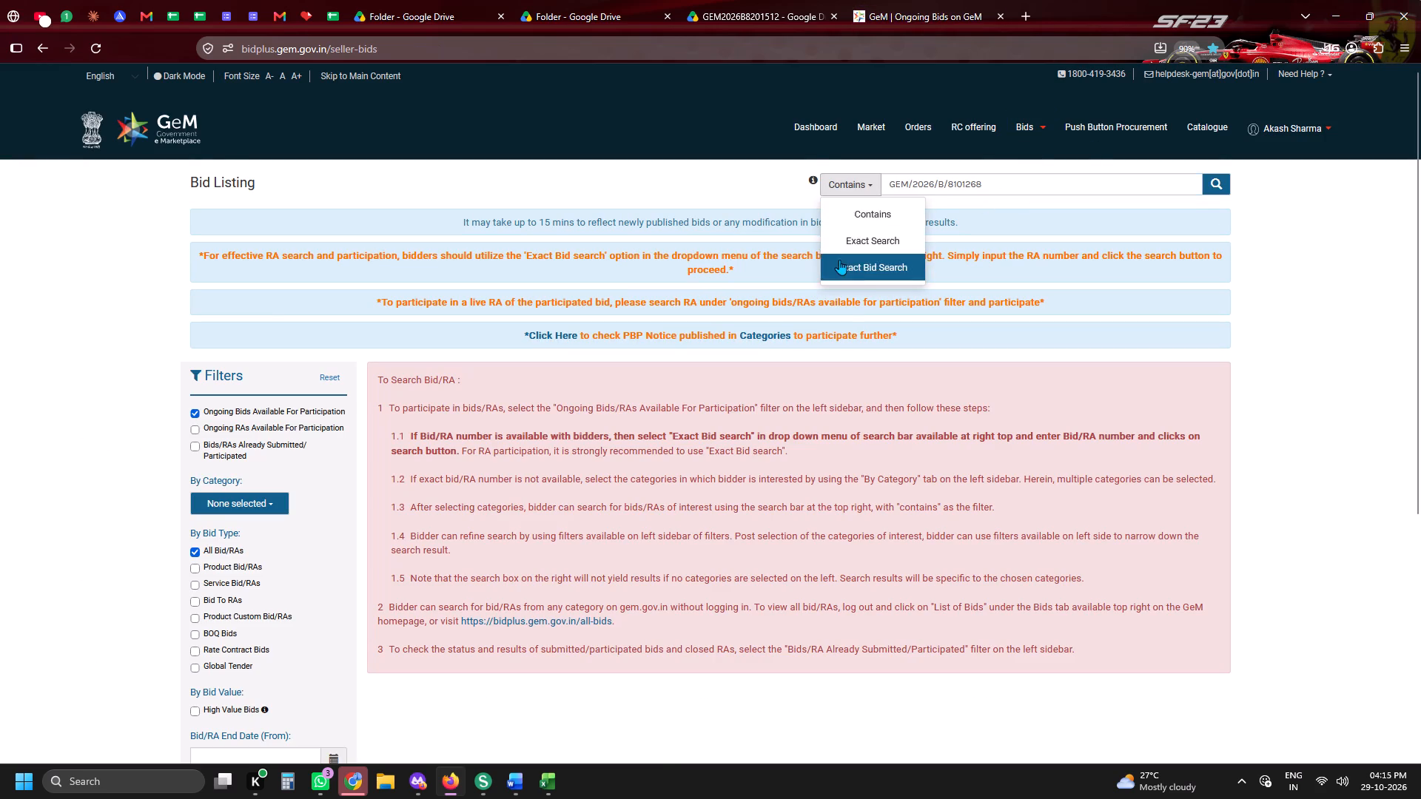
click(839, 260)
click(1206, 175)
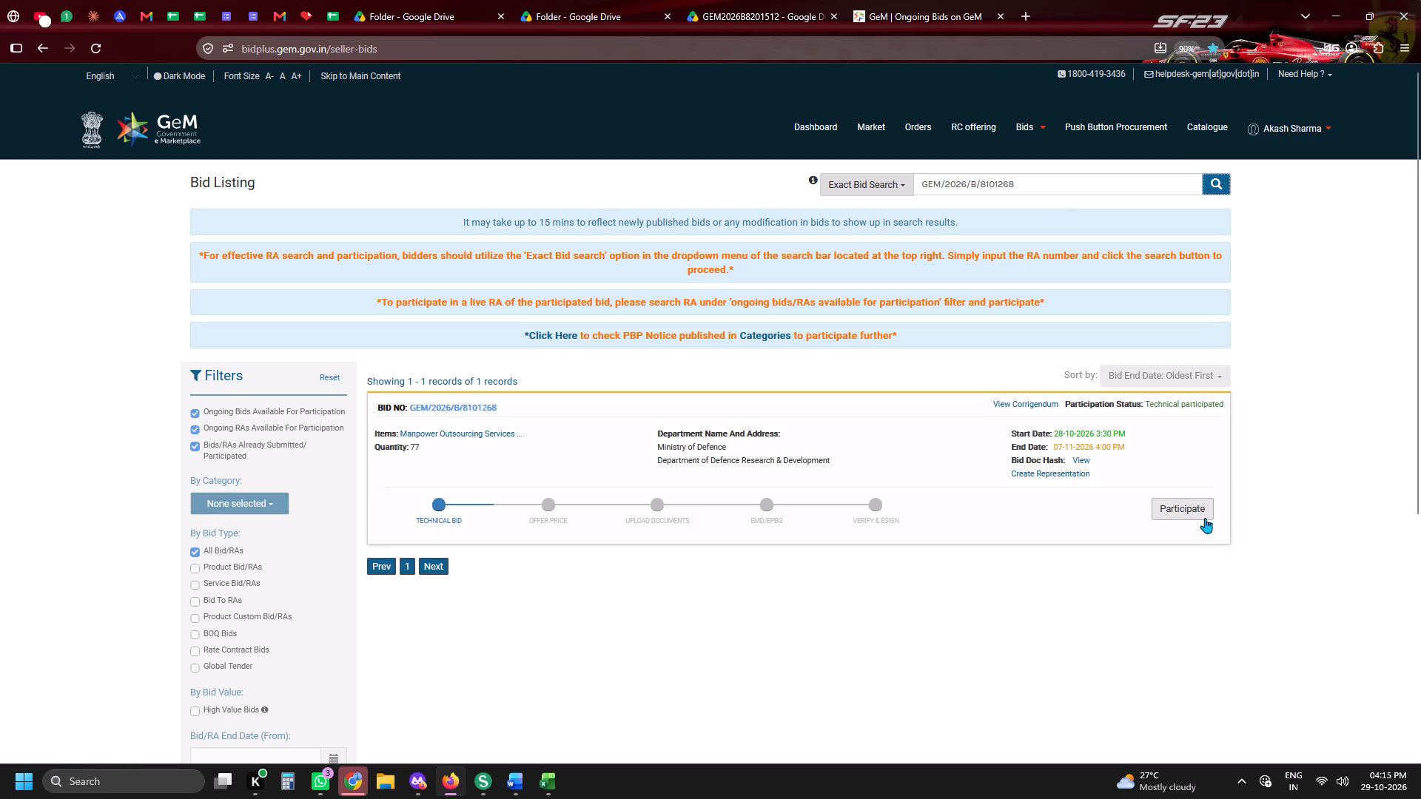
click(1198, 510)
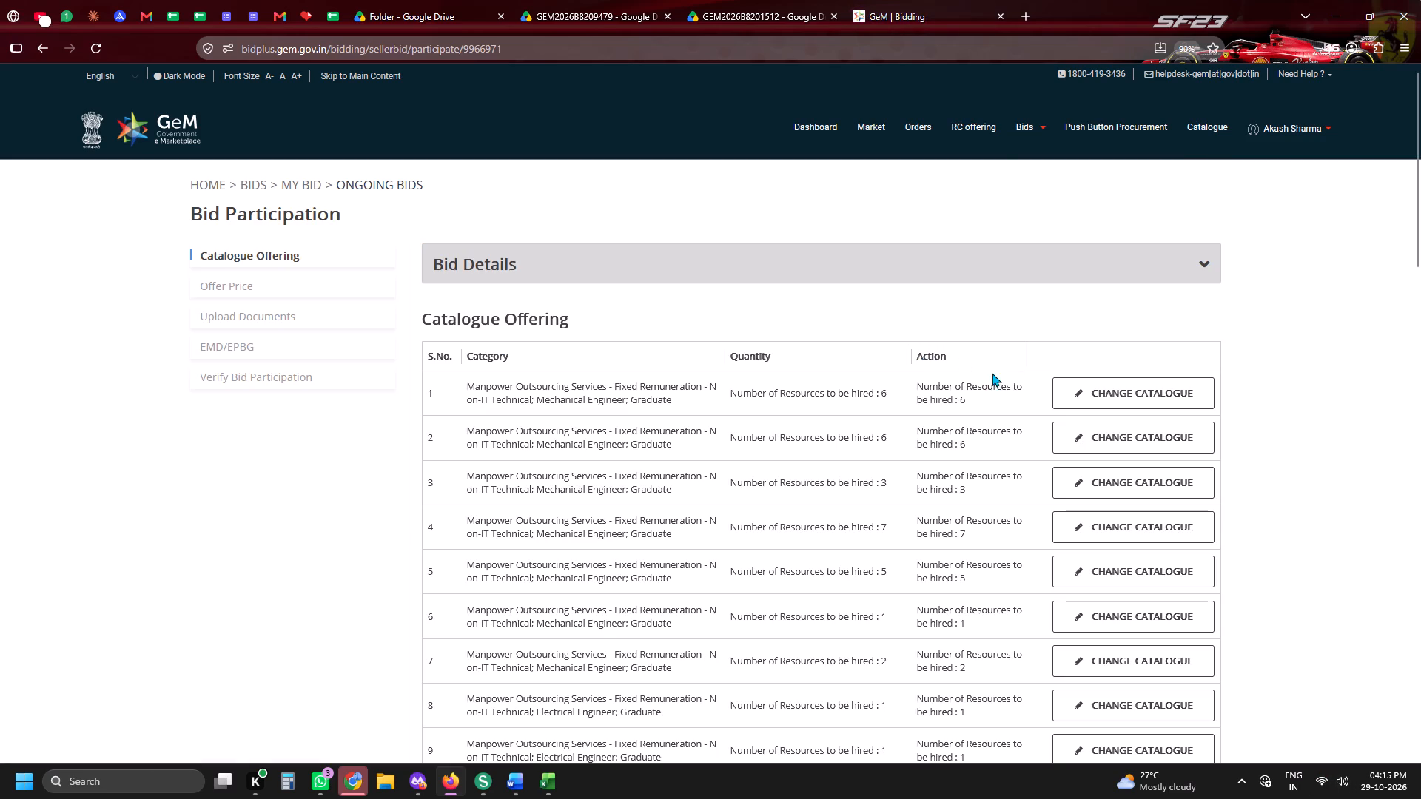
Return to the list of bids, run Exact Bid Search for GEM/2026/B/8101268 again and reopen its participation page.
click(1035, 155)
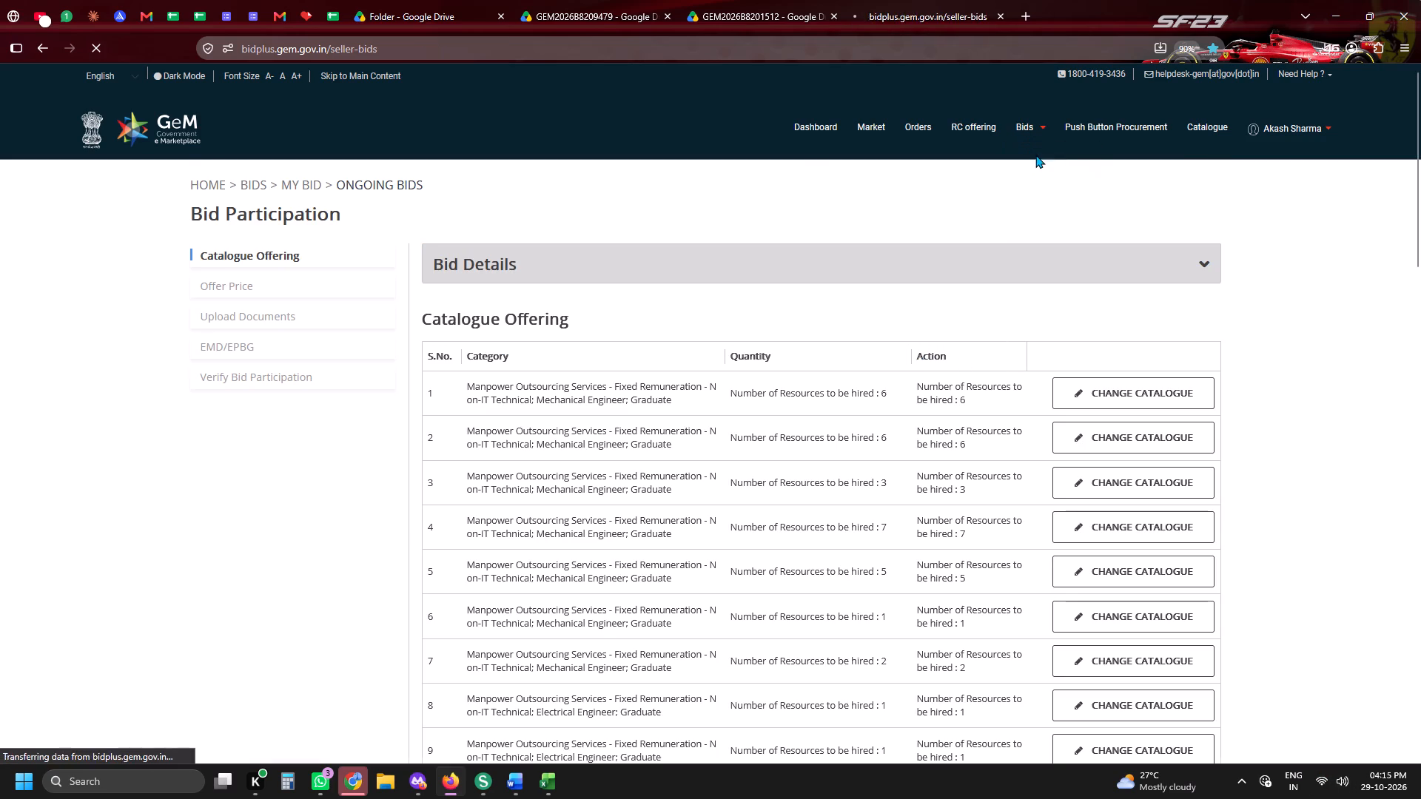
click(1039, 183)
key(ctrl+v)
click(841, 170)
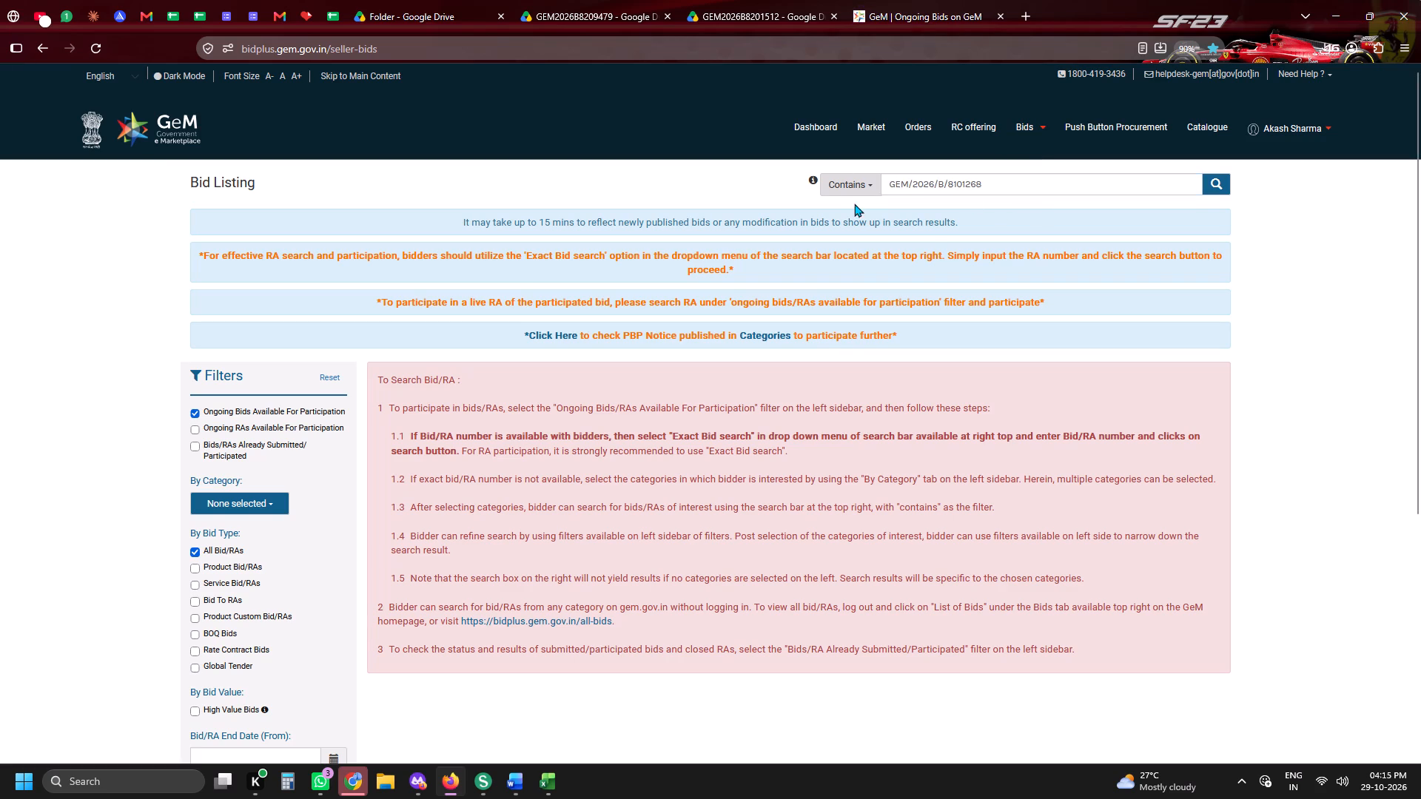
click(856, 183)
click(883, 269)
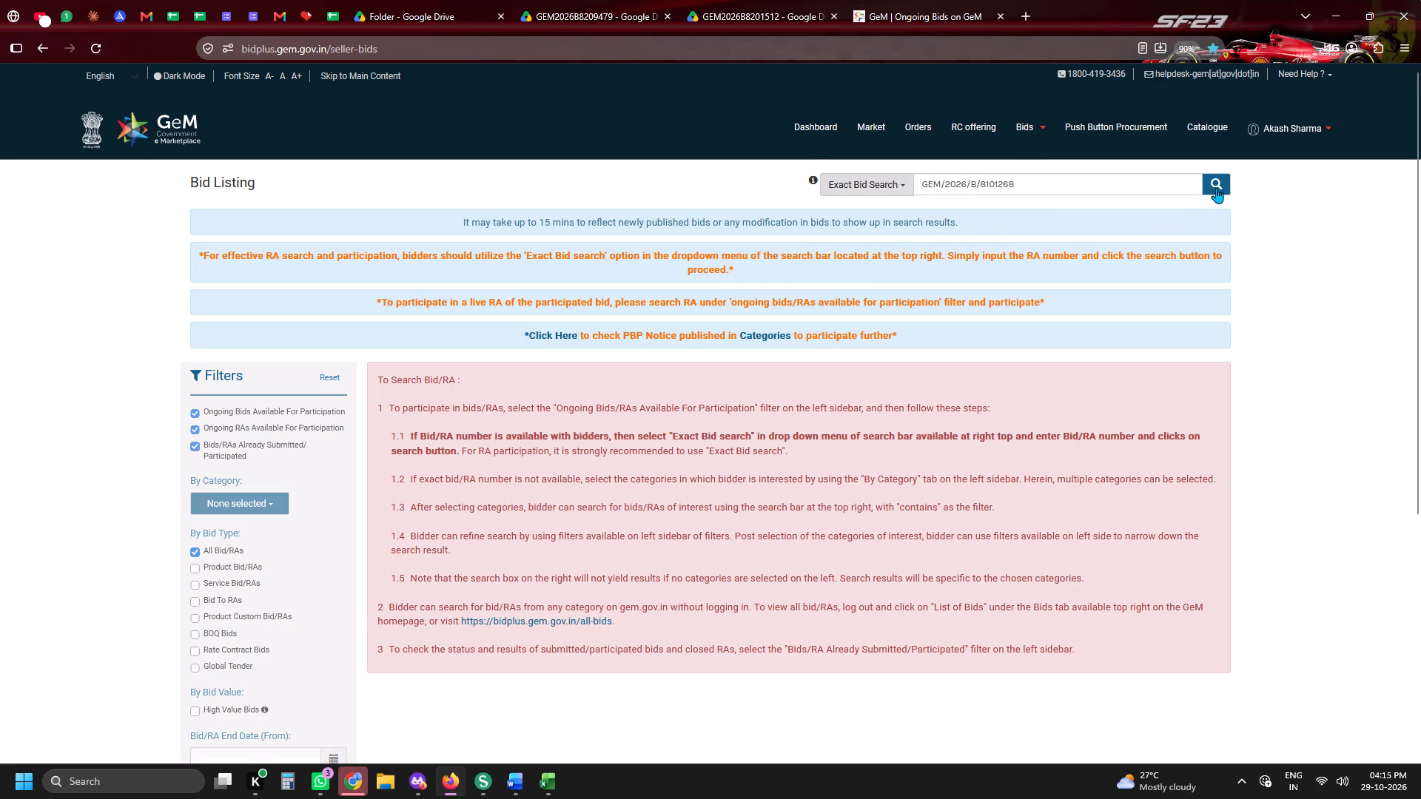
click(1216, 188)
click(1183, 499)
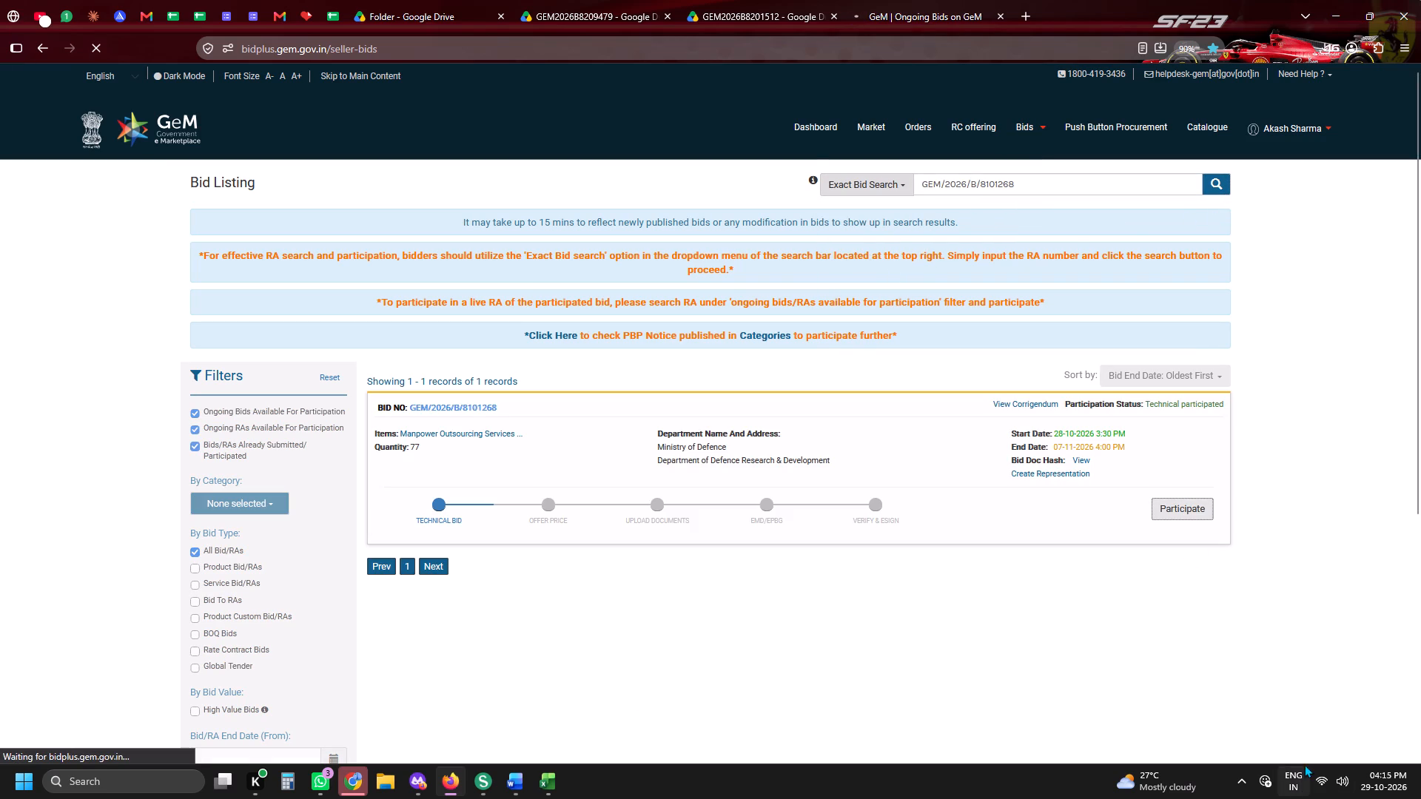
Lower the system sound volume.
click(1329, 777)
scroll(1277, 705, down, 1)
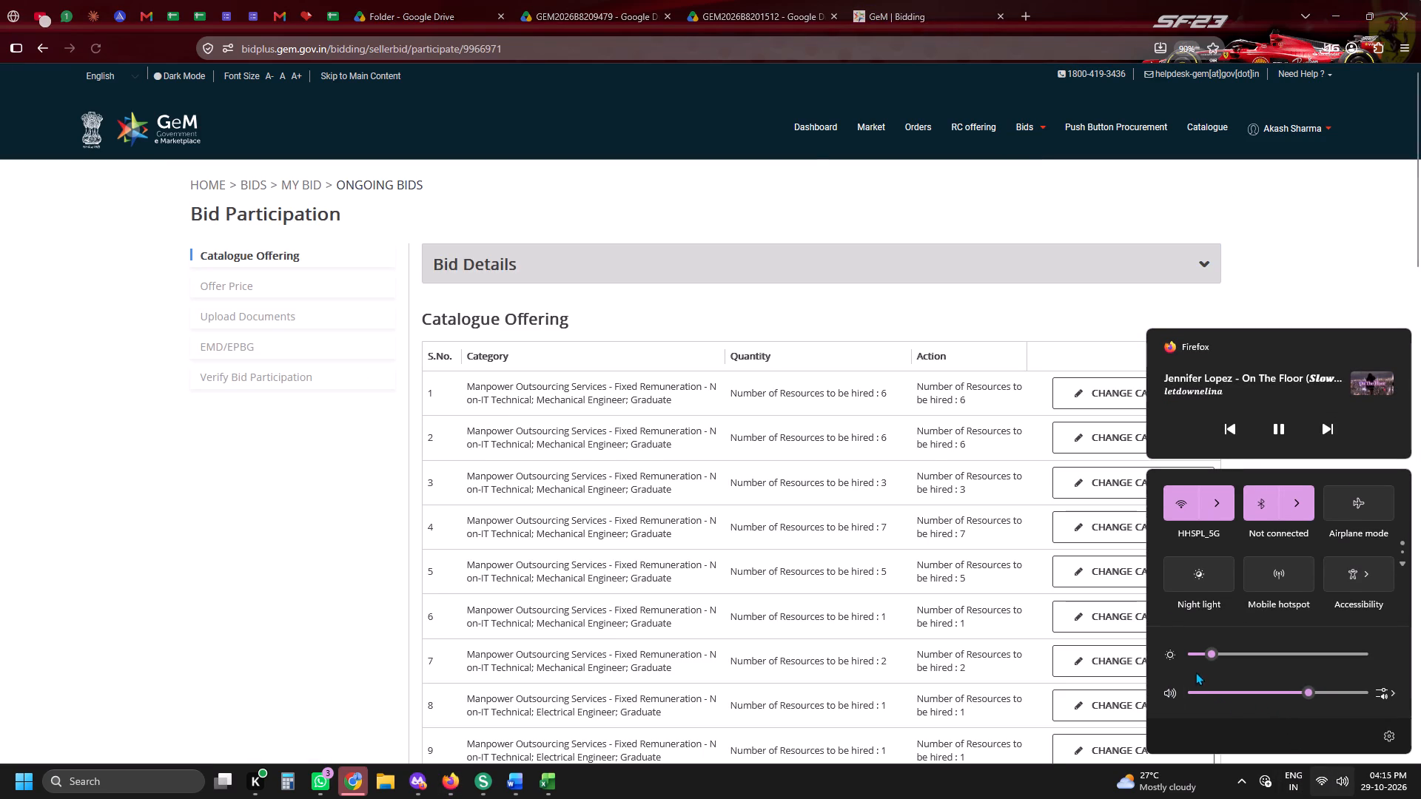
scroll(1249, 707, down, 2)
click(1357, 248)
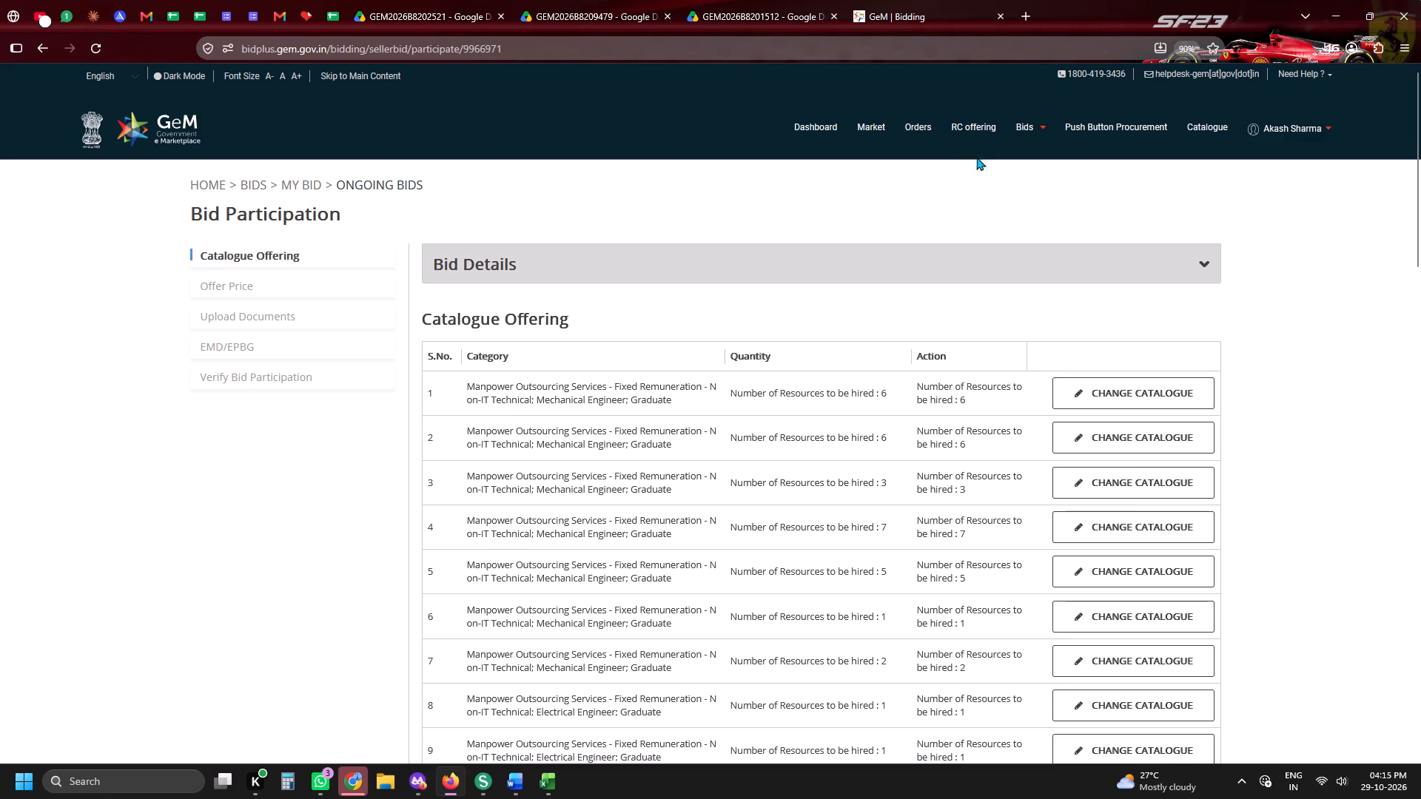
Go back to the list of bids and look up GEM/2026/B/8101268 with Exact Bid Search.
click(930, 0)
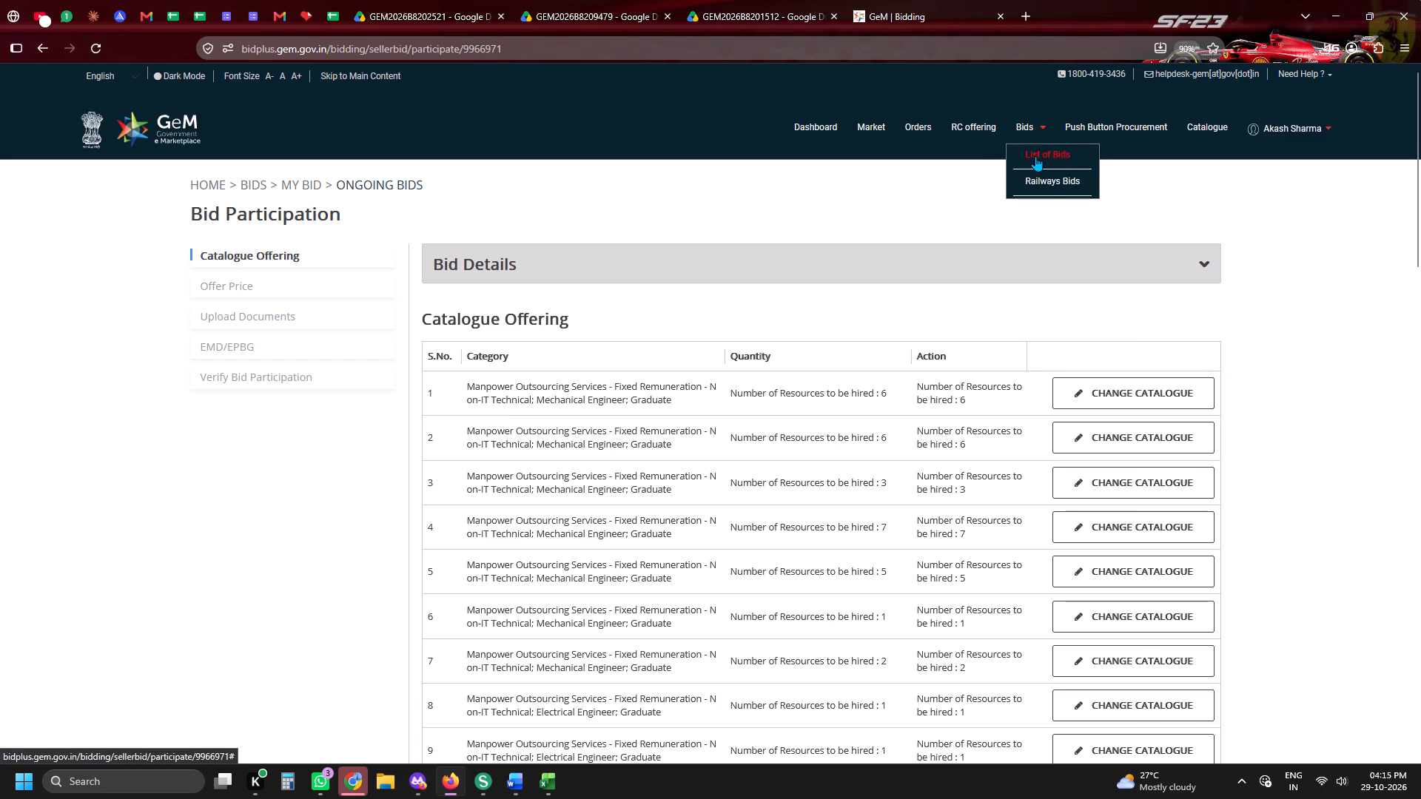
click(1035, 156)
click(998, 189)
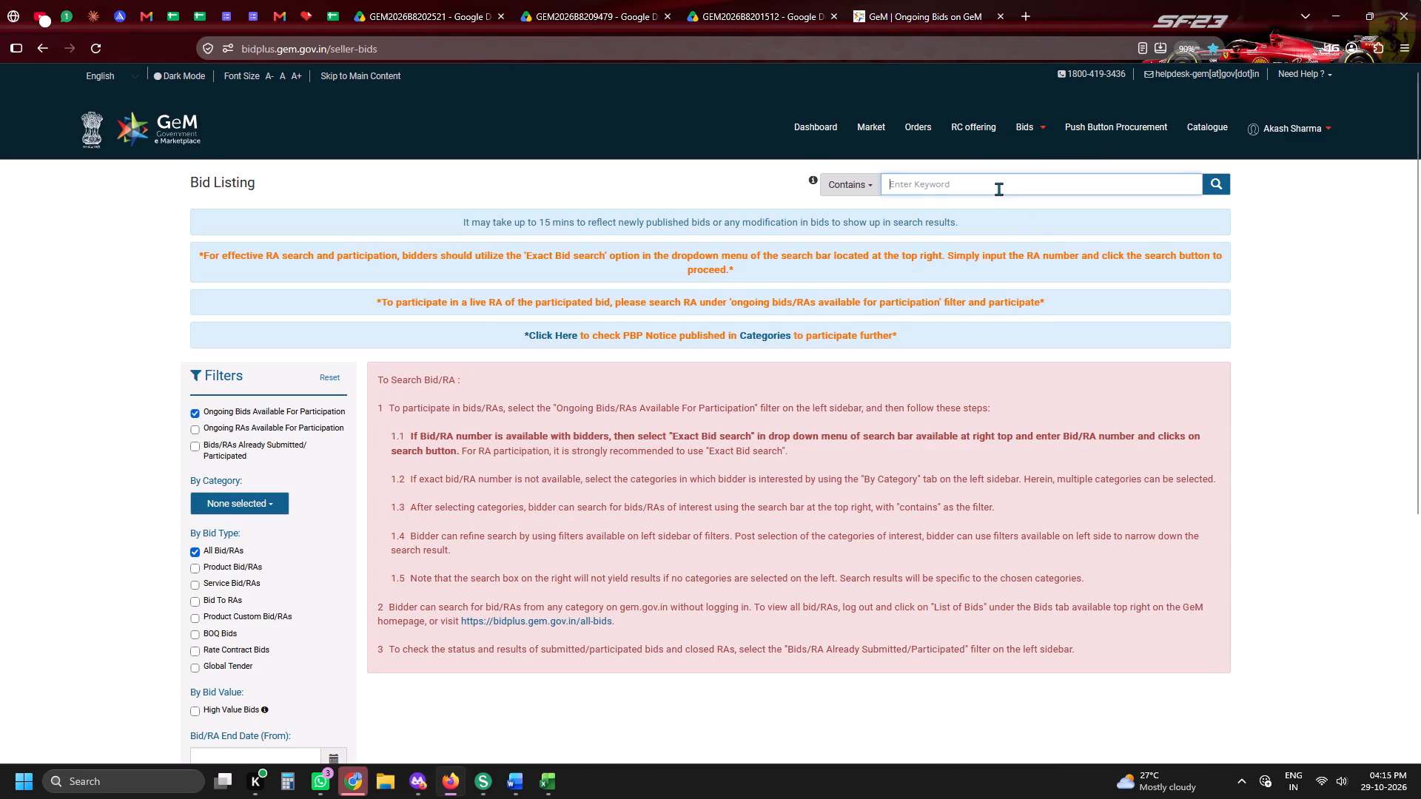
key(ctrl+v)
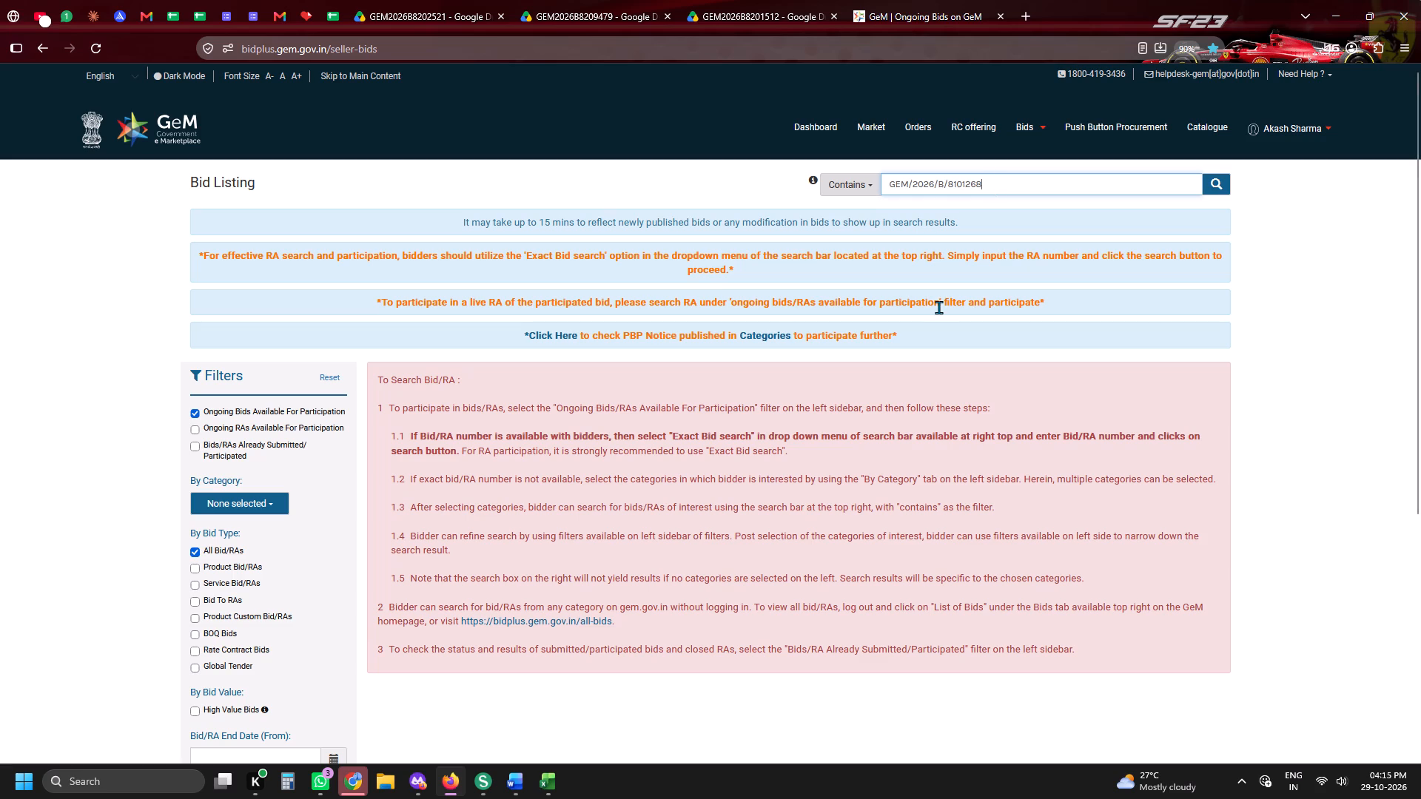
click(852, 176)
click(872, 265)
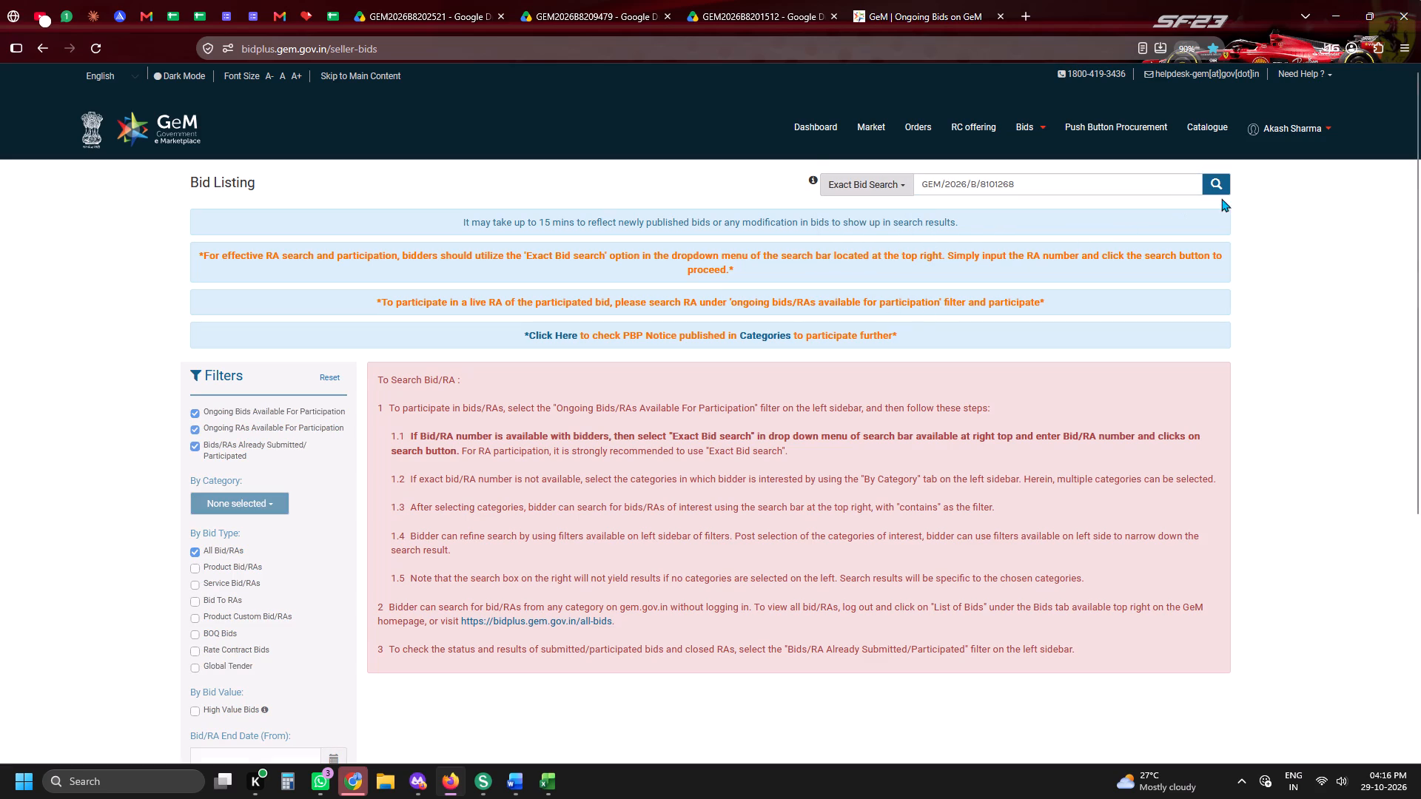
click(1223, 174)
Raise the system sound volume.
click(1322, 775)
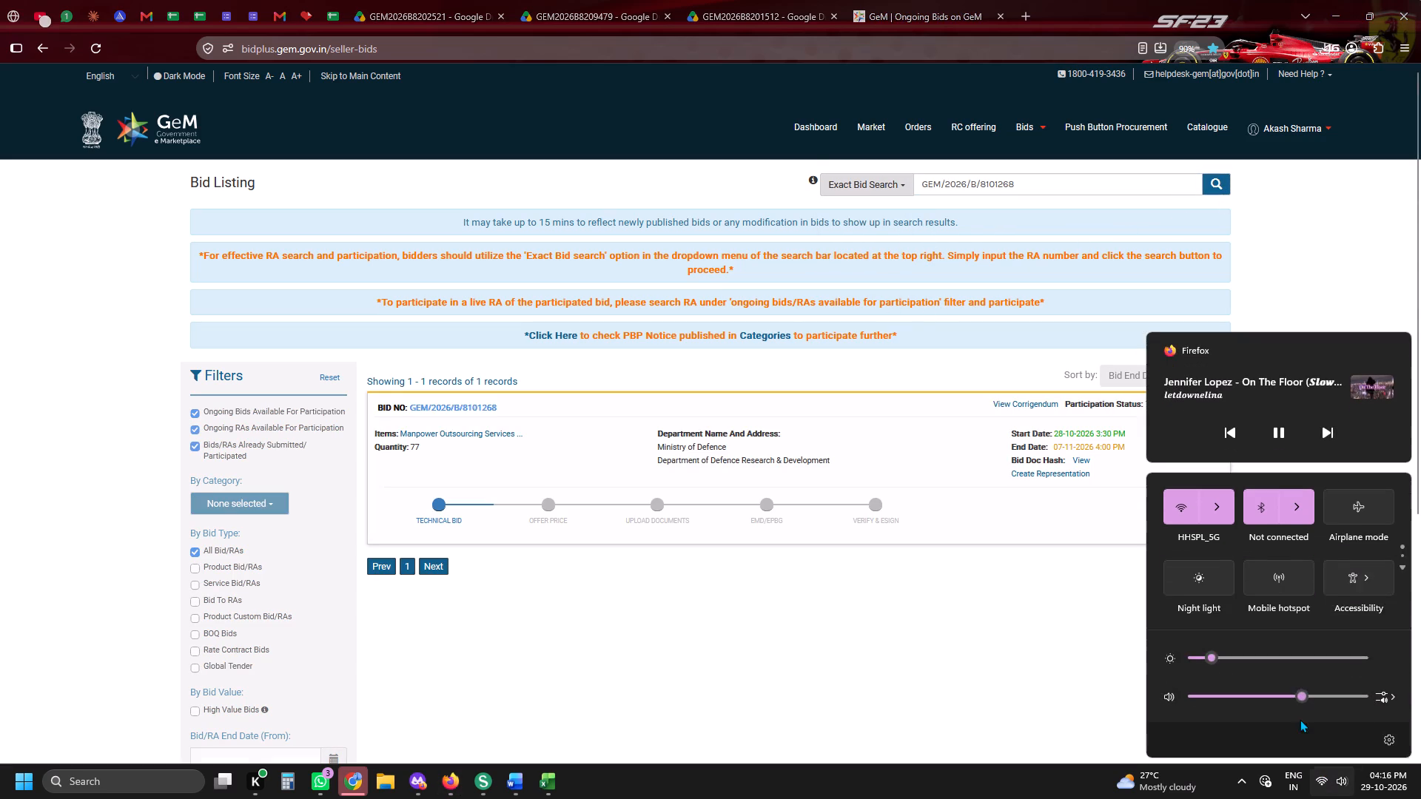
scroll(1283, 692, up, 3)
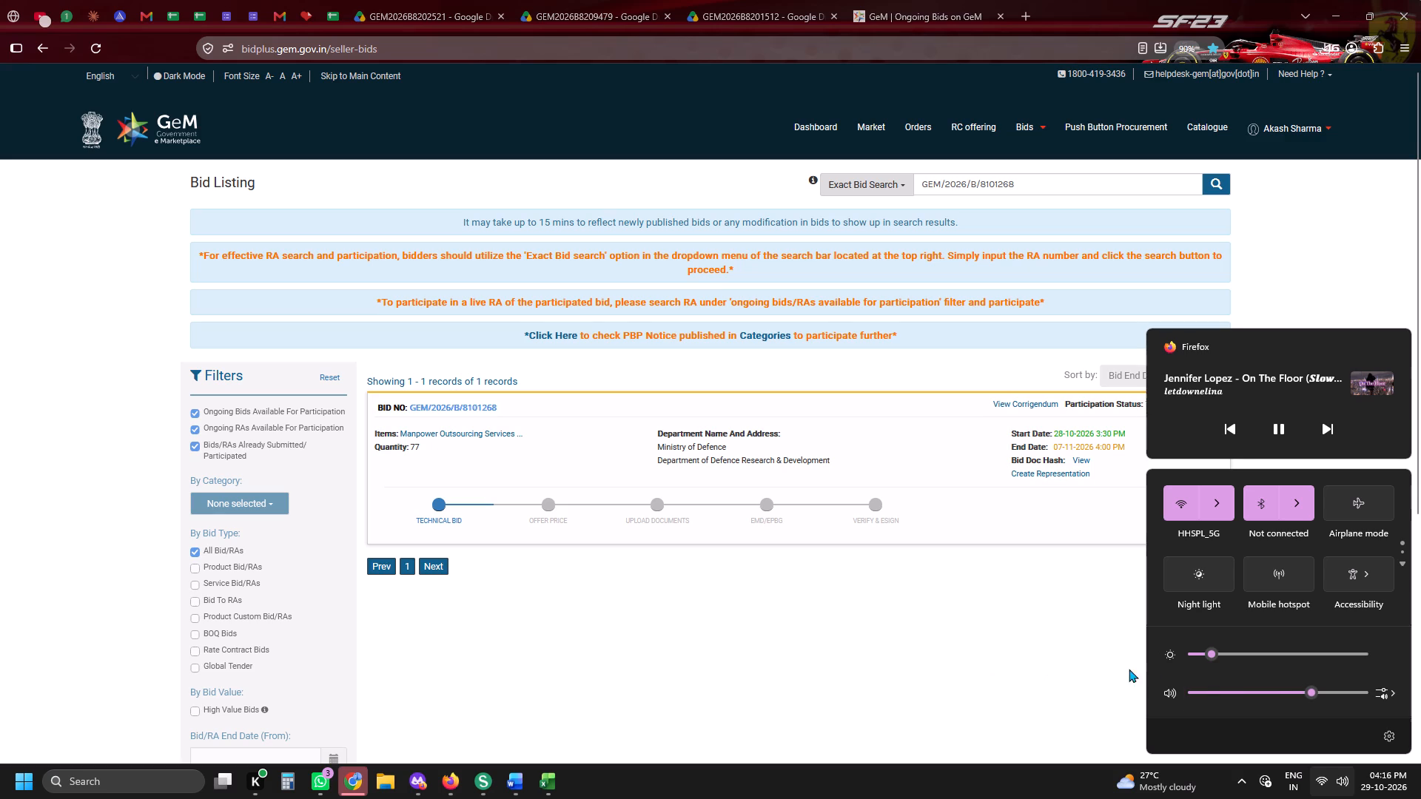
scroll(1243, 694, up, 1)
click(920, 659)
Open the participation page of bid GEM/2026/B/8101268 from the bid listing.
click(1210, 510)
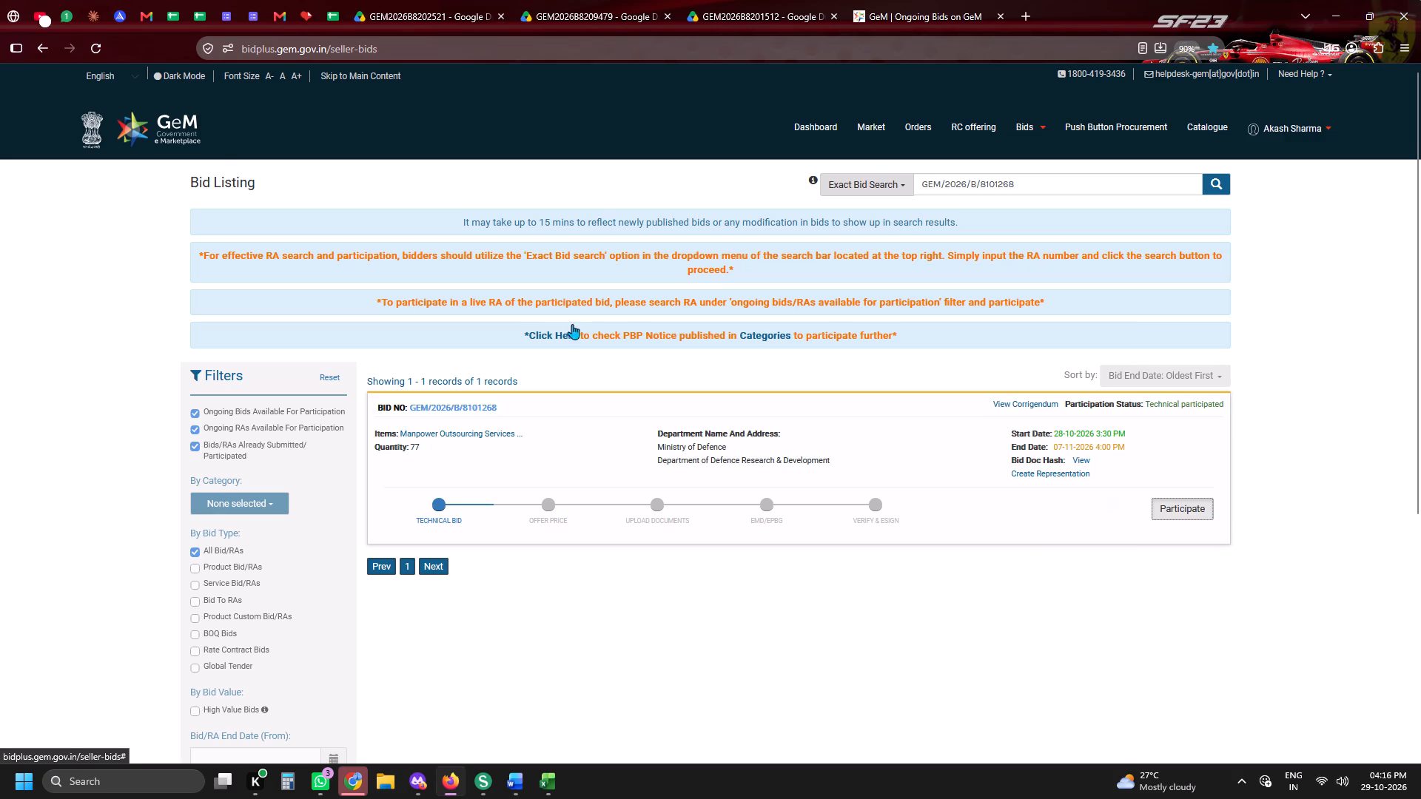
Close the three Drive folder pages GEM2026B8202521, GEM2026B8209479 and GEM2026B8201512.
click(504, 18)
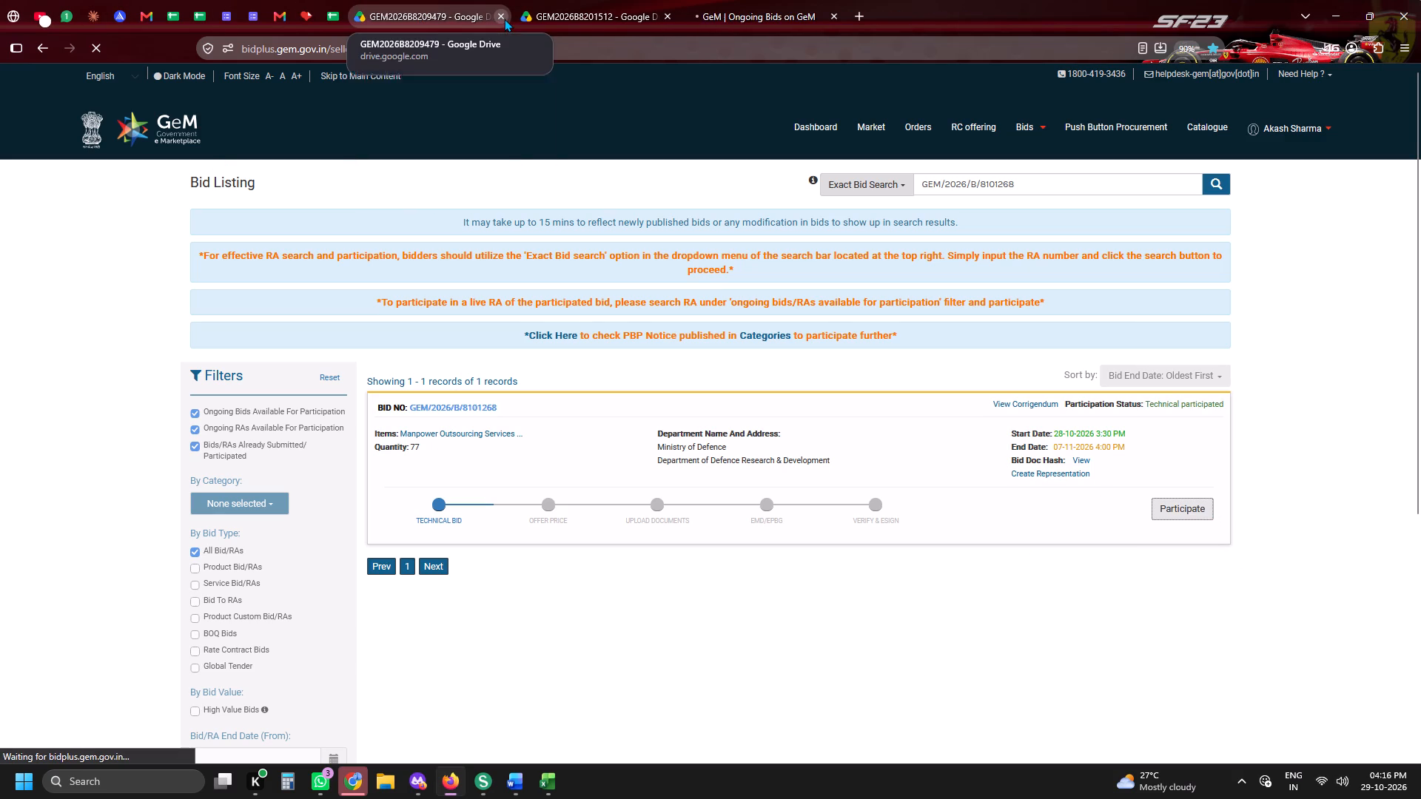
click(504, 18)
click(504, 18)
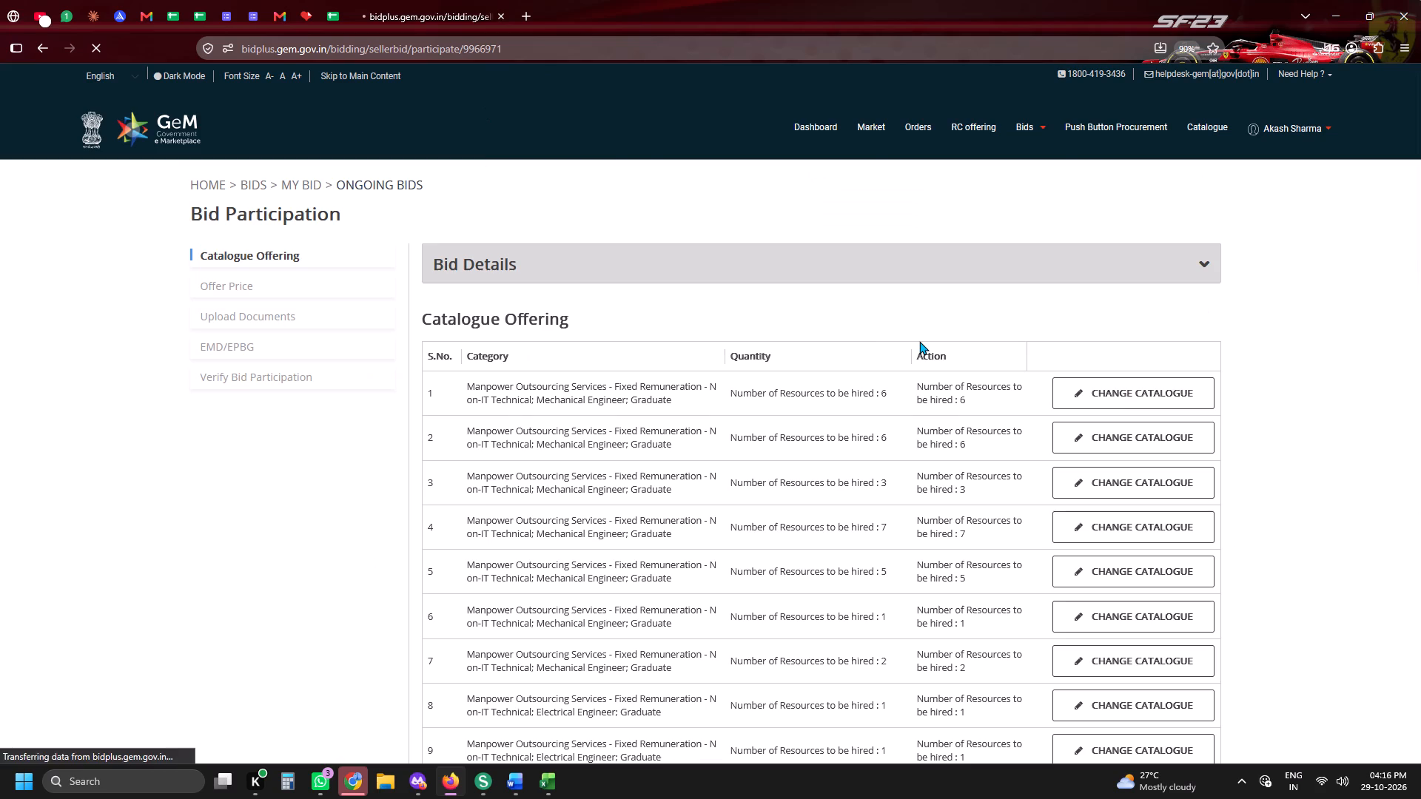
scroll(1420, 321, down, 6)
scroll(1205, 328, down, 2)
From the Daily Tender Sheet, reopen the linked Drive folder GEM2026B8202521 for the Kutch bid.
click(311, 1)
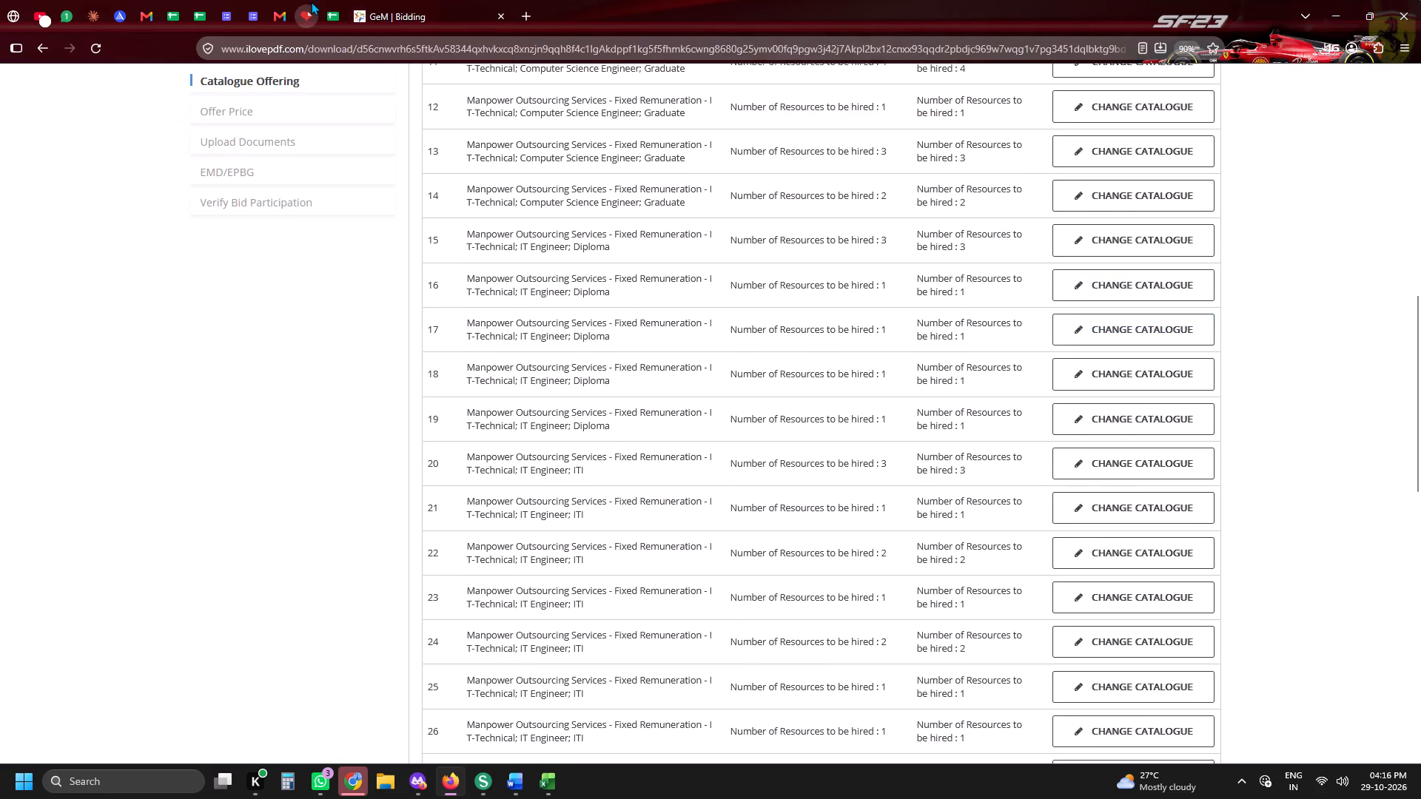
click(342, 10)
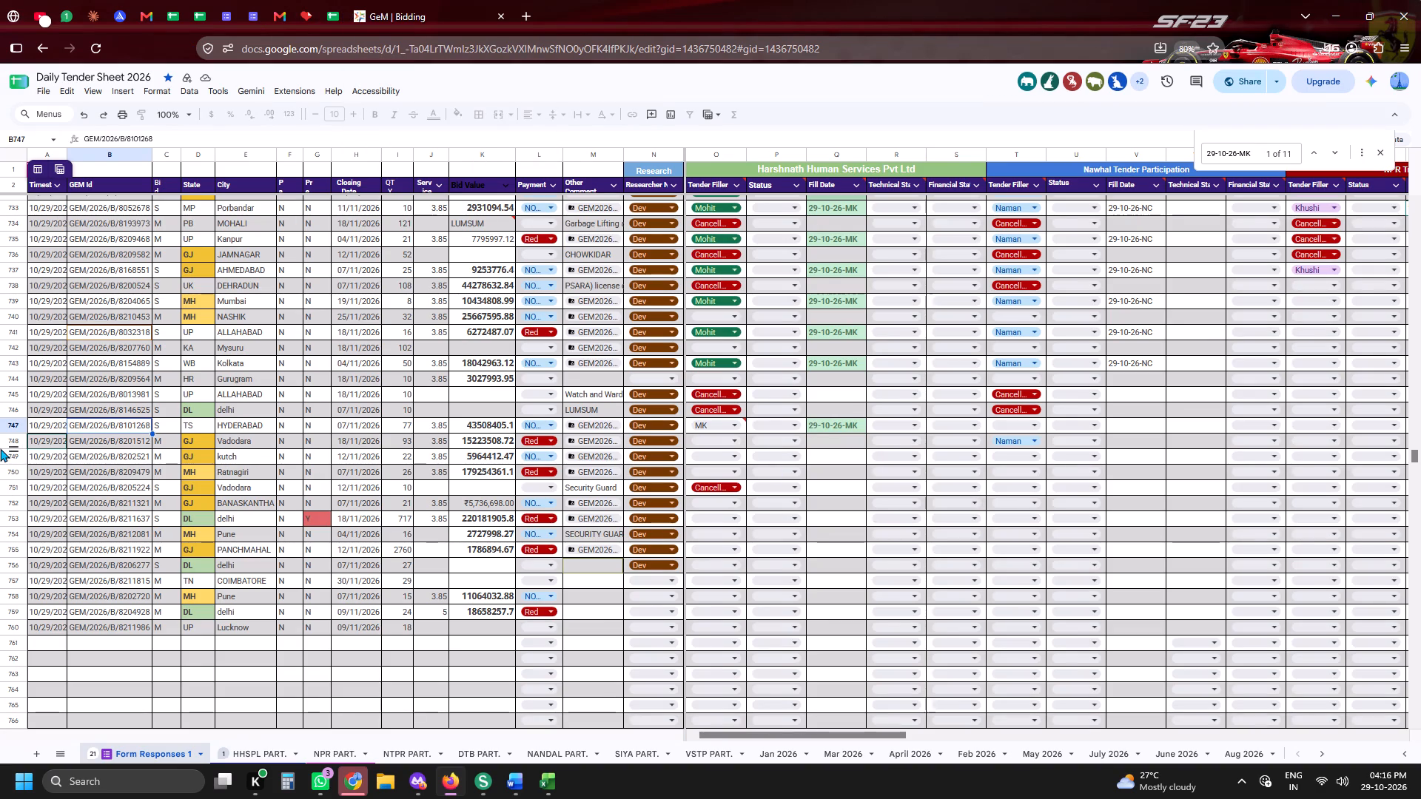
click(0, 438)
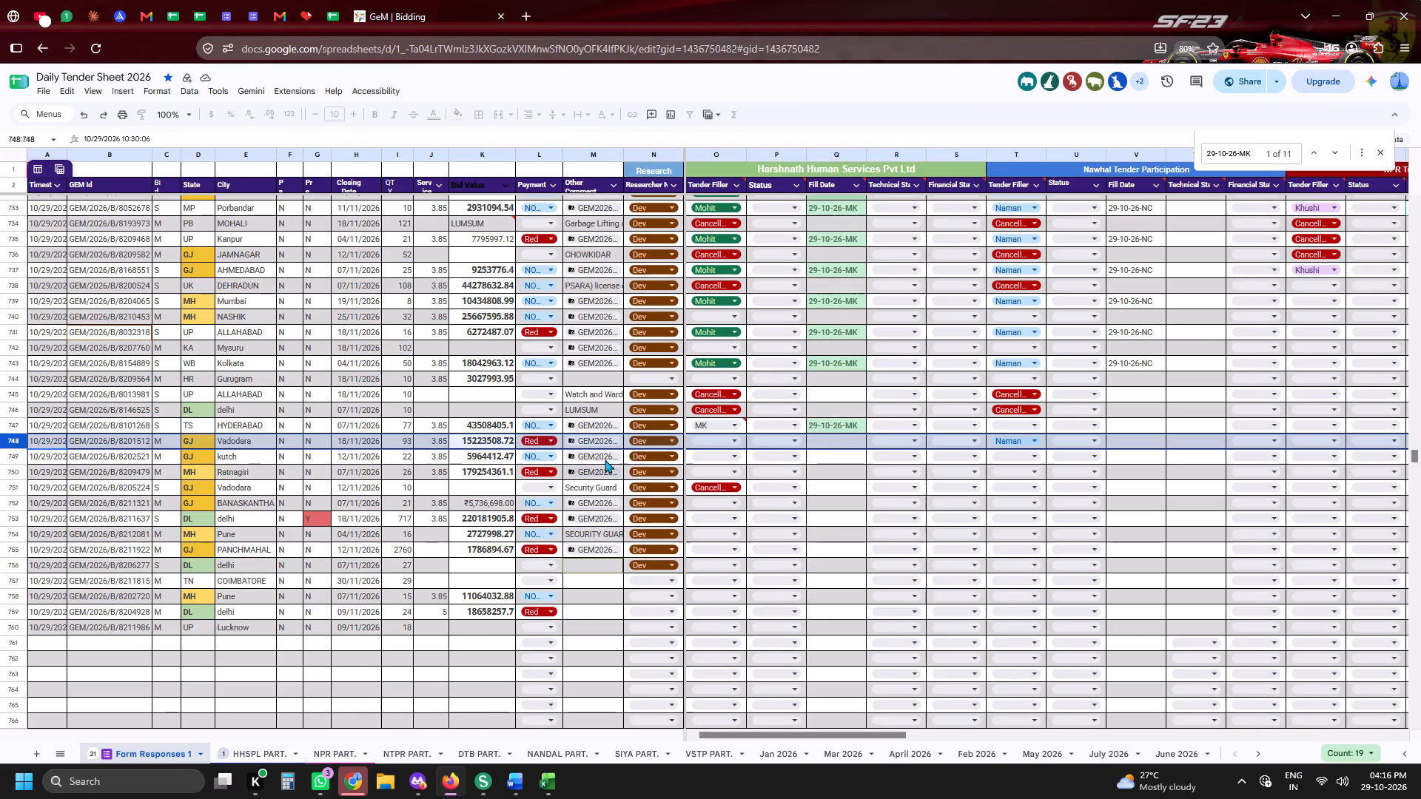
click(600, 457)
click(621, 474)
click(622, 476)
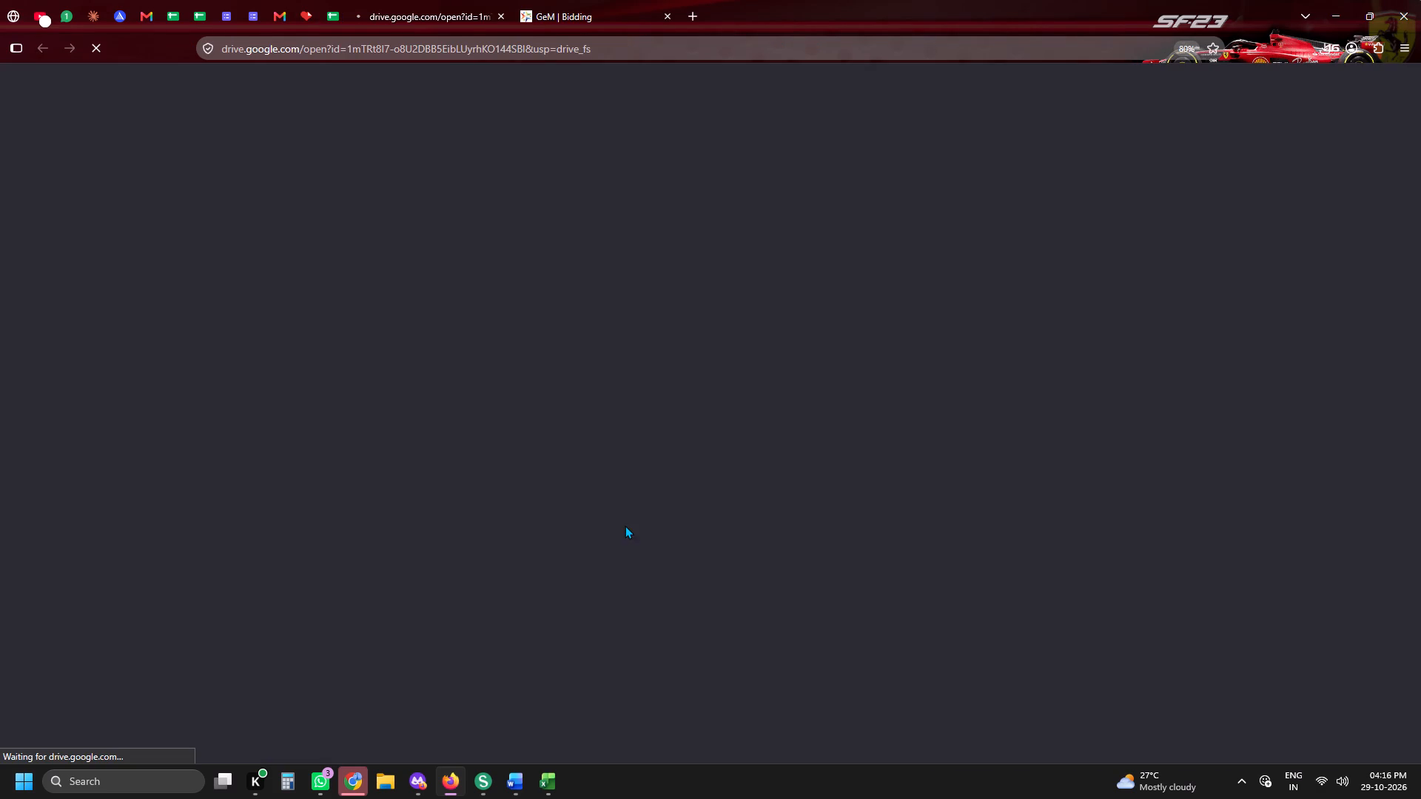
click(340, 0)
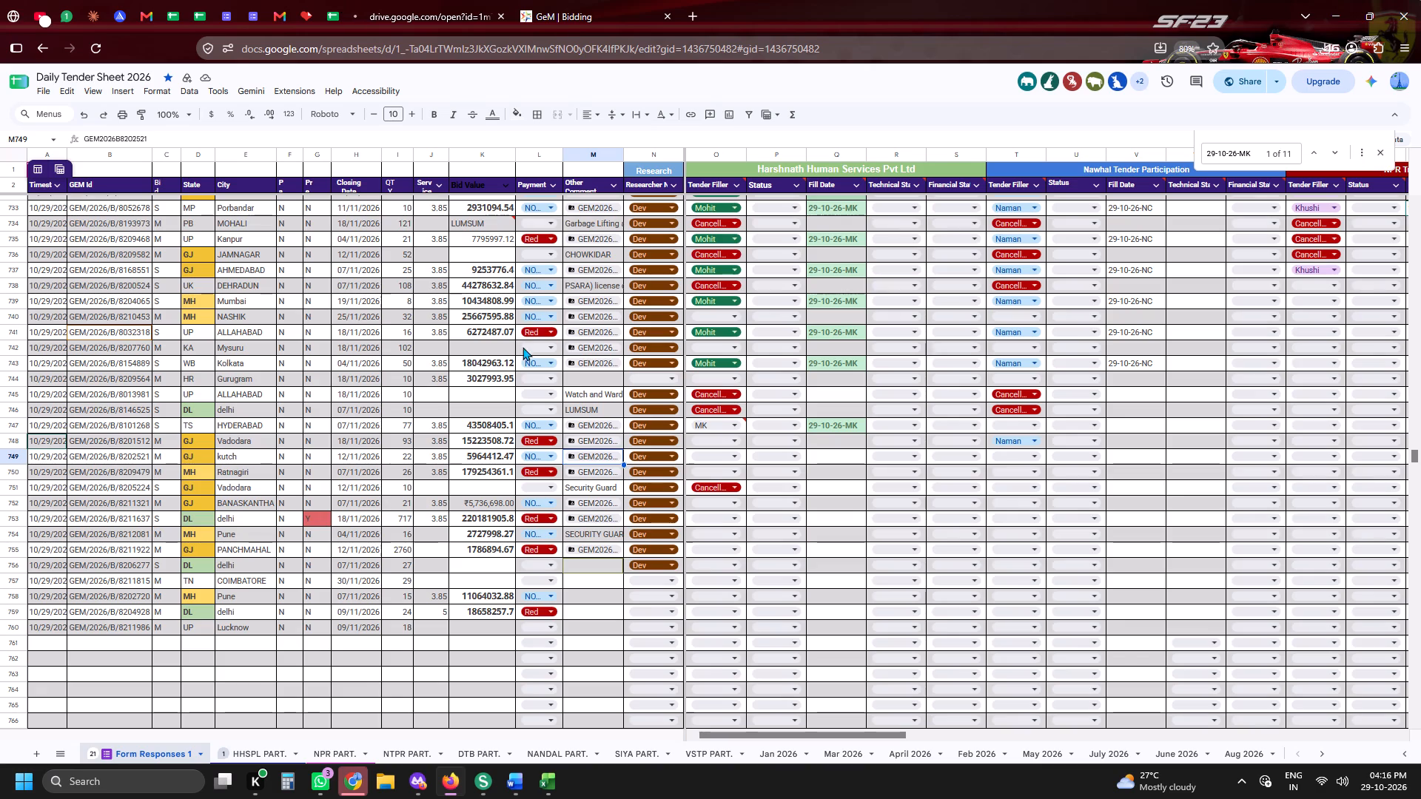
click(449, 0)
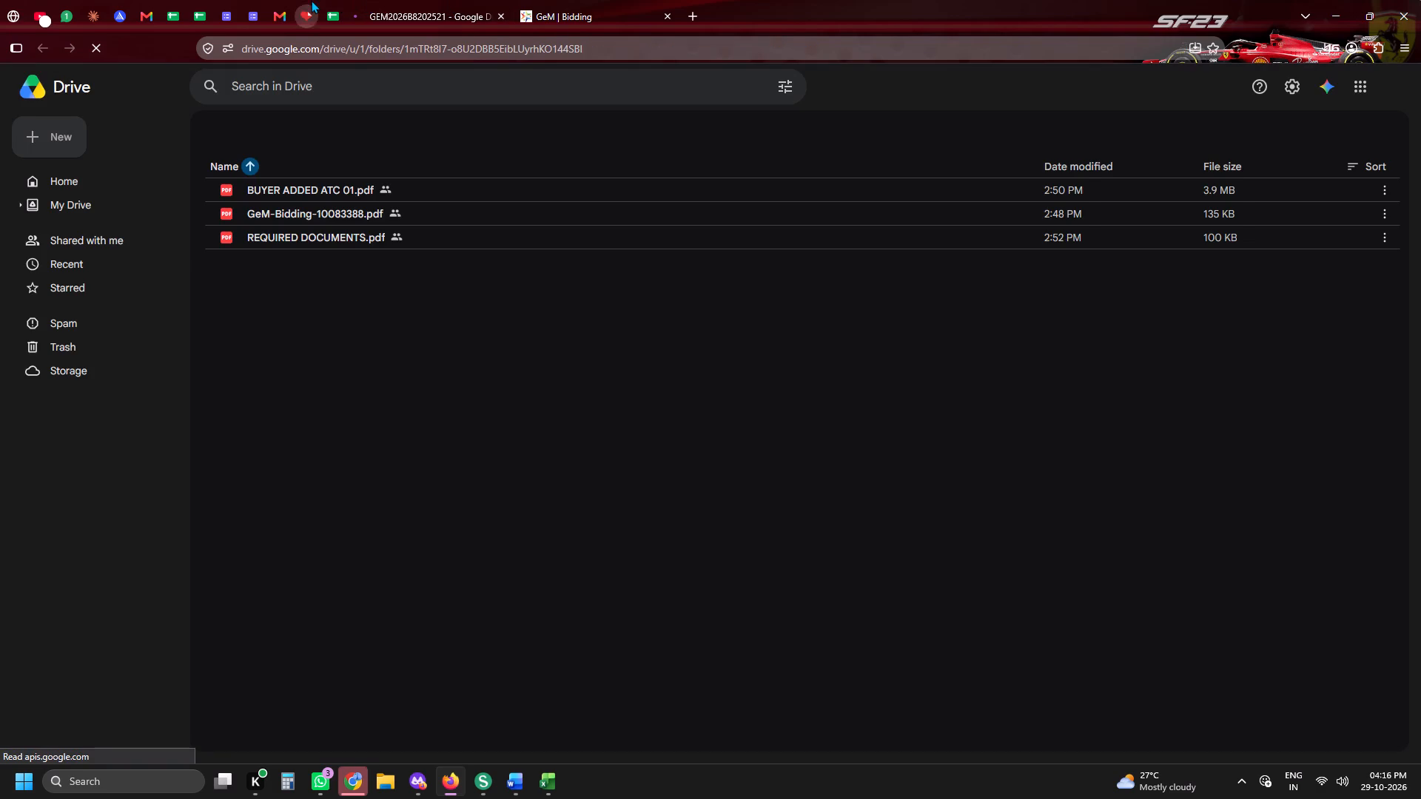
In the Daily Tender Sheet, clear the Harshnath Human Services Fill Date of the Hyderabad bid GEM/2026/B/8101268.
click(319, 14)
click(331, 18)
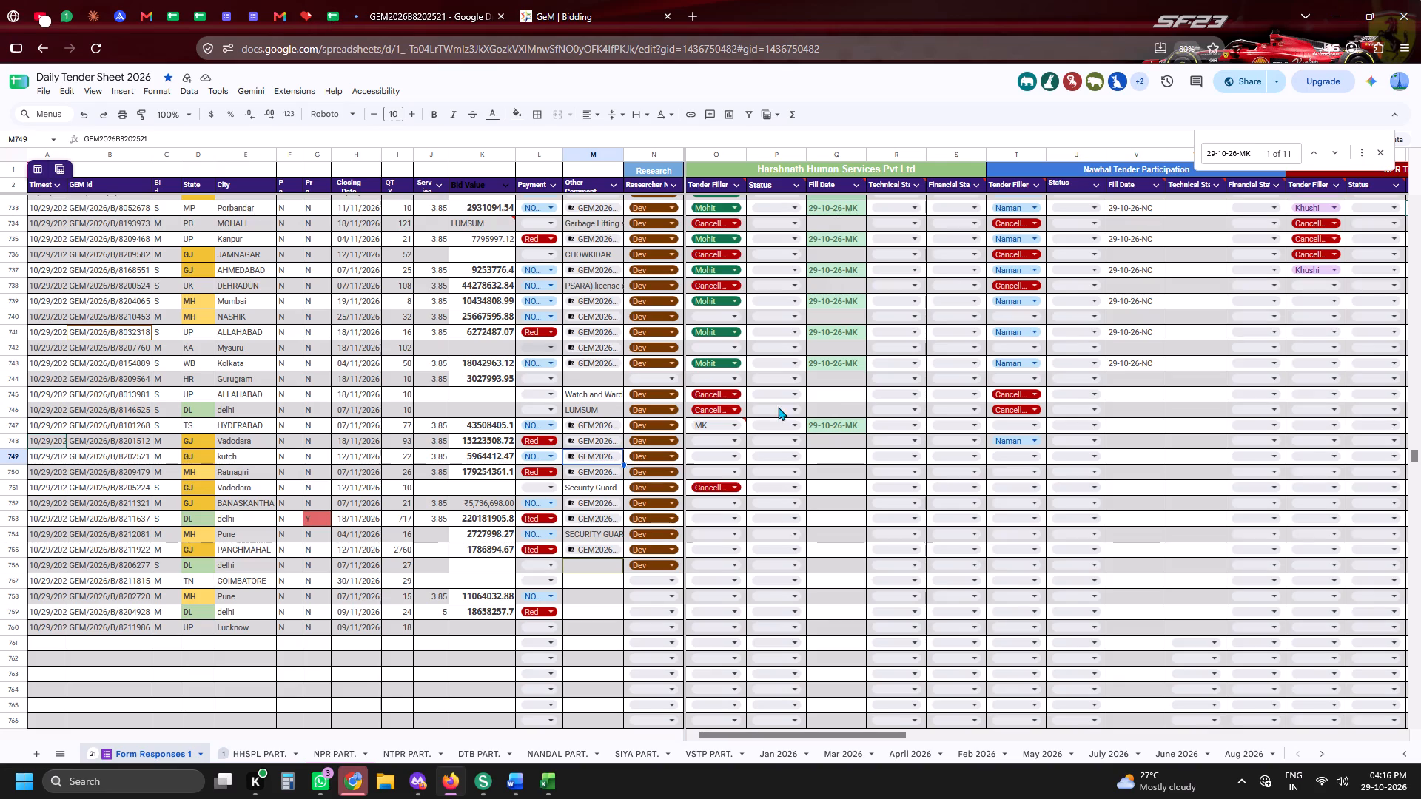
click(813, 418)
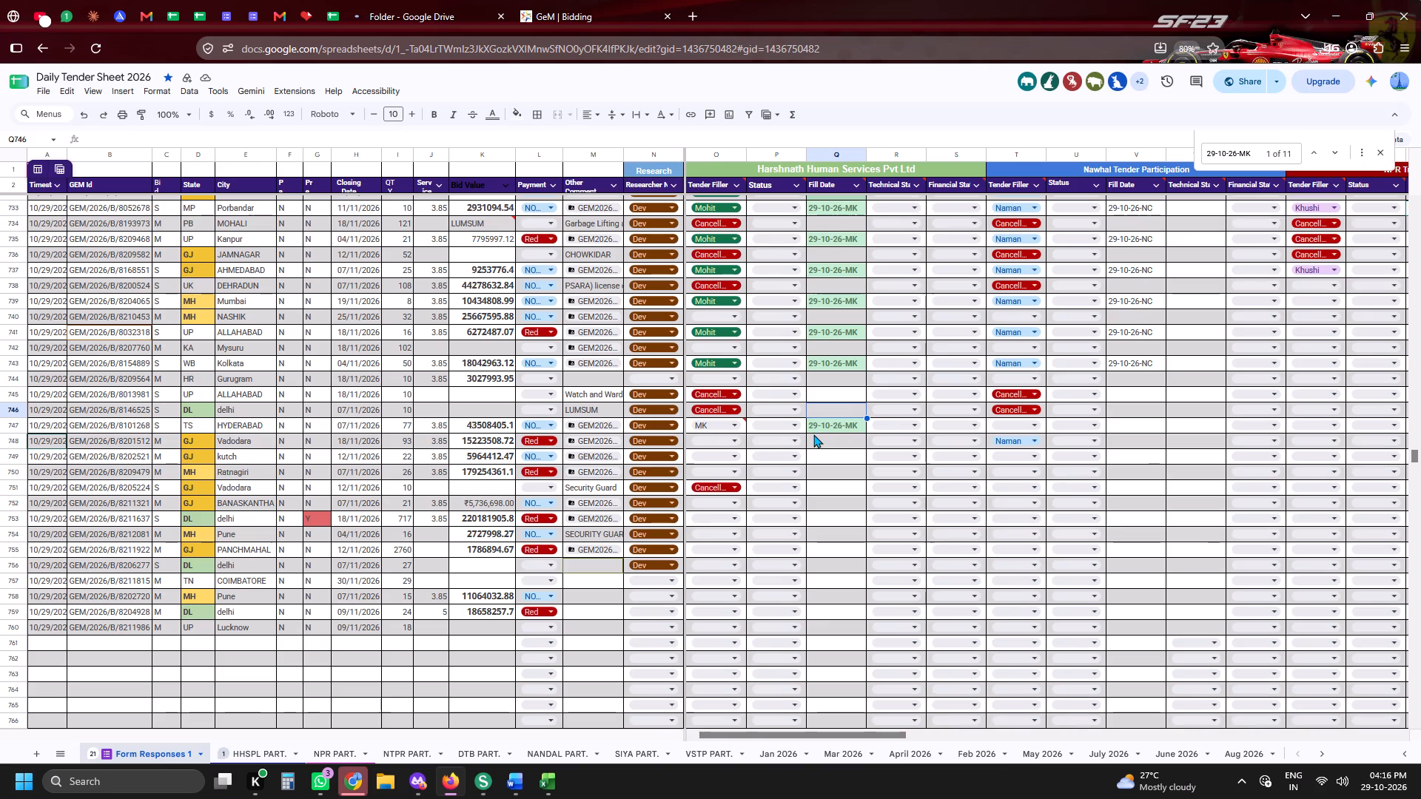
click(813, 434)
key(Delete)
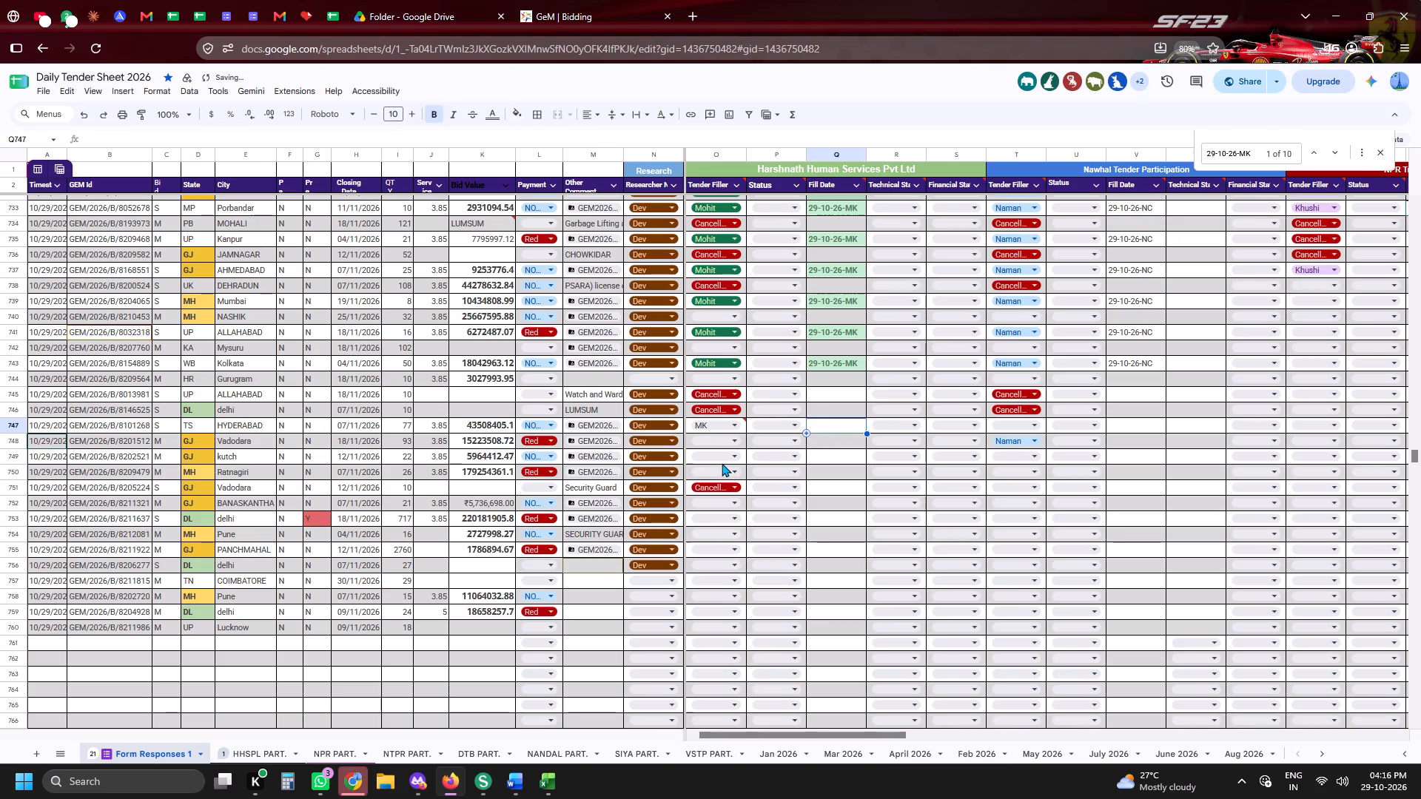
Enter MK as the Harshnath Human Services Tender Filler for the Kutch and Ratnagiri bids.
click(722, 463)
text(MK)
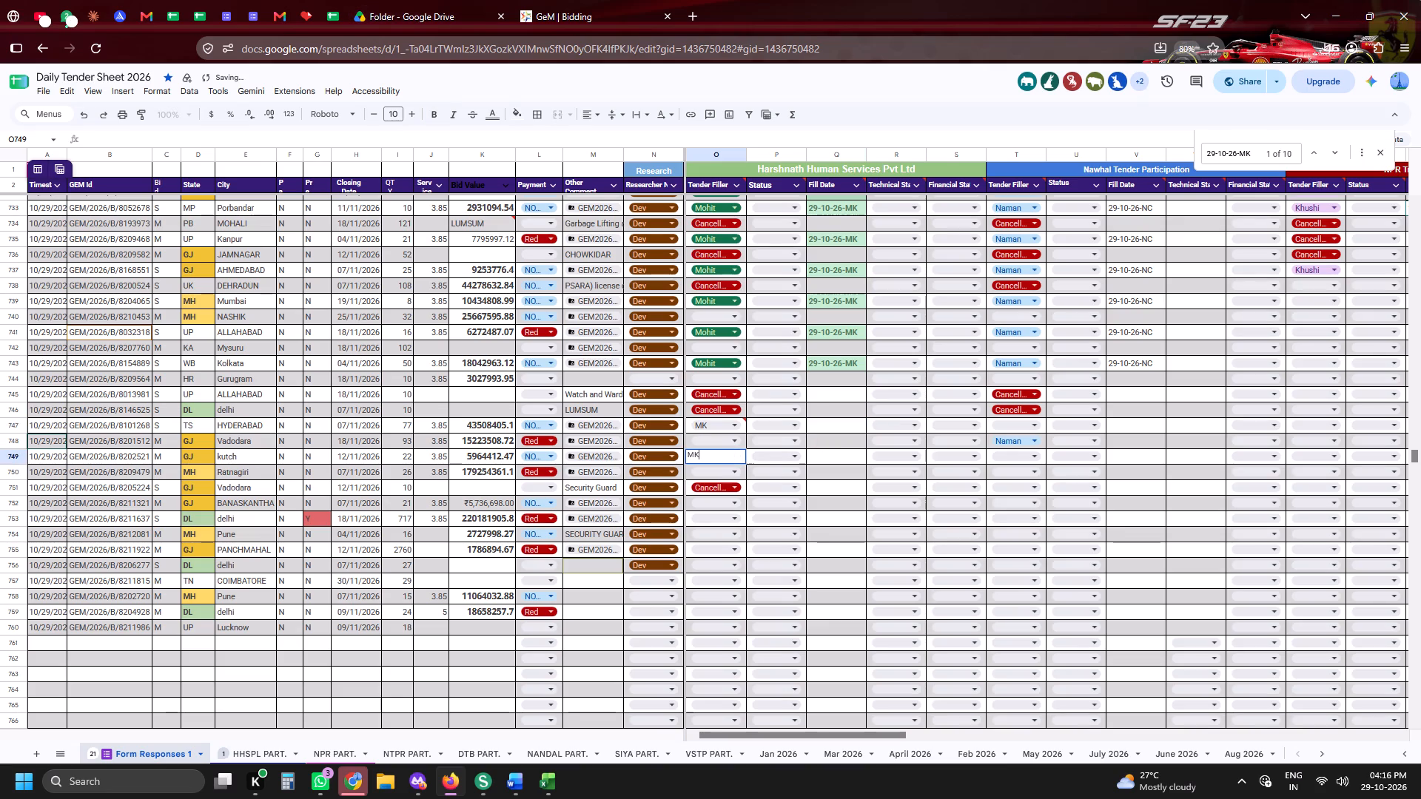
key(Tab)
key(Down)
key(Left)
text(MK)
key(Tab)
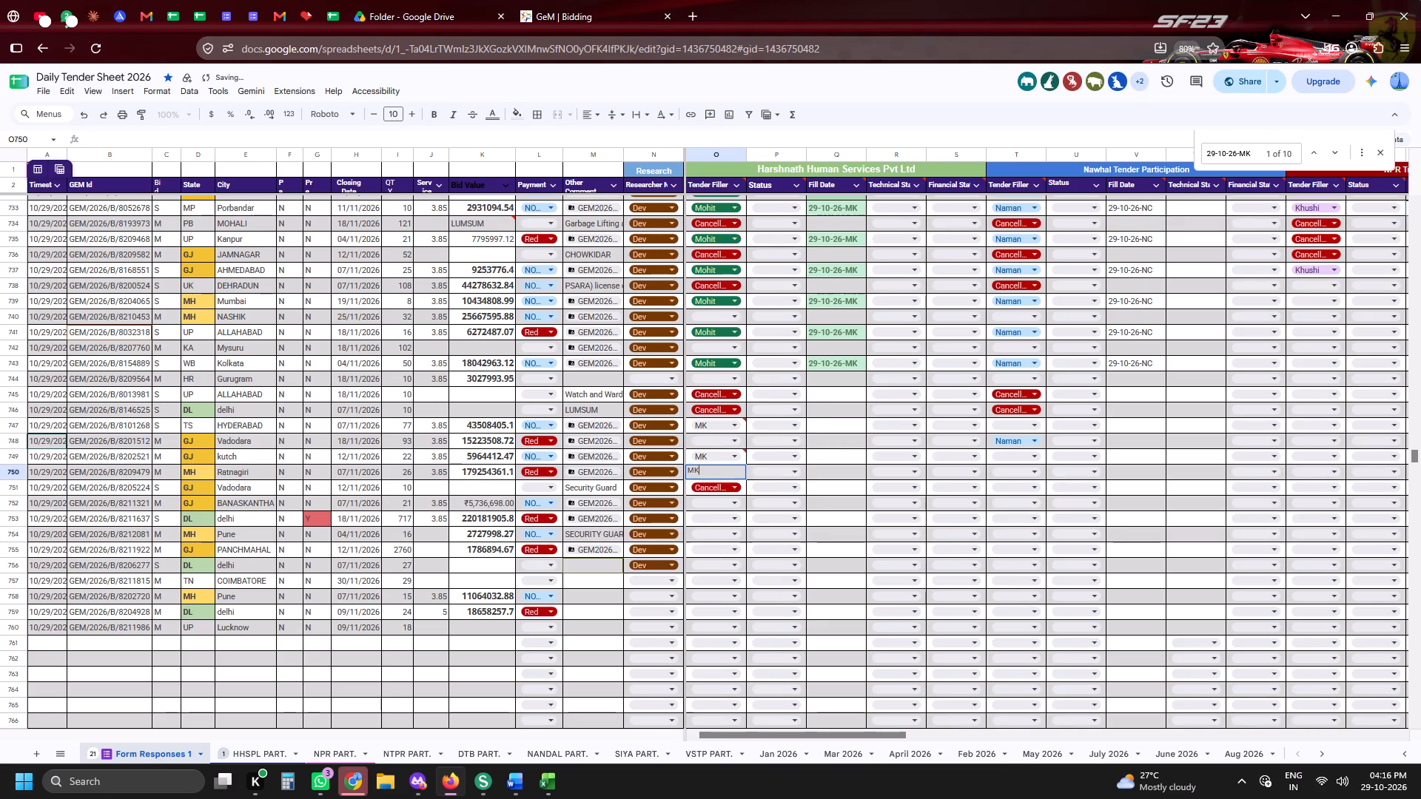
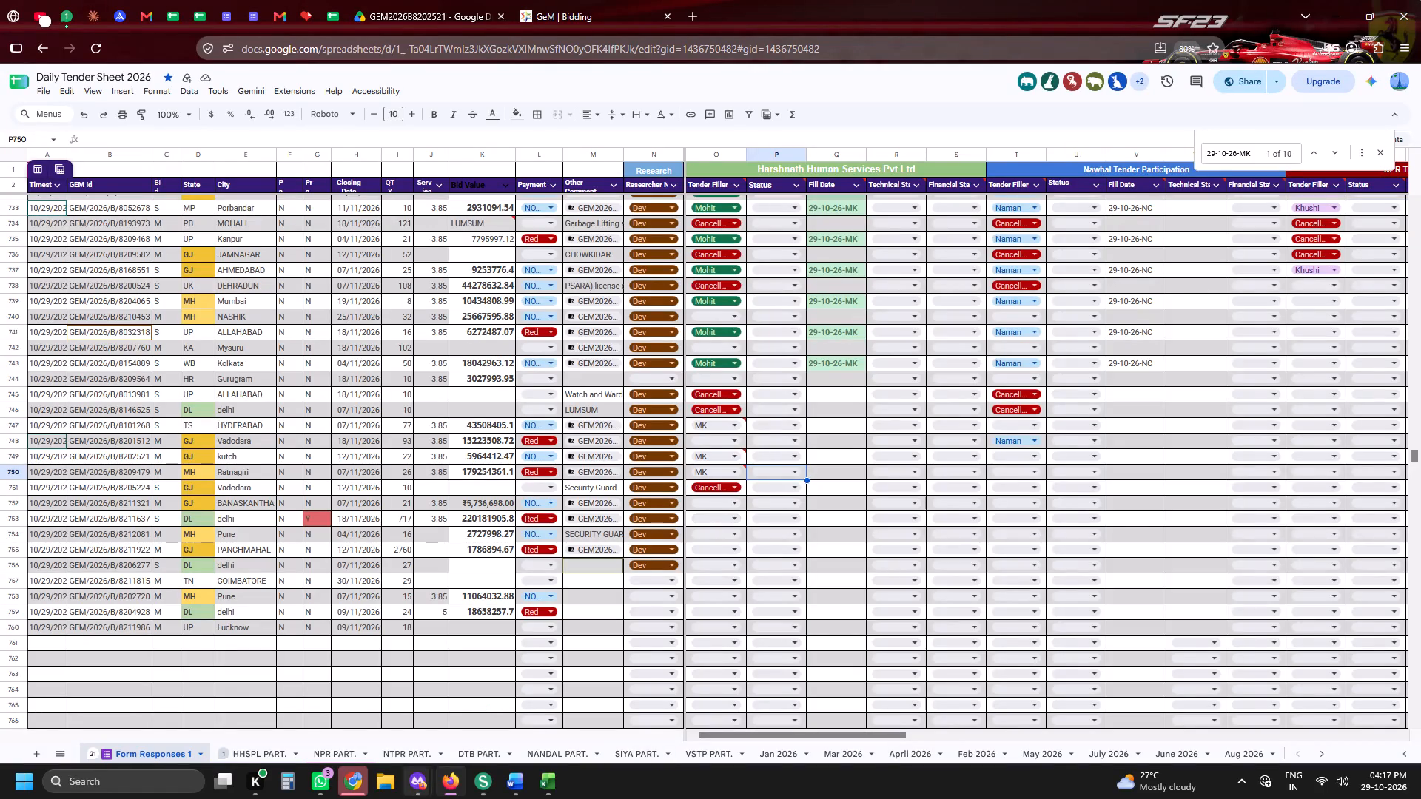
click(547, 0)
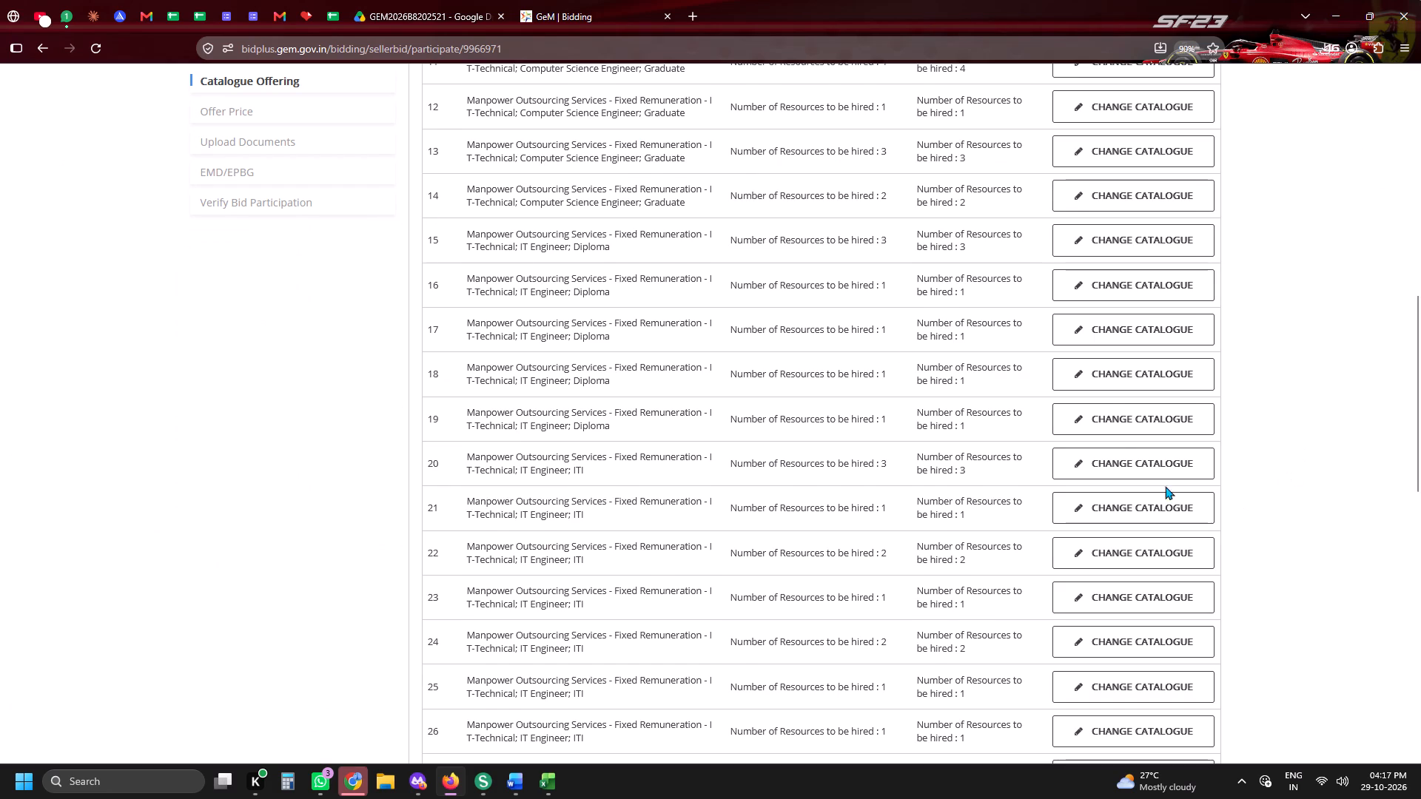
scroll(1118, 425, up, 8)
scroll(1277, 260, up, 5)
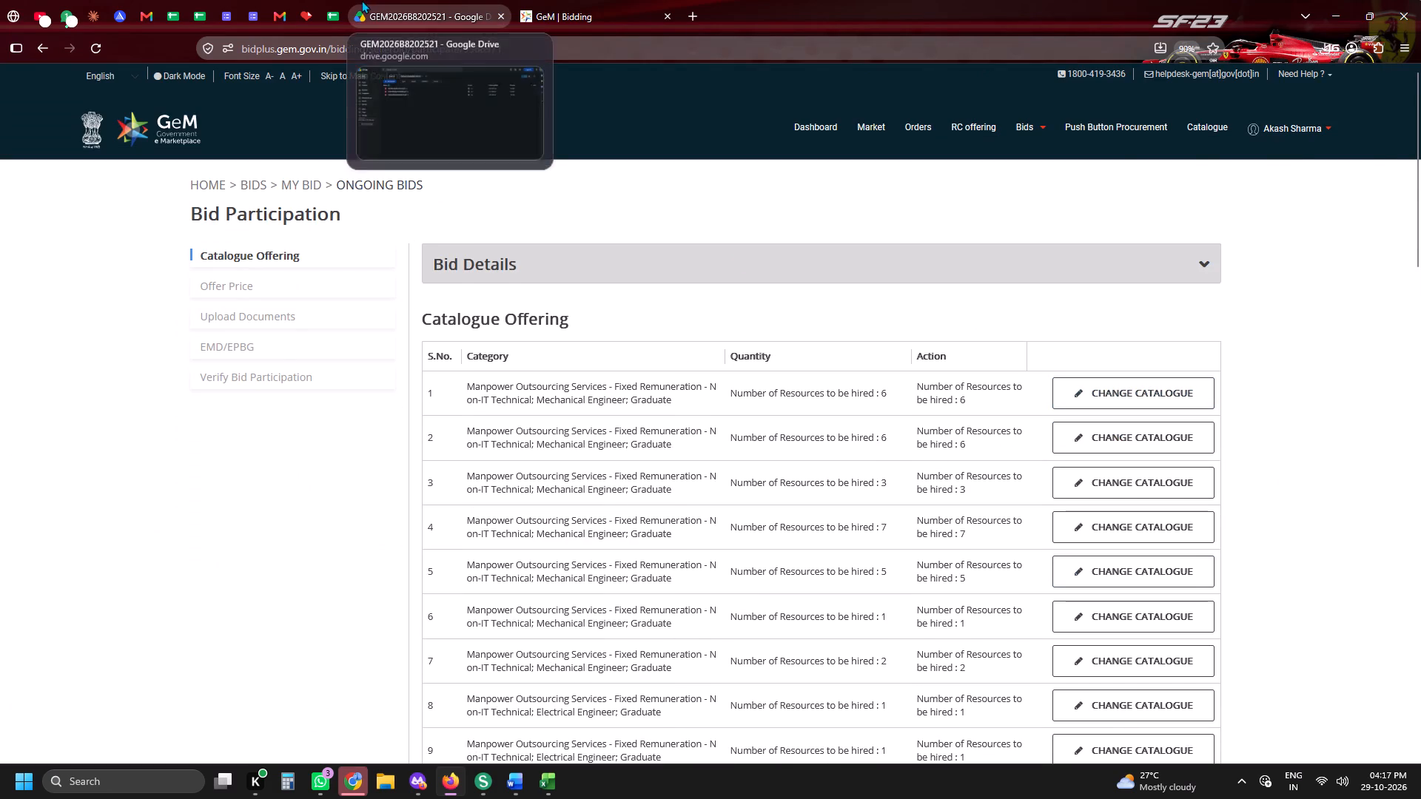
In the Daily Tender Sheet, copy the Fill Date 29-10-26-MK from the Kolkata bid into the Kutch bid's Harshnath Human Services Fill Date.
click(324, 0)
click(849, 361)
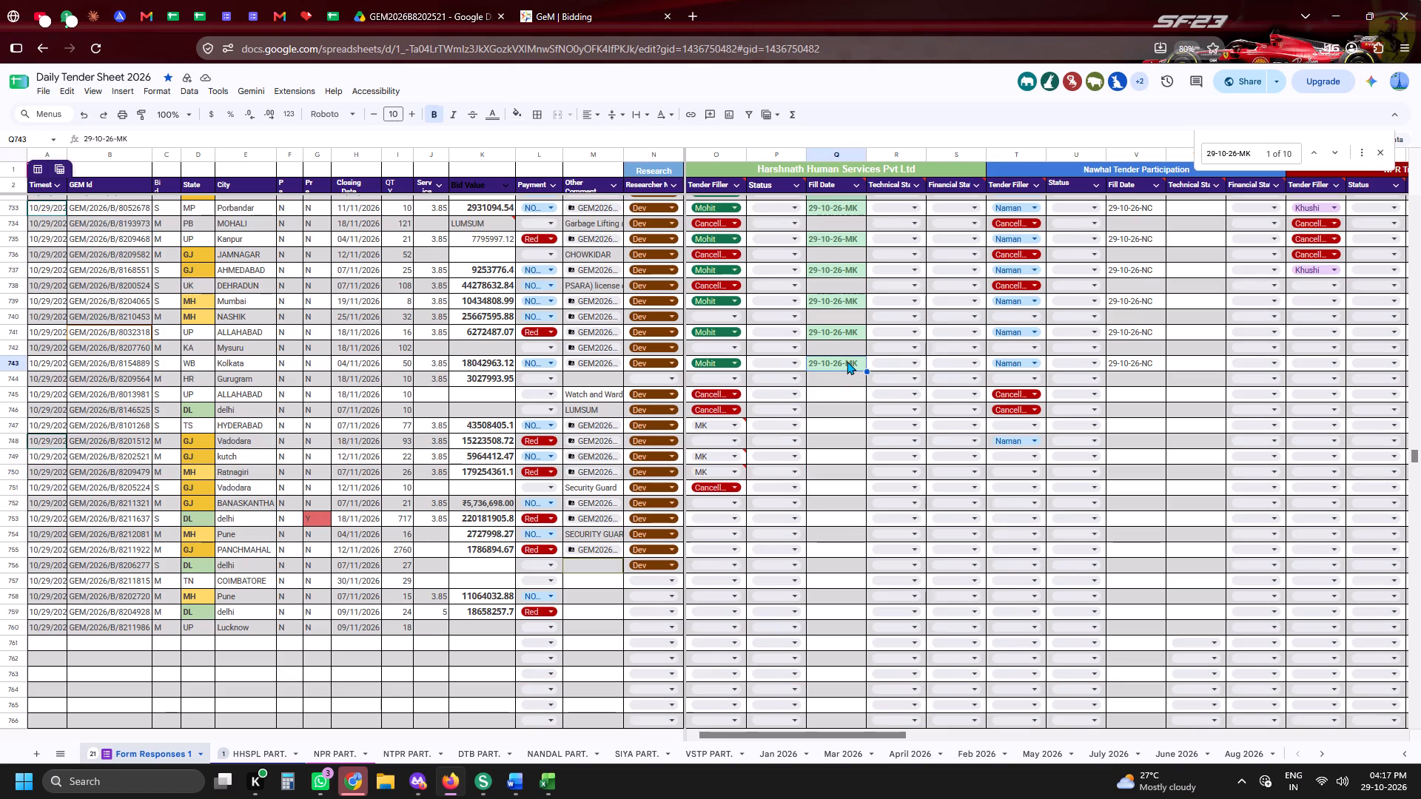
key(ctrl+c)
click(843, 451)
key(ctrl+v)
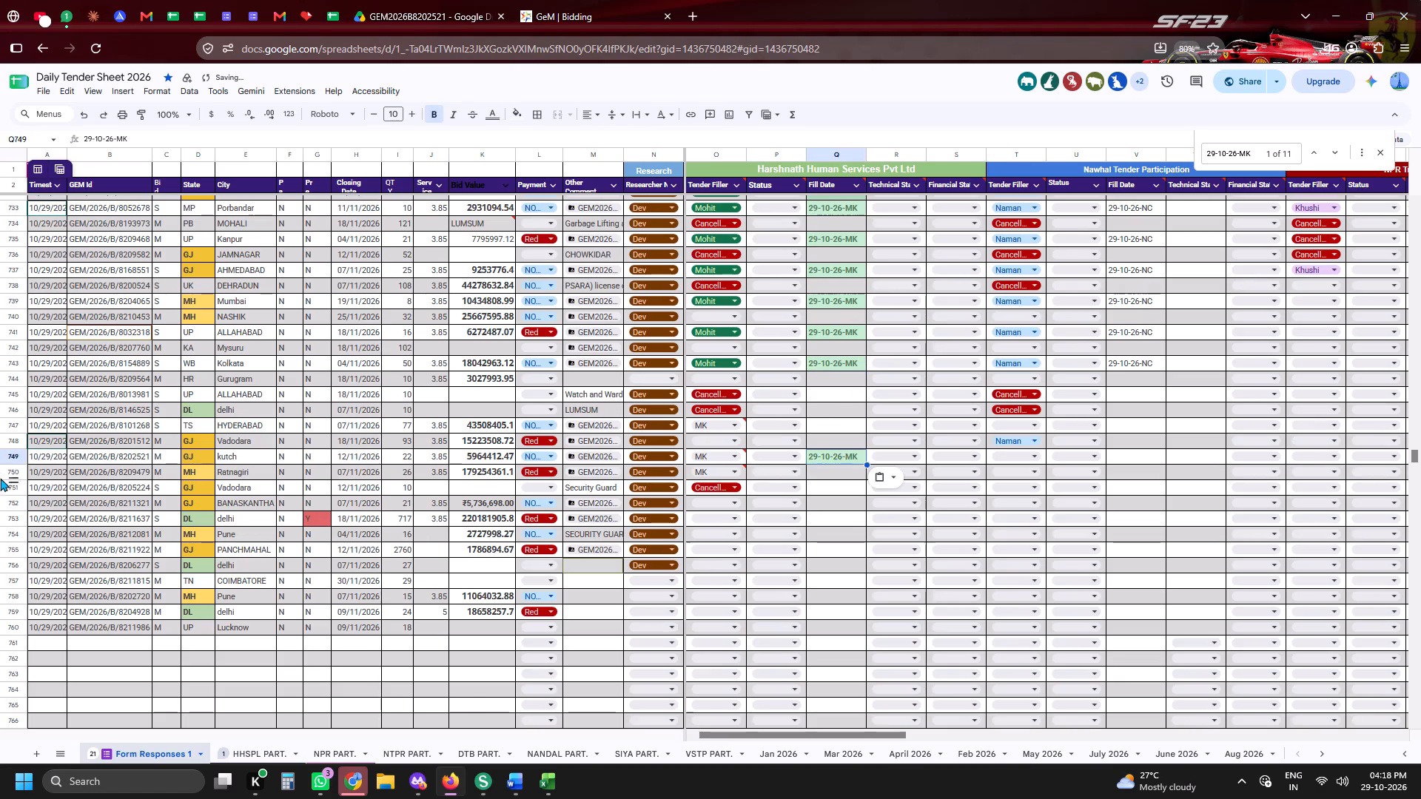
Copy the Kutch bid's GeM ID from the sheet and run an Exact Bid Search for GEM/2026/B/8202521 in the GeM bid listing.
click(0, 456)
click(131, 462)
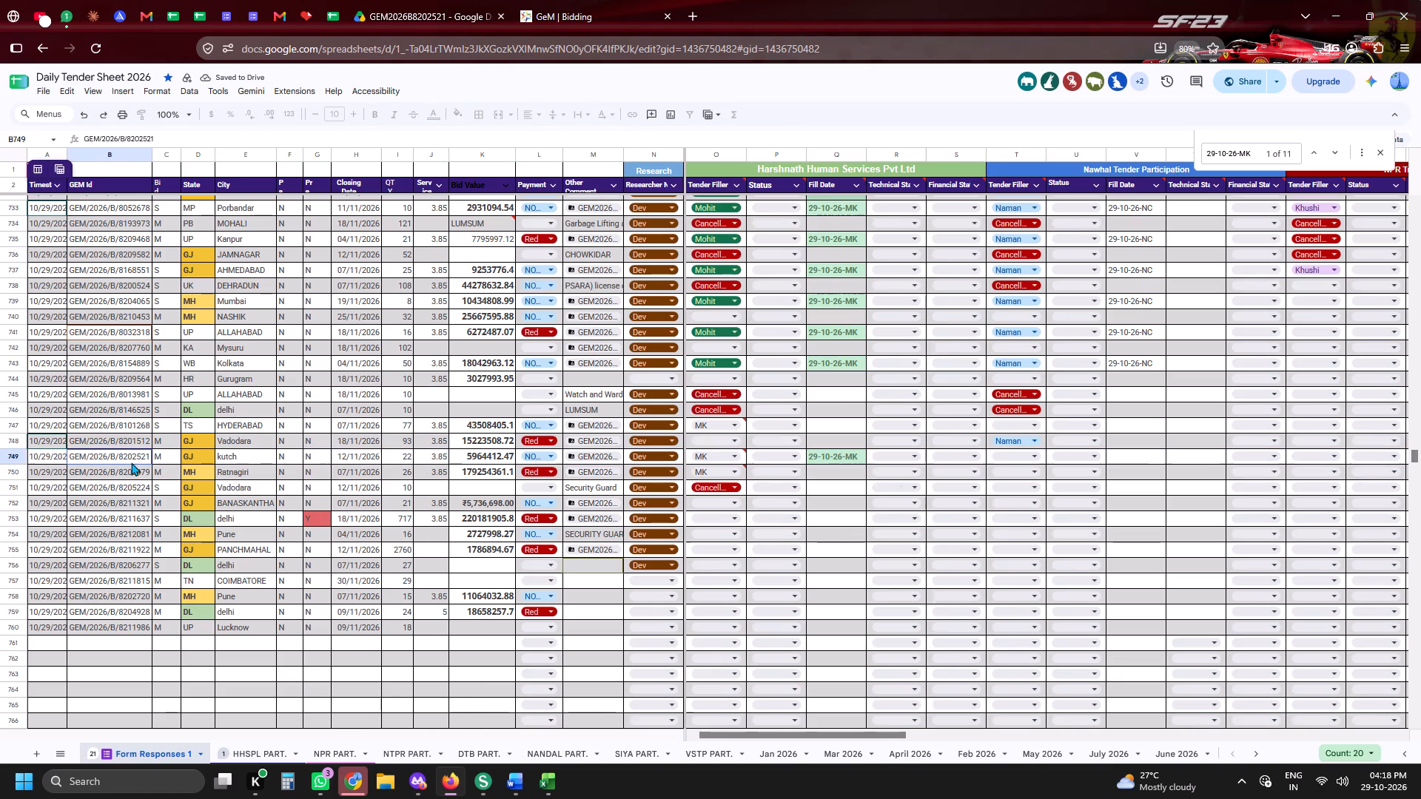
key(ctrl+c)
key(ctrl+c)
key(ctrl+c)
click(590, 0)
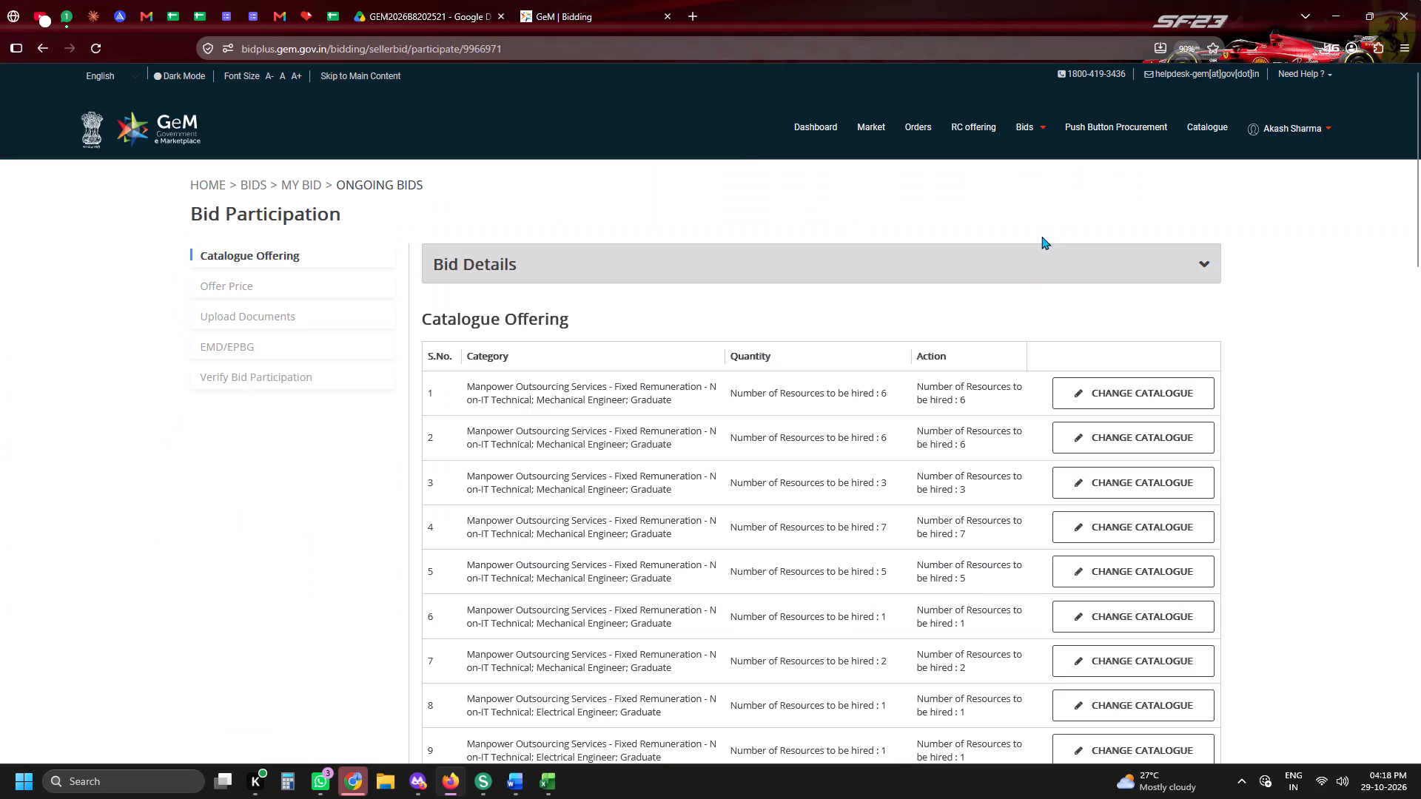
click(1036, 138)
click(1036, 161)
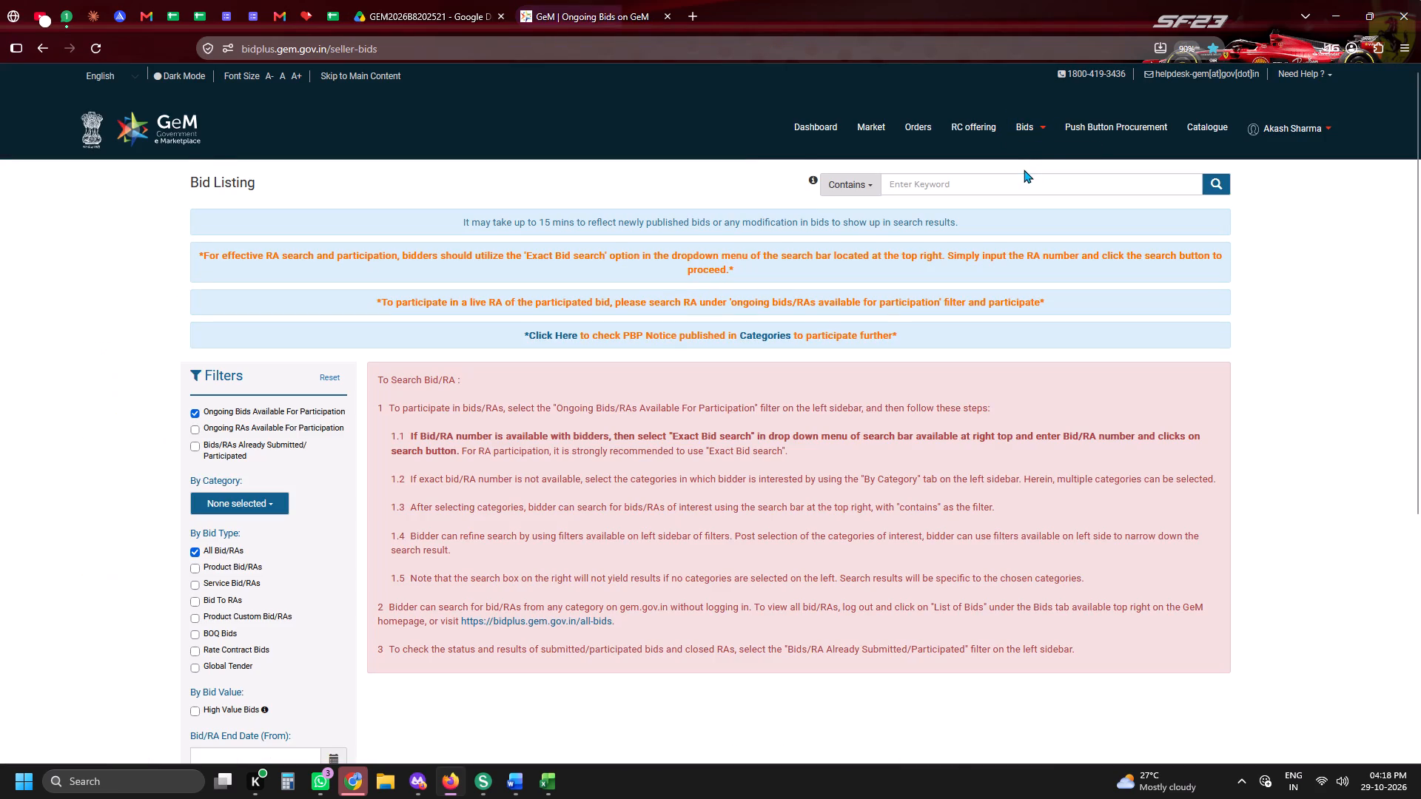
click(1024, 169)
click(1023, 189)
key(ctrl+v)
click(880, 195)
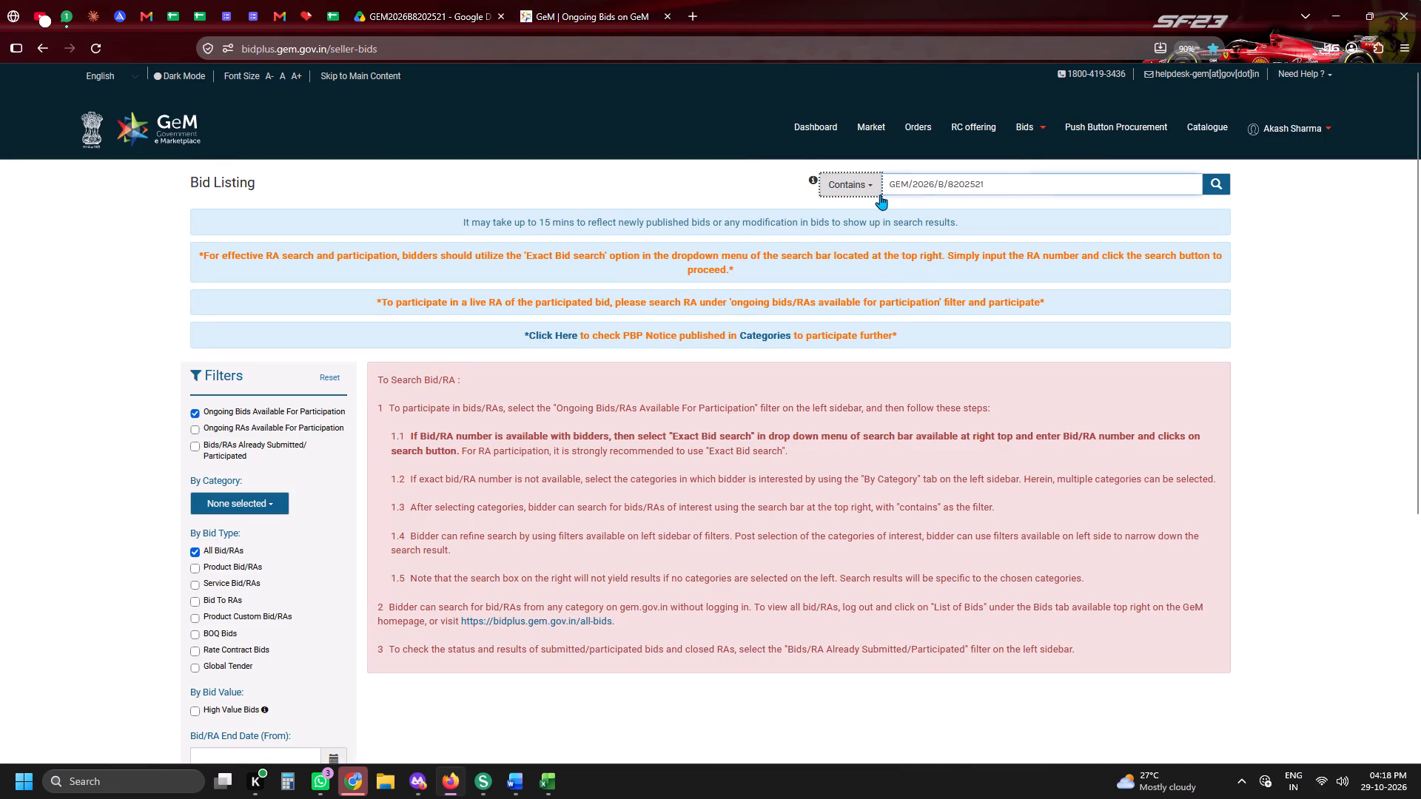
click(879, 272)
click(1223, 183)
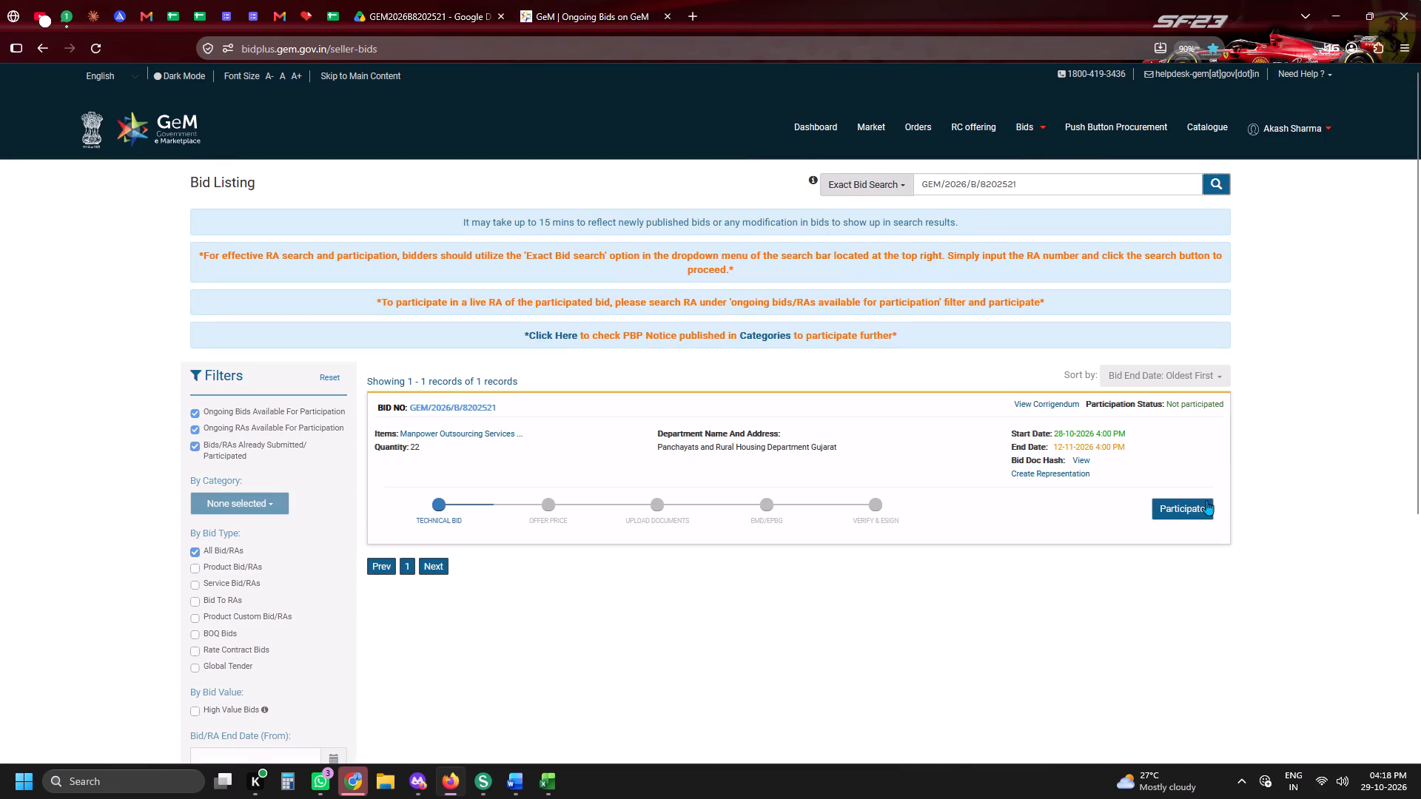
Start participation in GEM/2026/B/8202521 and save the beneficial ownership compliance declaration with answers No, No and Yes.
click(1201, 515)
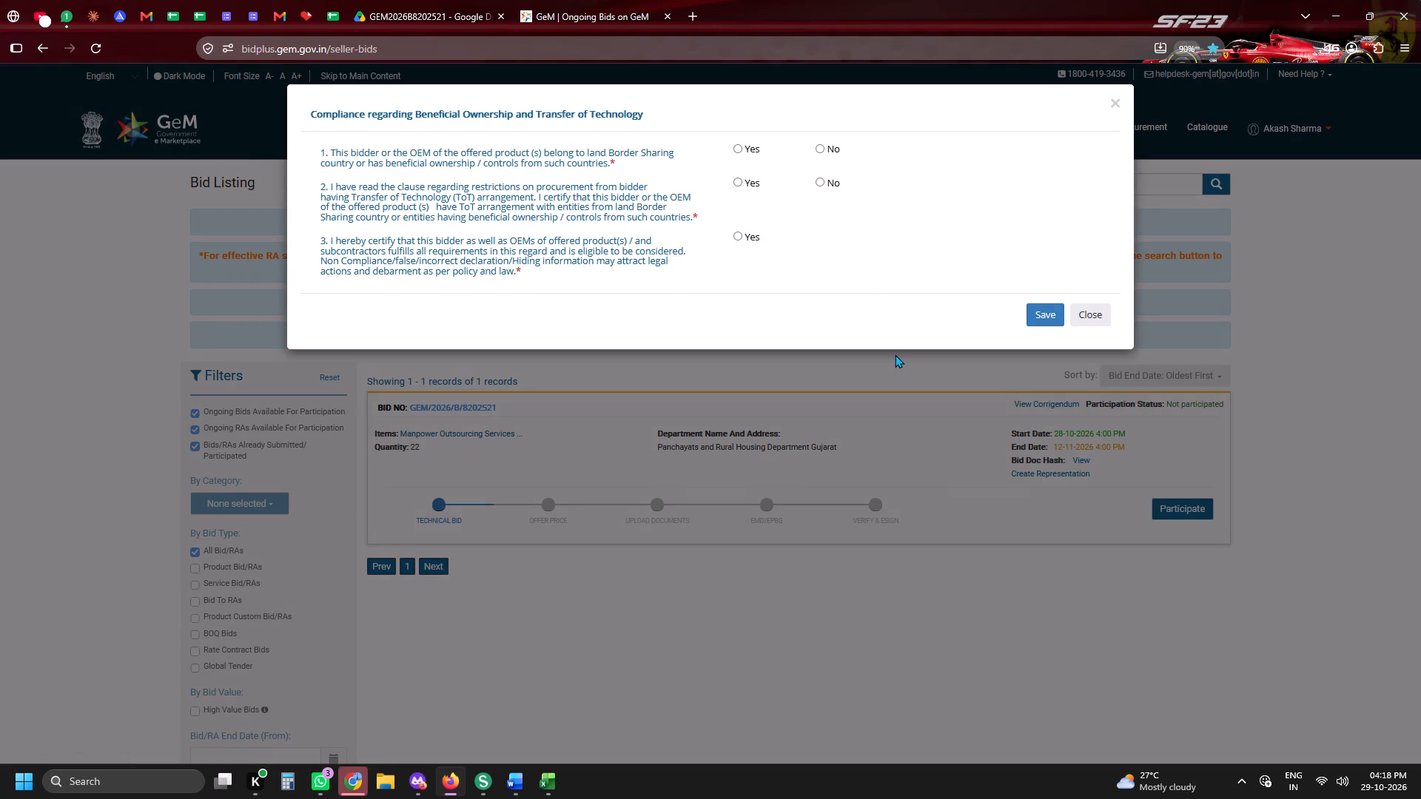
click(833, 178)
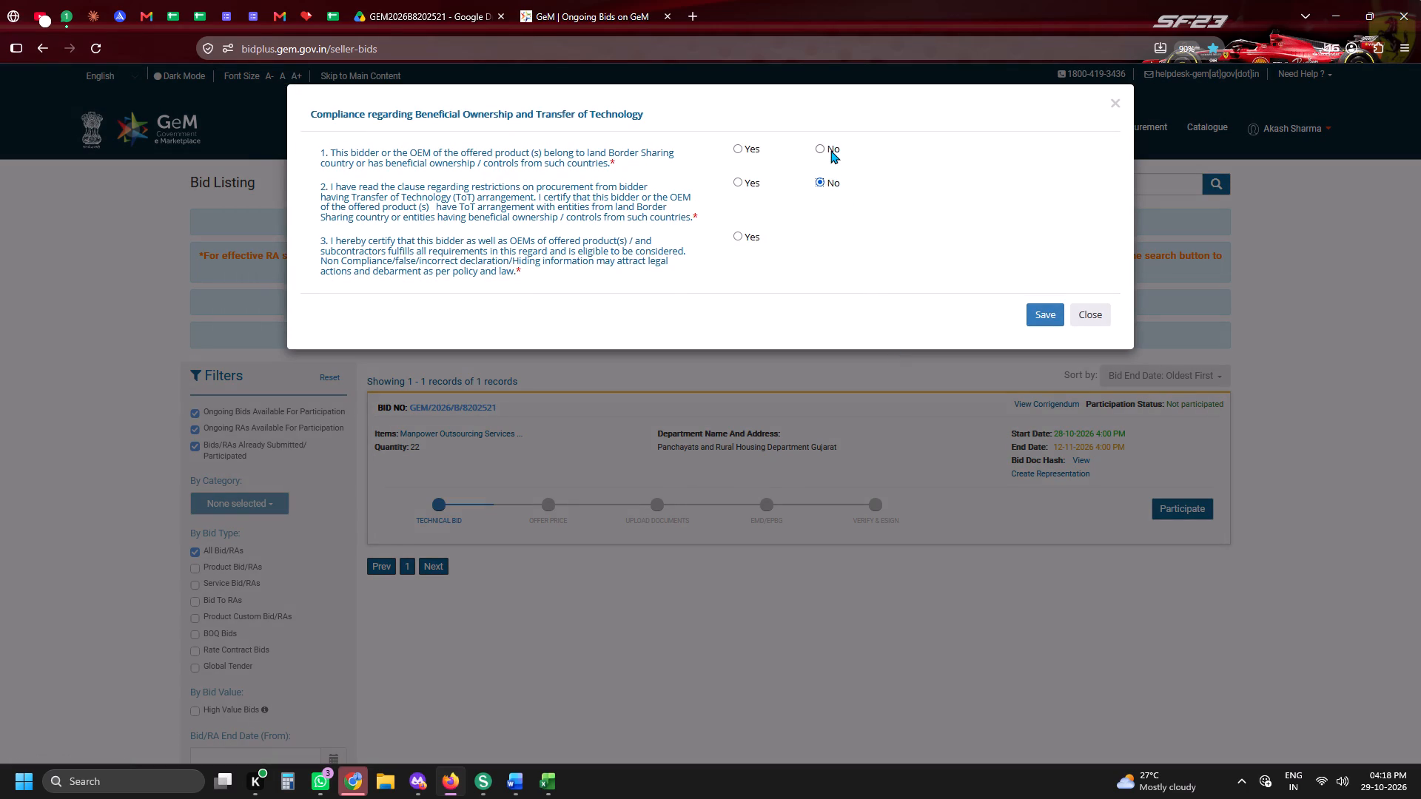
click(830, 150)
click(754, 237)
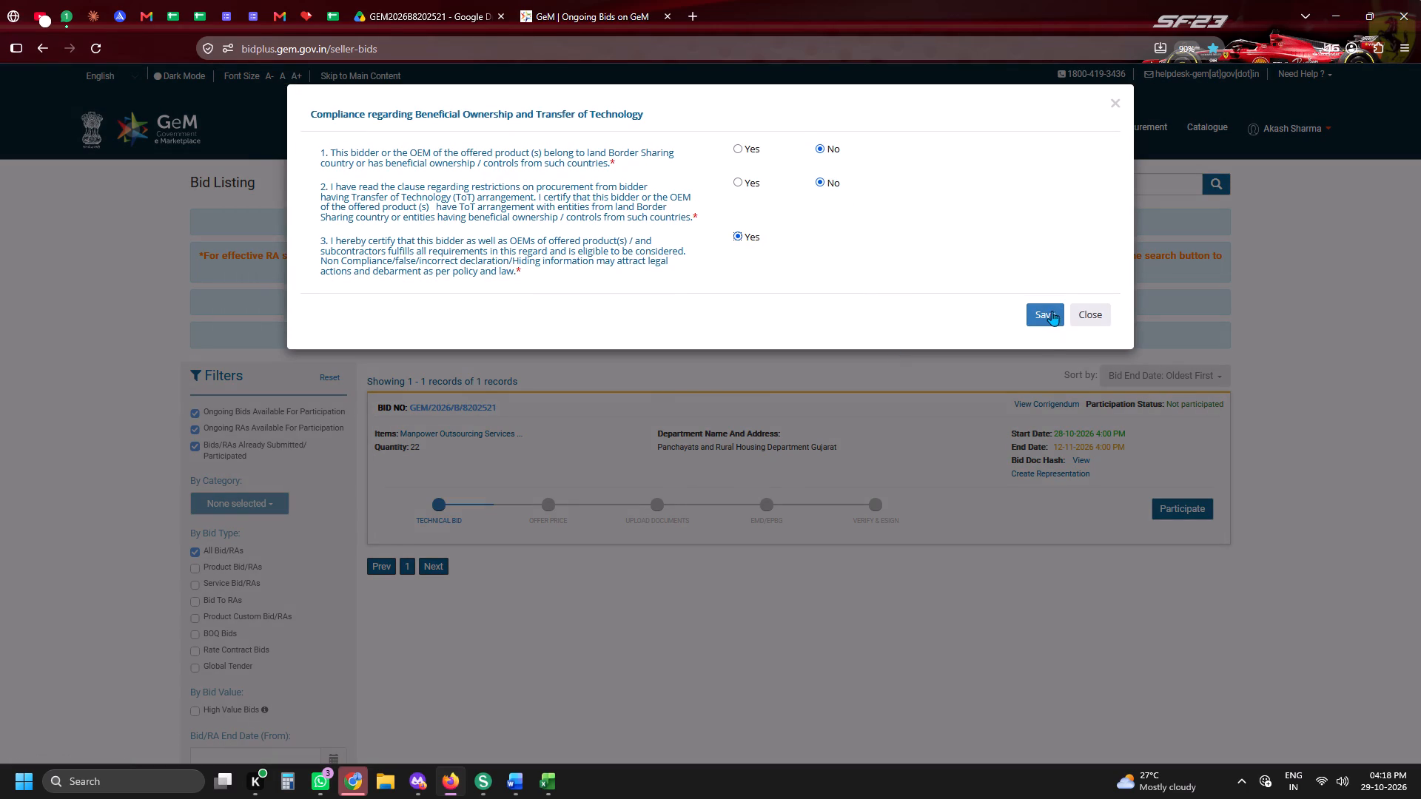
click(1050, 311)
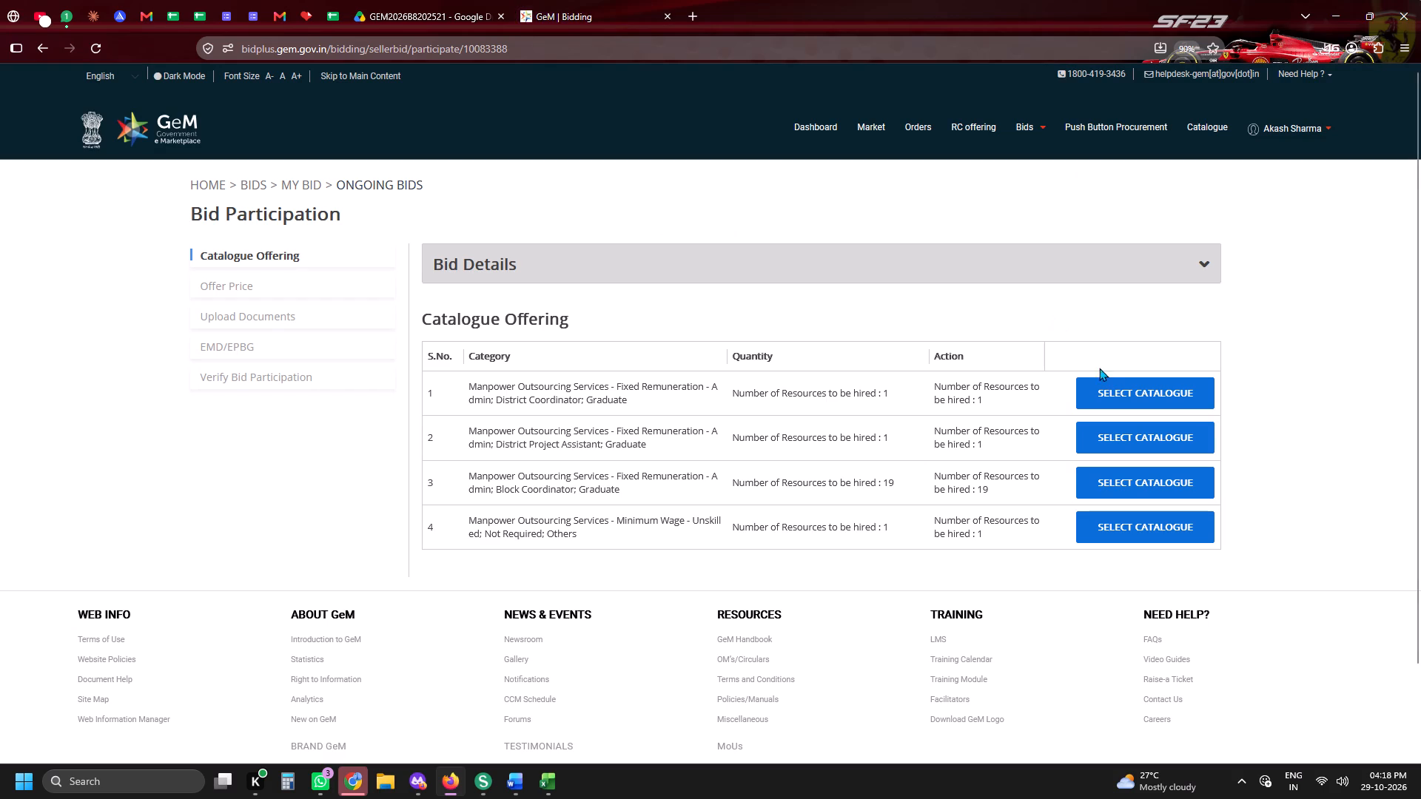
Select the catalogue for the District Coordinator item, set the geographical presence state to Gujarat only, and encrypt and save it.
click(1109, 391)
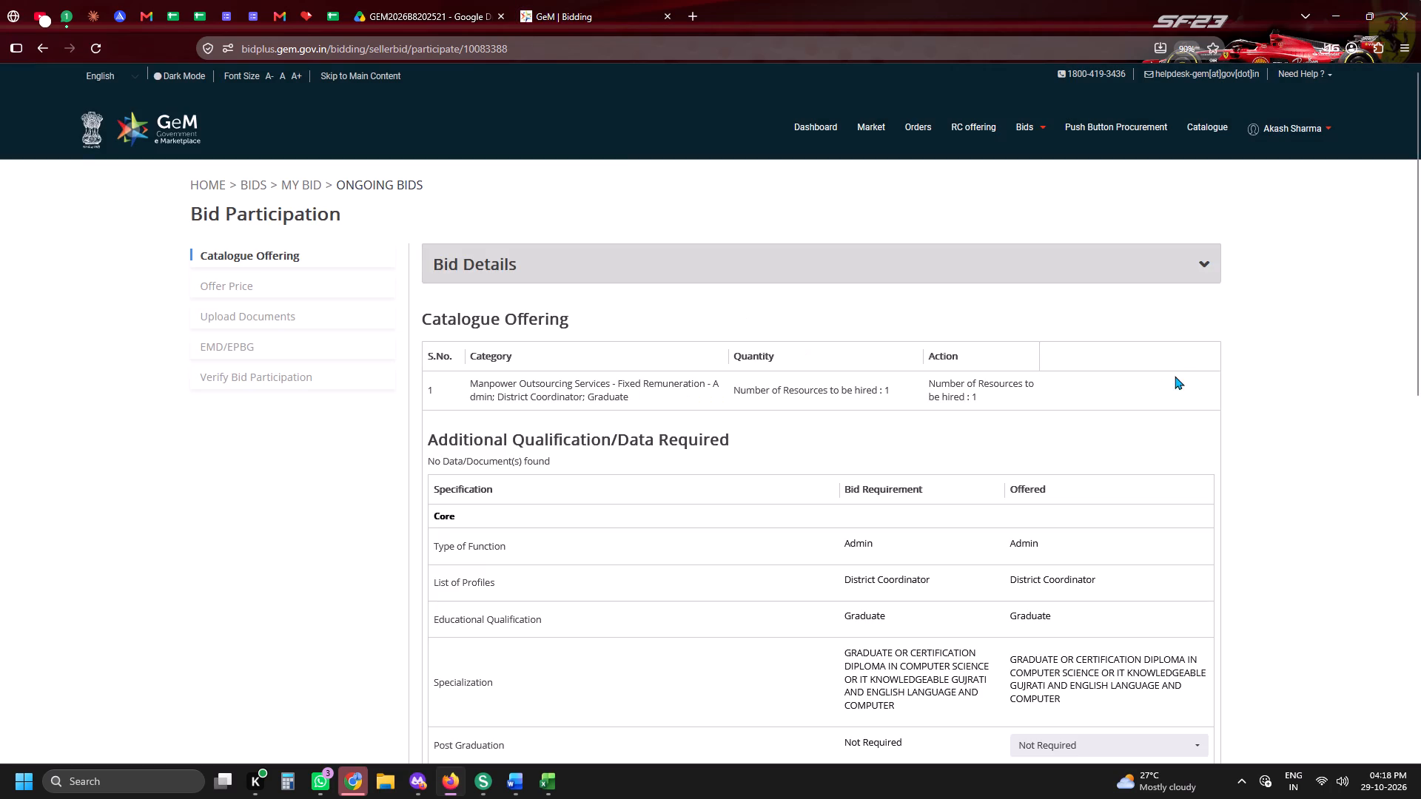
scroll(1181, 368, down, 2)
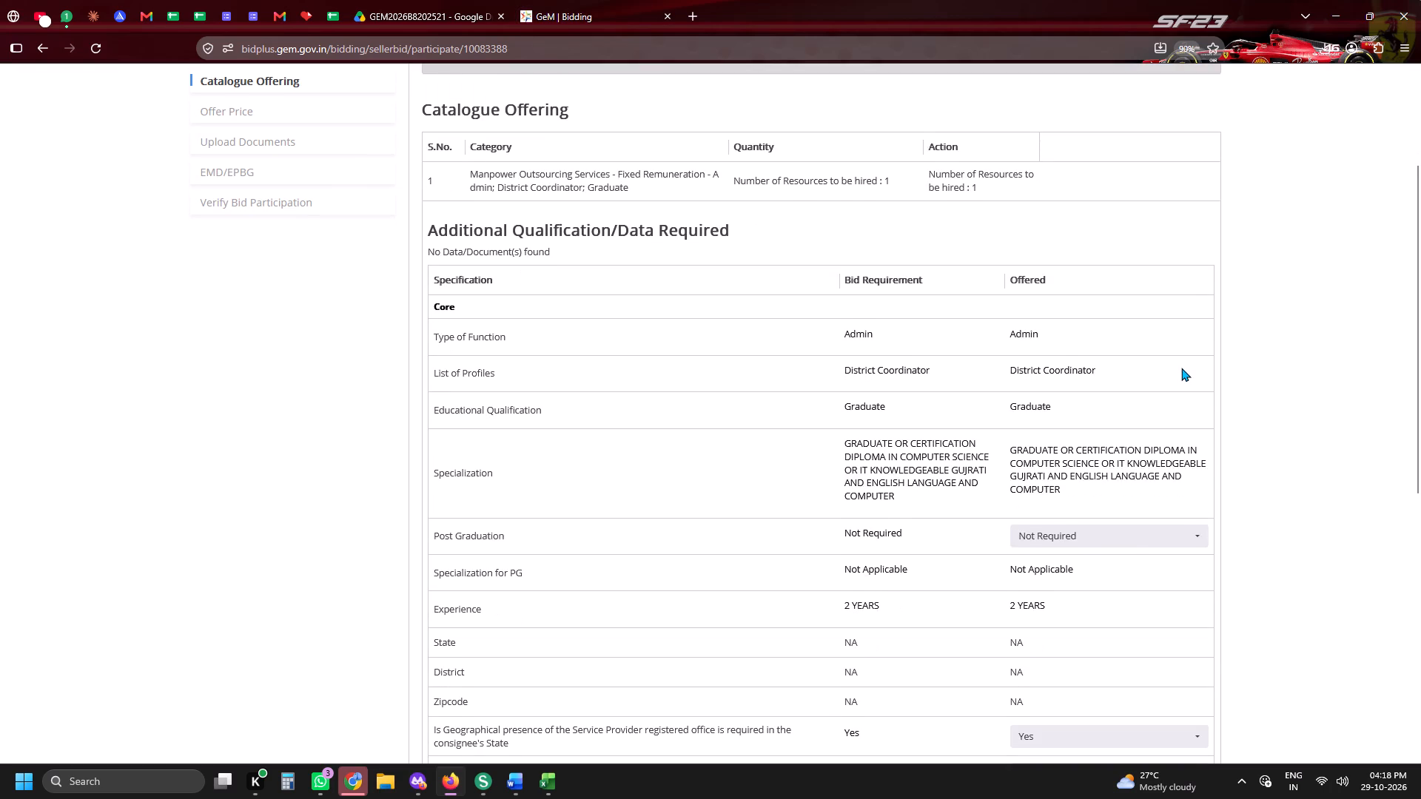
scroll(1181, 368, down, 4)
scroll(1115, 342, down, 1)
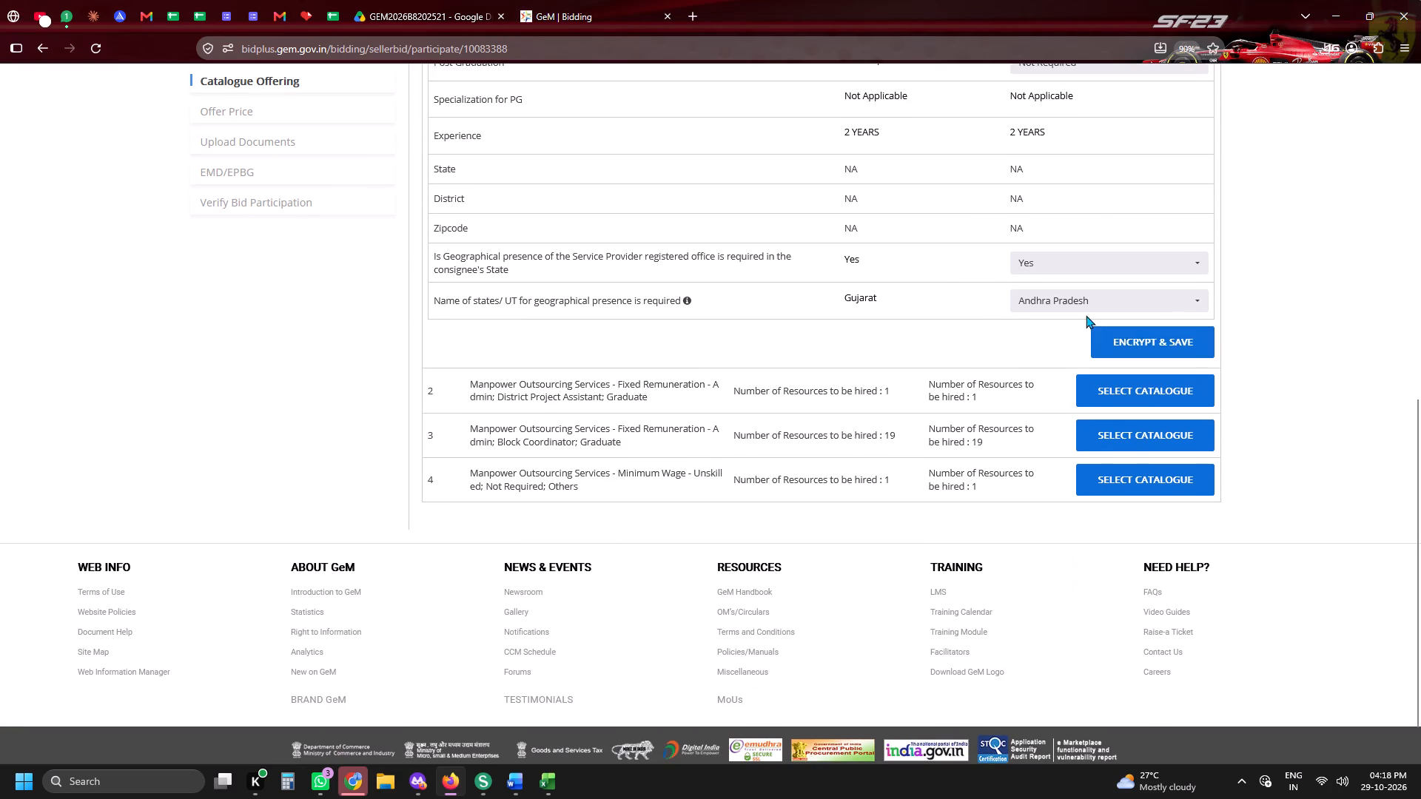
click(1084, 299)
click(1082, 323)
click(991, 322)
click(1022, 310)
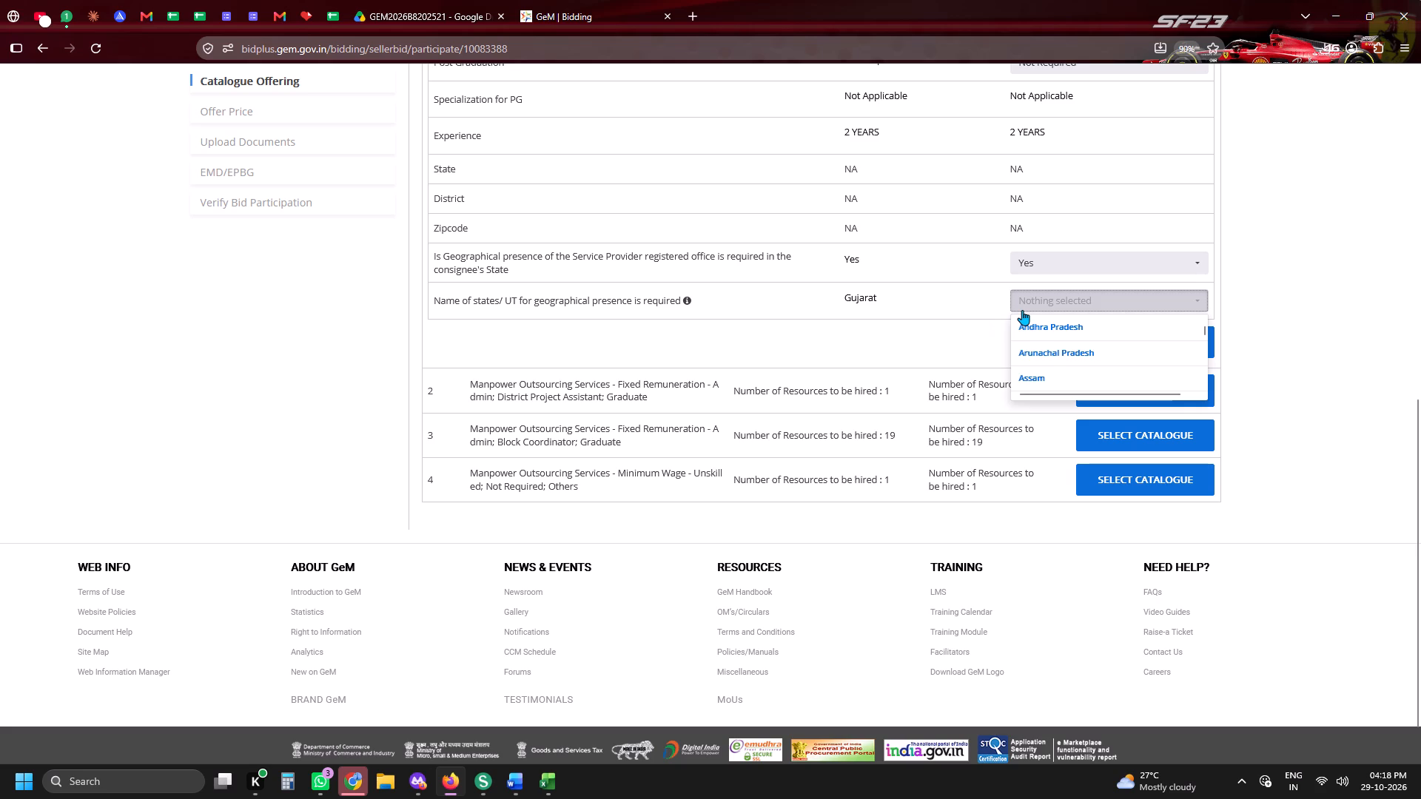
key(g)
key(g)
click(1032, 381)
click(836, 371)
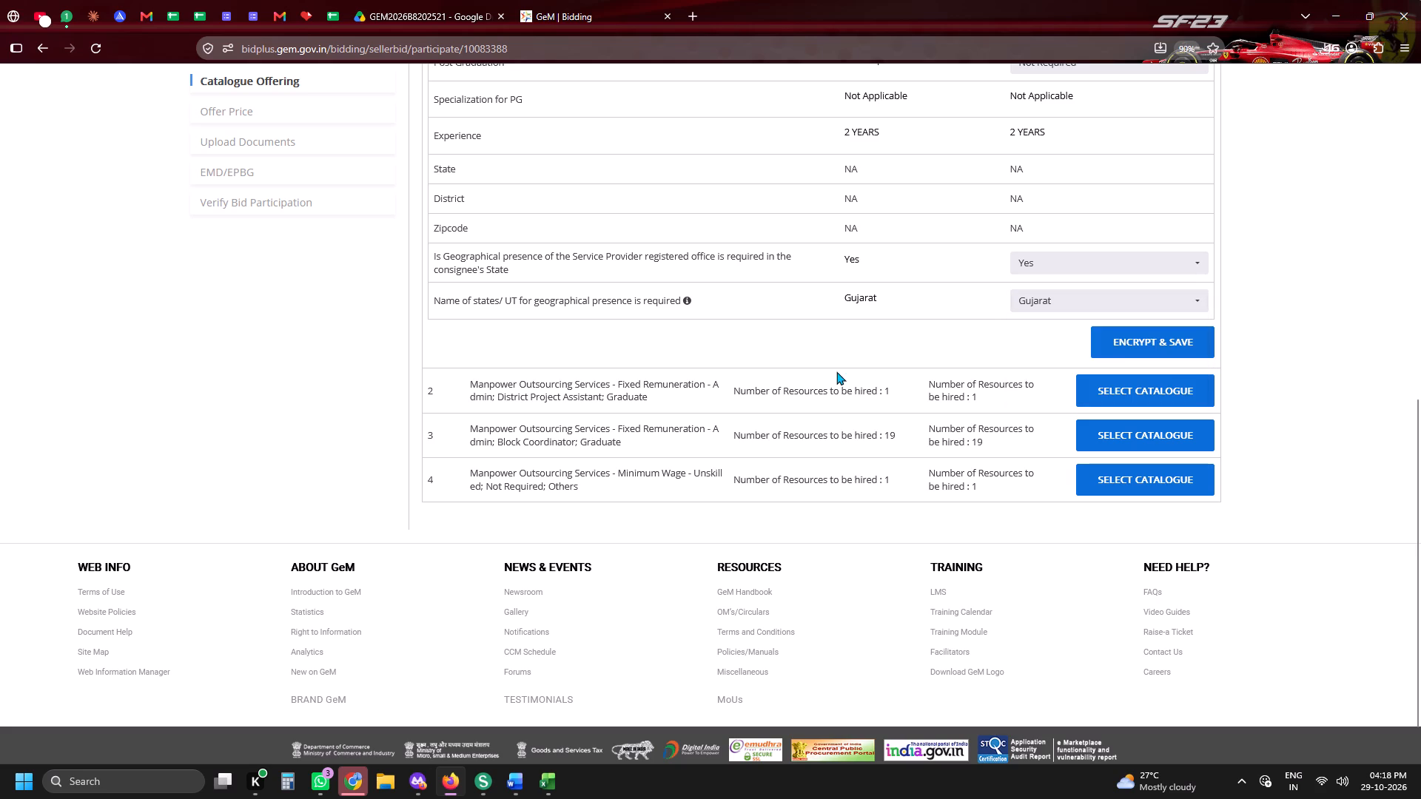
click(1175, 344)
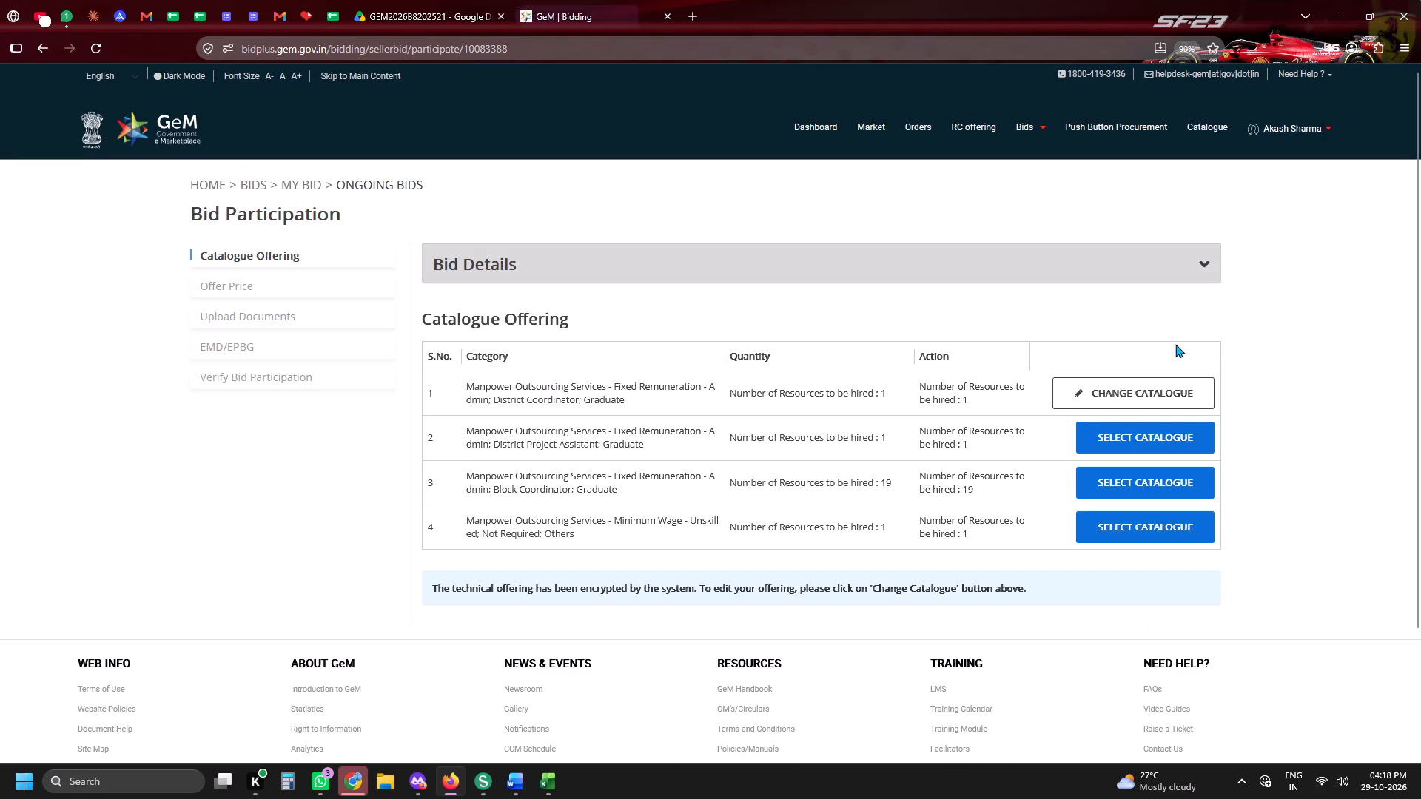
Select the catalogue for the District Project Assistant item, set the geographical presence state to Gujarat only, and encrypt and save it.
scroll(1175, 344, down, 3)
click(1146, 295)
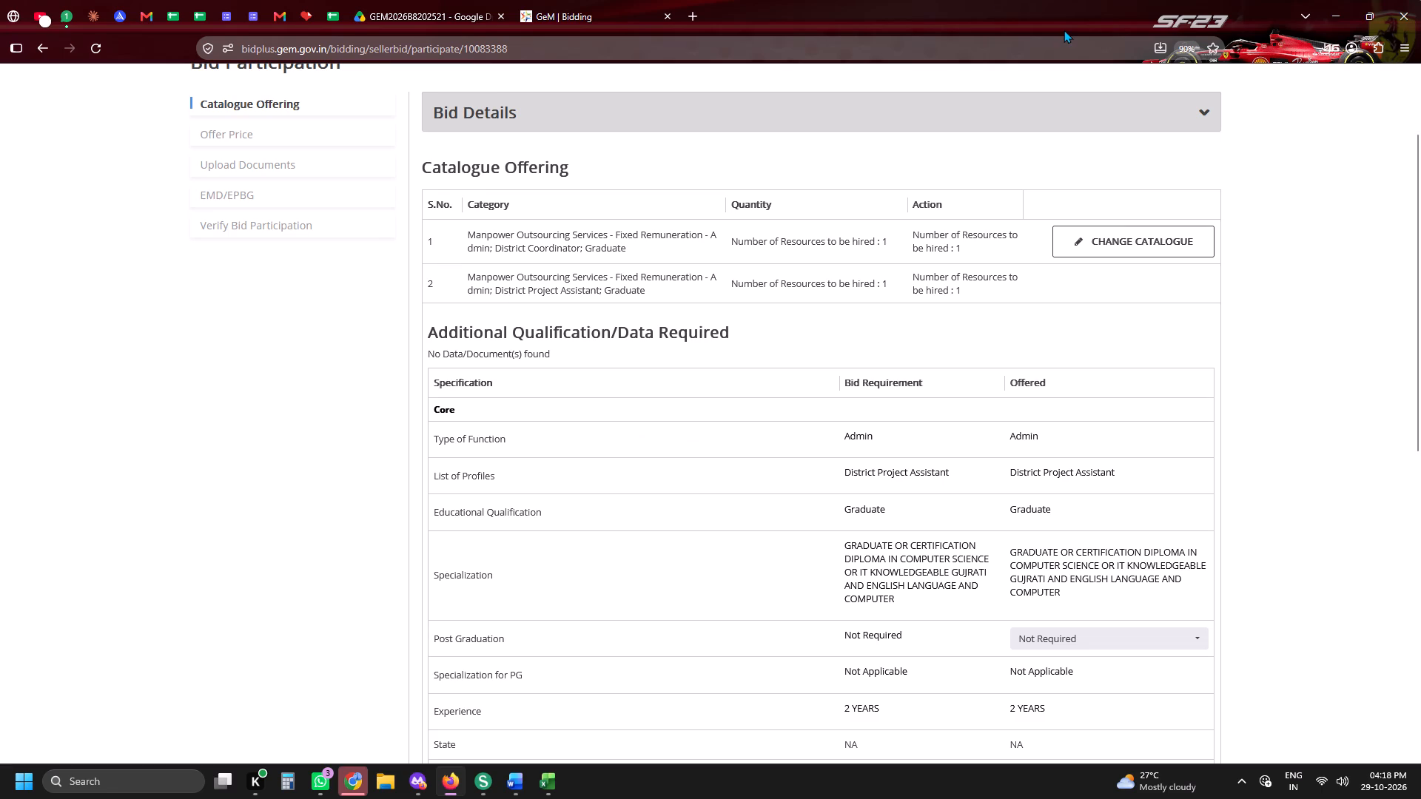
scroll(1064, 30, down, 2)
scroll(1152, 368, down, 2)
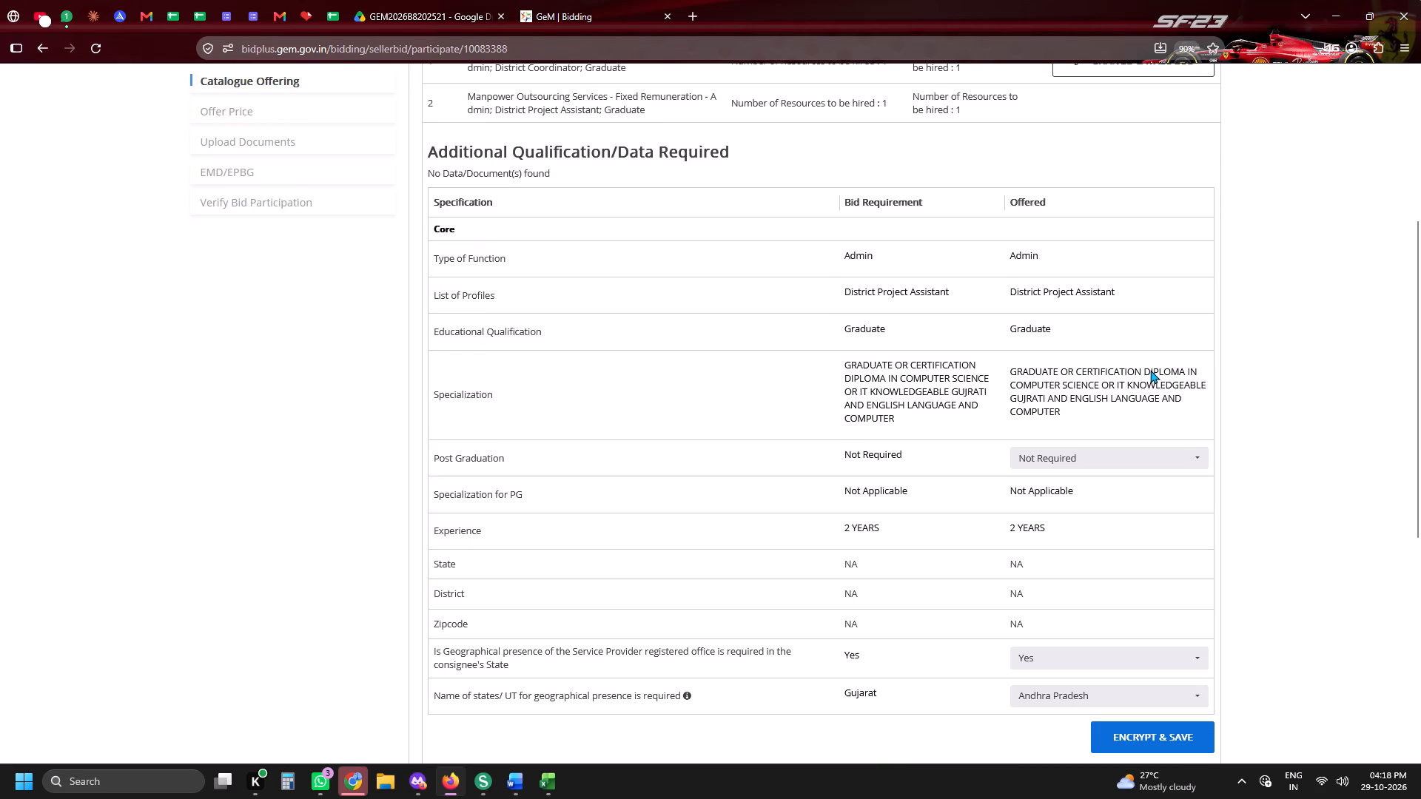
scroll(1141, 371, down, 4)
click(1017, 315)
click(1033, 335)
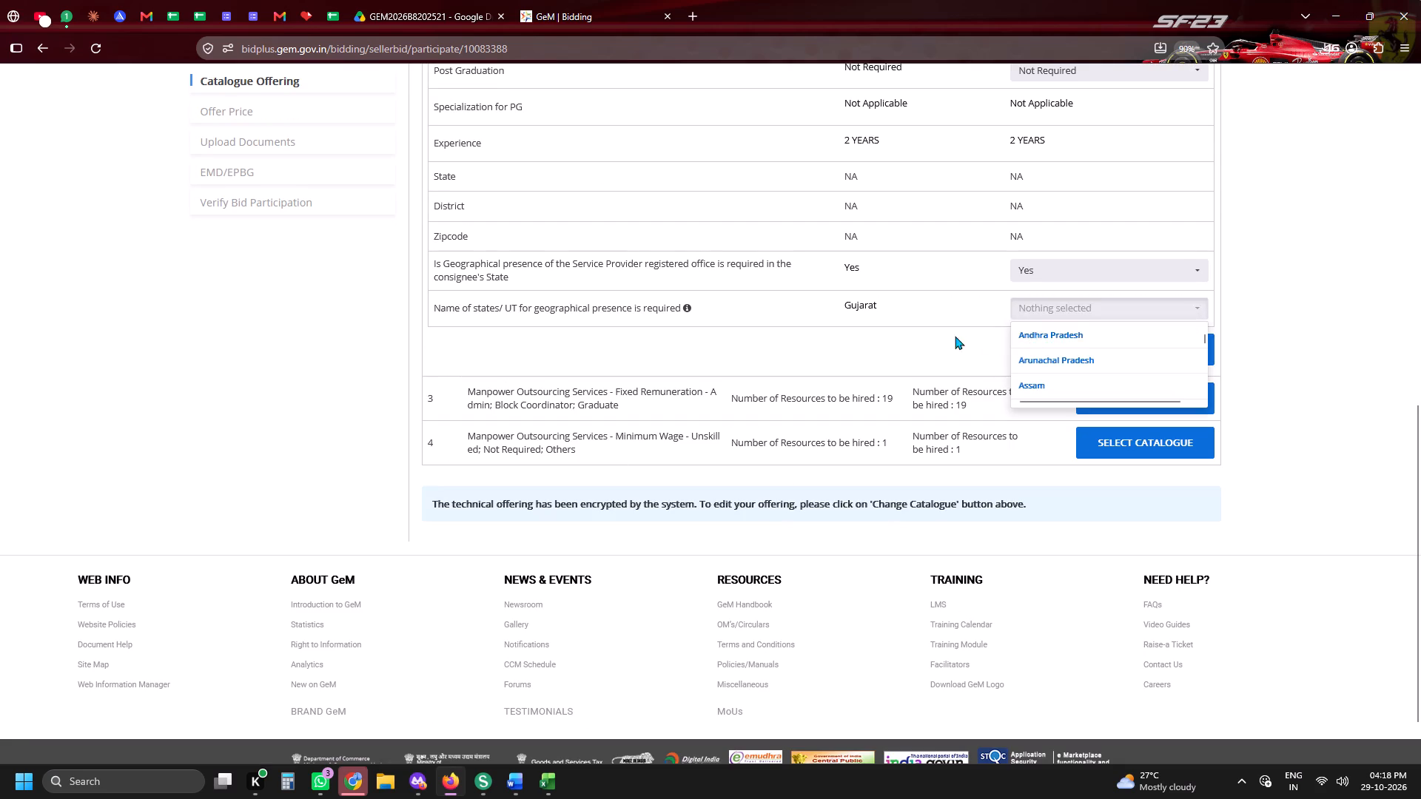
click(955, 336)
click(1089, 303)
key(g)
key(g)
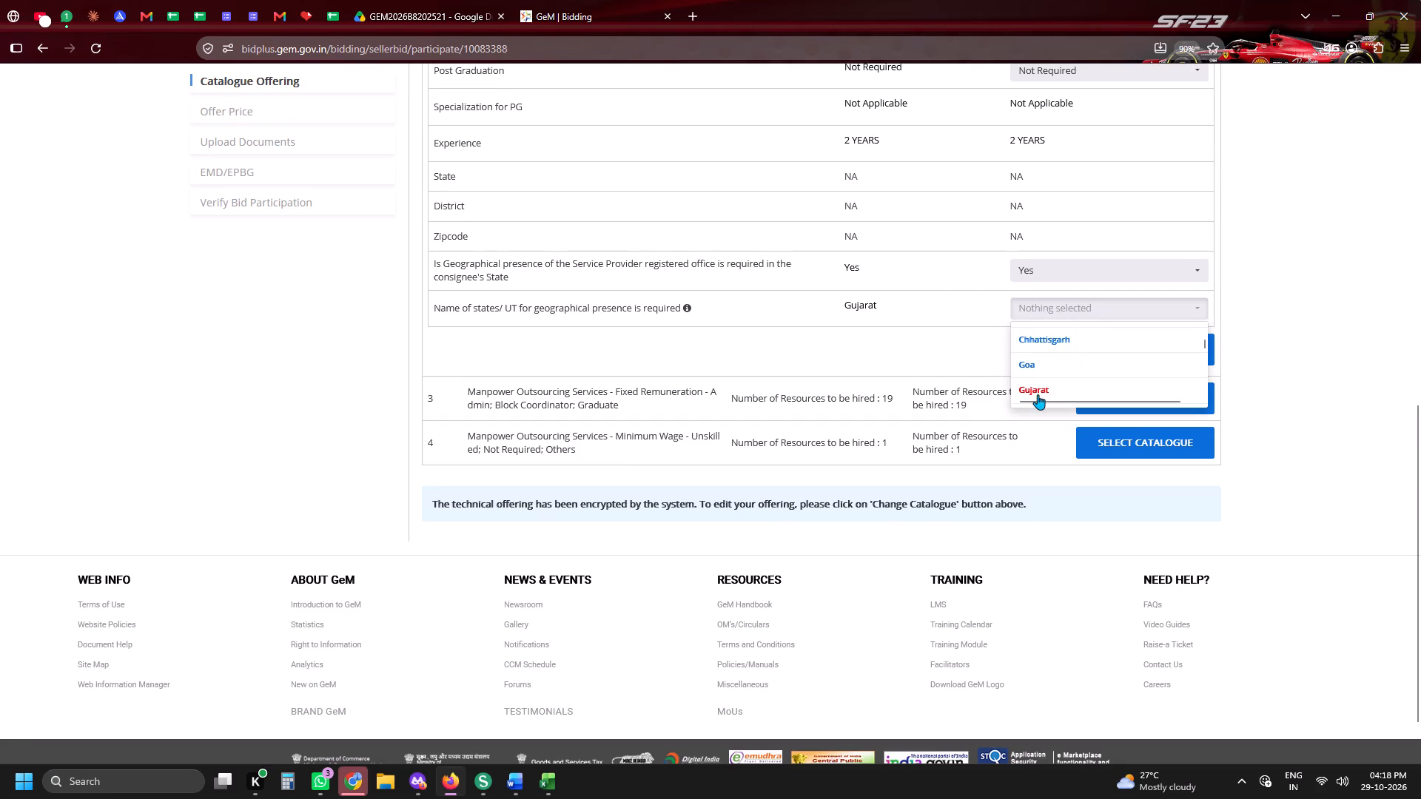
click(1038, 394)
click(922, 364)
click(1133, 366)
click(1133, 350)
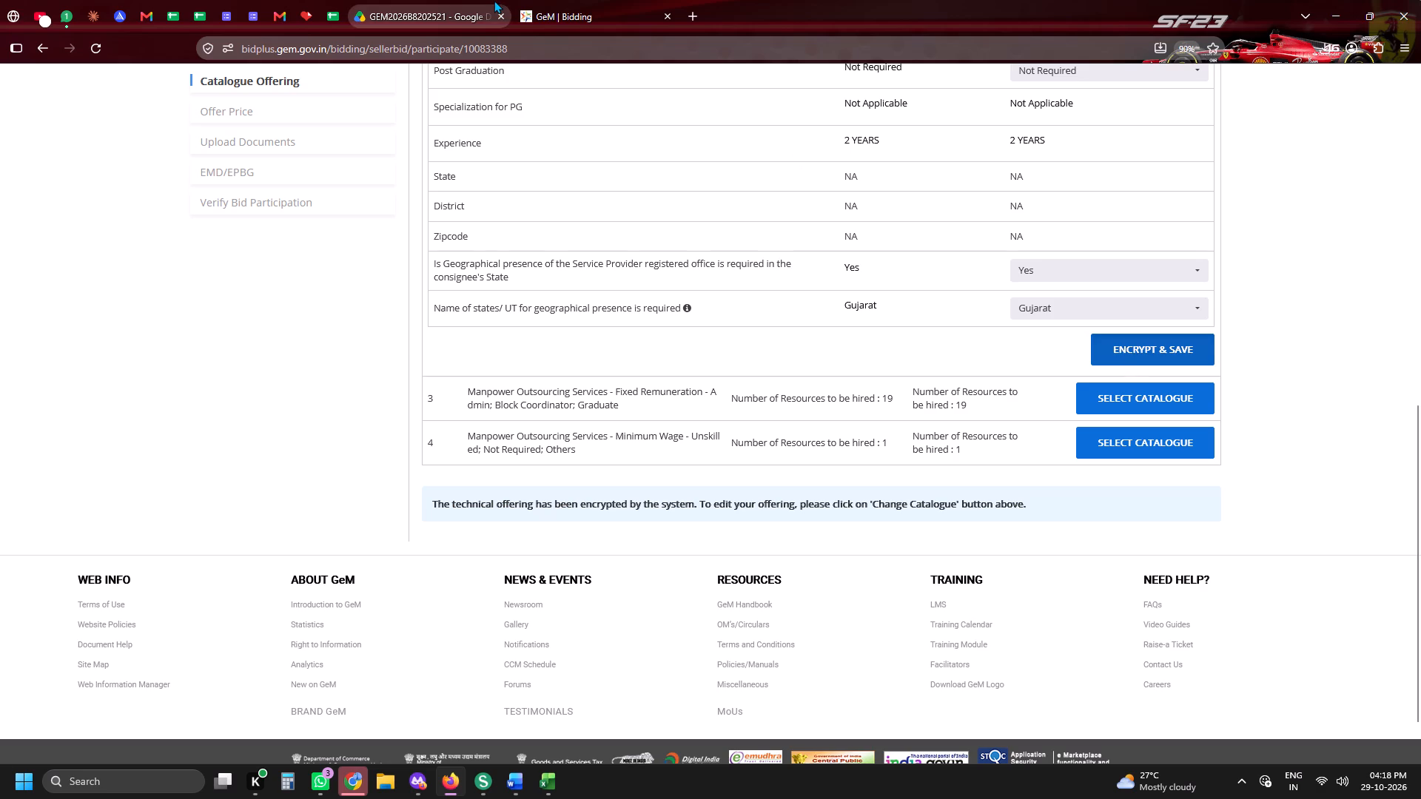
click(553, 10)
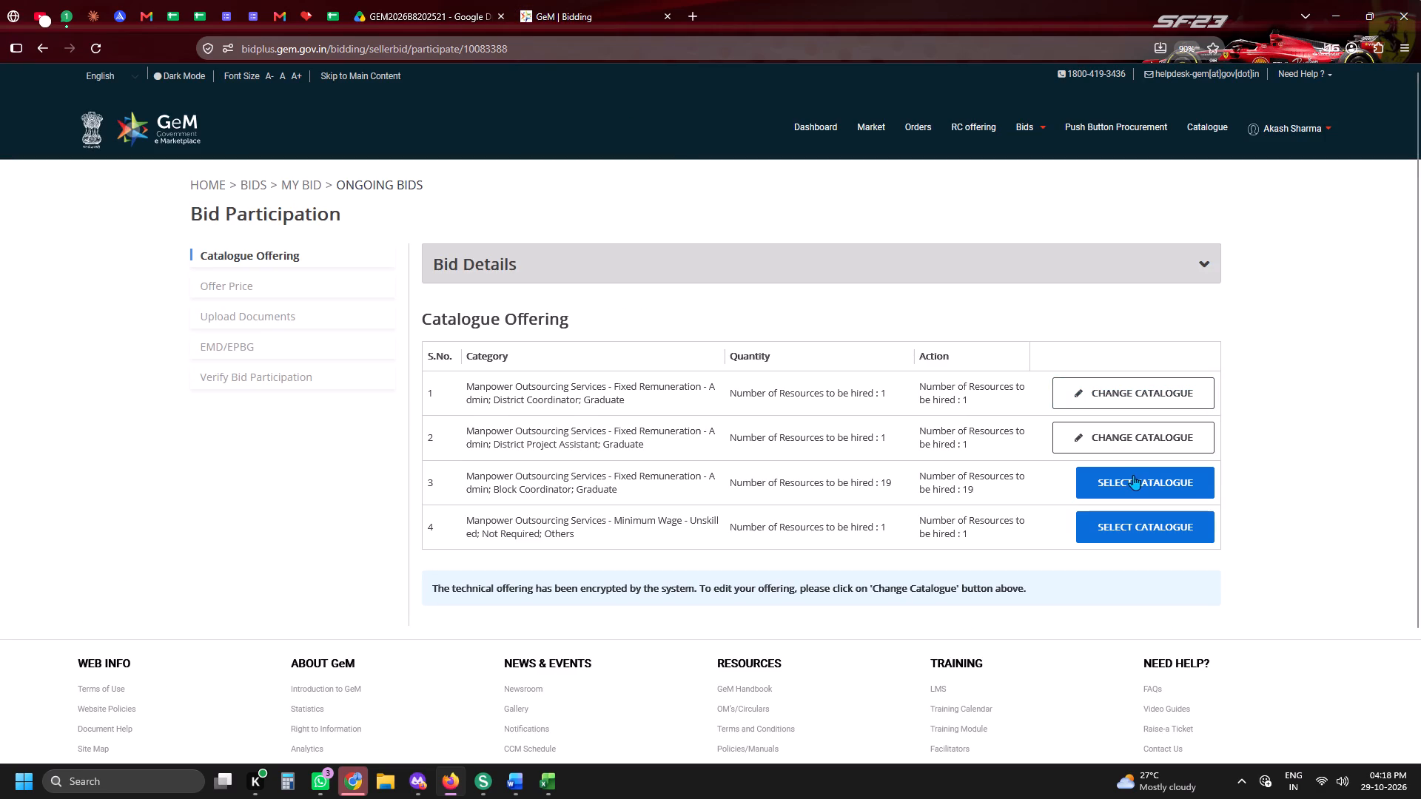
Select the catalogue for the Block Coordinator item, set the geographical presence state to Gujarat only, and encrypt and save it.
click(1133, 475)
scroll(1118, 378, down, 5)
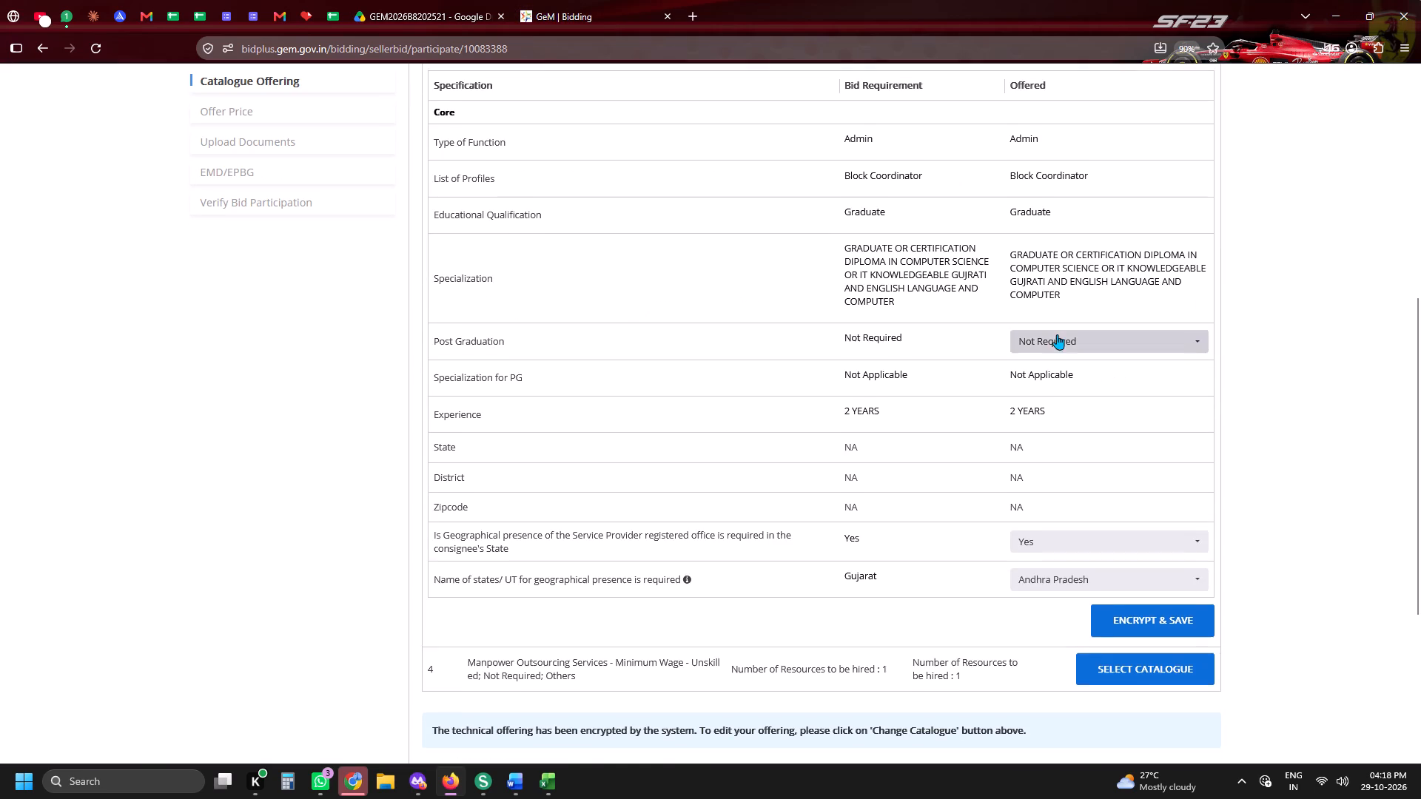
scroll(1057, 333, down, 4)
click(1050, 283)
click(1056, 303)
click(1033, 286)
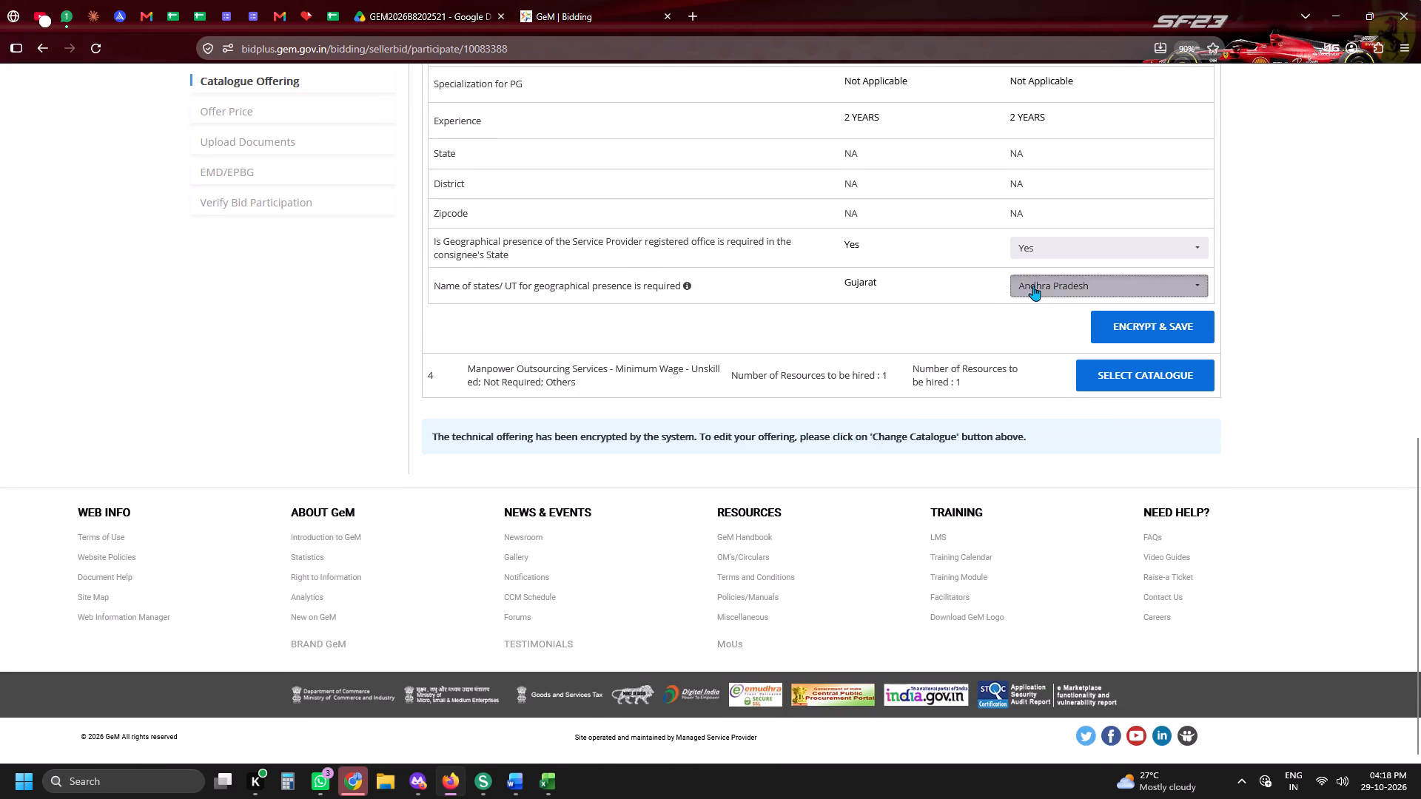
click(1035, 314)
click(818, 331)
click(1161, 289)
key(g)
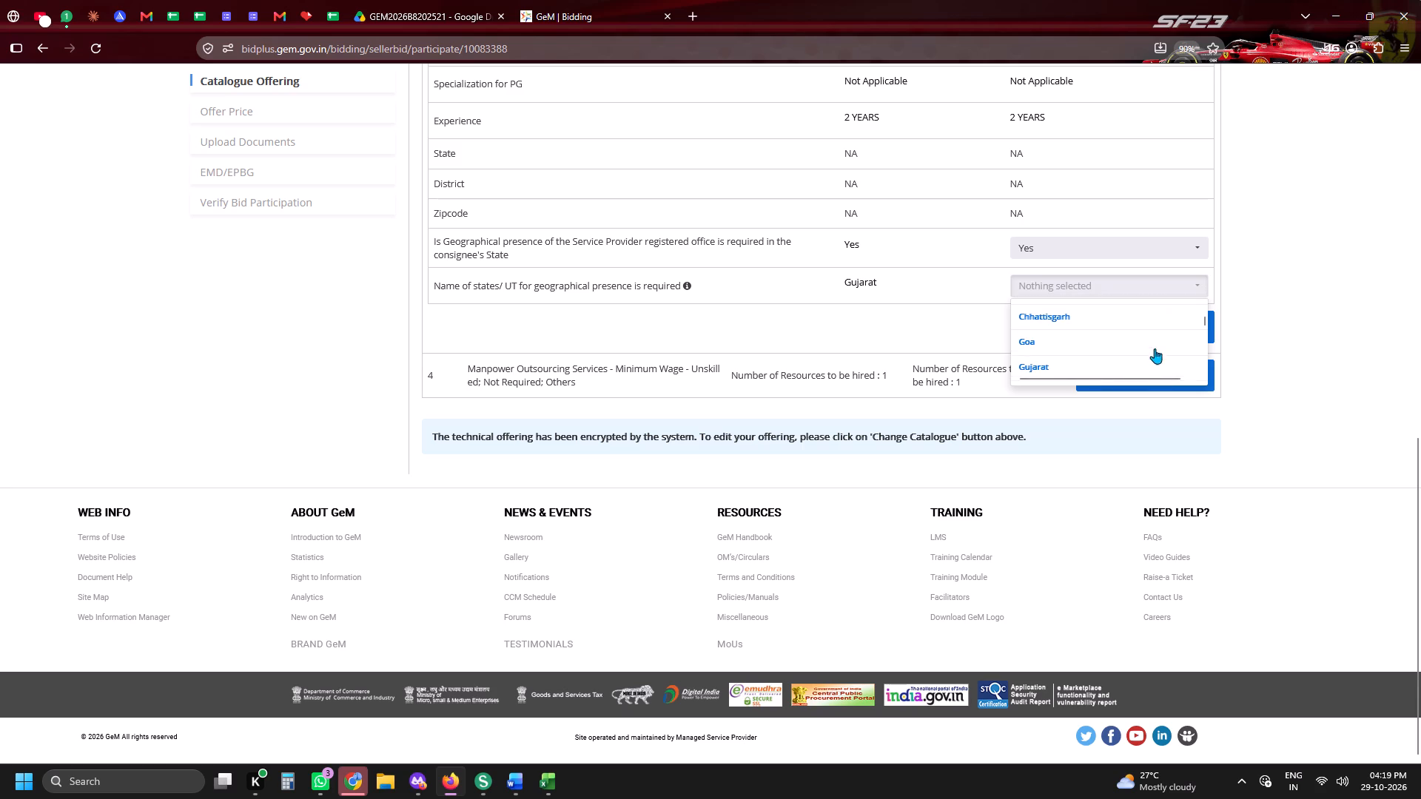
key(g)
key(g)
click(1081, 366)
click(819, 351)
scroll(1179, 346, up, 3)
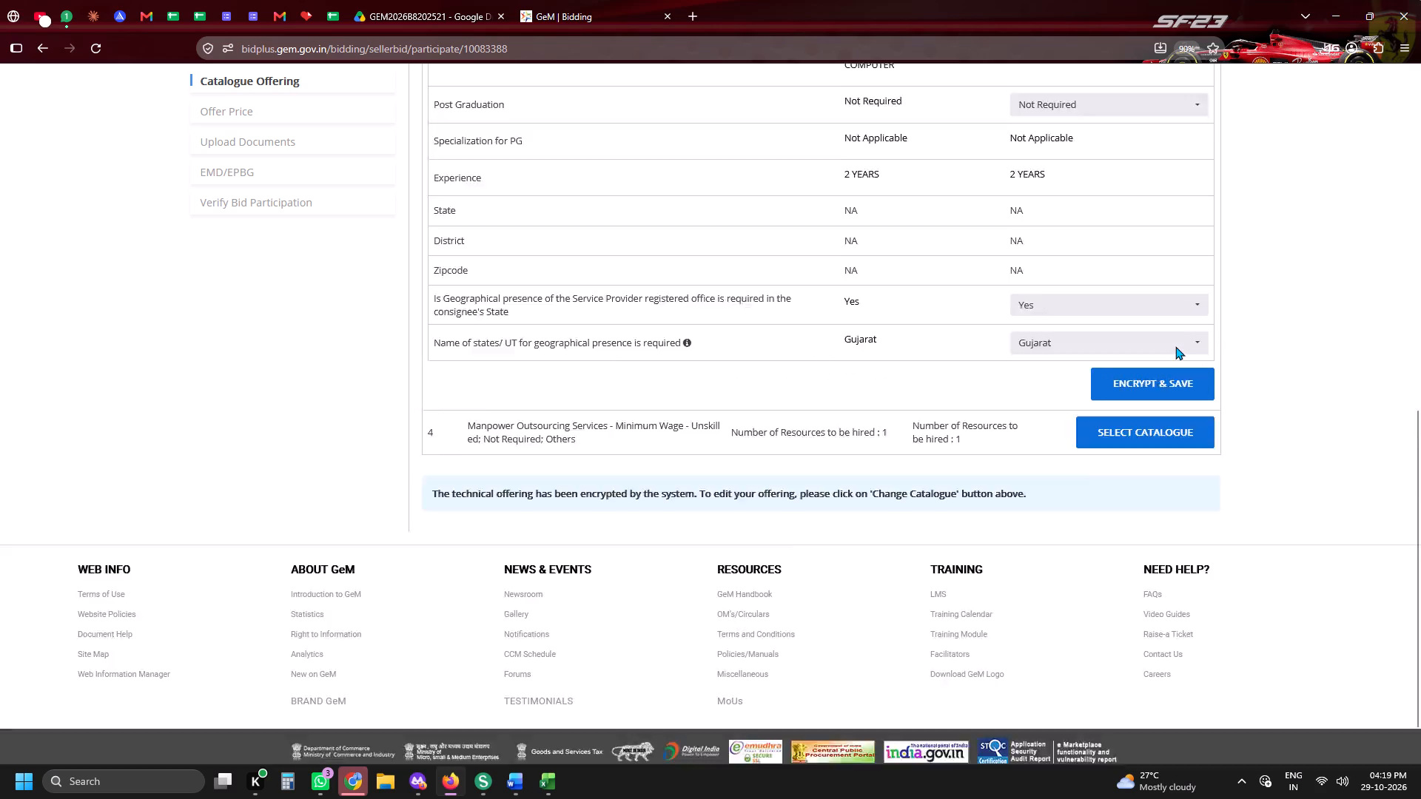
scroll(1175, 346, down, 4)
click(1170, 338)
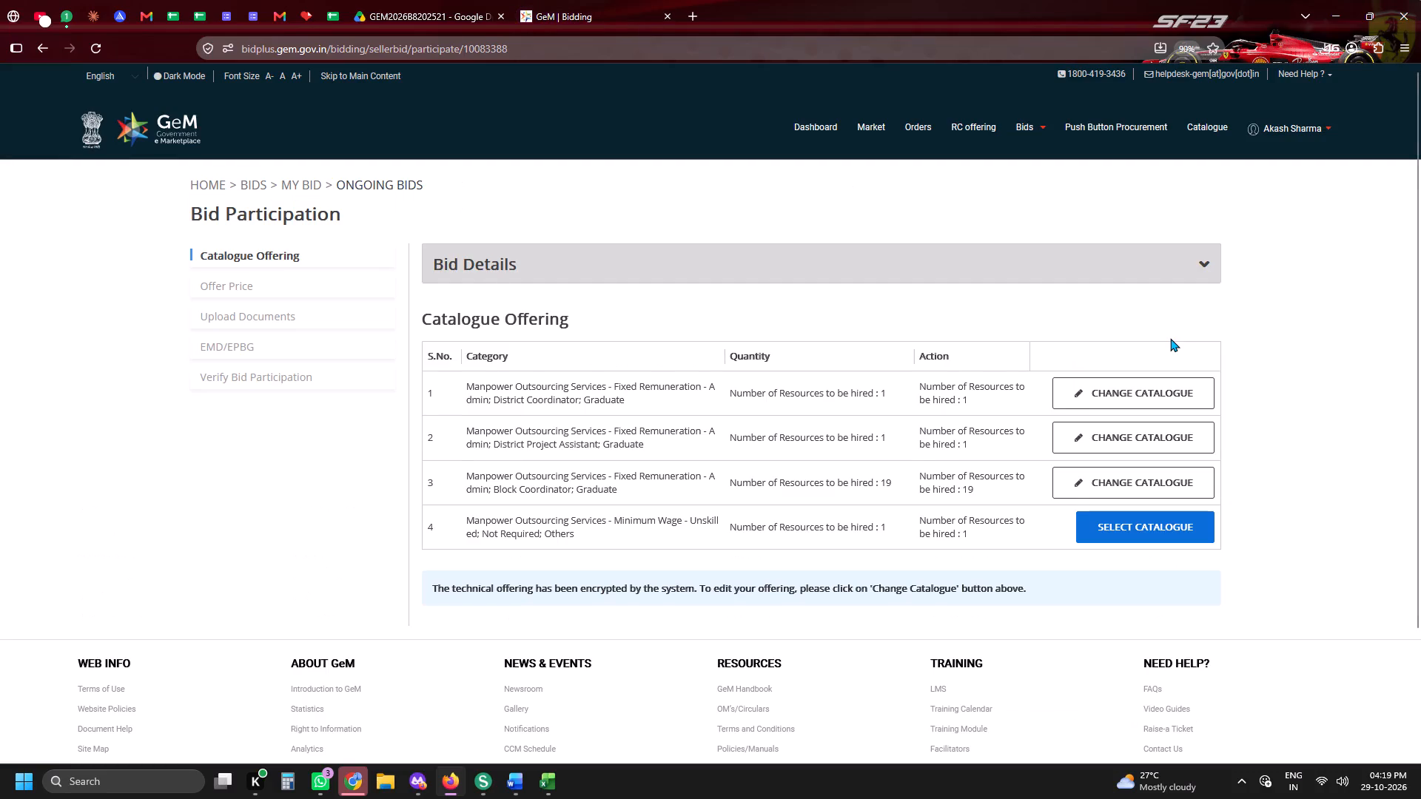
Open the catalogue offering for item 4, the Minimum Wage unskilled manpower category.
scroll(1170, 338, down, 2)
click(1163, 380)
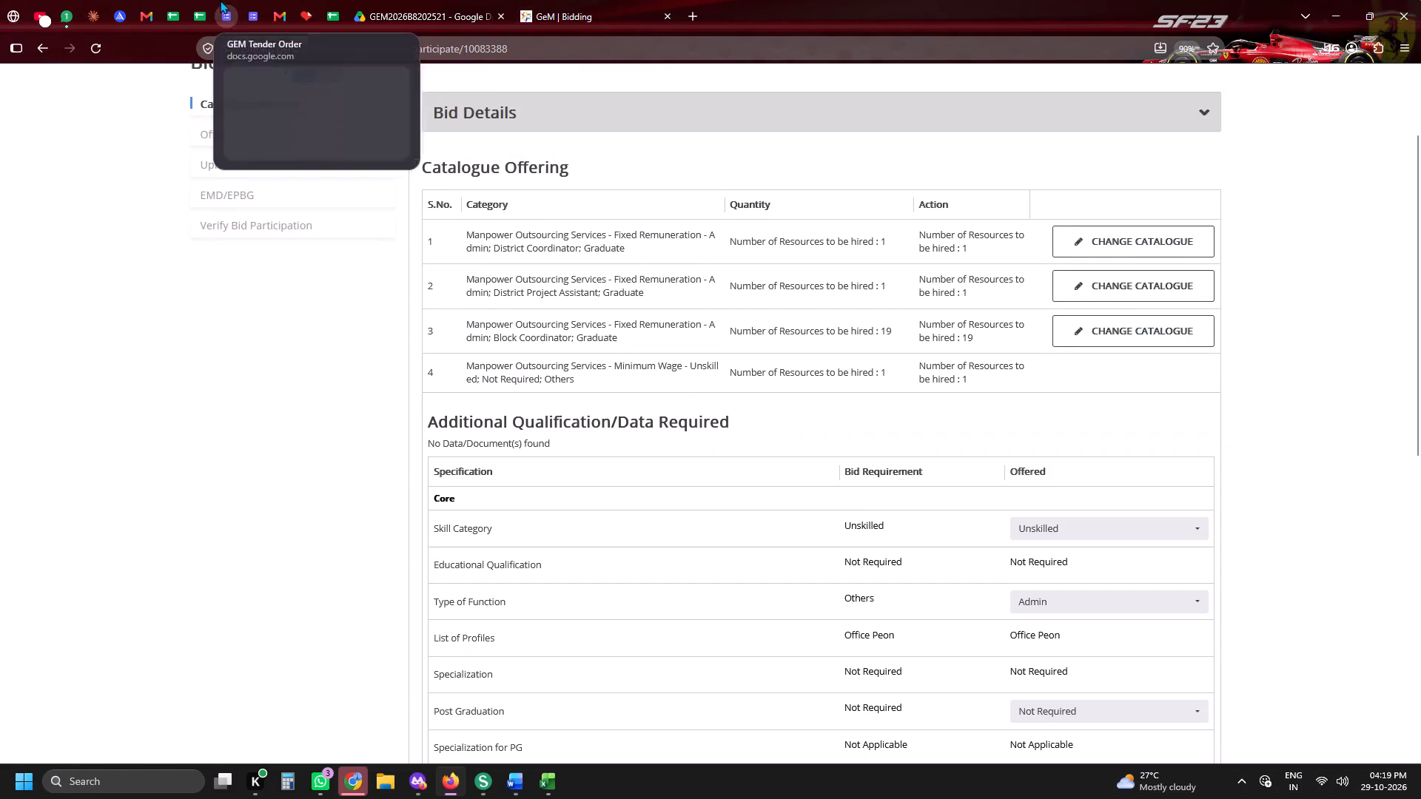
Switch to YouTube and play the "Na kajre ki dhar (Slowed + Reverb)" video from the suggestions.
click(45, 0)
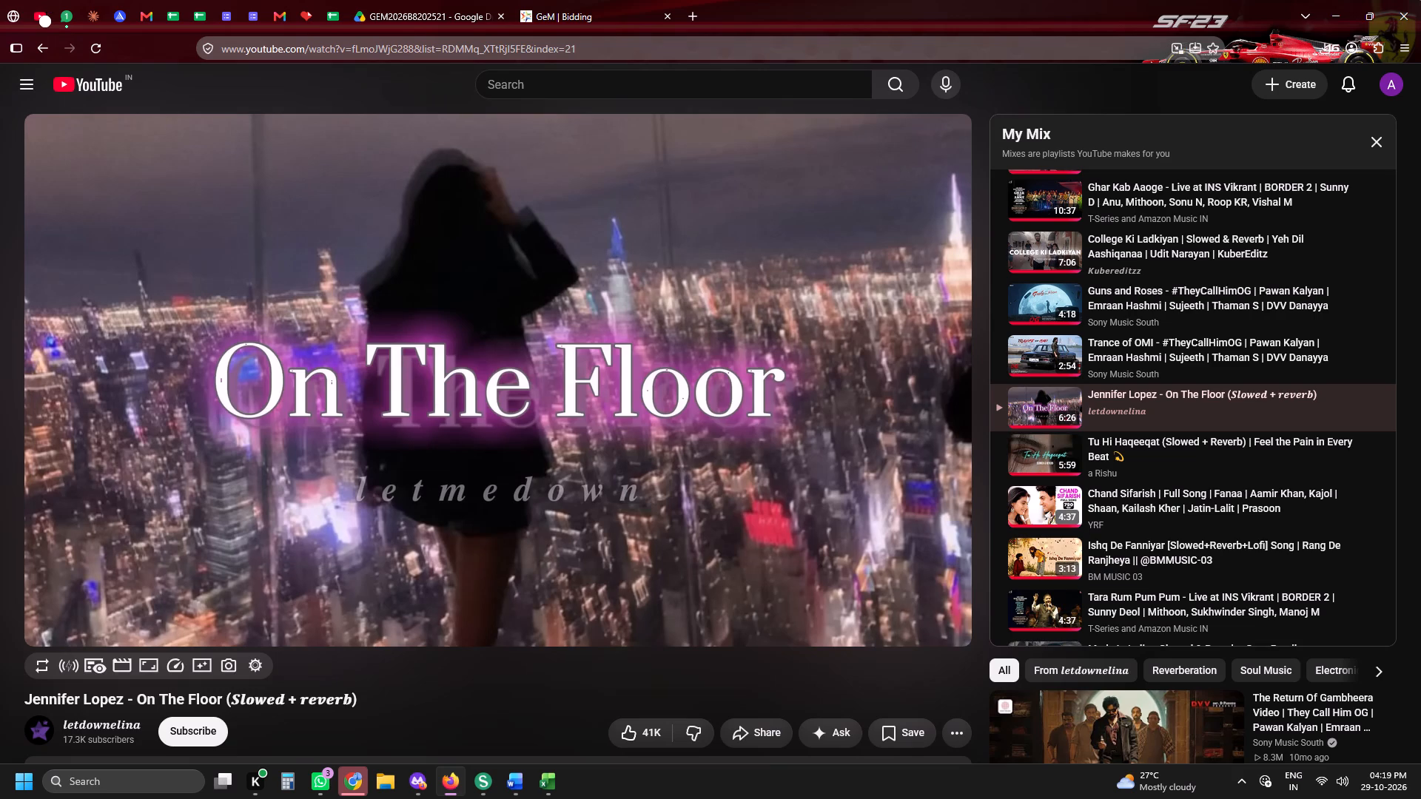
scroll(1250, 684, down, 4)
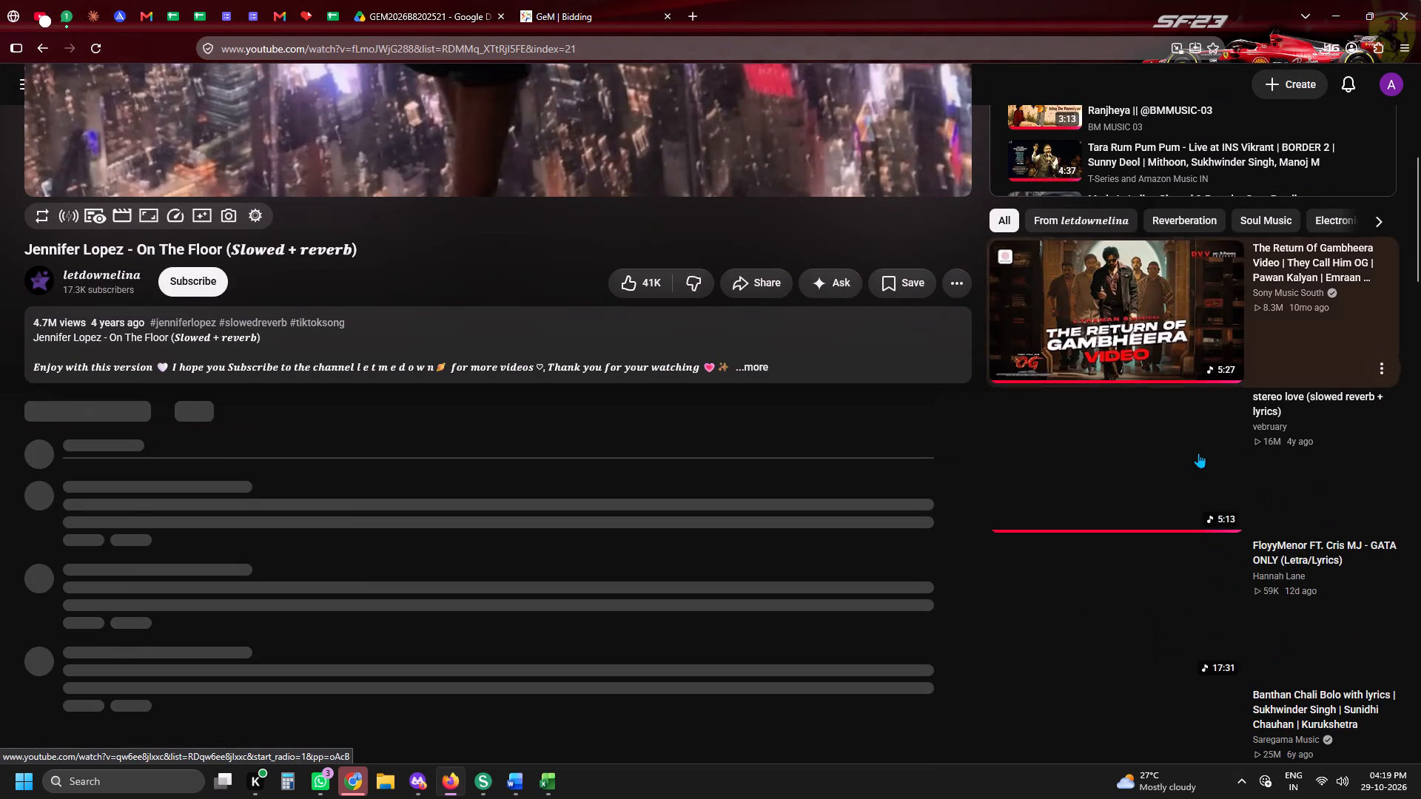
scroll(1169, 523, down, 3)
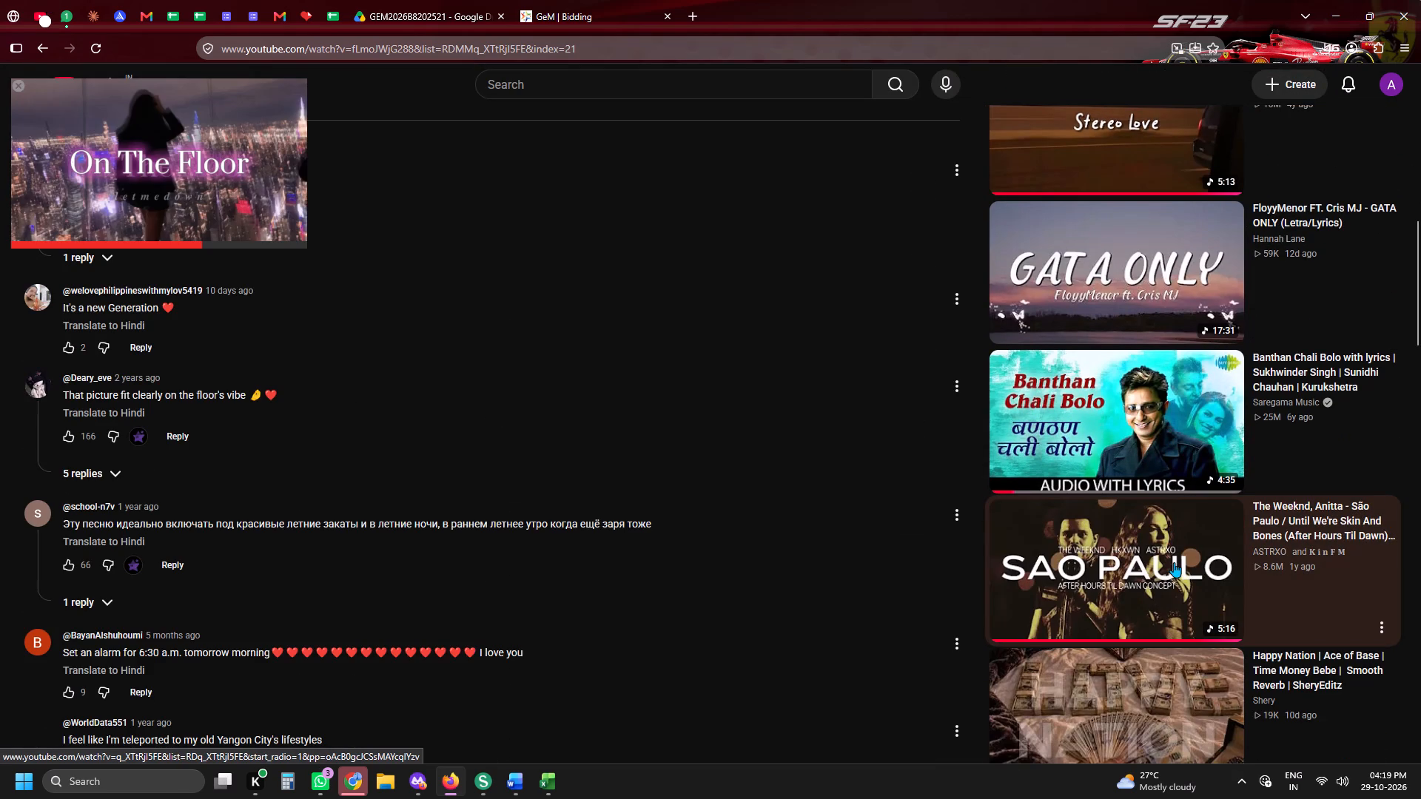
click(1174, 576)
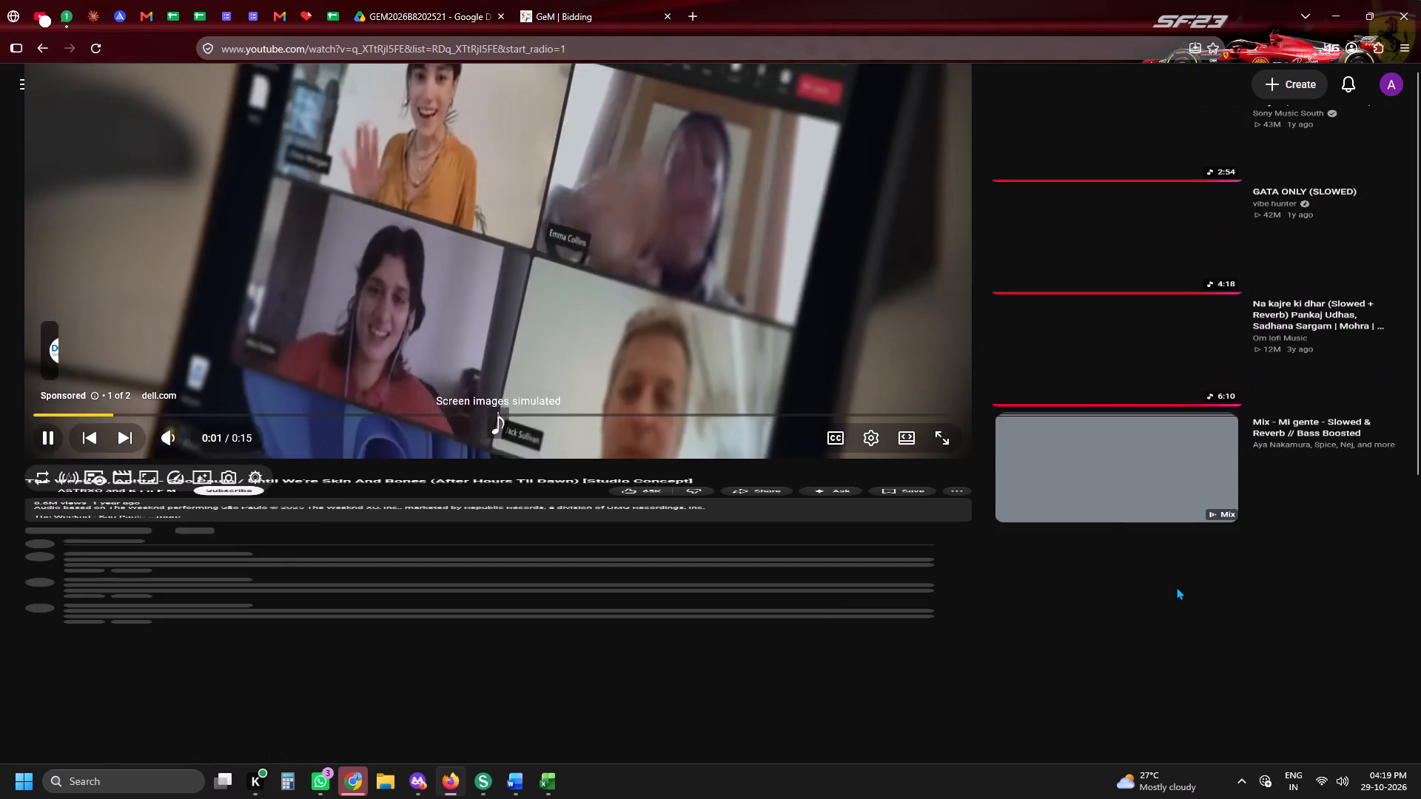
scroll(876, 283, down, 4)
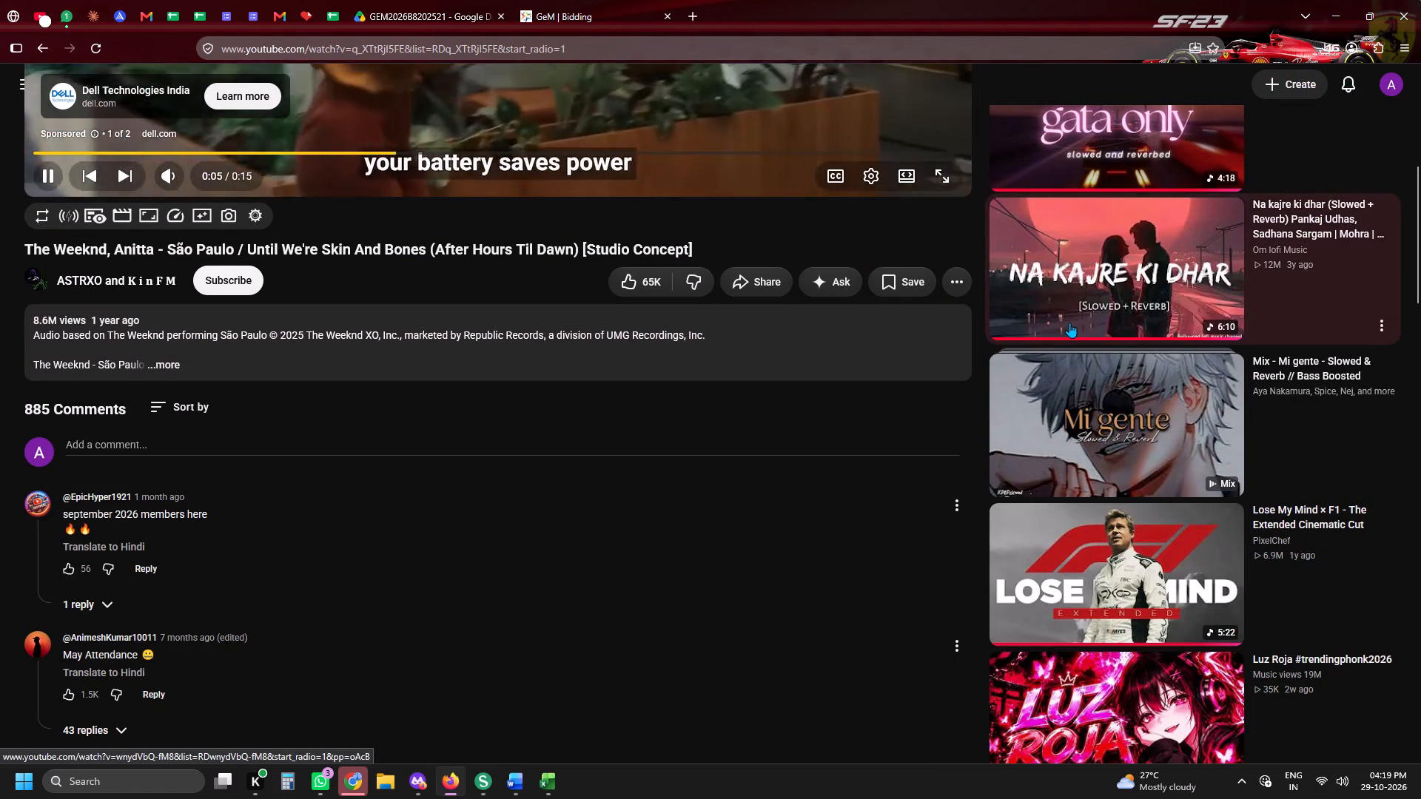
click(1069, 323)
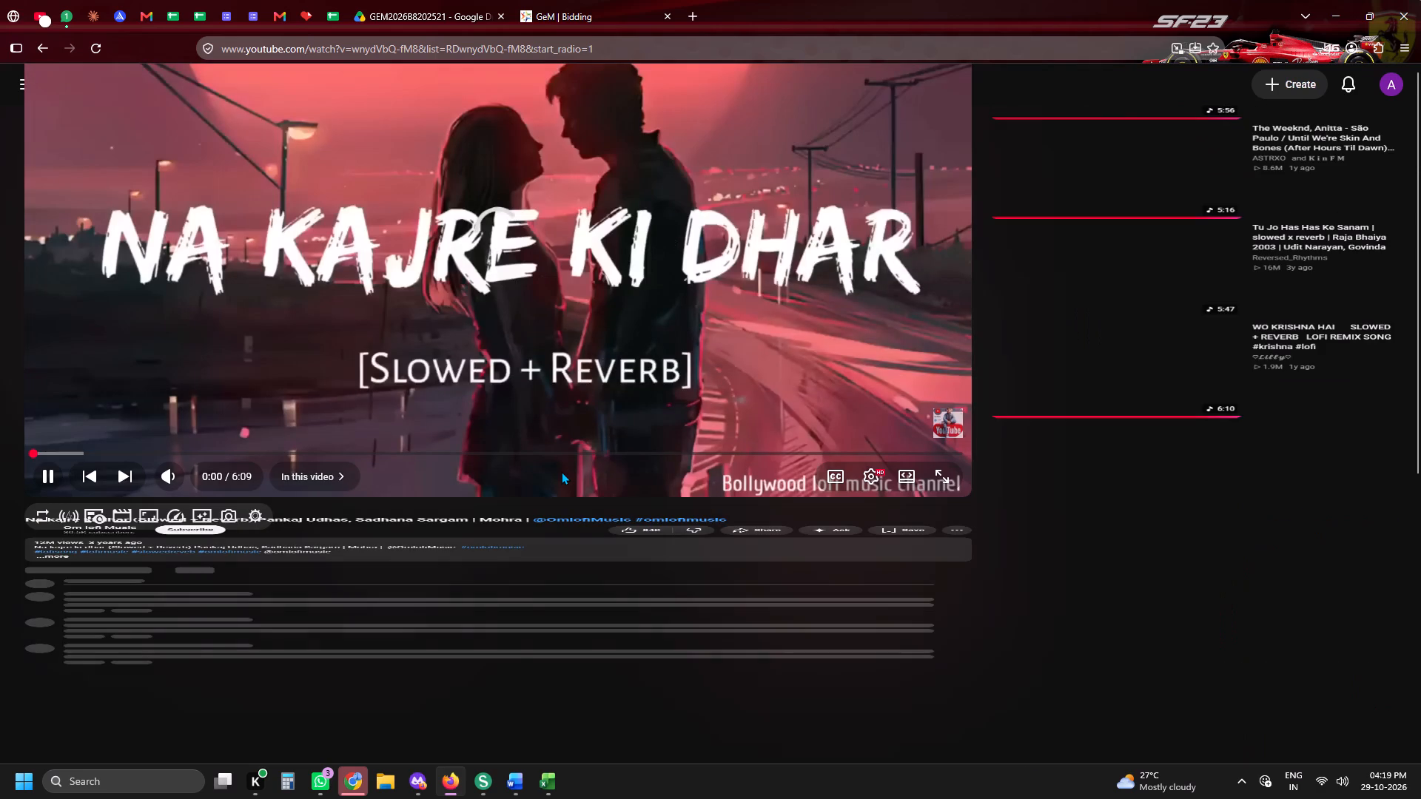
scroll(771, 461, down, 2)
scroll(659, 500, down, 1)
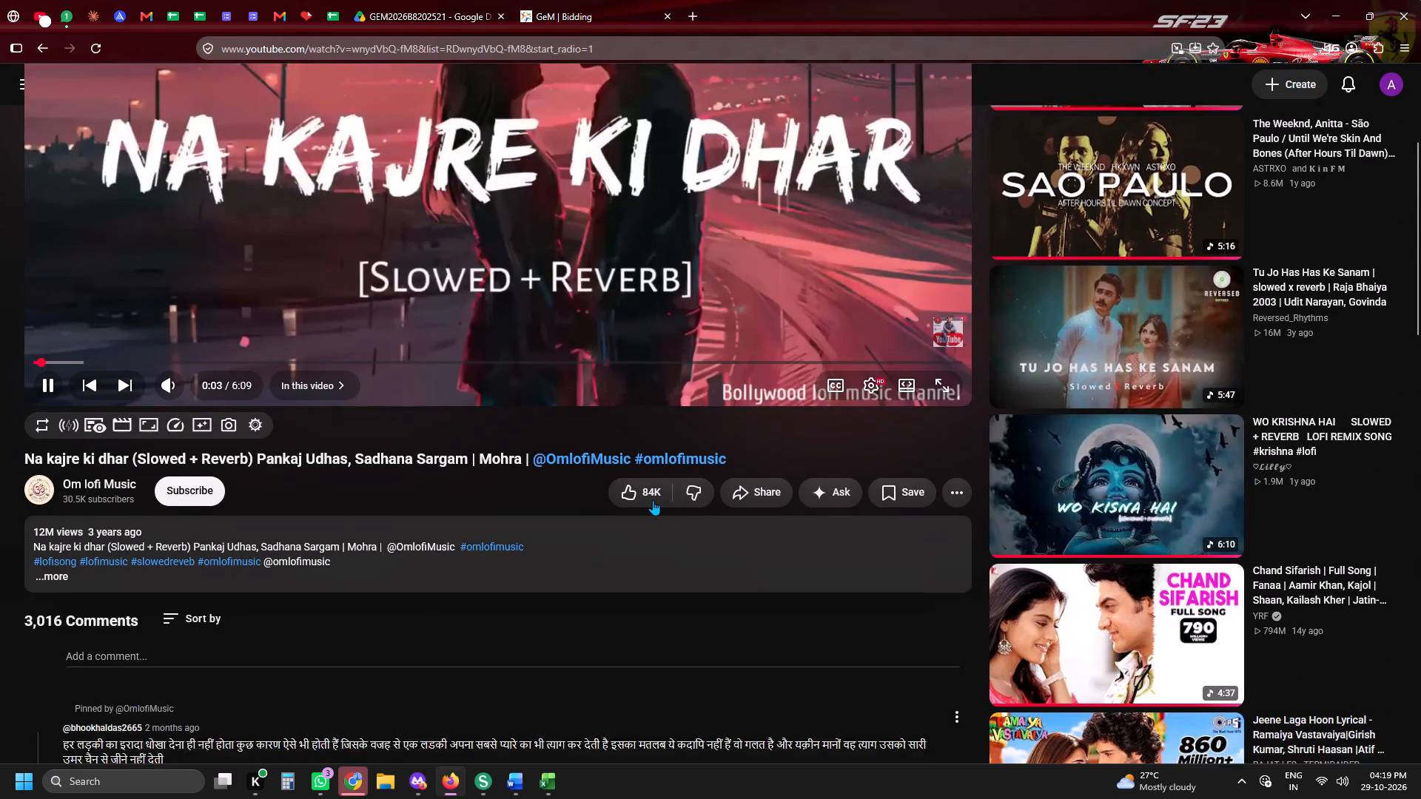
scroll(653, 500, down, 2)
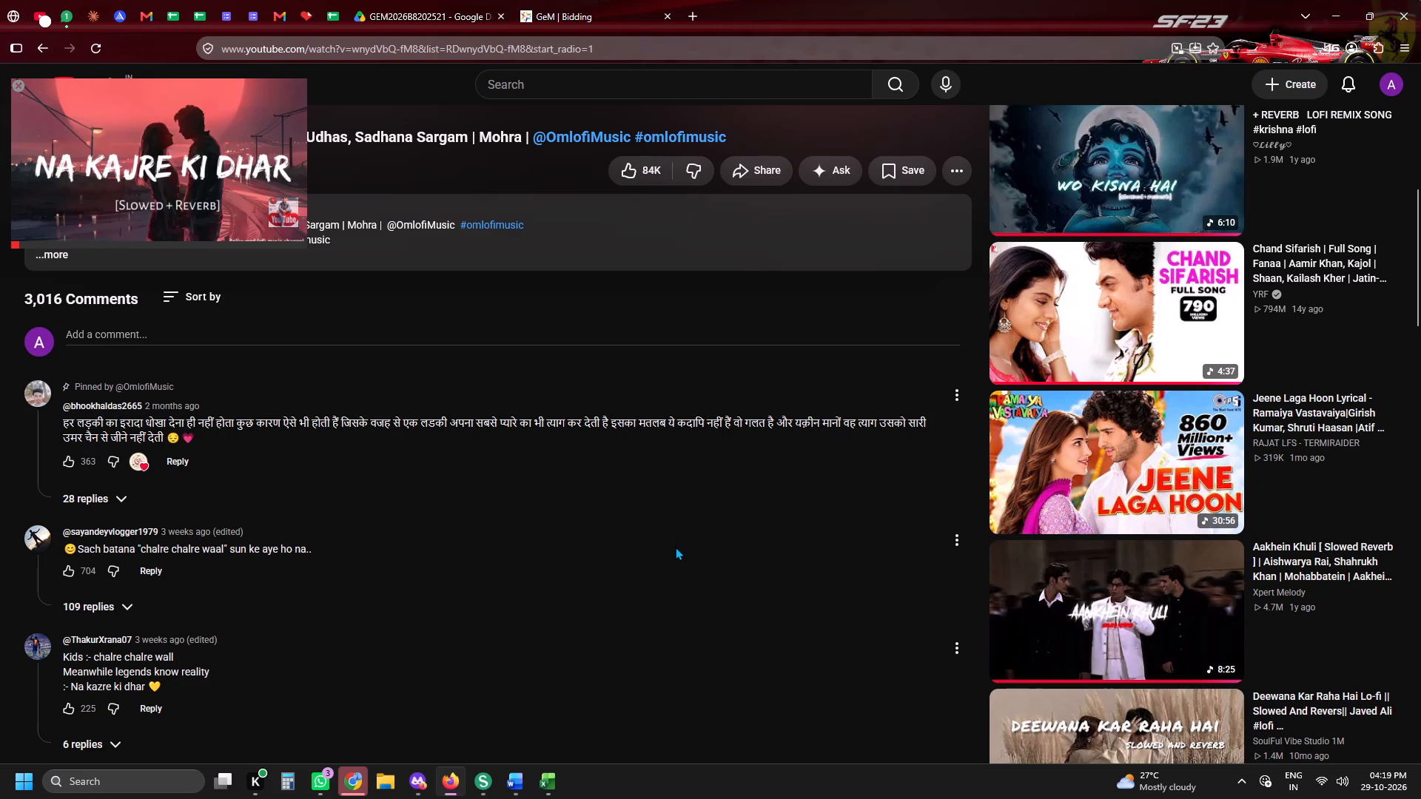
Back in the GeM bid, set the geographical presence state to Gujarat only for the Minimum Wage unskilled item, and encrypt and save it.
click(603, 0)
scroll(957, 397, down, 3)
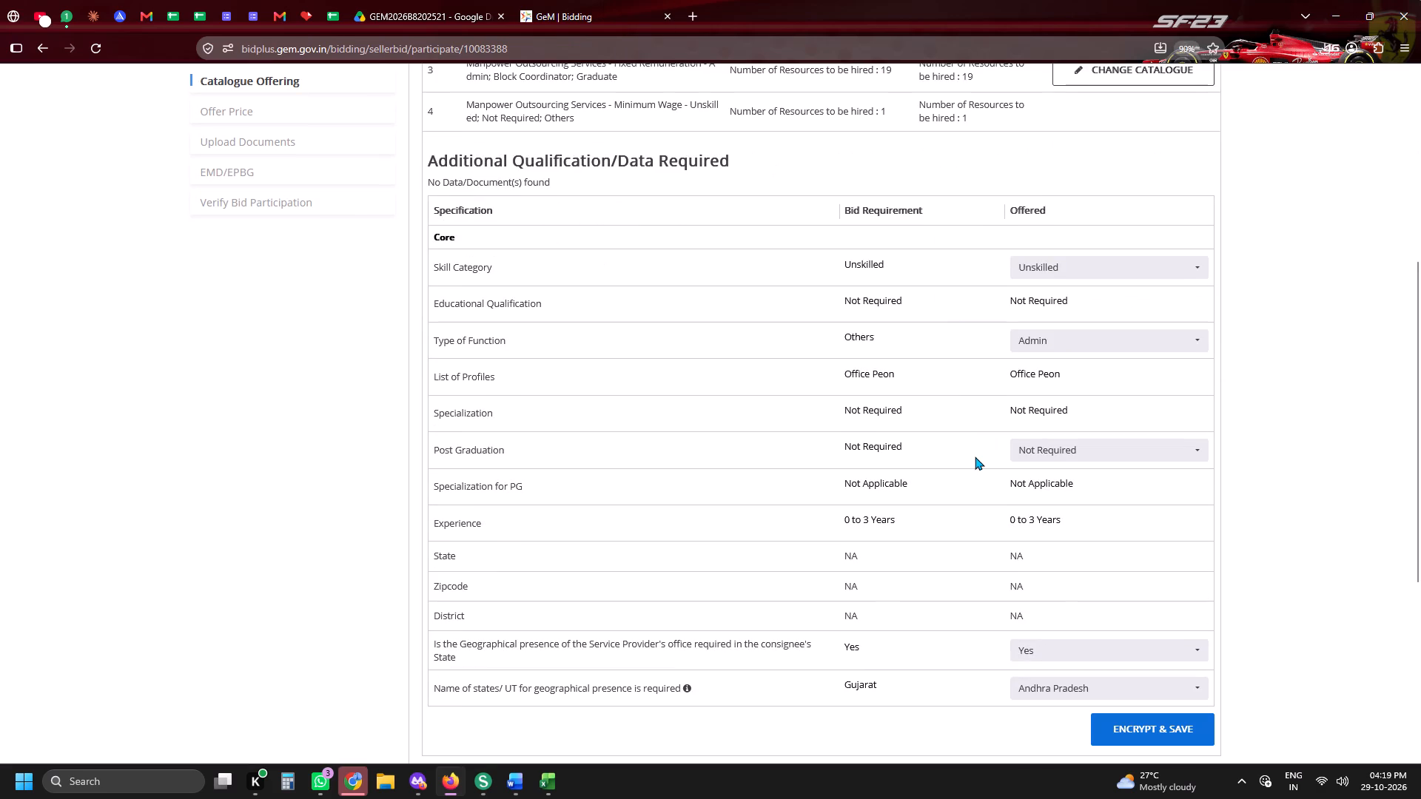
click(1041, 318)
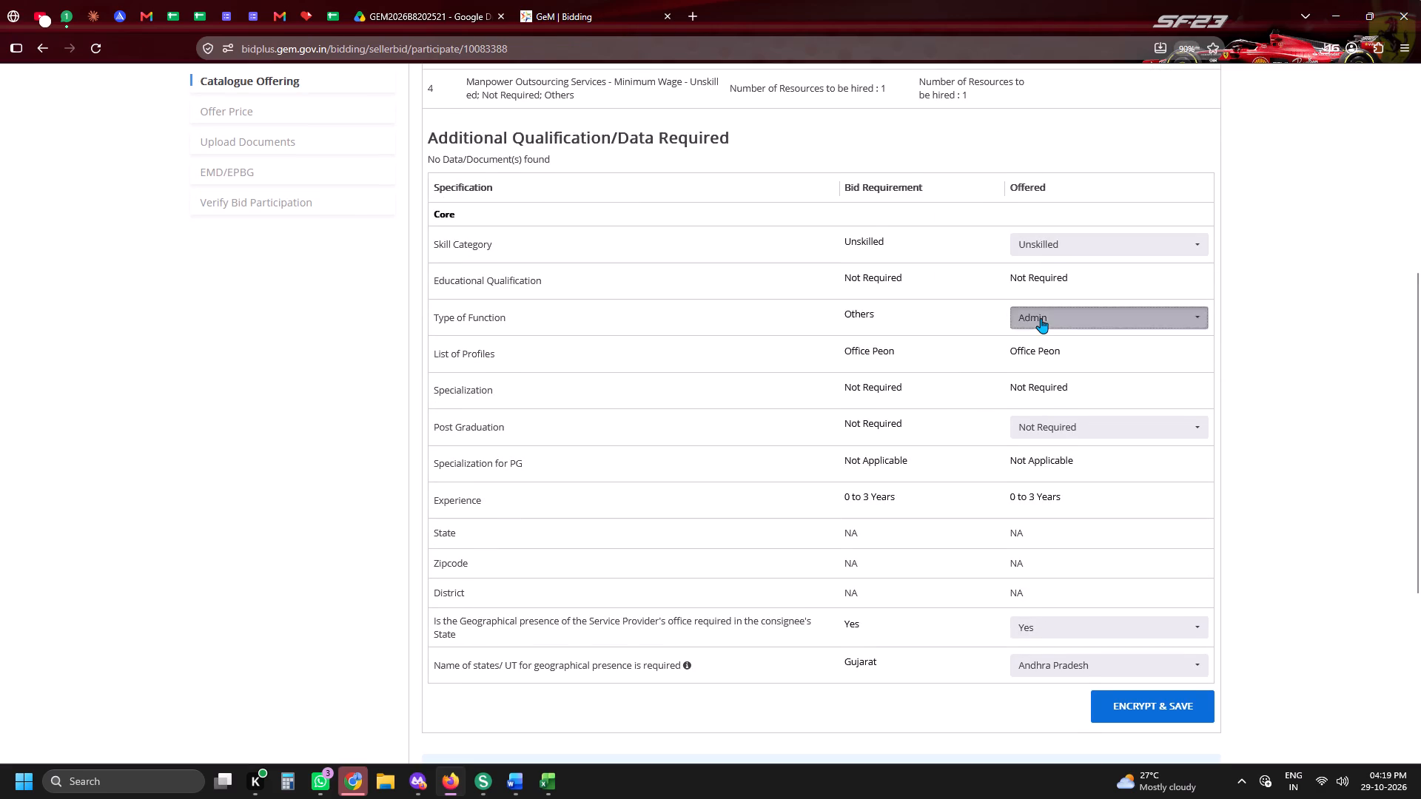
scroll(1041, 392, down, 4)
click(1036, 397)
scroll(1036, 397, down, 3)
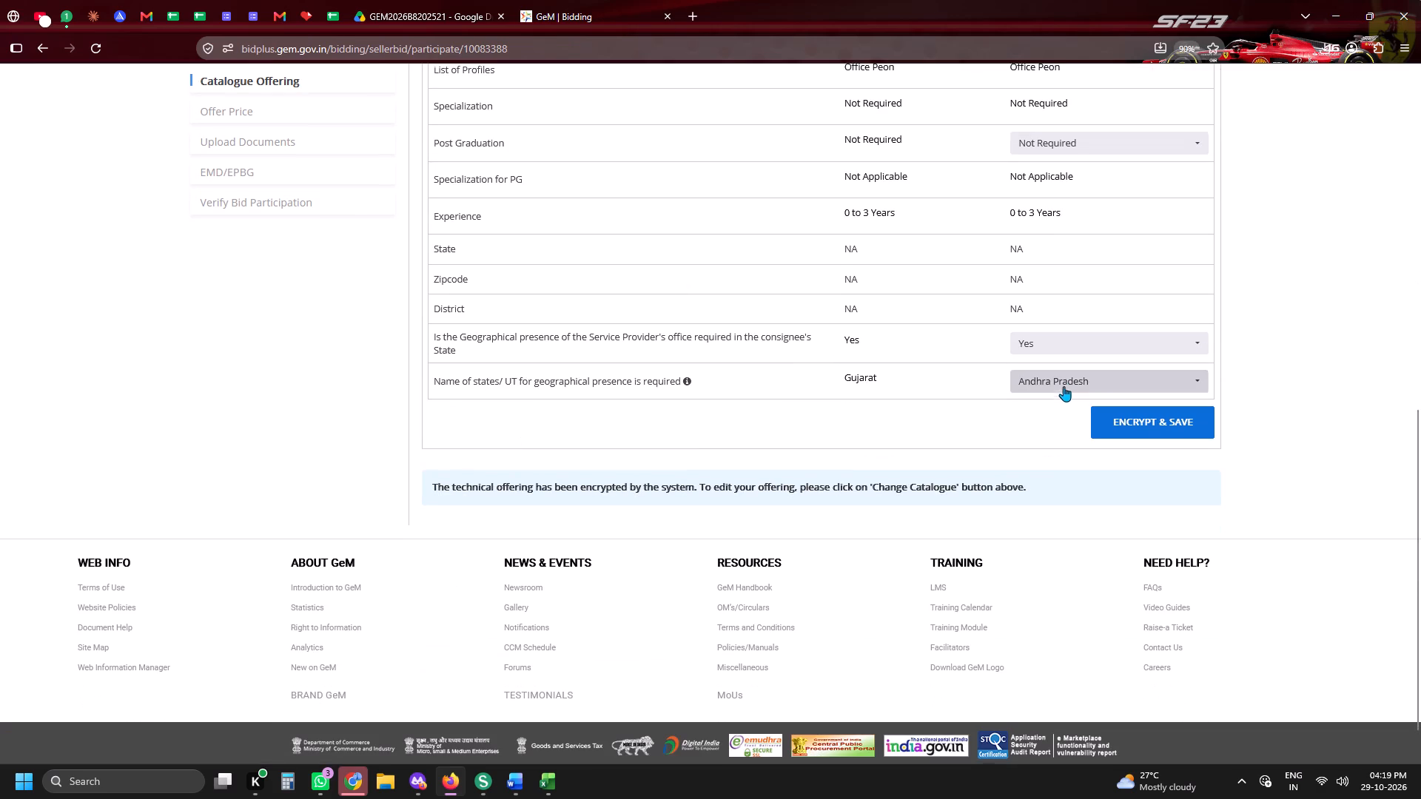
click(1067, 382)
click(1064, 408)
click(841, 402)
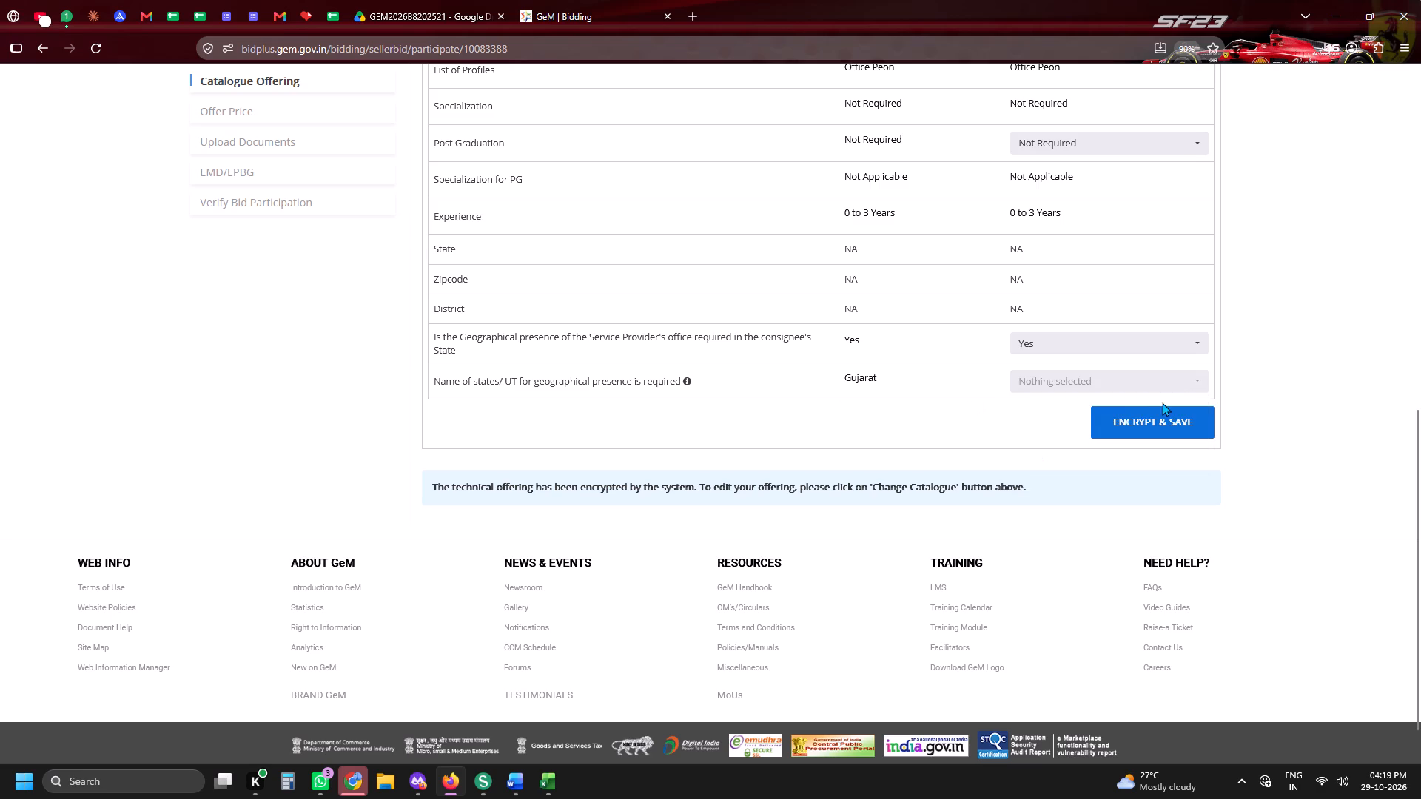
click(1149, 389)
key(g)
key(g)
click(1049, 466)
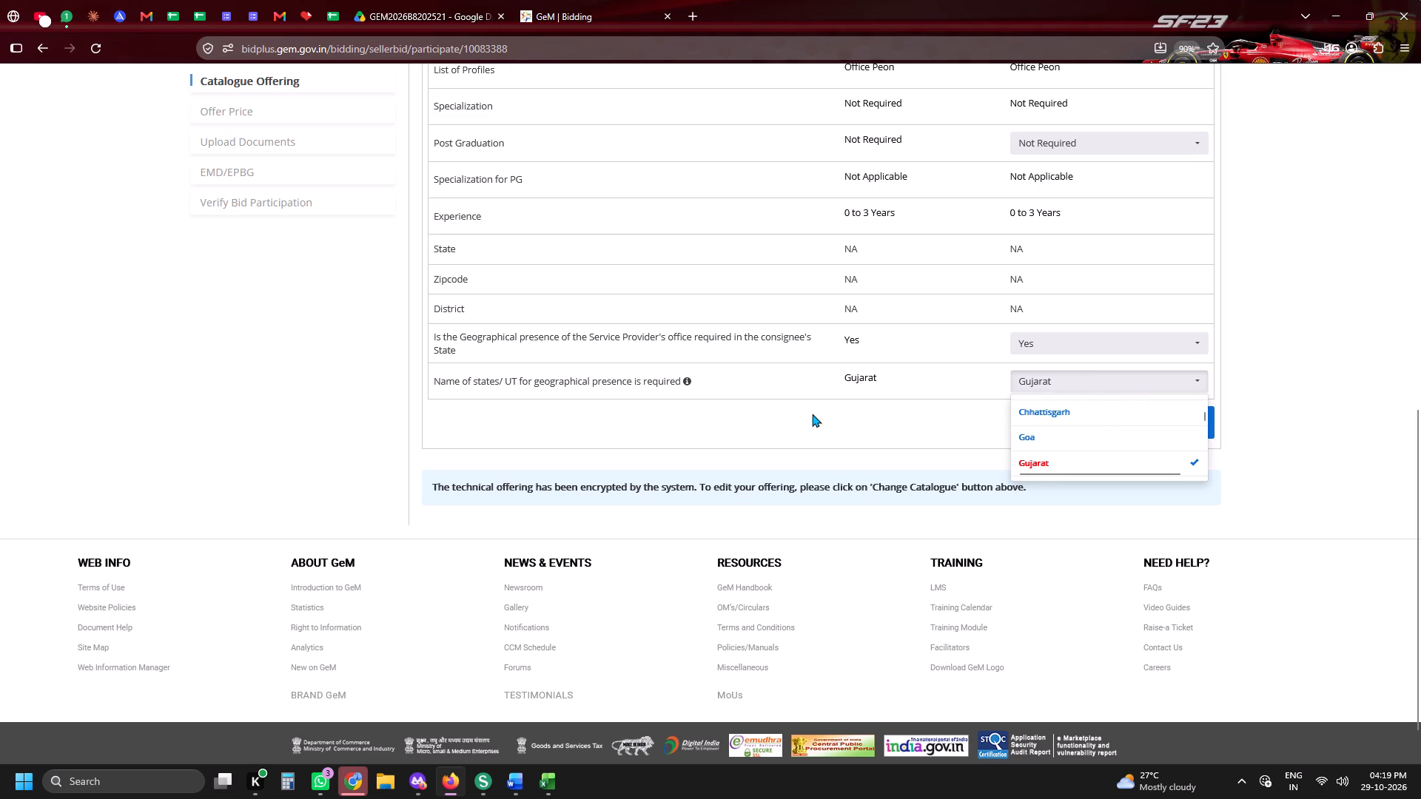
click(812, 414)
click(1149, 440)
click(1148, 433)
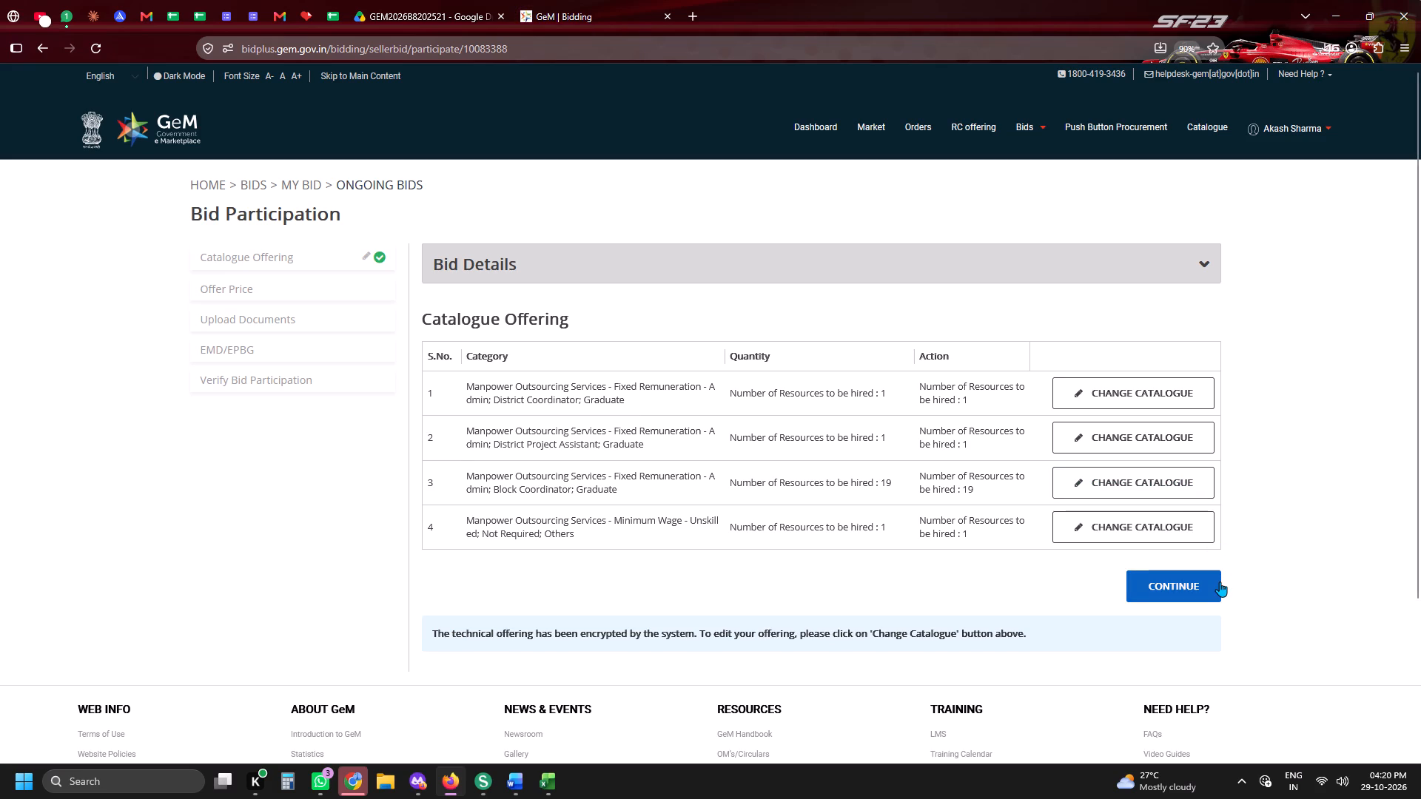
Continue to the Offer Price stage and enter a service charge of 3.85 percent for all four manpower items.
click(1178, 581)
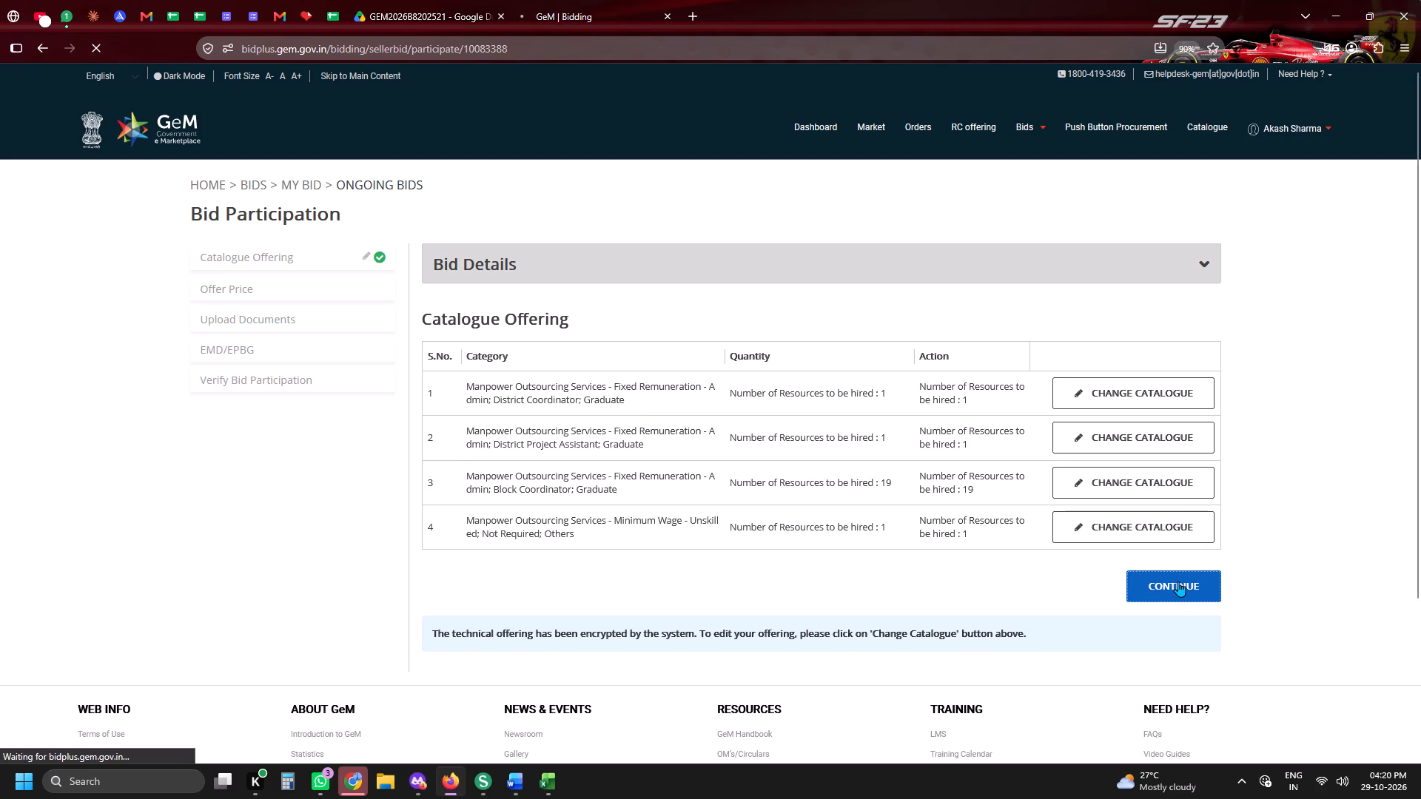
text(3.85)
key(Tab)
text(33.)
key(BackSpace)
key(BackSpace)
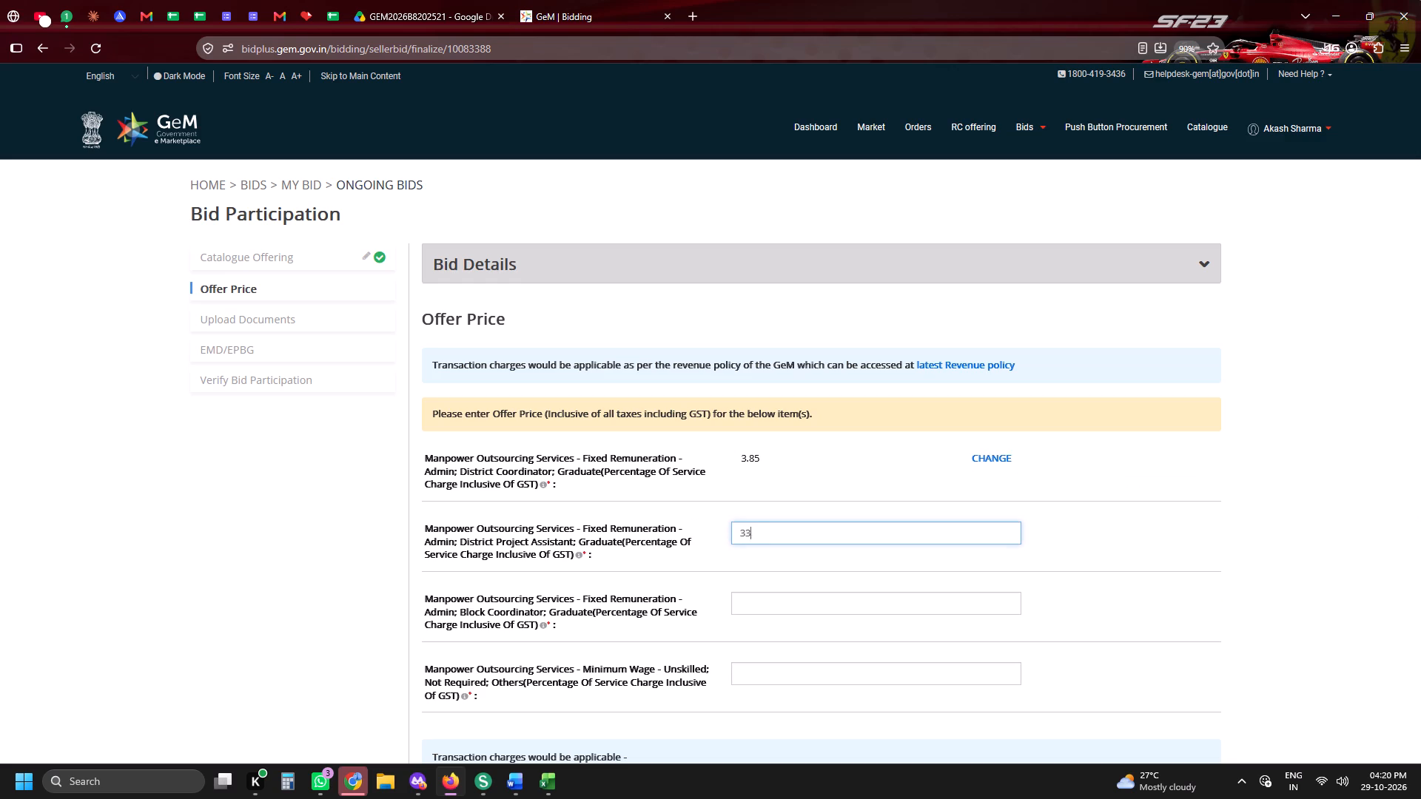
key(BackSpace)
text(3.85)
key(Tab)
text(3.85)
key(Tab)
text(3.85)
key(Tab)
text(3.85)
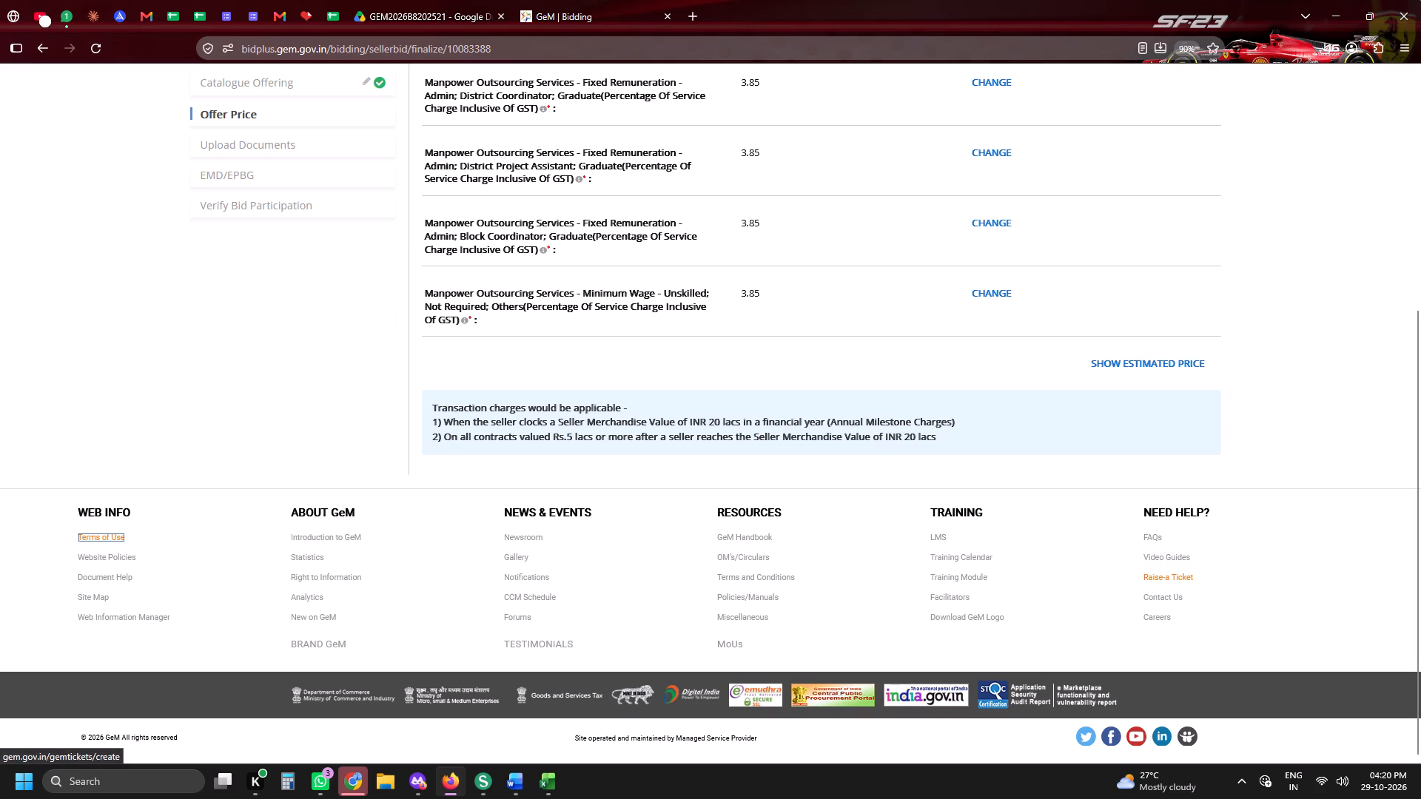
key(Tab)
Show the estimated total price, accept it, and encrypt and save the financial quote.
click(1144, 373)
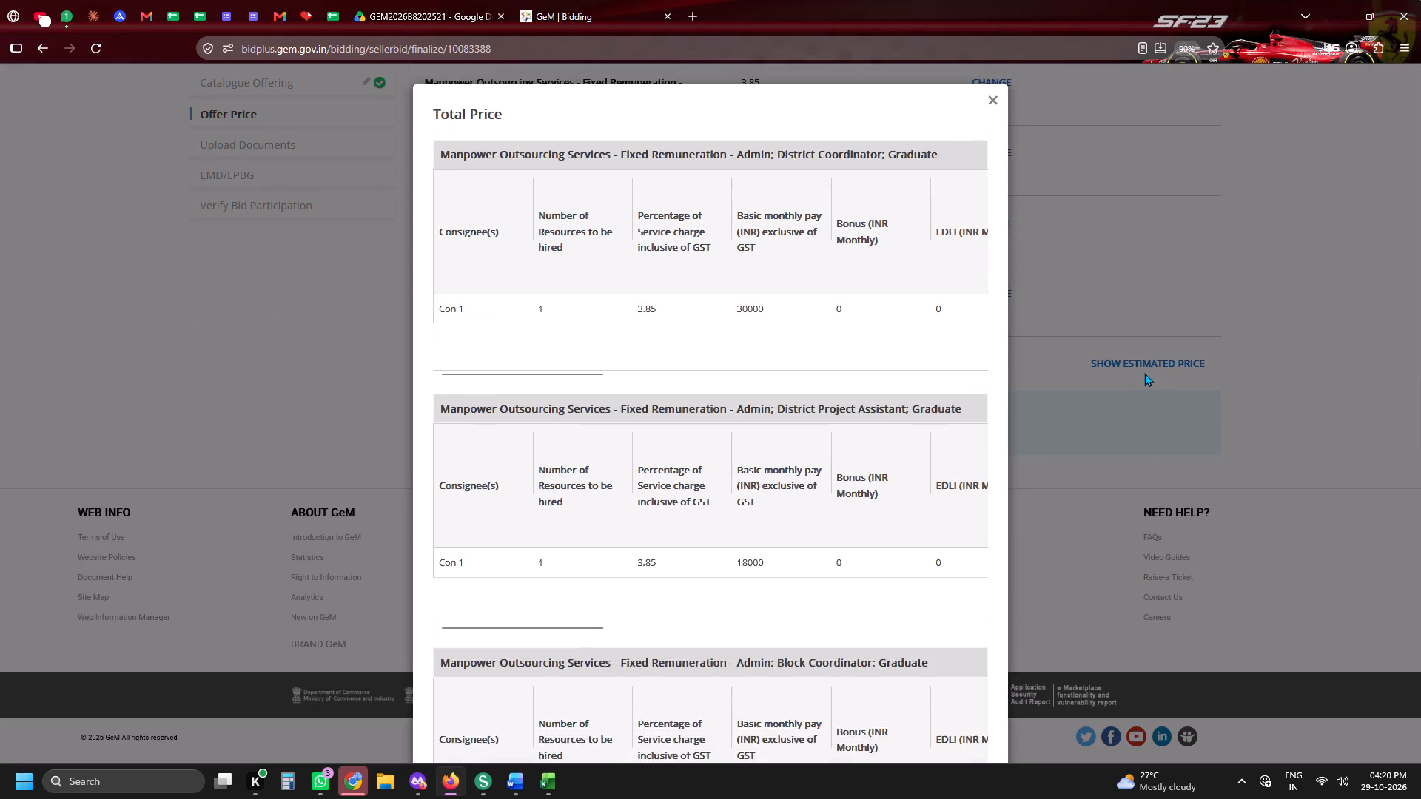
key(End)
key(End)
key(End)
click(961, 721)
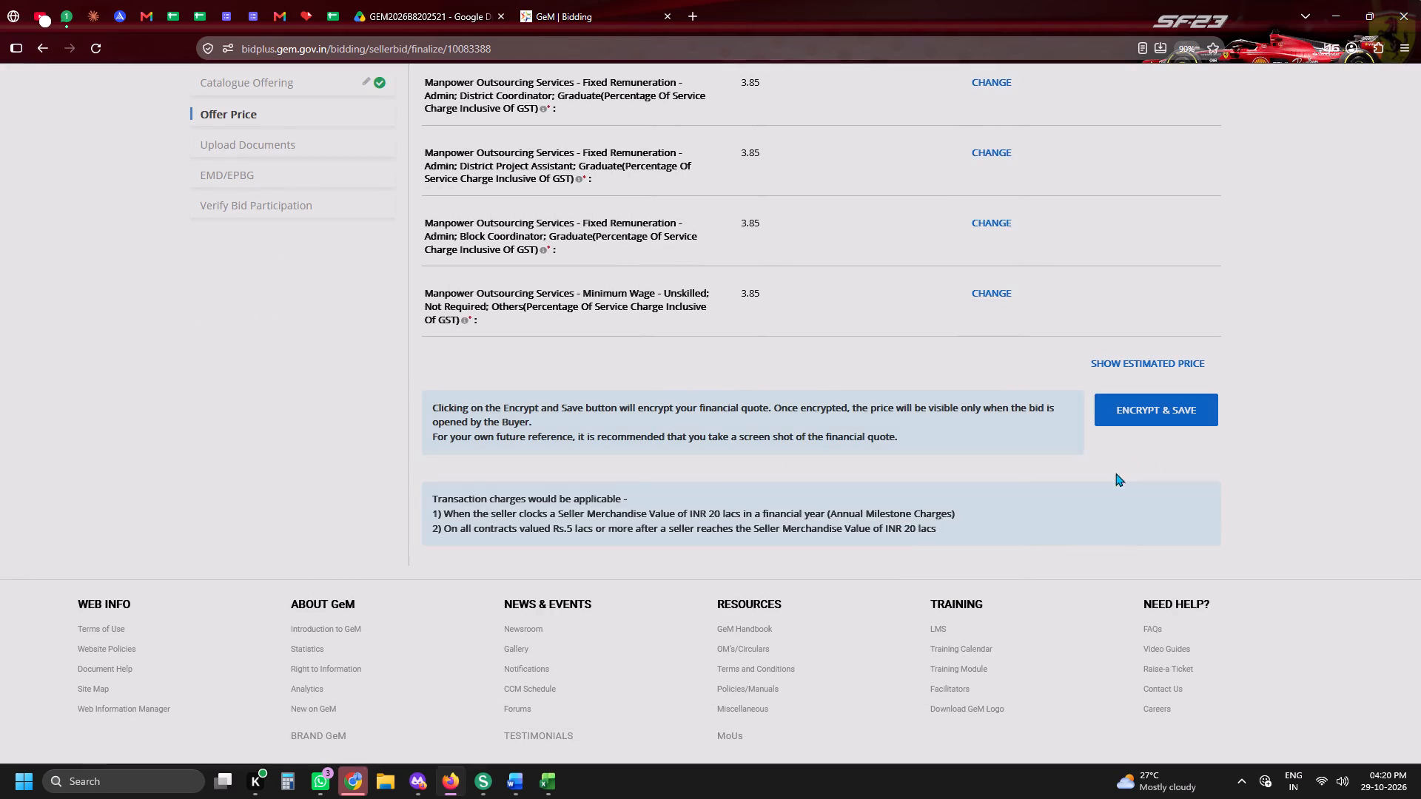
click(1138, 412)
click(750, 448)
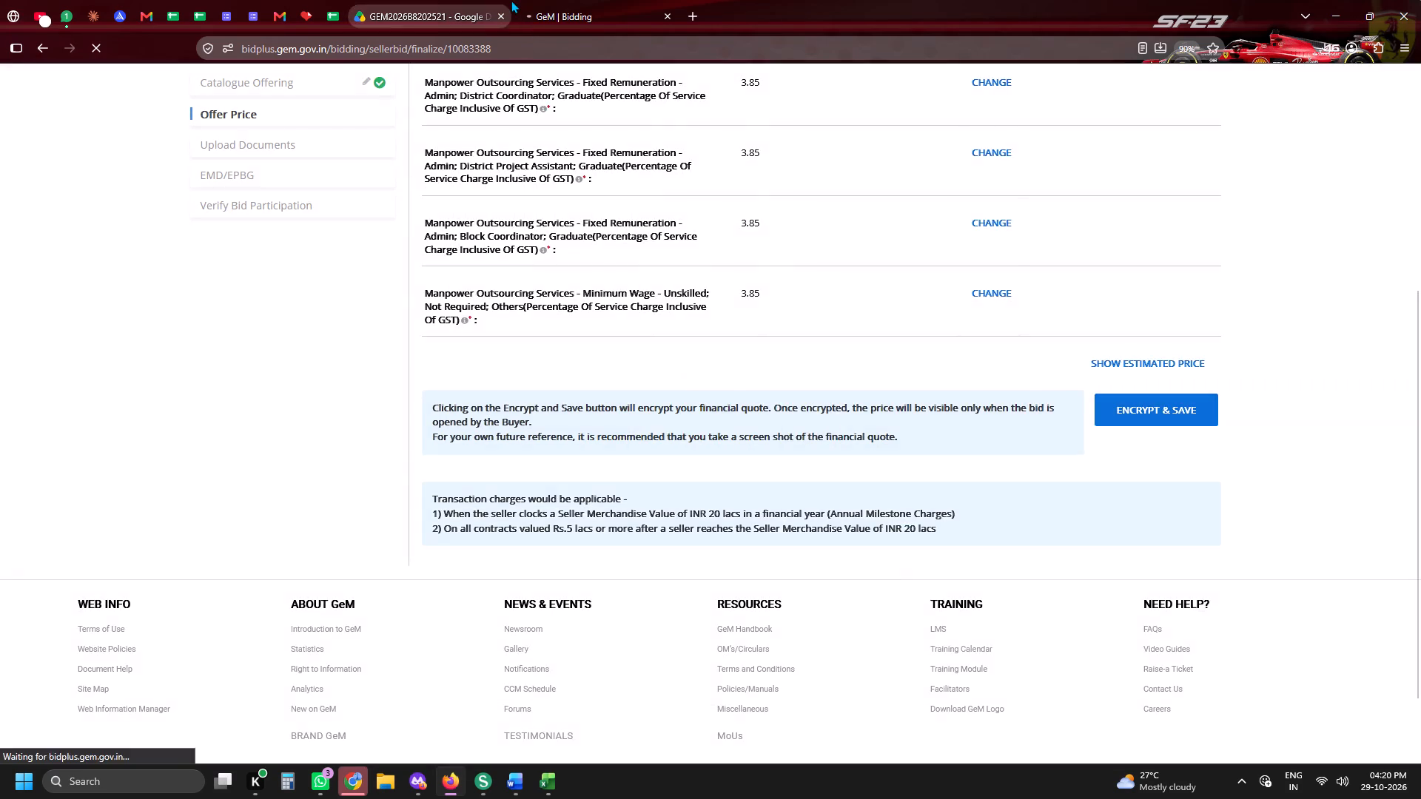
Copy the bid number GEM/2026/B/8202521 from the Kutch row of the Daily Tender Sheet.
click(511, 0)
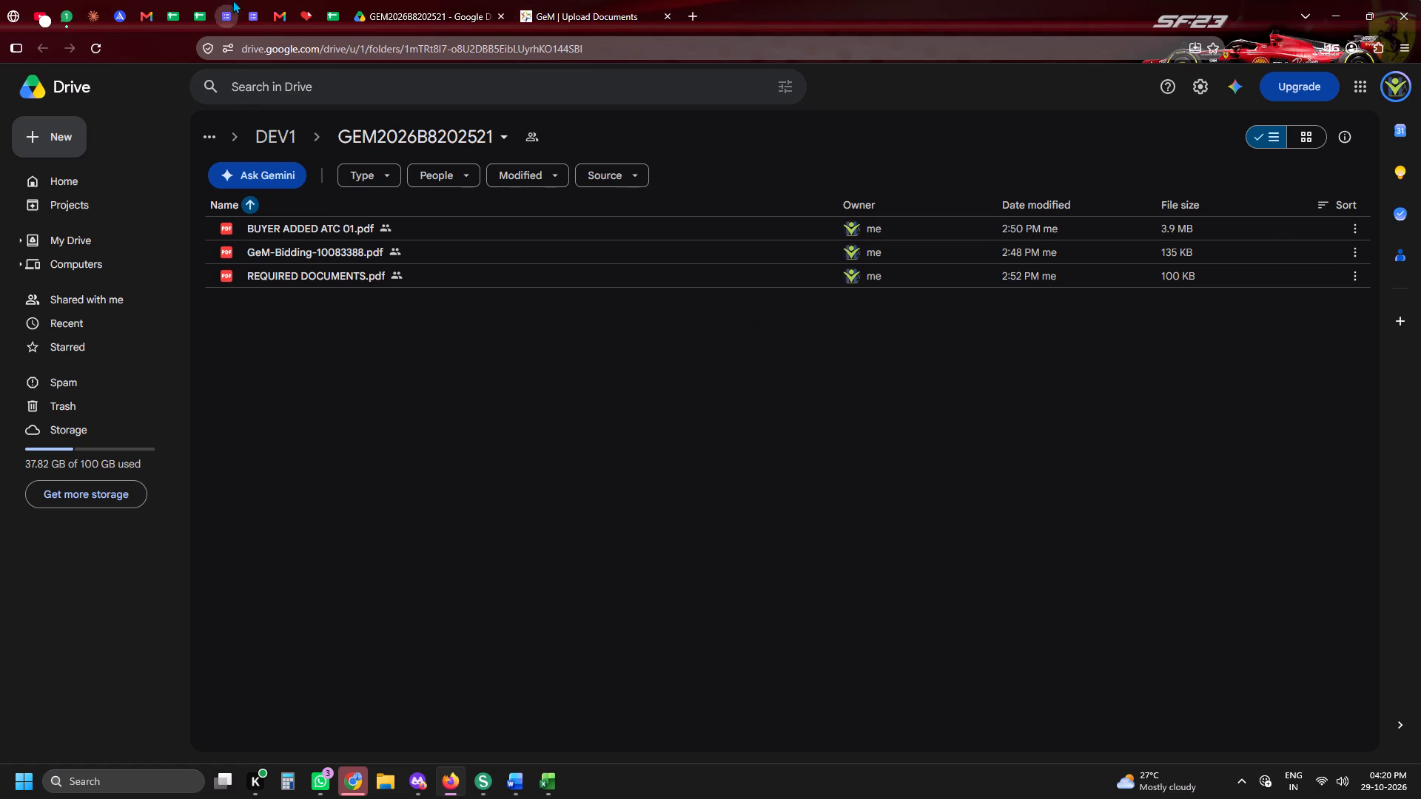
click(323, 4)
click(0, 456)
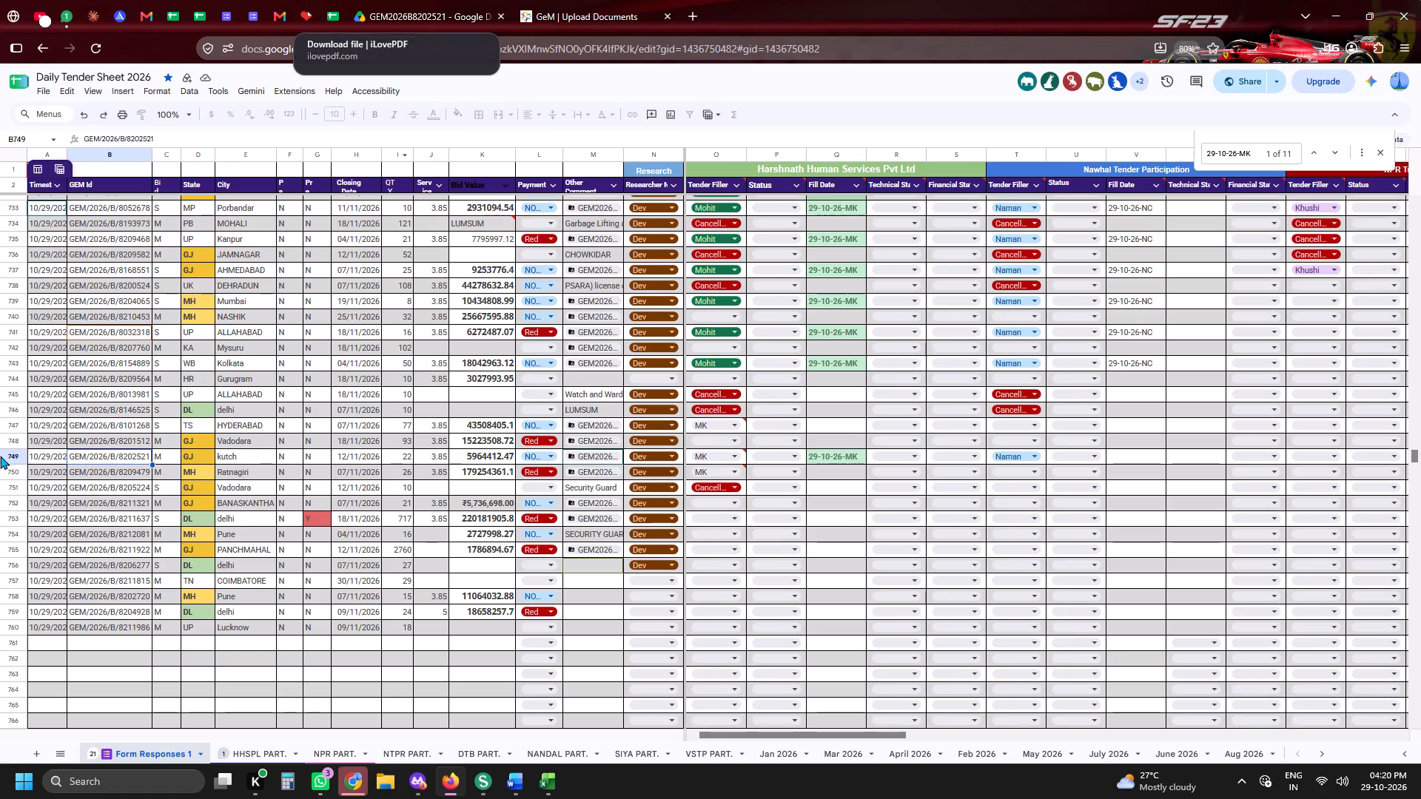
click(114, 456)
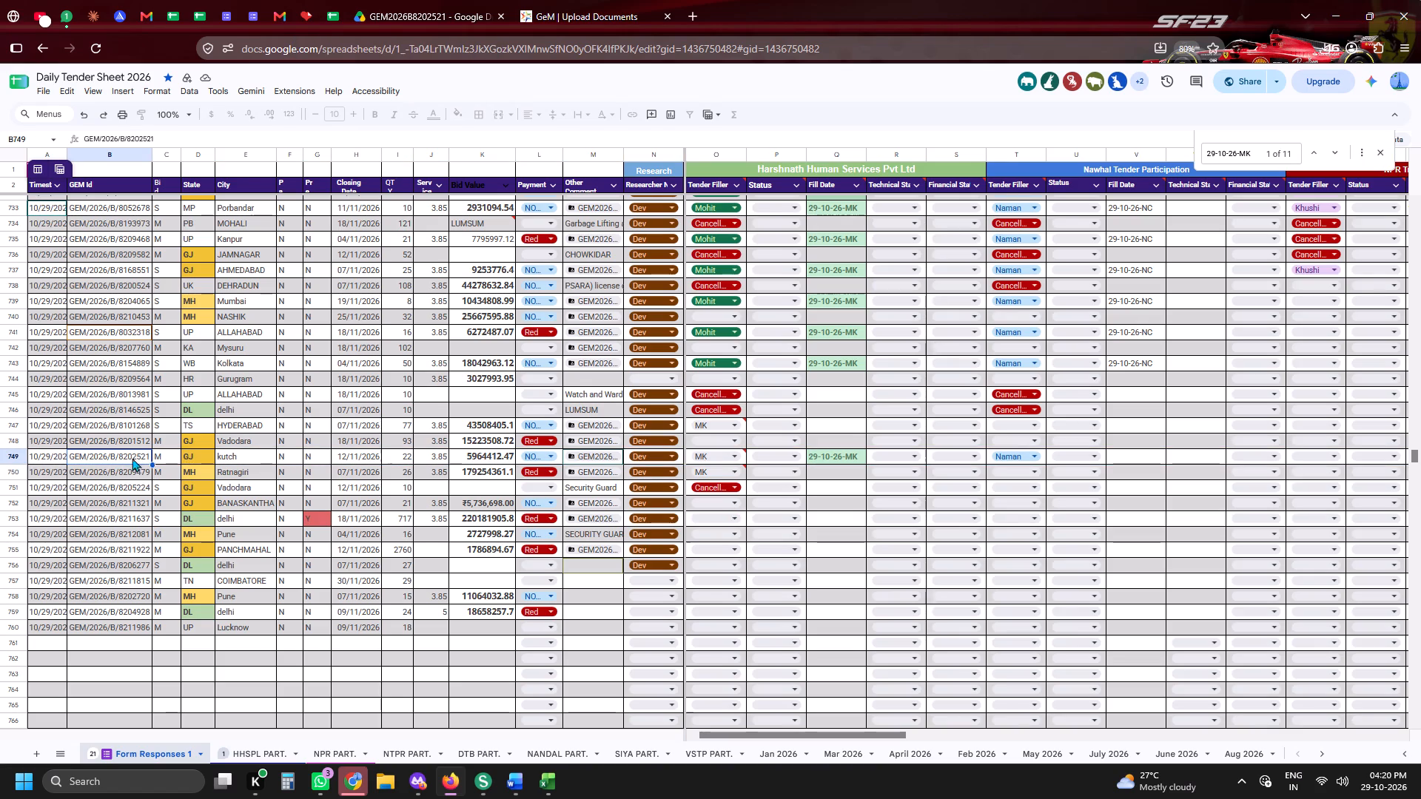
key(ctrl+c)
key(ctrl+c)
Reopen the bid's Drive folder from the link in the Kutch row of the Daily Tender Sheet, closing the old folder tab.
click(454, 0)
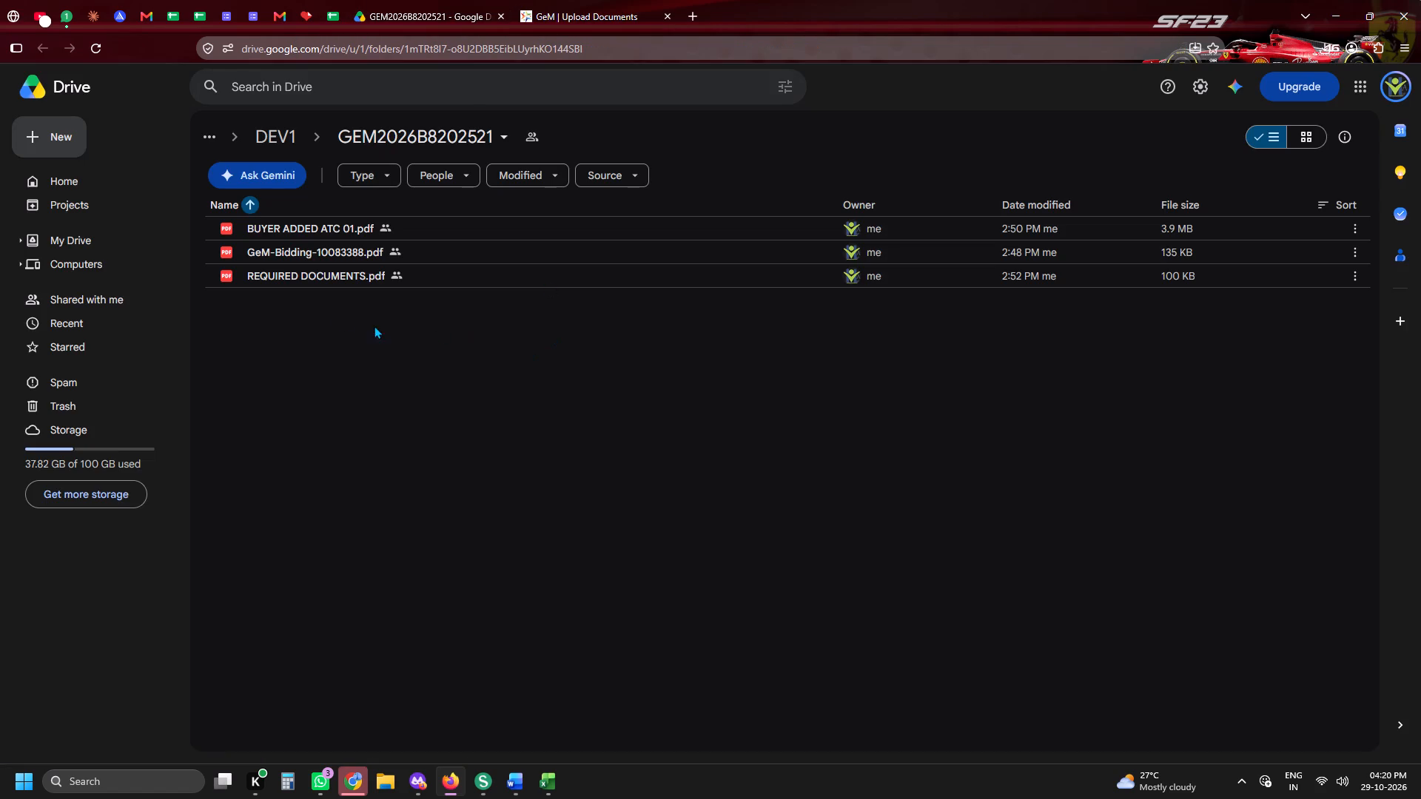
click(340, 1)
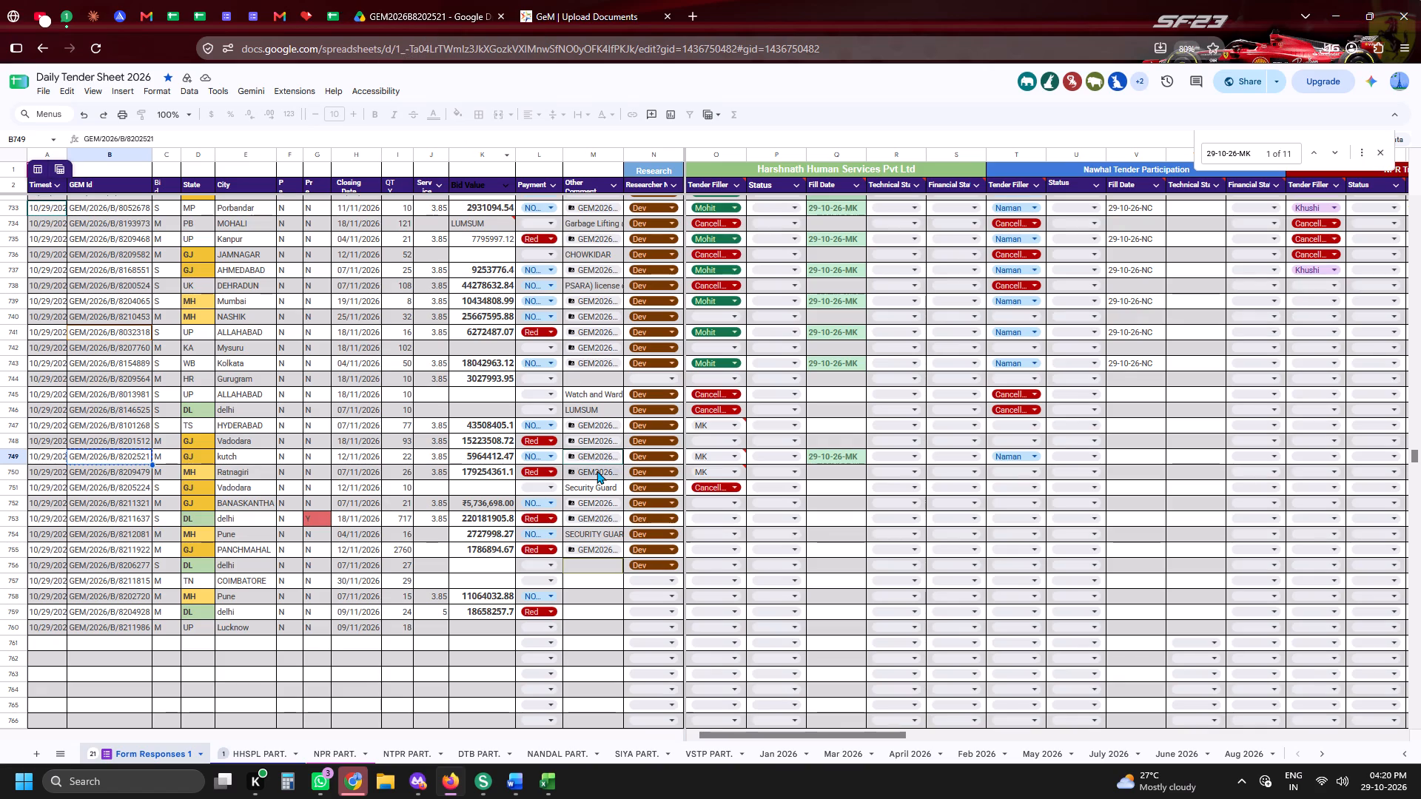
click(597, 455)
click(622, 482)
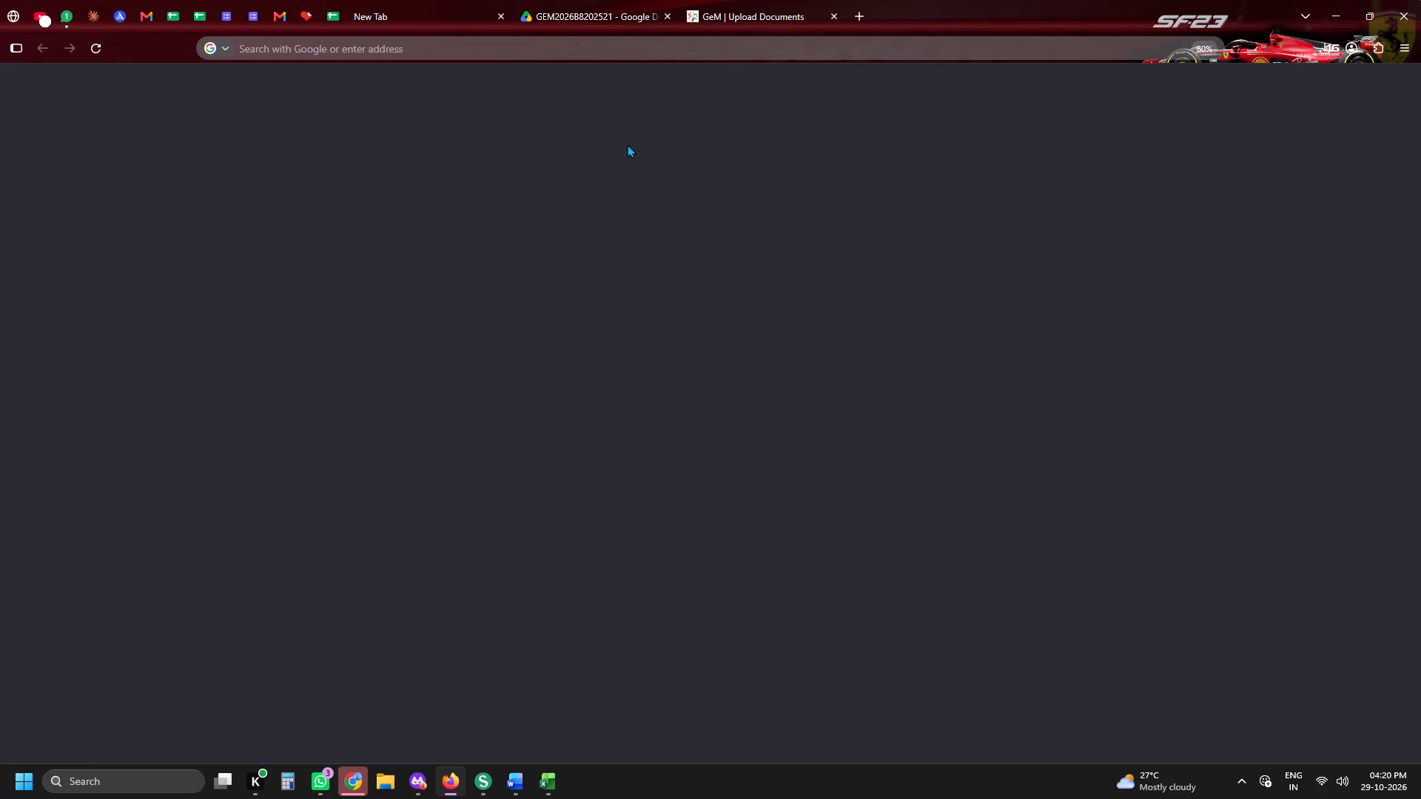
click(665, 17)
click(415, 0)
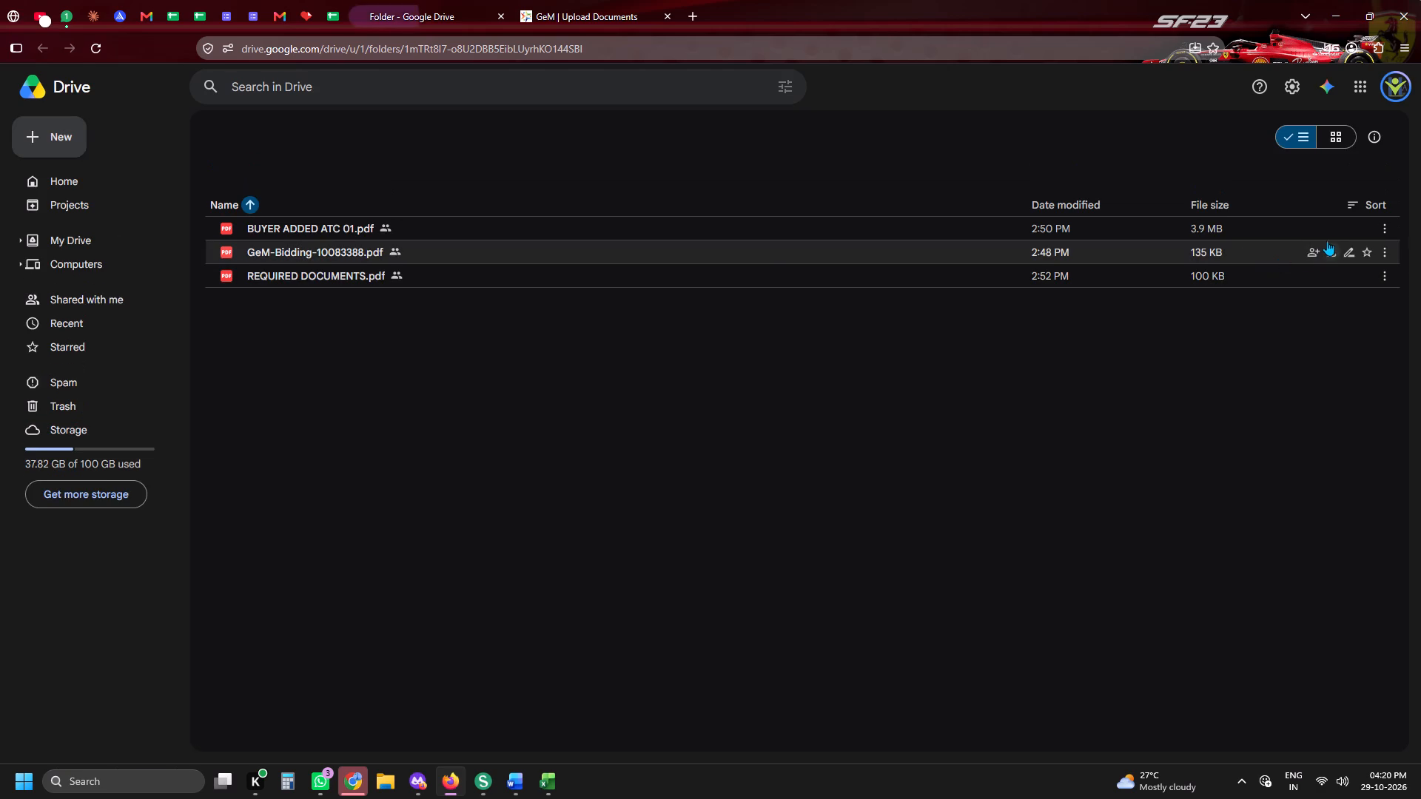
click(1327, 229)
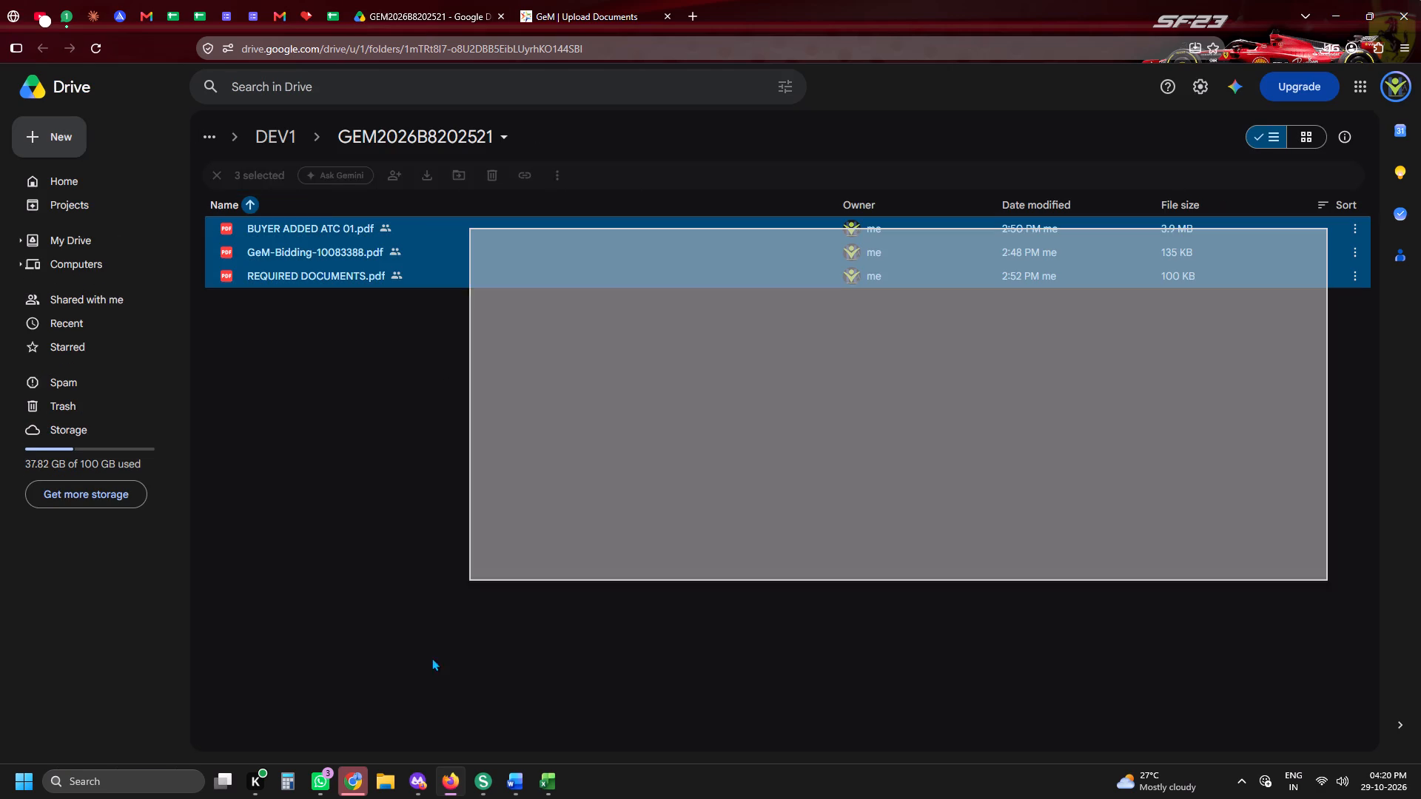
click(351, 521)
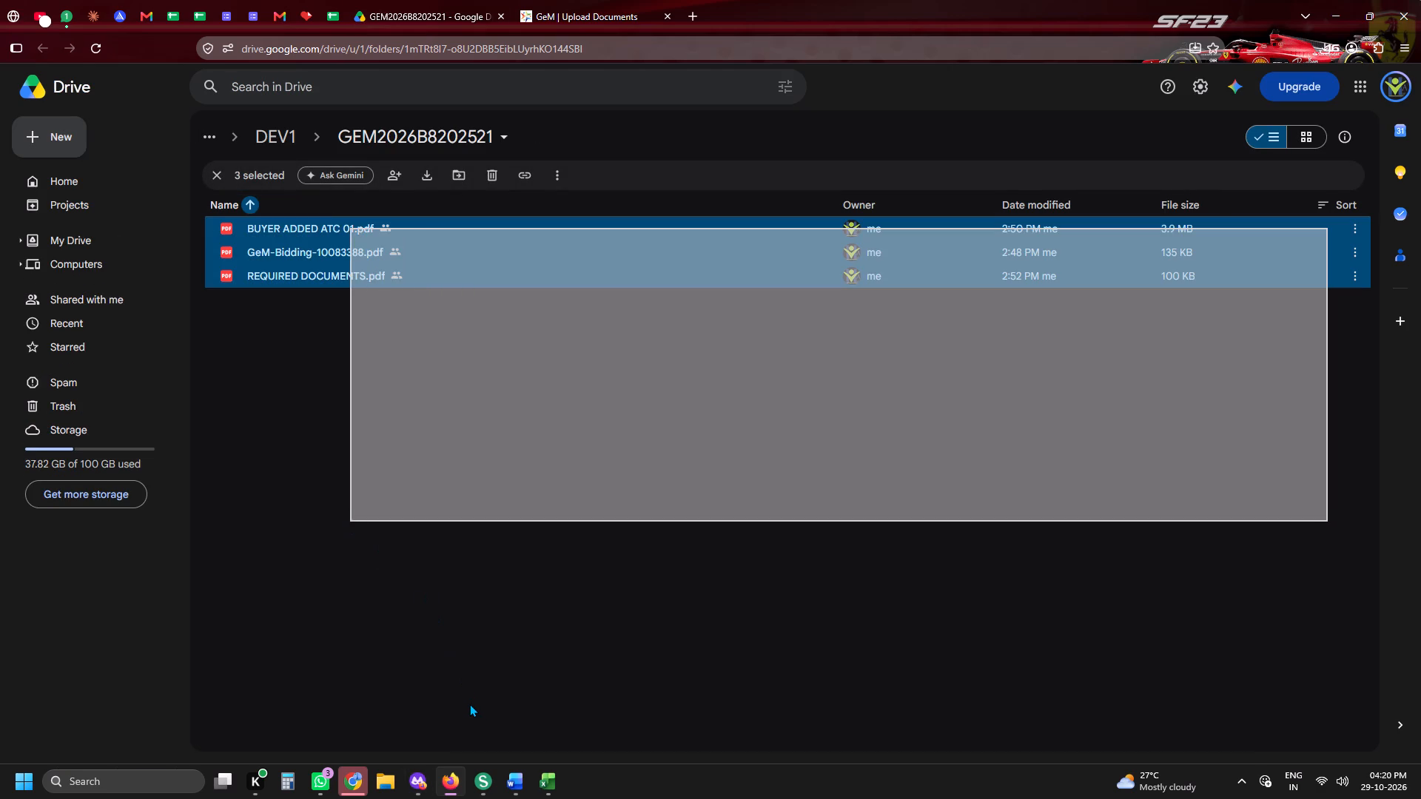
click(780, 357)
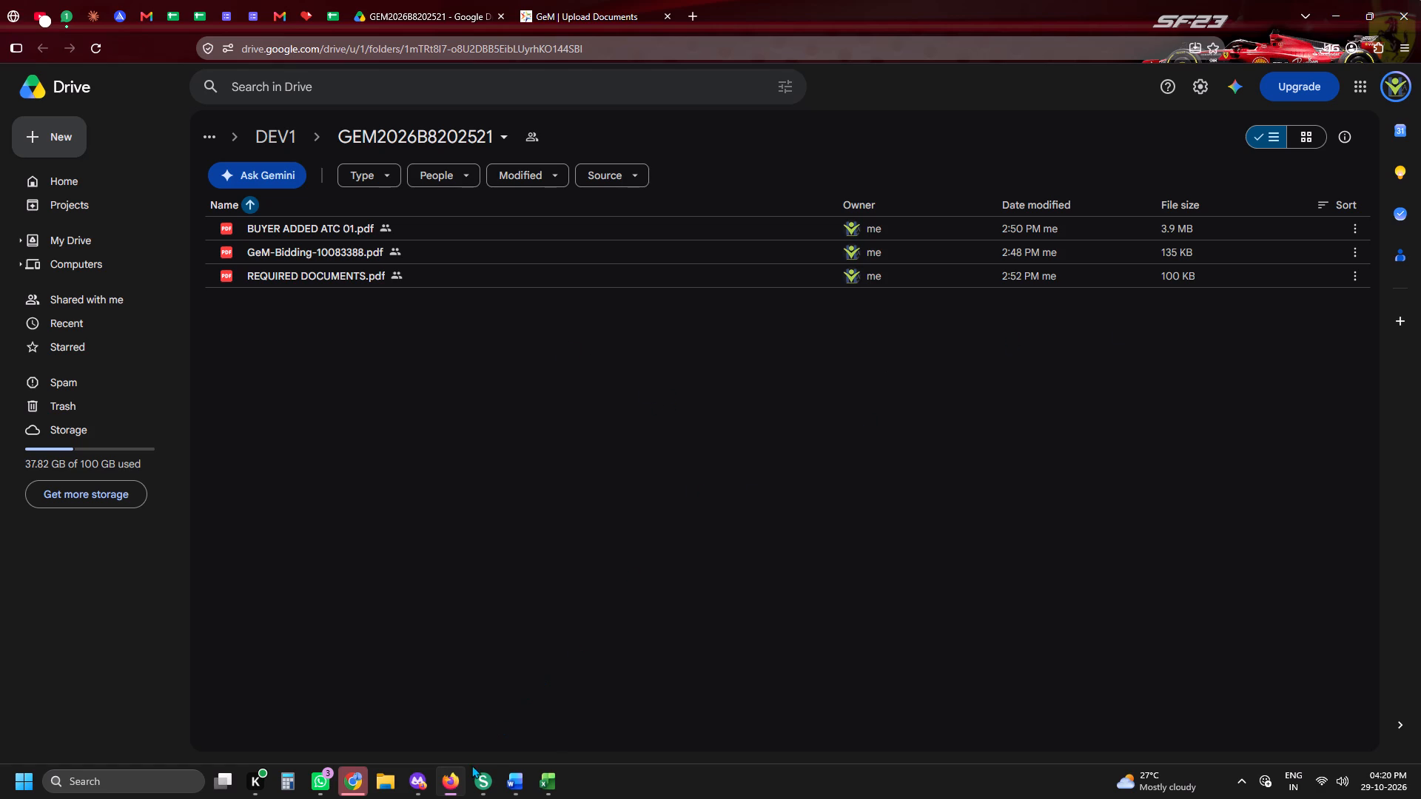
Switch to Sejda PDF Desktop and leave the finished scope of work document to start a new one.
click(473, 783)
click(980, 525)
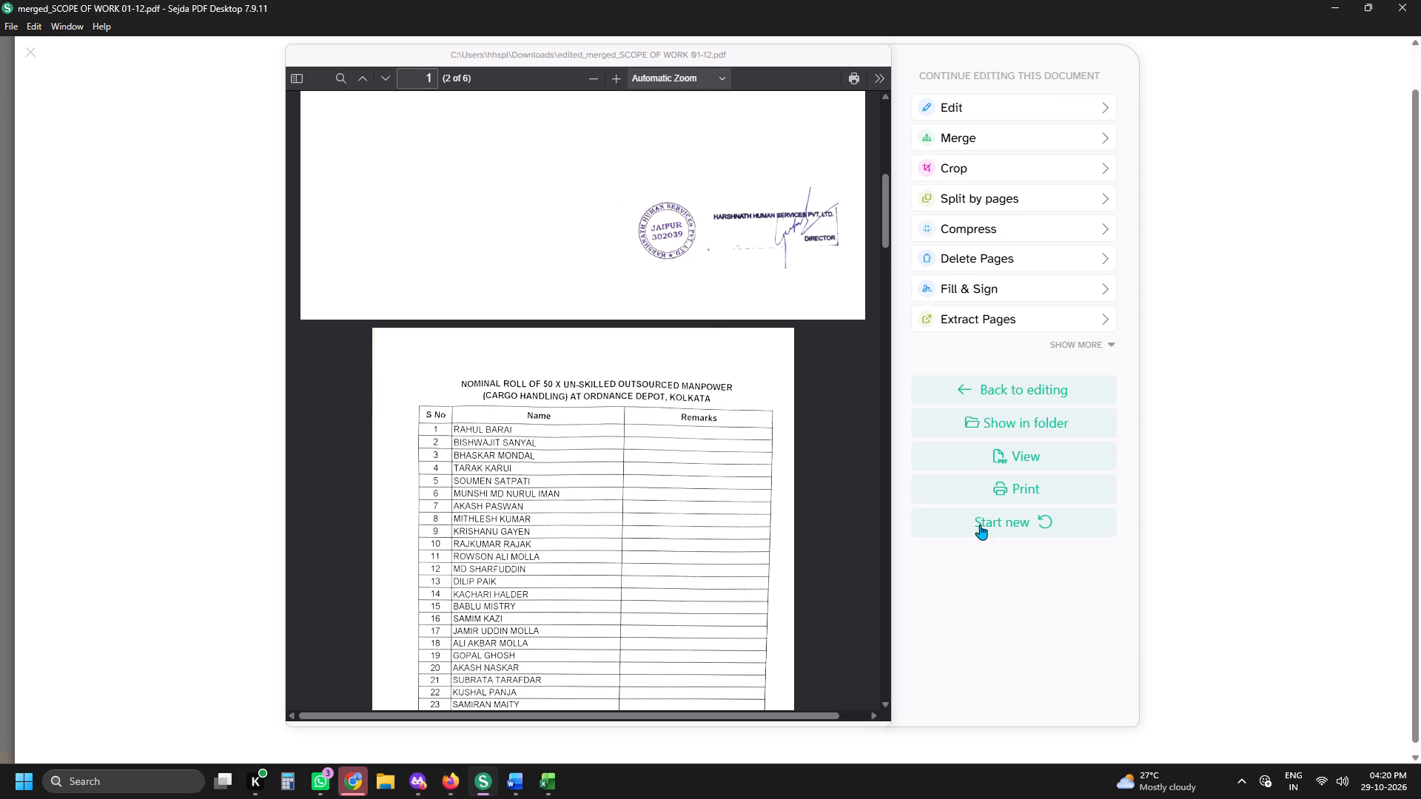
Return to the Drive folder GEM2026B8202521 in the browser and download BUYER ADDED ATC 01.pdf.
key(alt+Tab)
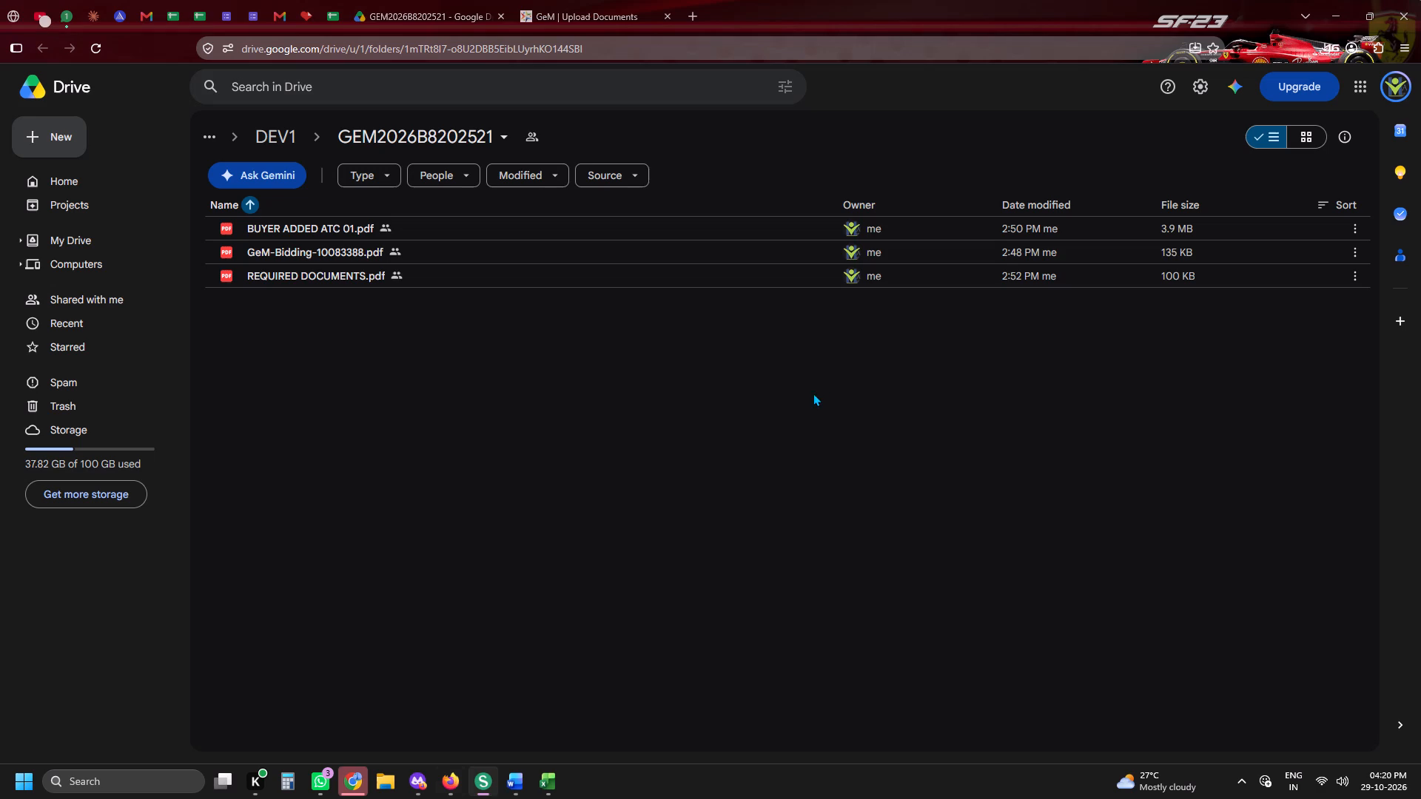
click(1306, 226)
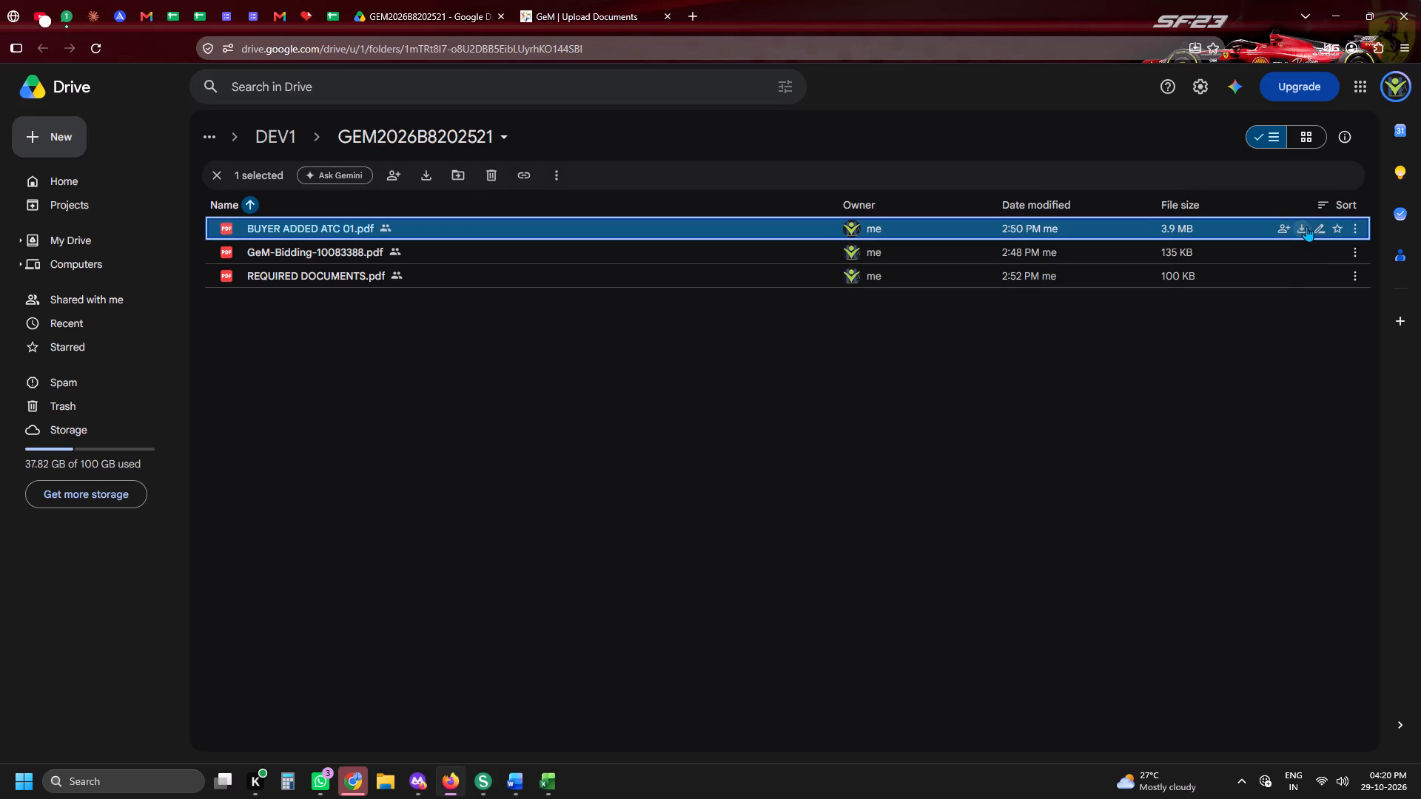
key(alt+Tab)
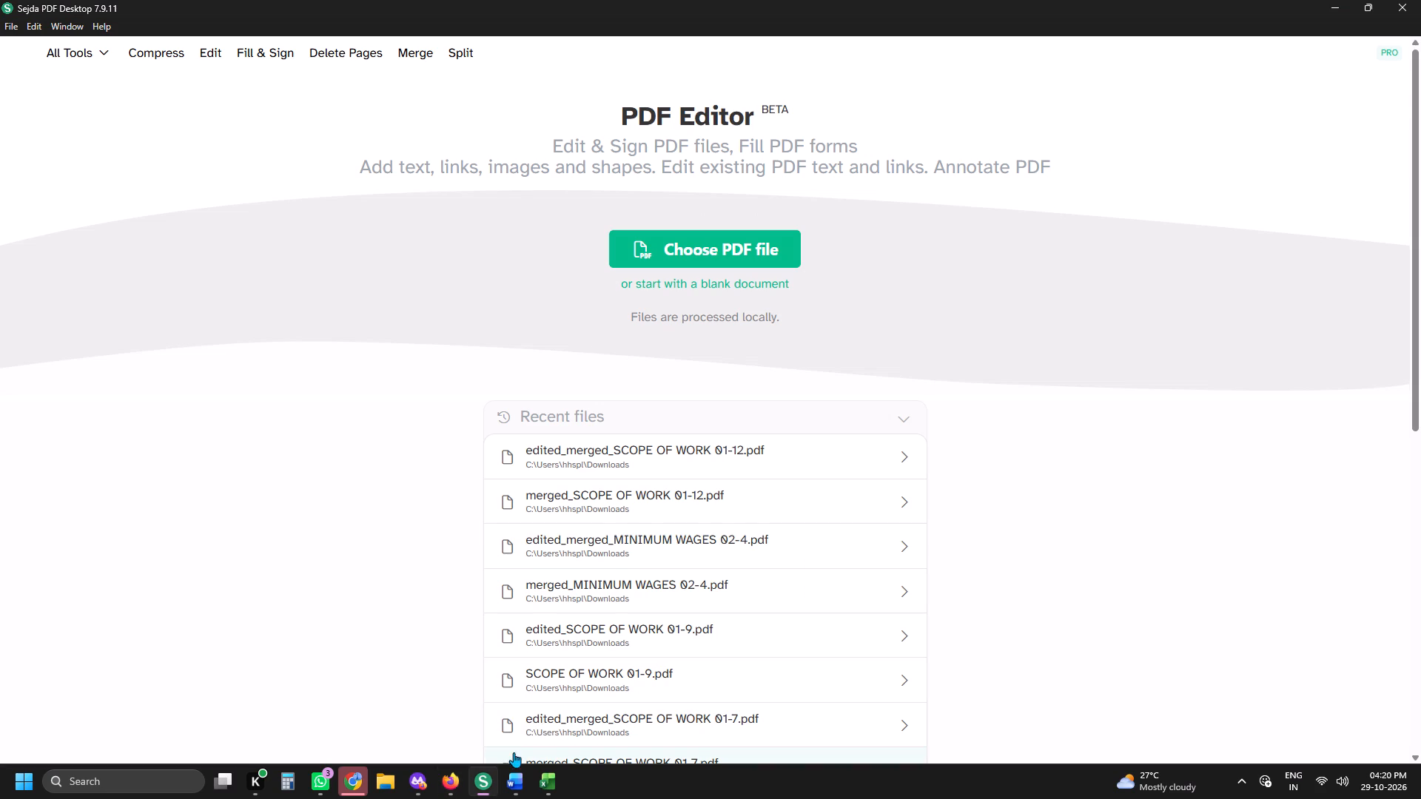
click(451, 785)
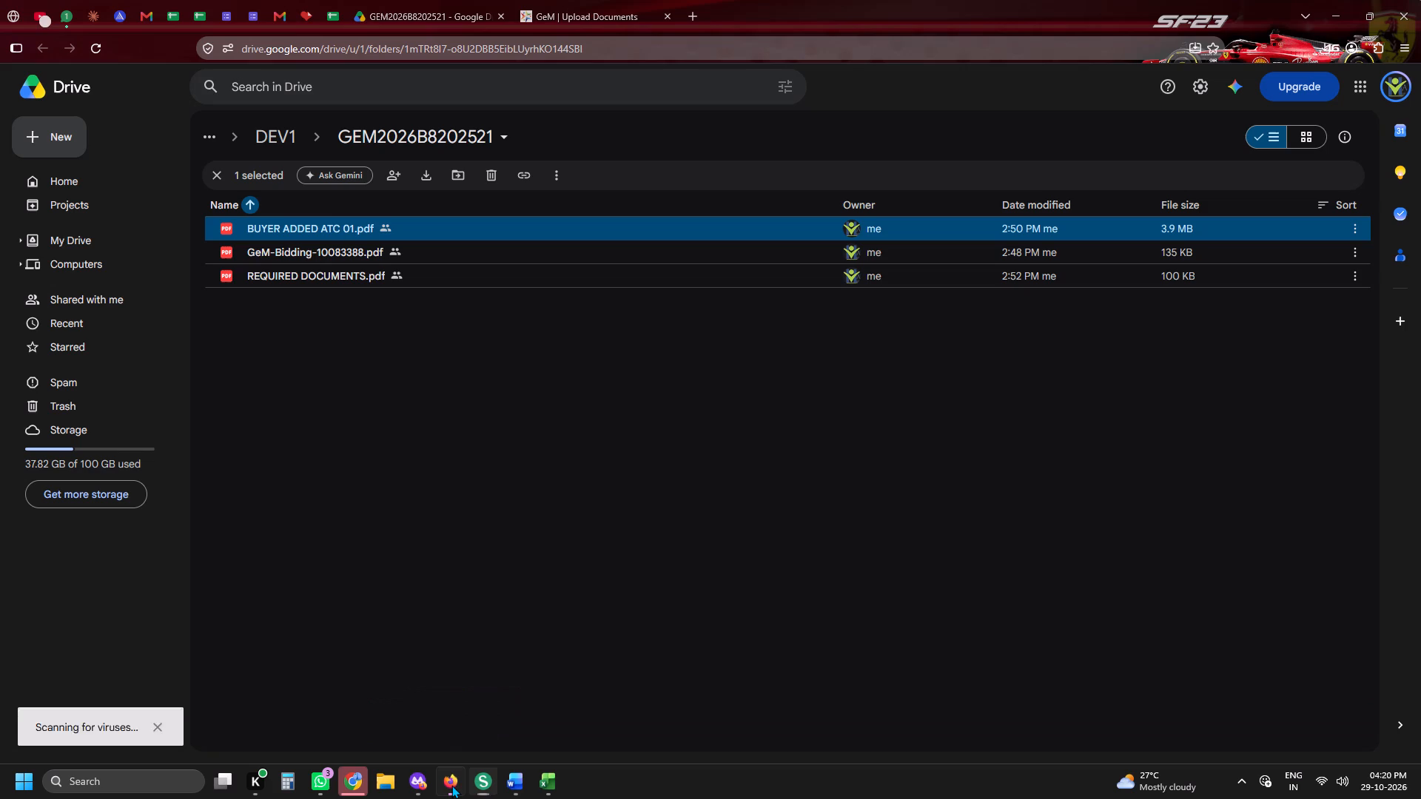
Switch to Sejda PDF Desktop and start choosing a file from the Downloads folder for the PDF editor.
click(494, 782)
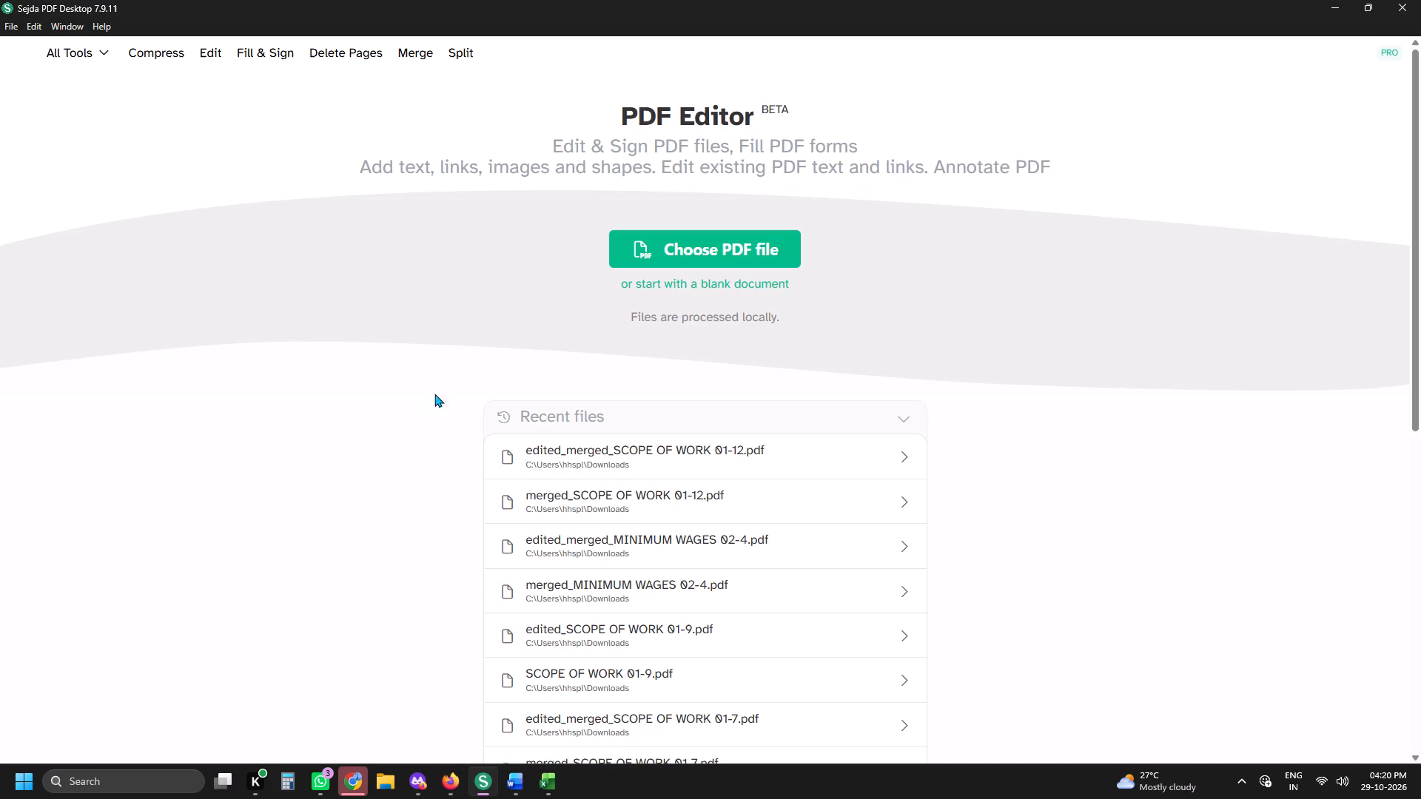
click(203, 53)
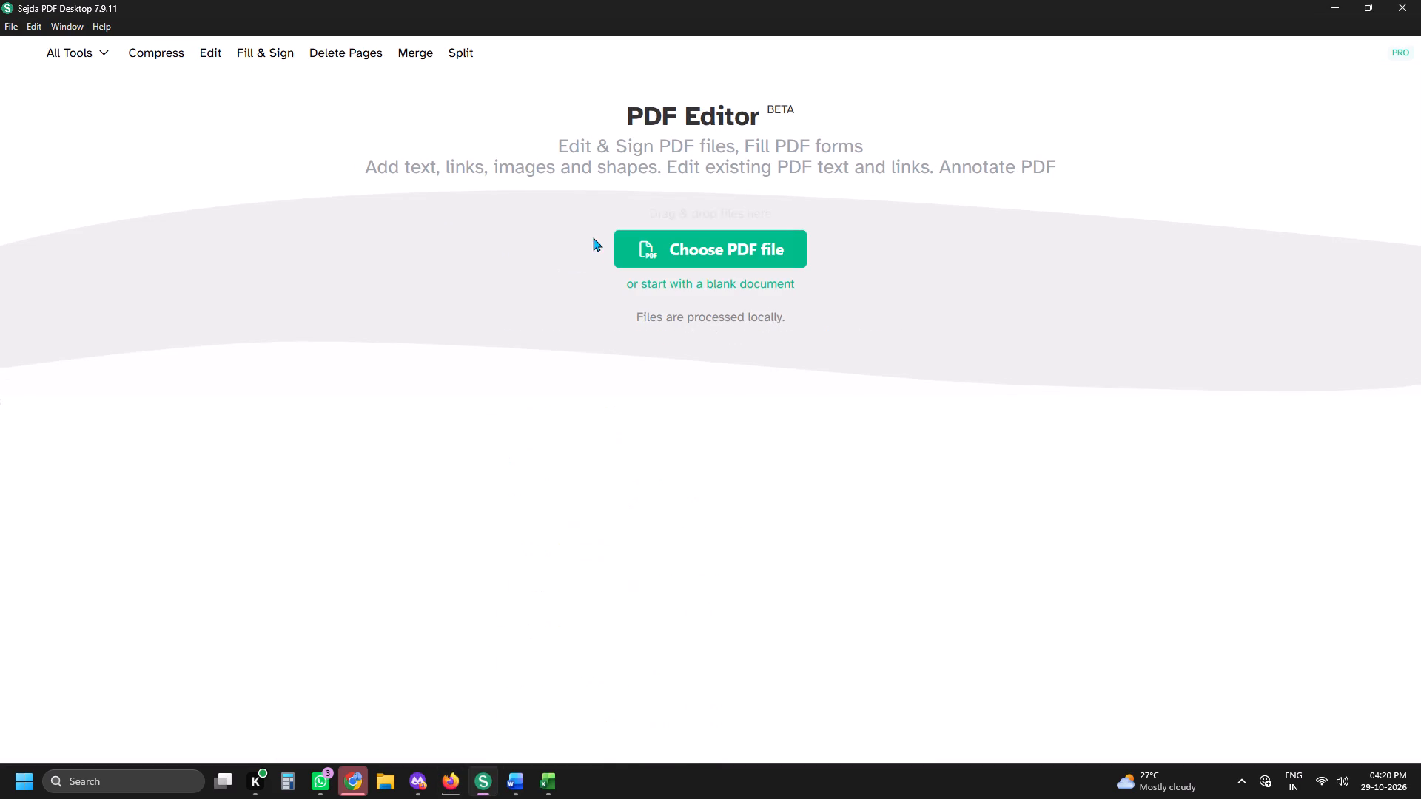
click(611, 240)
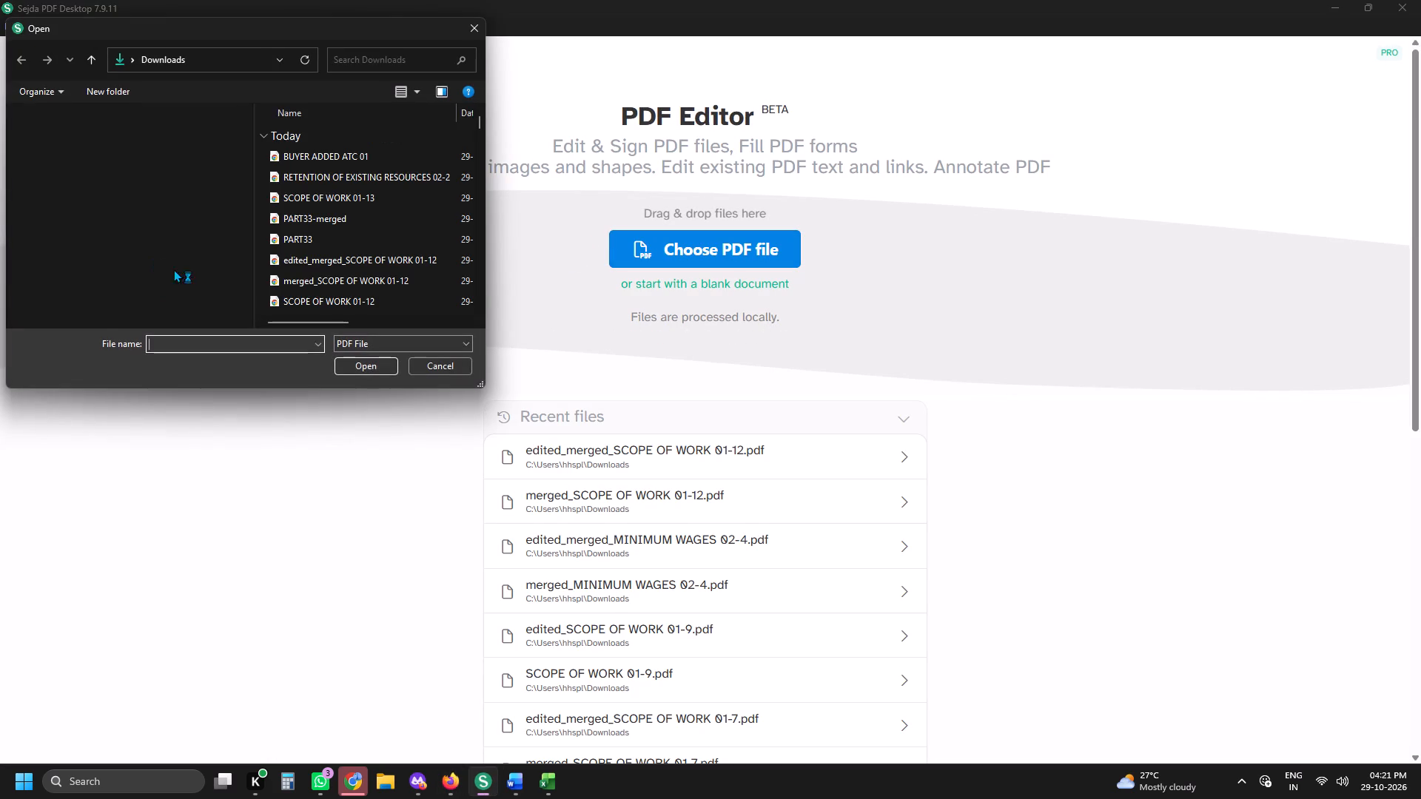
click(150, 169)
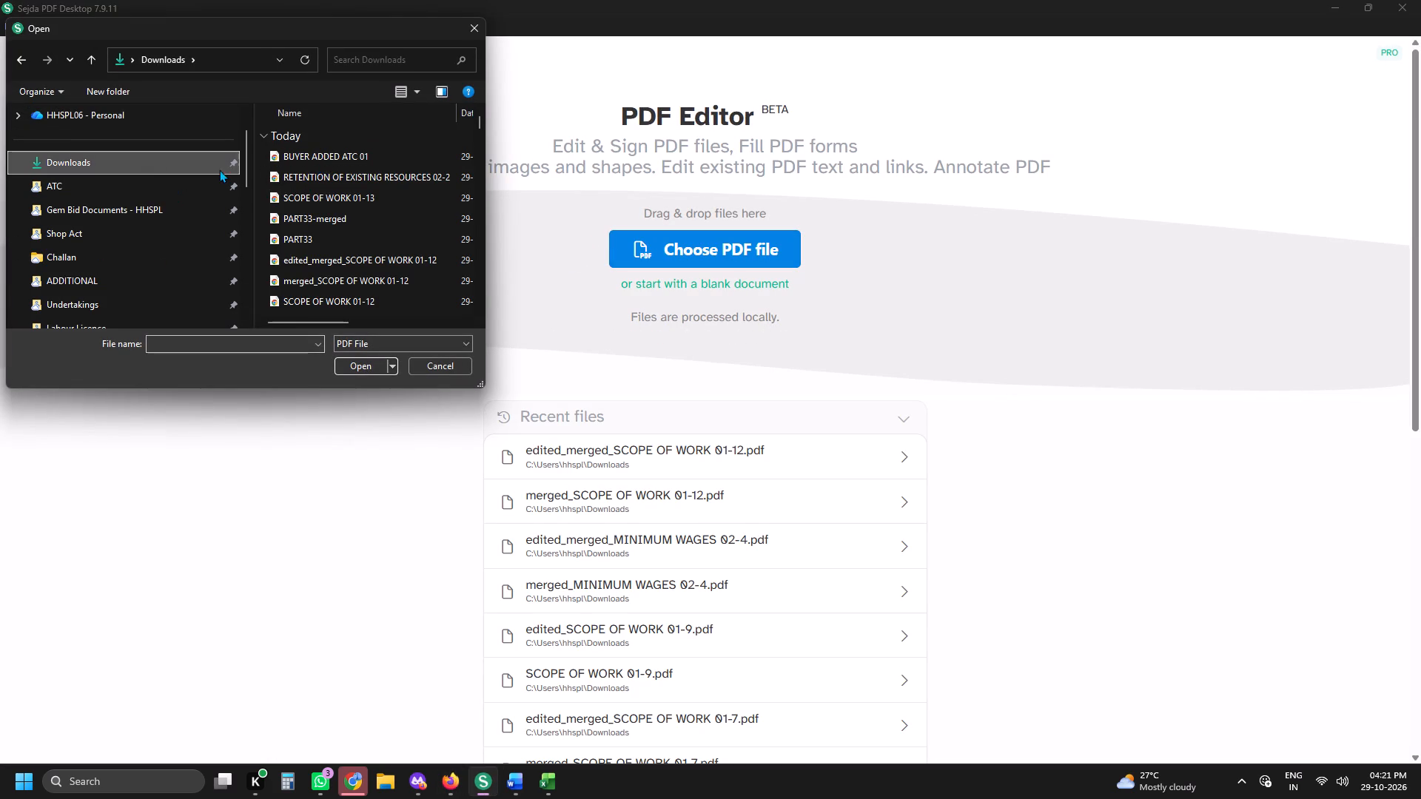
Switch to the browser and reopen the bid's Drive folder from the Kutch row link in the Daily Tender Sheet.
key(alt+Tab)
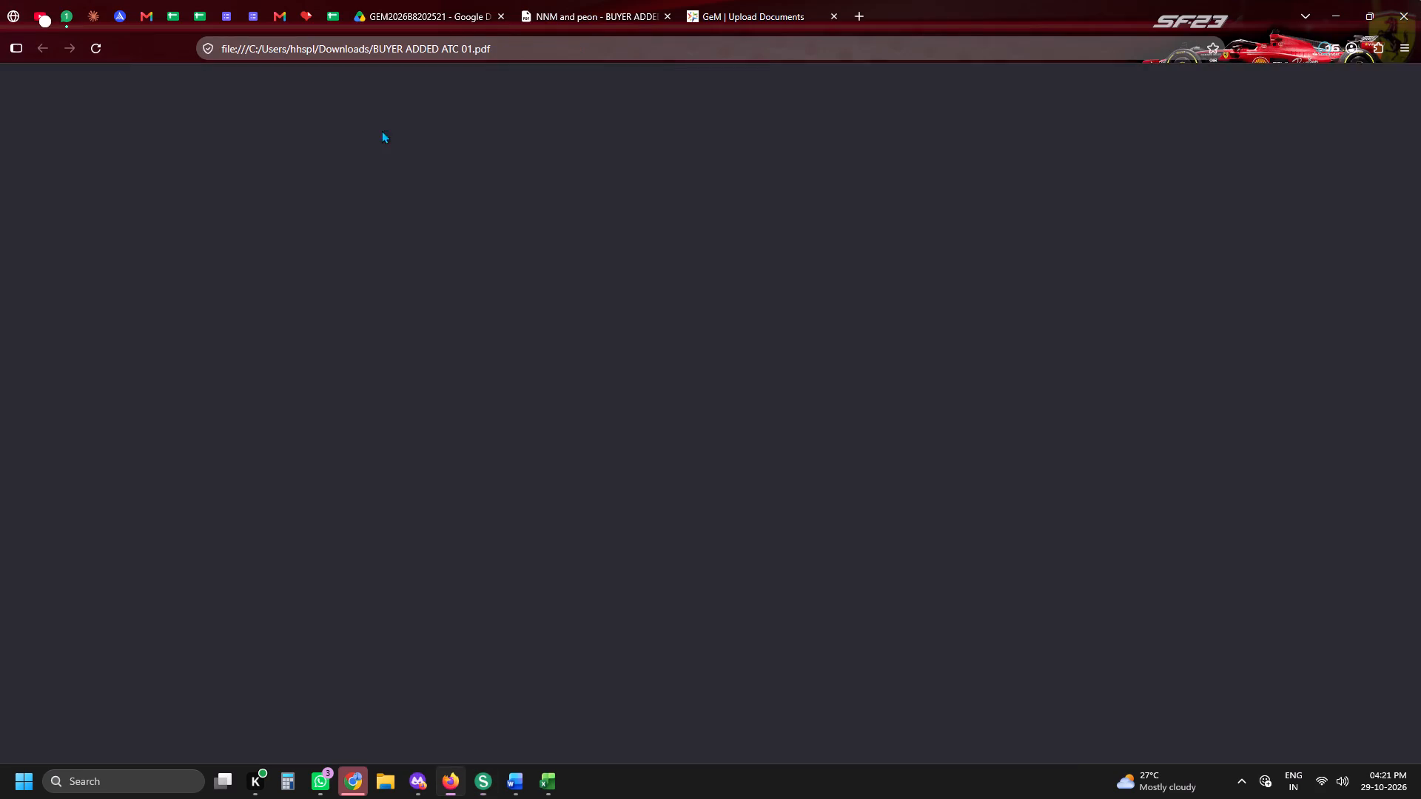
click(344, 0)
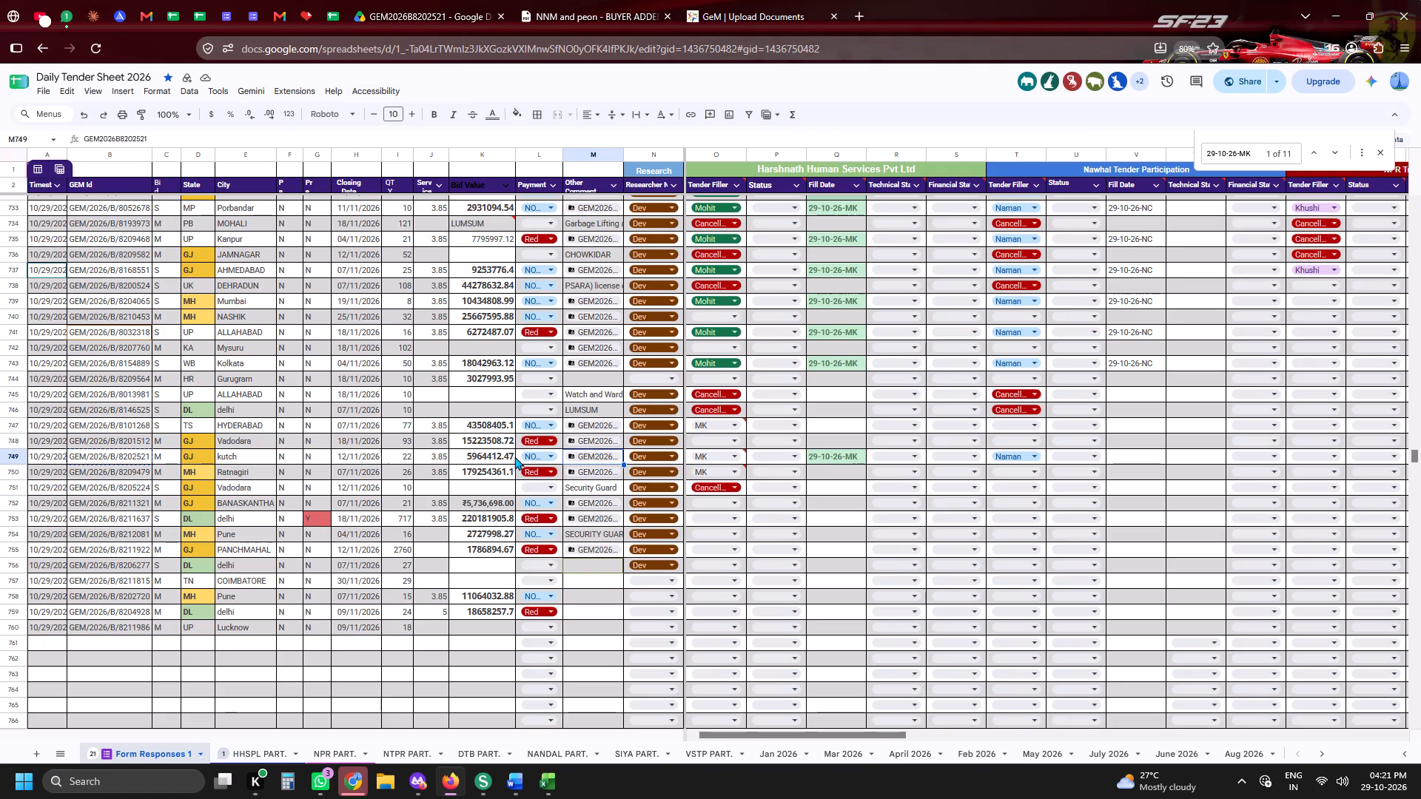
click(603, 461)
click(625, 480)
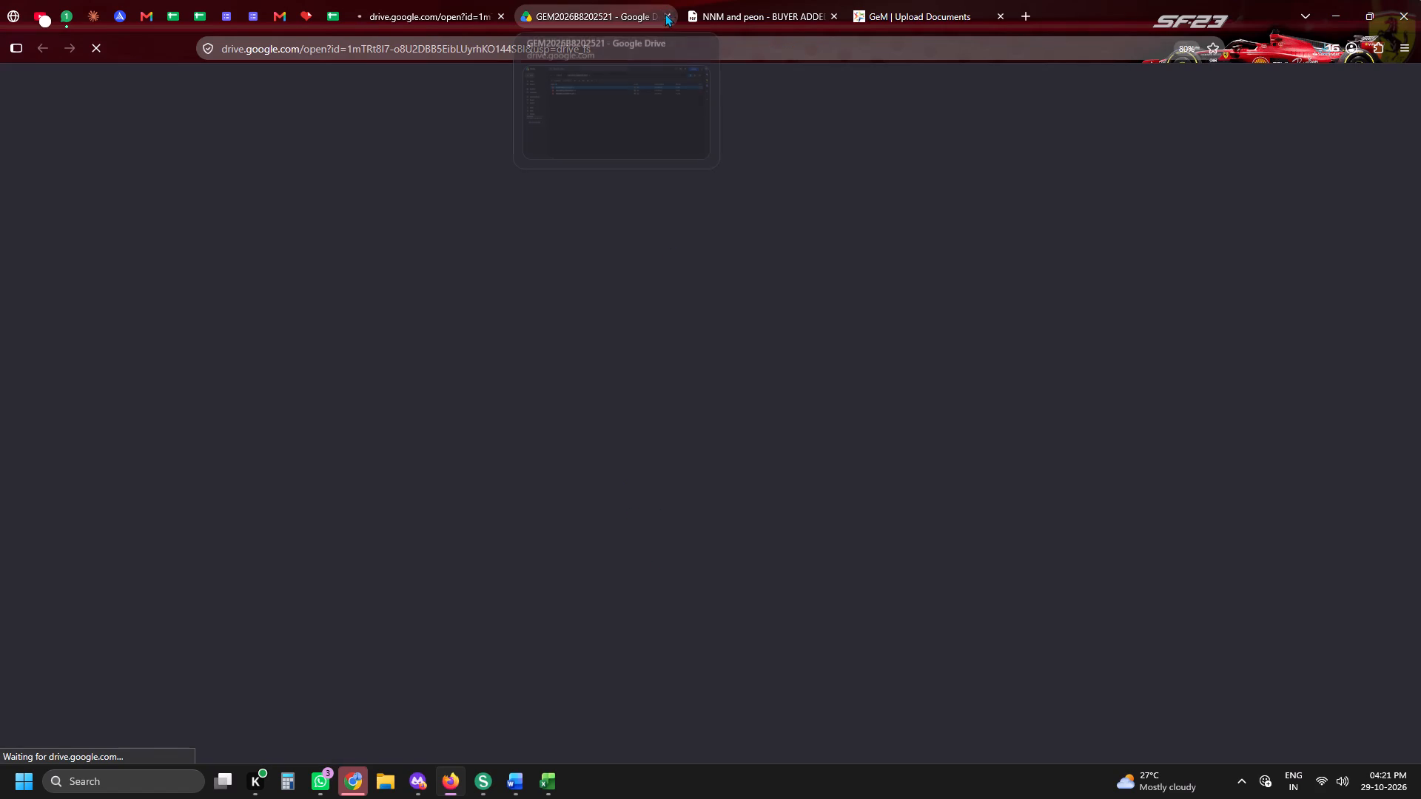
Return to Sejda PDF Desktop and open BUYER ADDED ATC 01 from Downloads in the PDF editor, ready for signing.
key(alt+Tab)
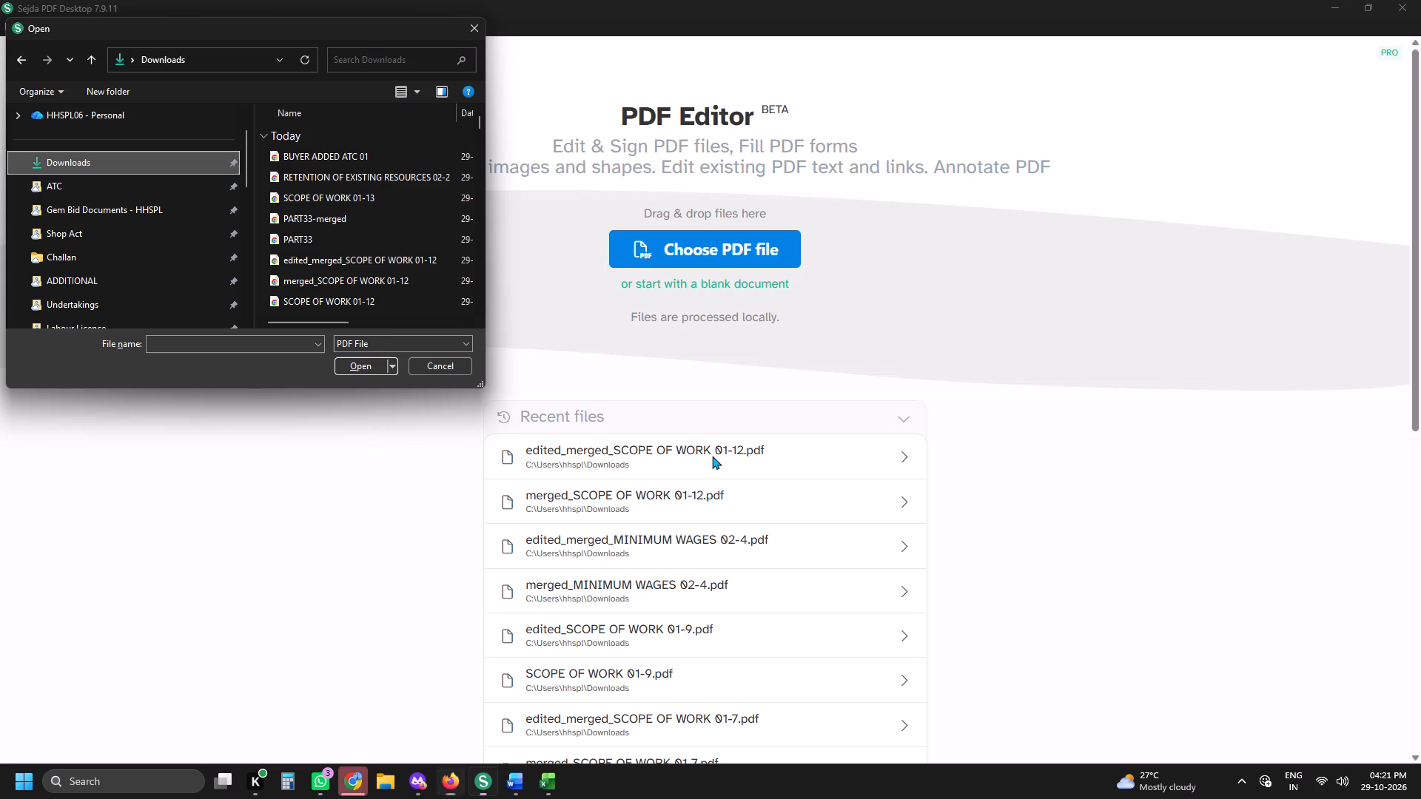
double_click(343, 154)
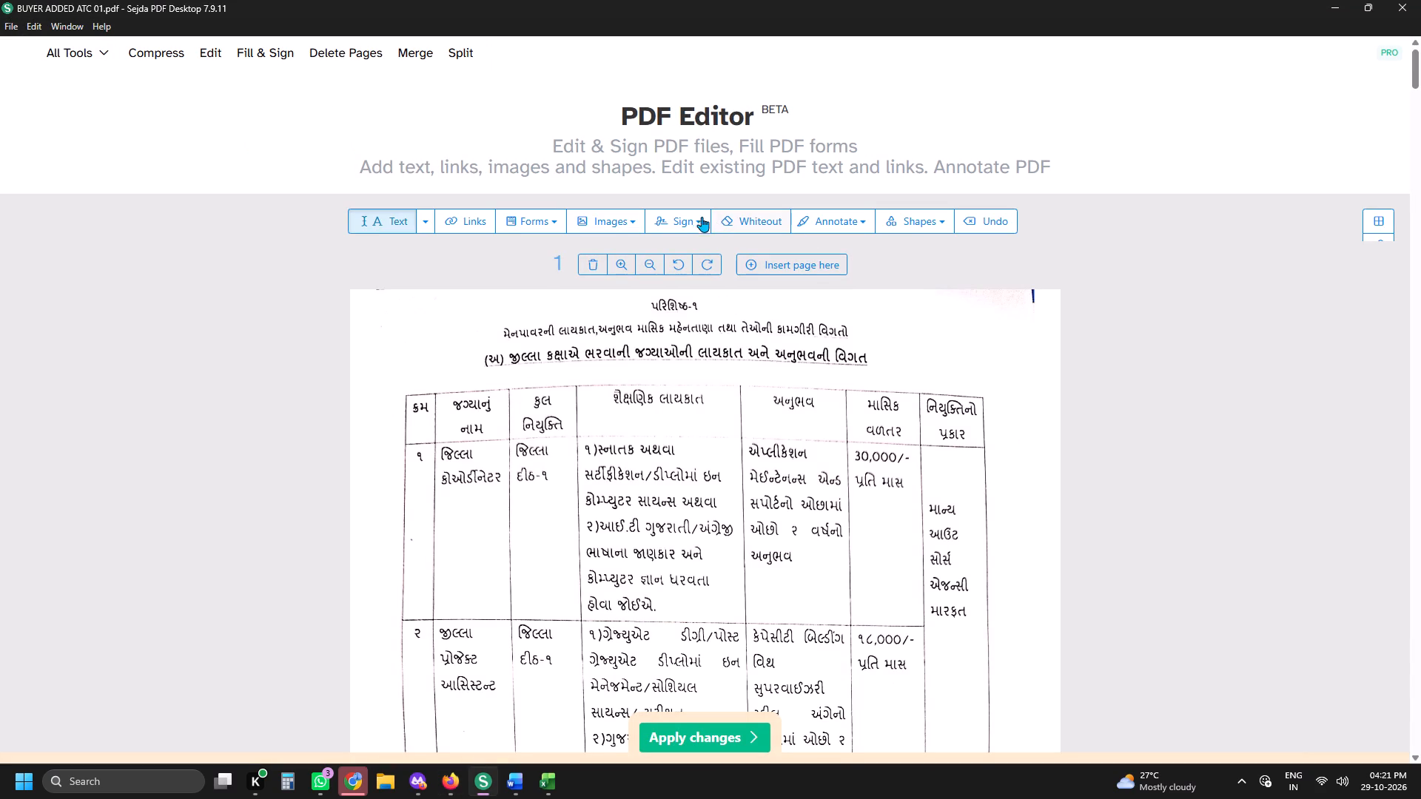
click(697, 215)
Switch to the browser and open REQUIRED DOCUMENTS.pdf in the Drive folder GEM2026B8202521 to review the bid's requirements.
key(alt+Tab)
click(298, 280)
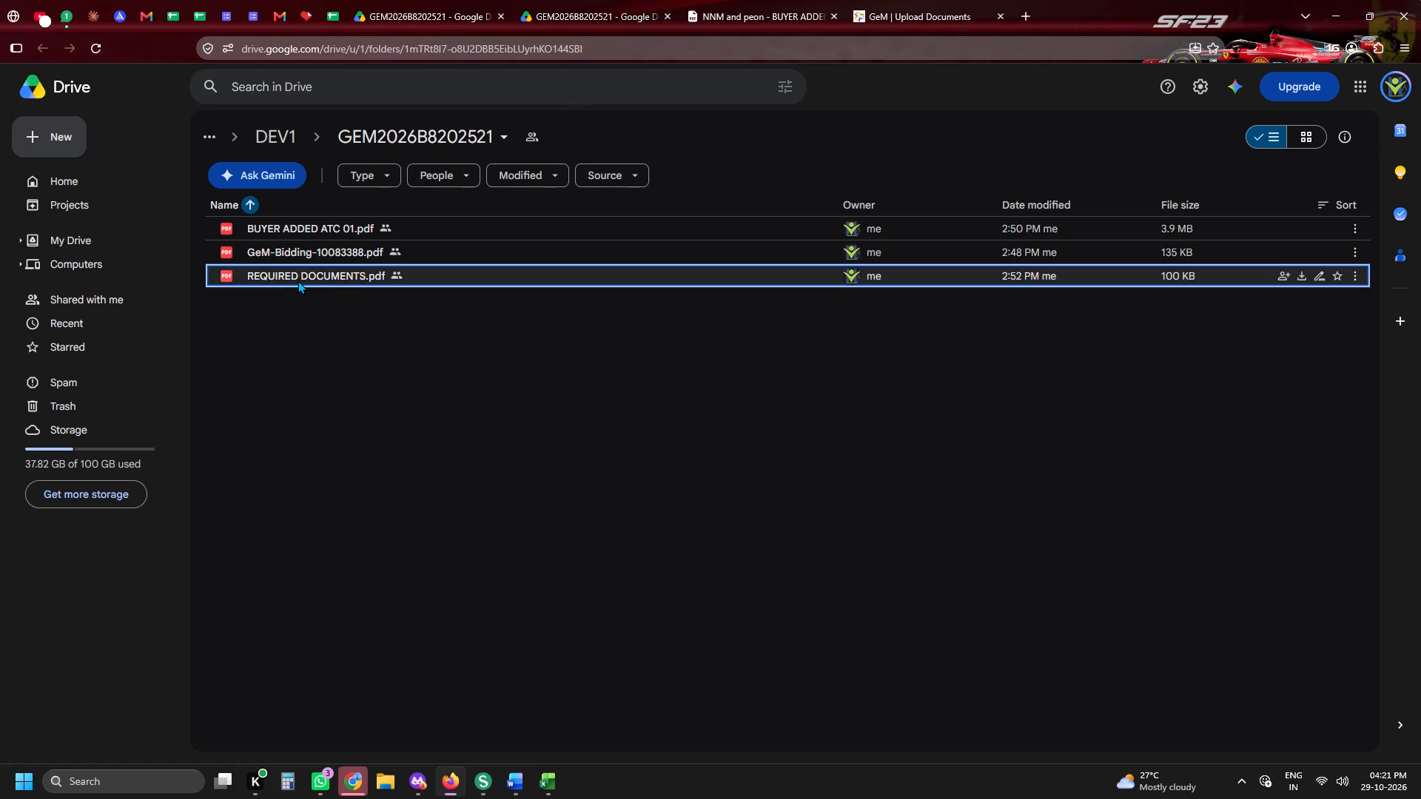
double_click(298, 280)
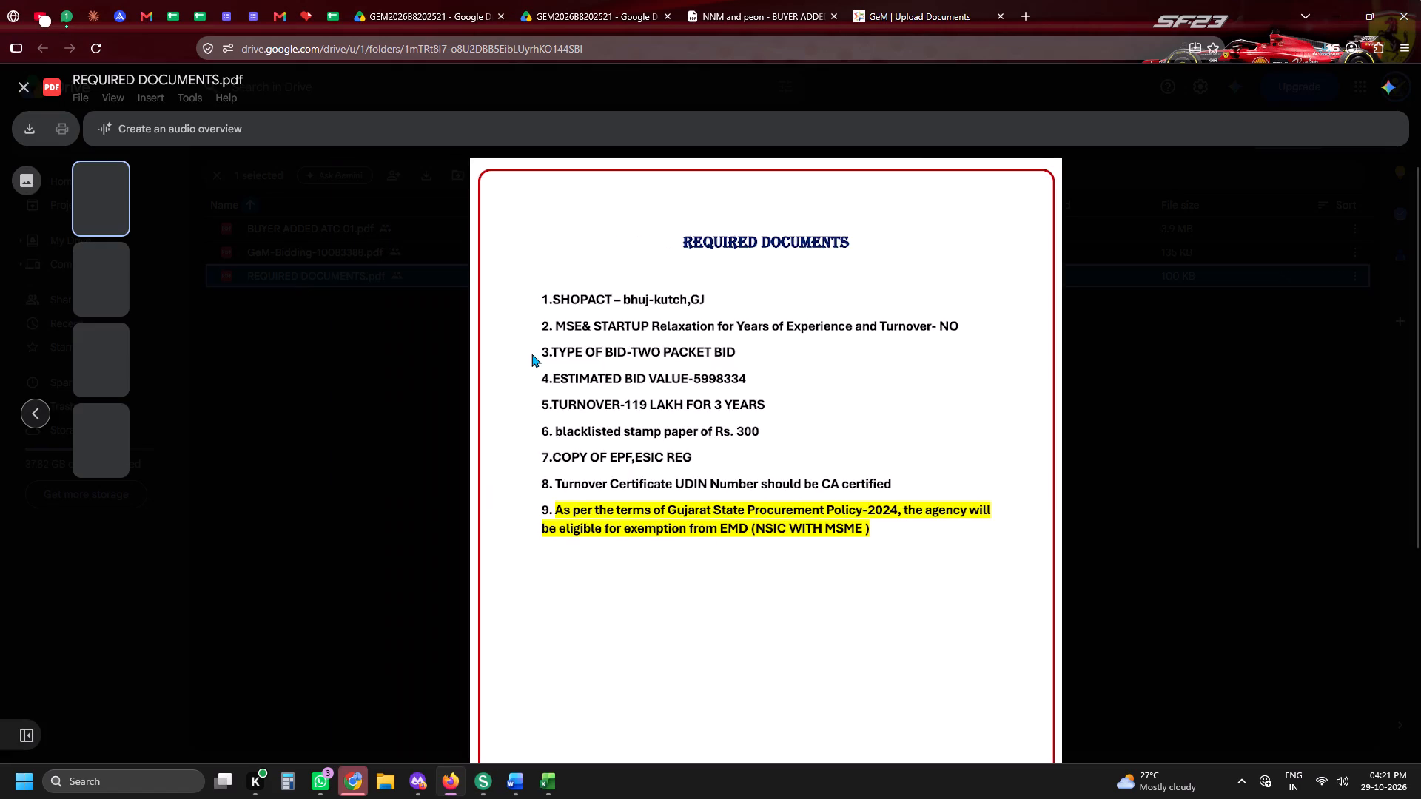
On the GeM Upload Documents page, upload experience-ceretera-hhspl from Gem Bid Documents - HHSPL for Experience Criteria.
click(889, 0)
click(835, 369)
click(833, 355)
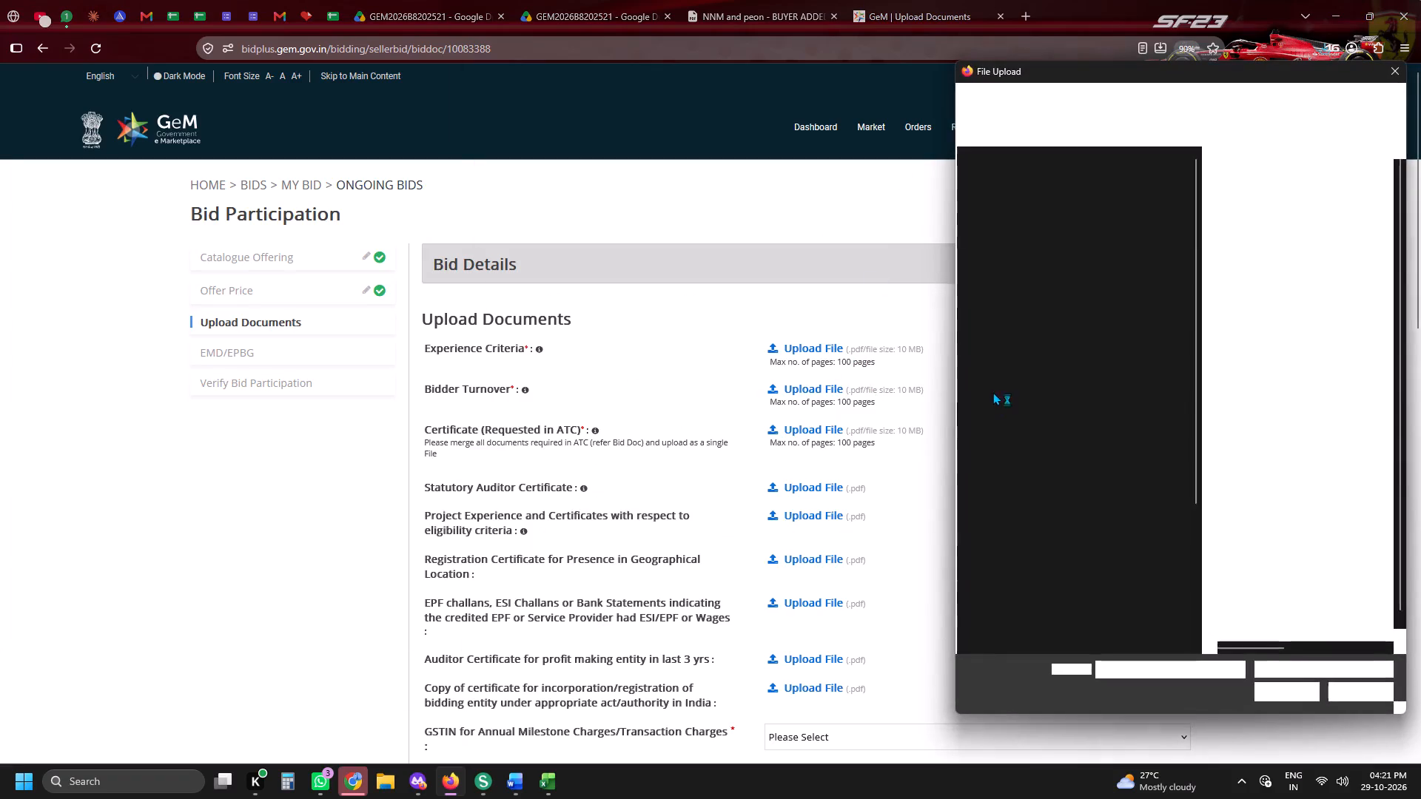
scroll(1021, 419, up, 4)
click(1022, 301)
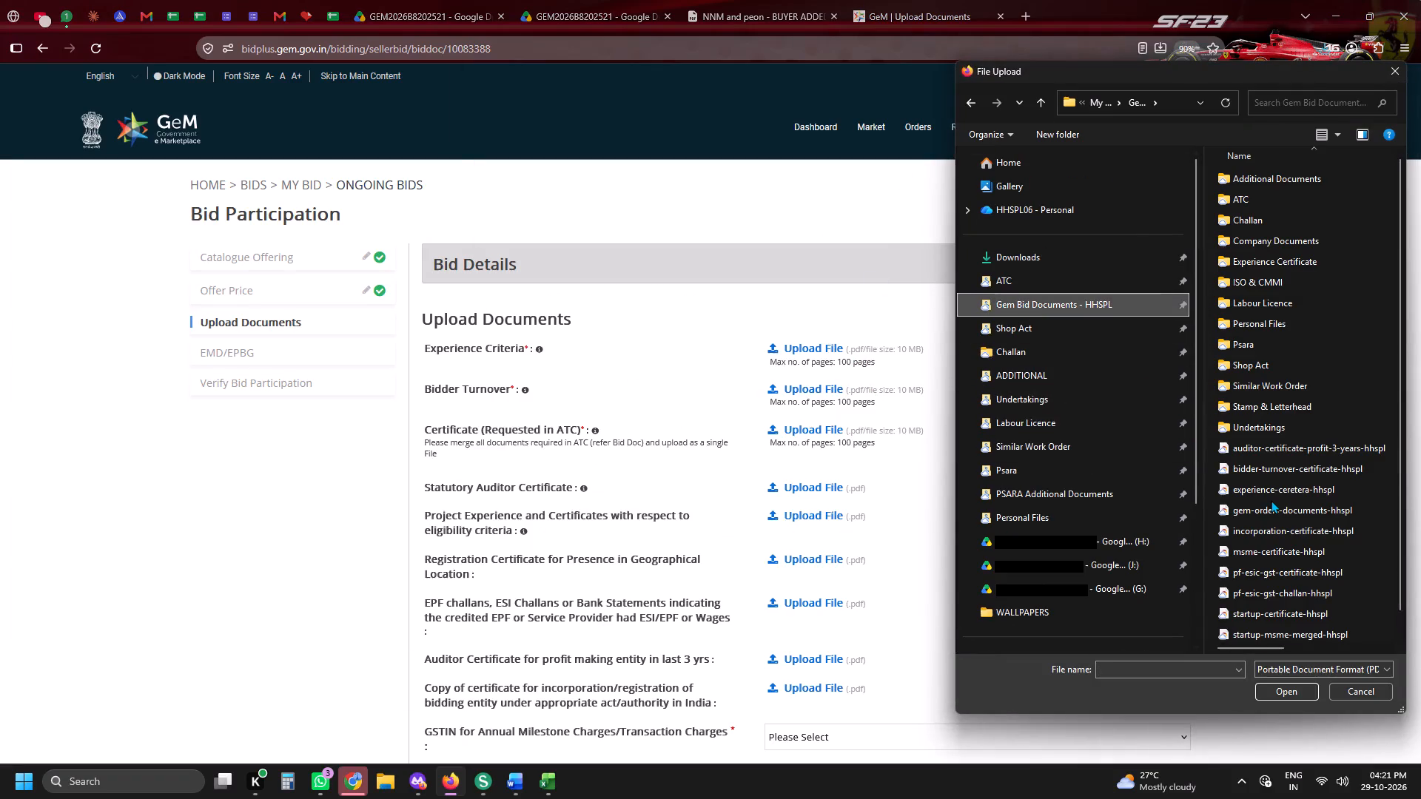
double_click(1269, 493)
Upload bidder-turnover-certificate-hhspl from Gem Bid Documents - HHSPL for Bidder Turnover.
click(887, 383)
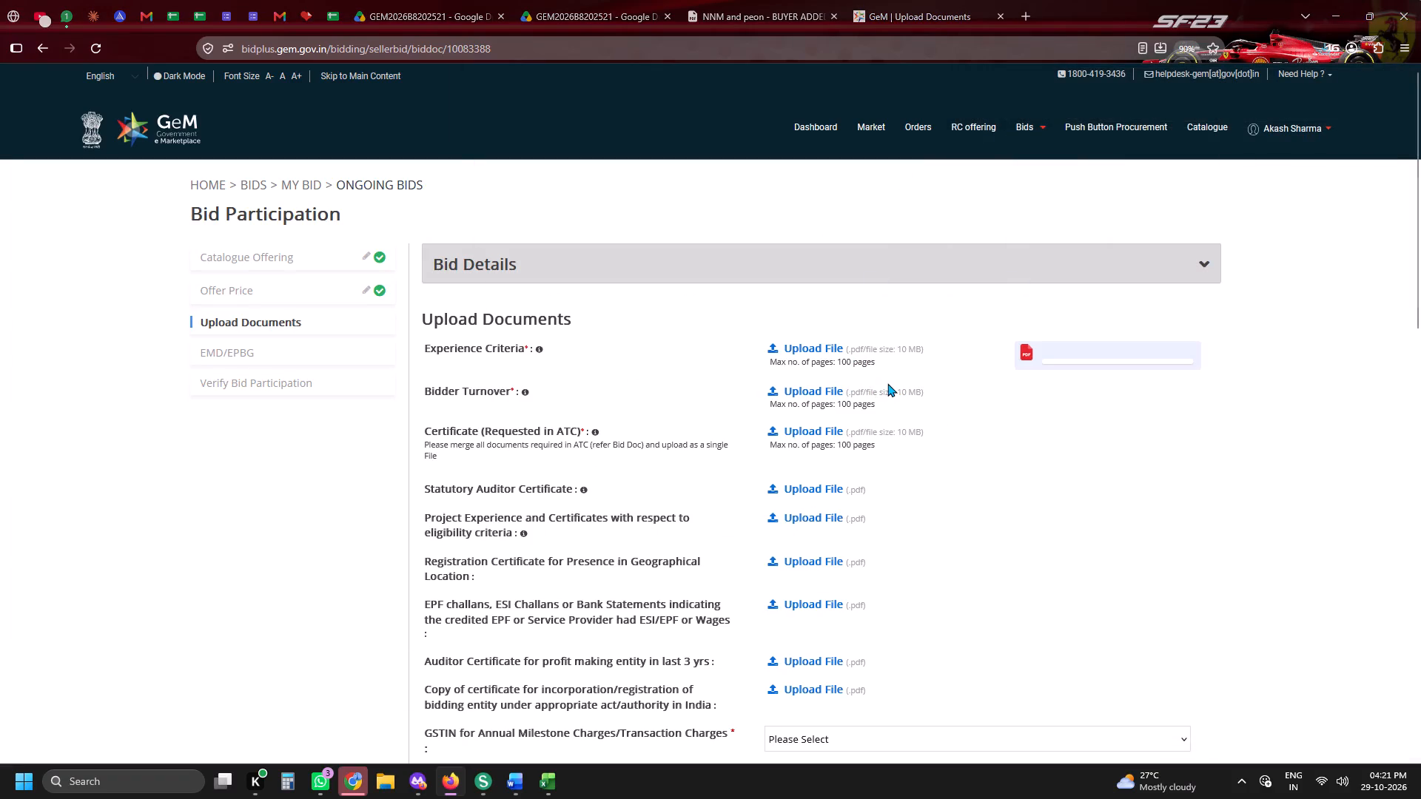
scroll(1087, 408, up, 4)
click(1092, 306)
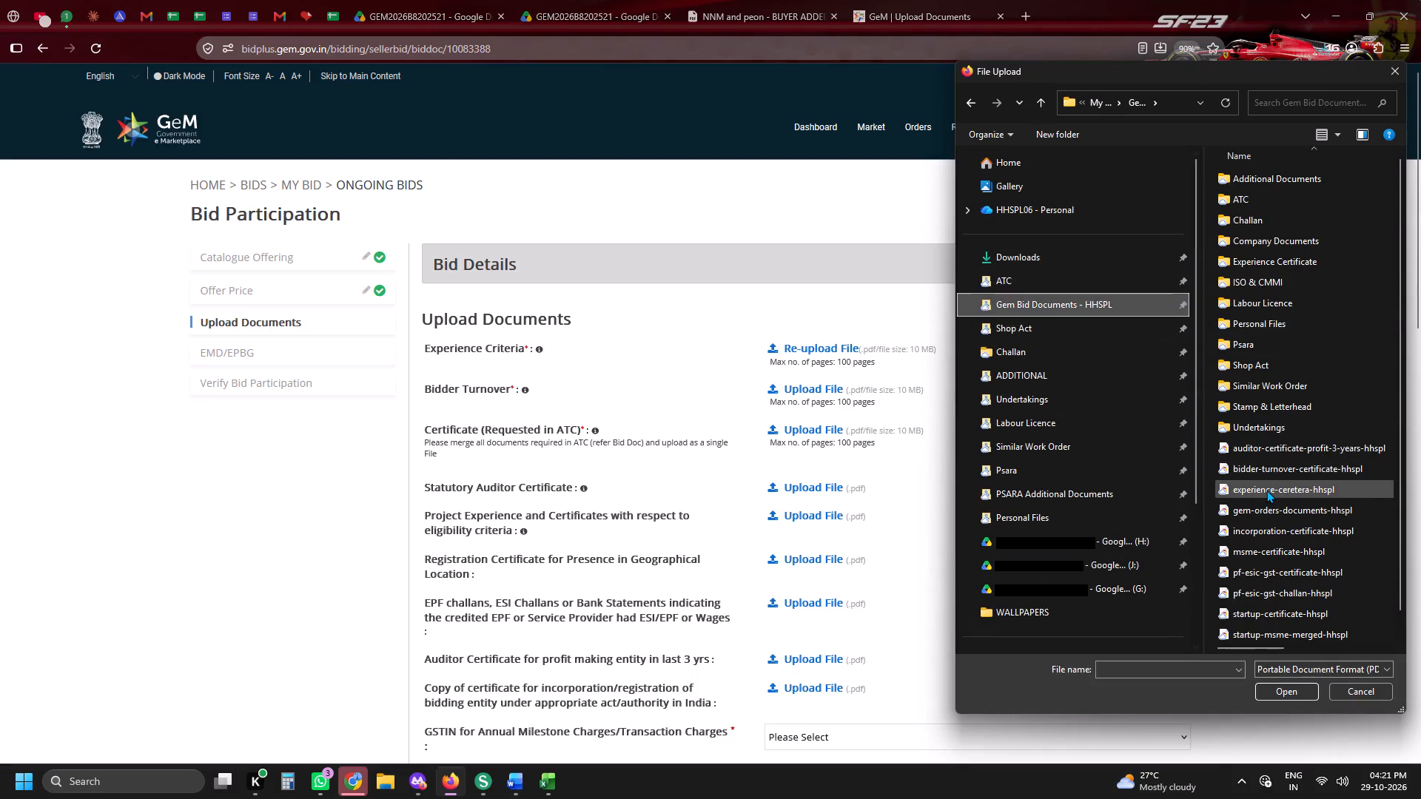
double_click(1251, 465)
Upload GJ-Tender-Atc from the Personal Files folder of Gem Bid Documents - HHSPL for Certificate (Requested in ATC).
click(846, 434)
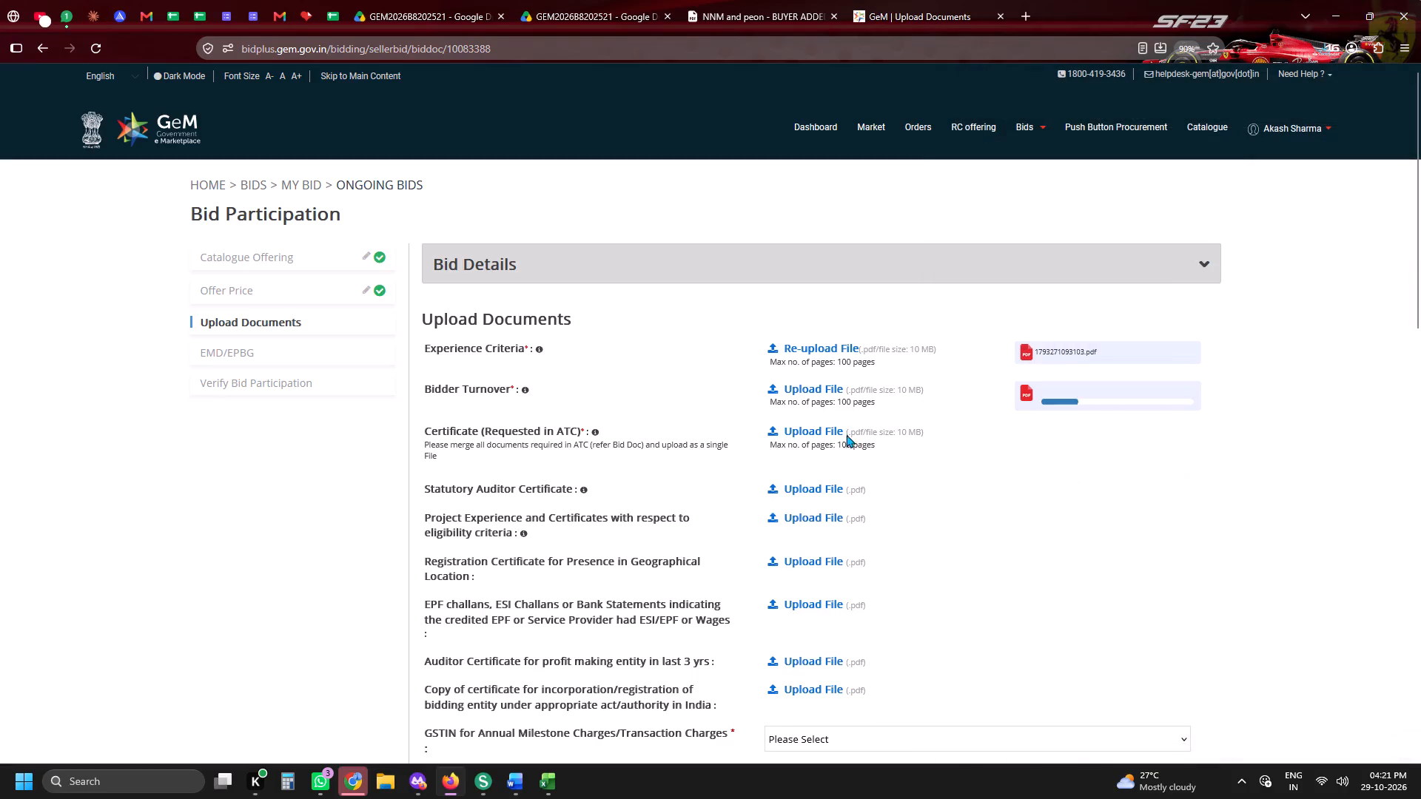
scroll(983, 391, up, 16)
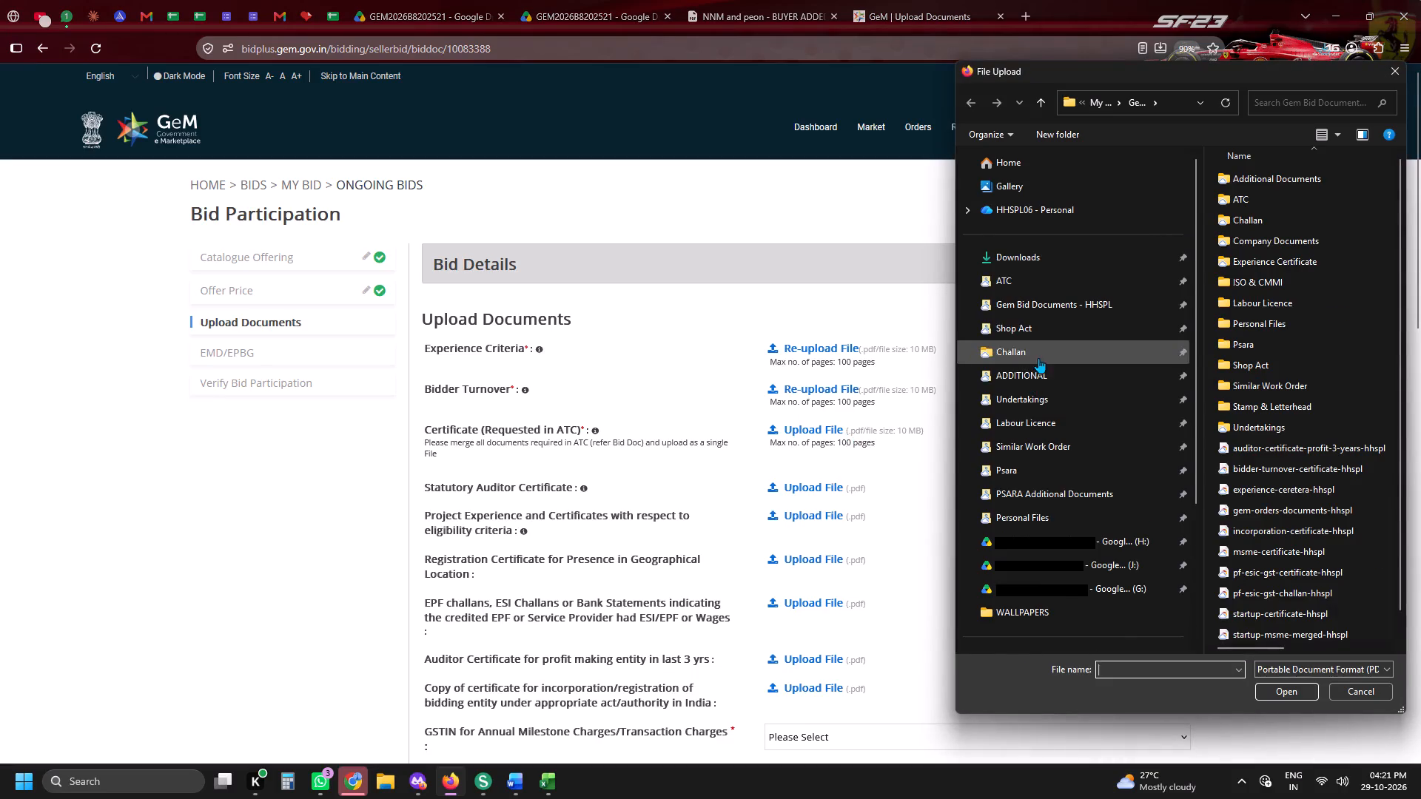
click(1036, 274)
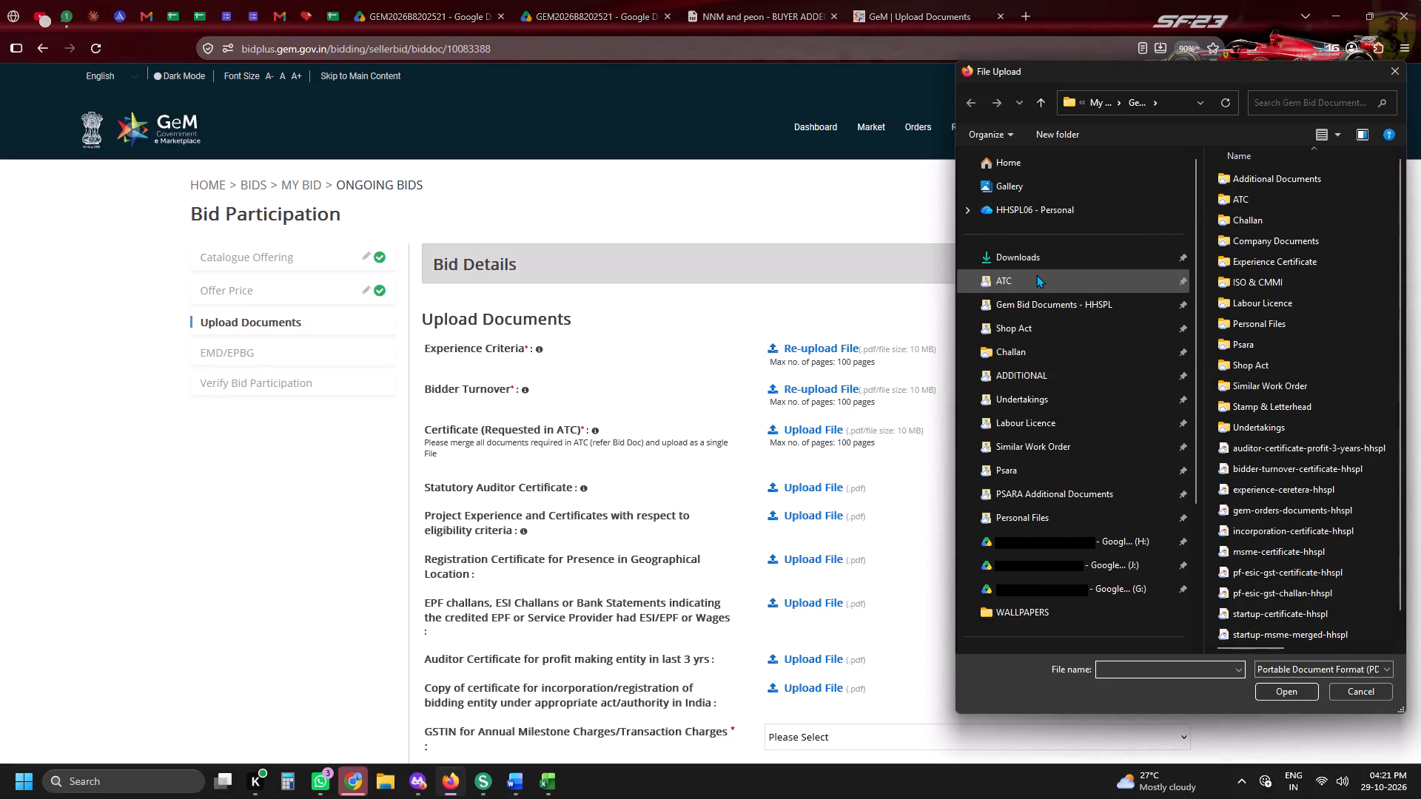
click(1055, 301)
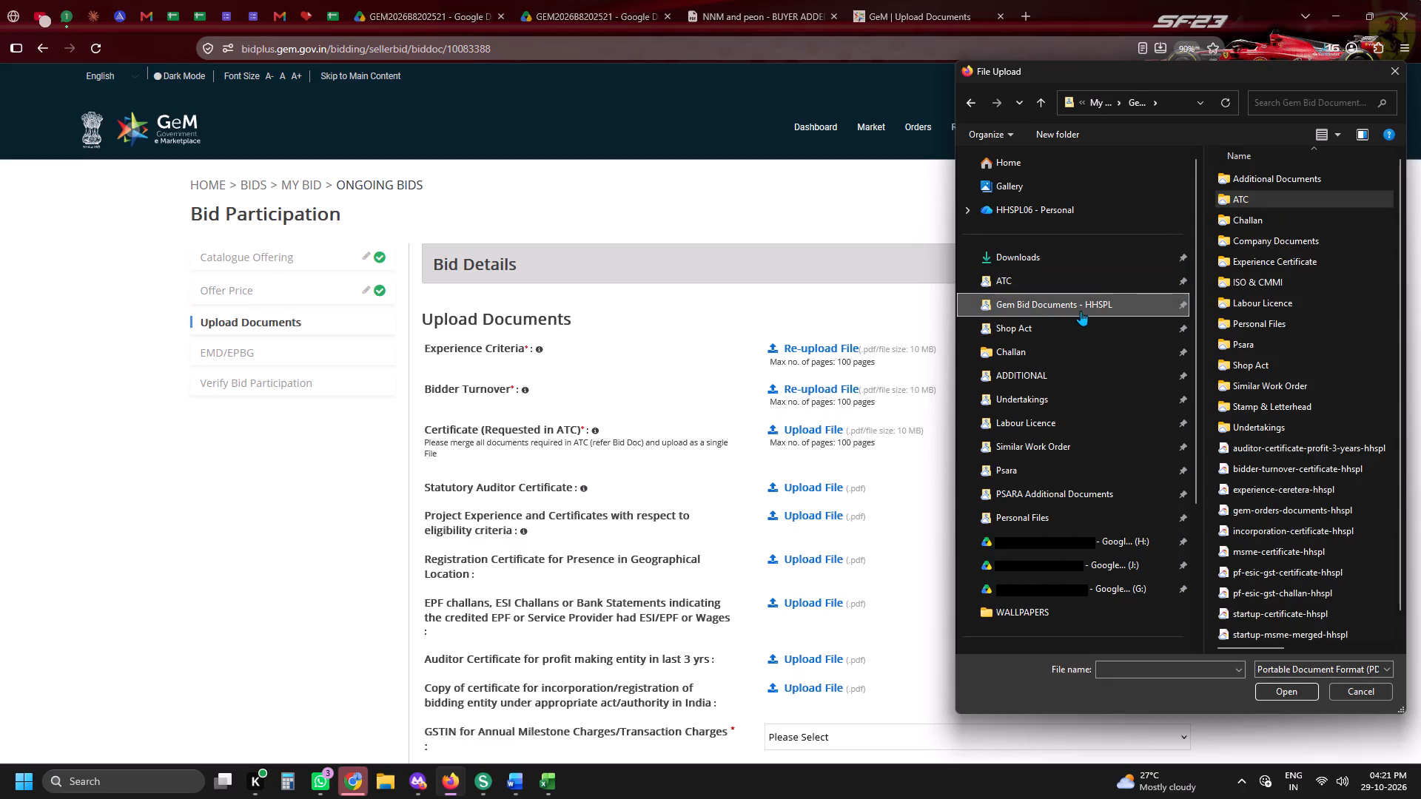
double_click(1250, 316)
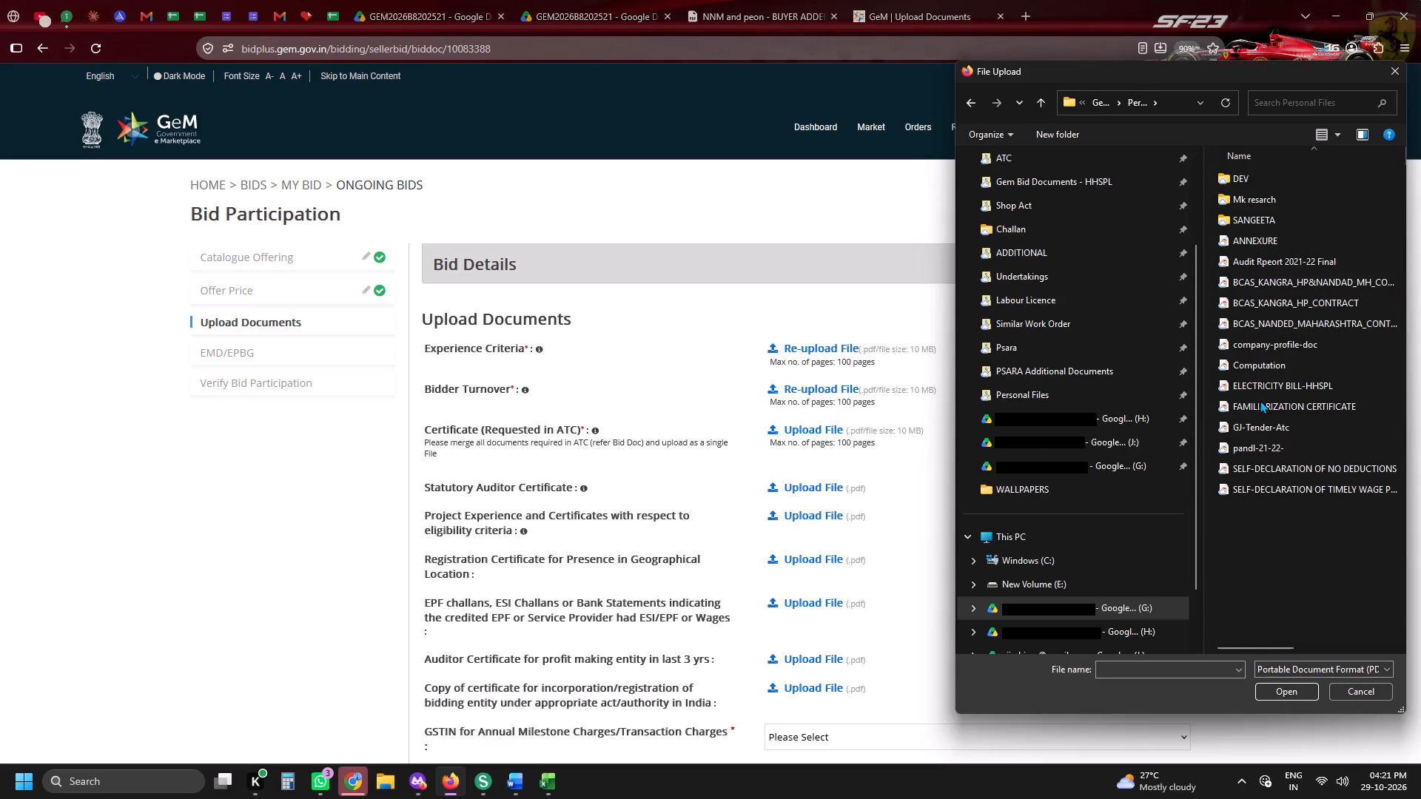
double_click(1262, 422)
Upload statutory-auditor-certificate-hhspl from Gem Bid Documents - HHSPL for Statutory Auditor Certificate.
scroll(1262, 422, down, 1)
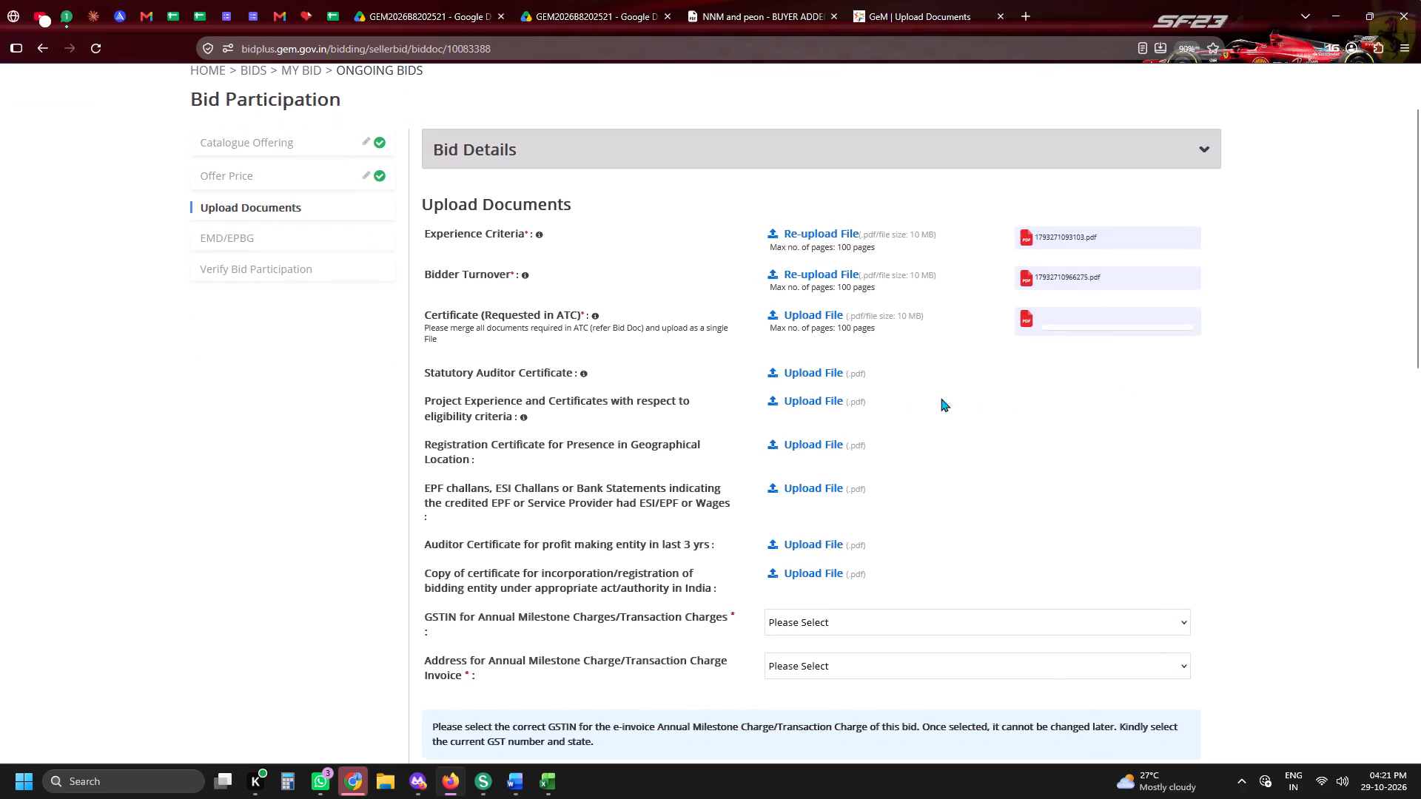
click(836, 367)
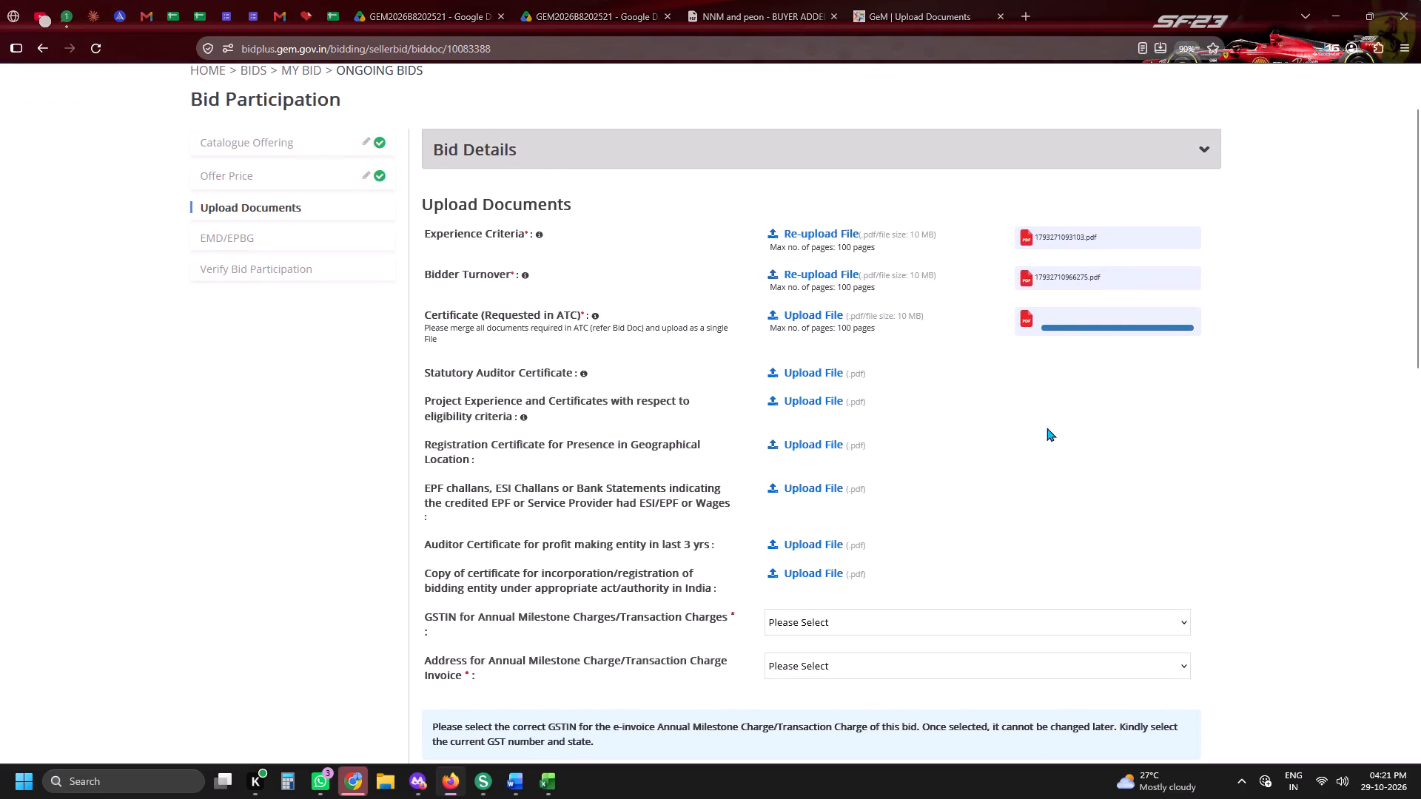
scroll(1064, 419, up, 4)
double_click(1069, 317)
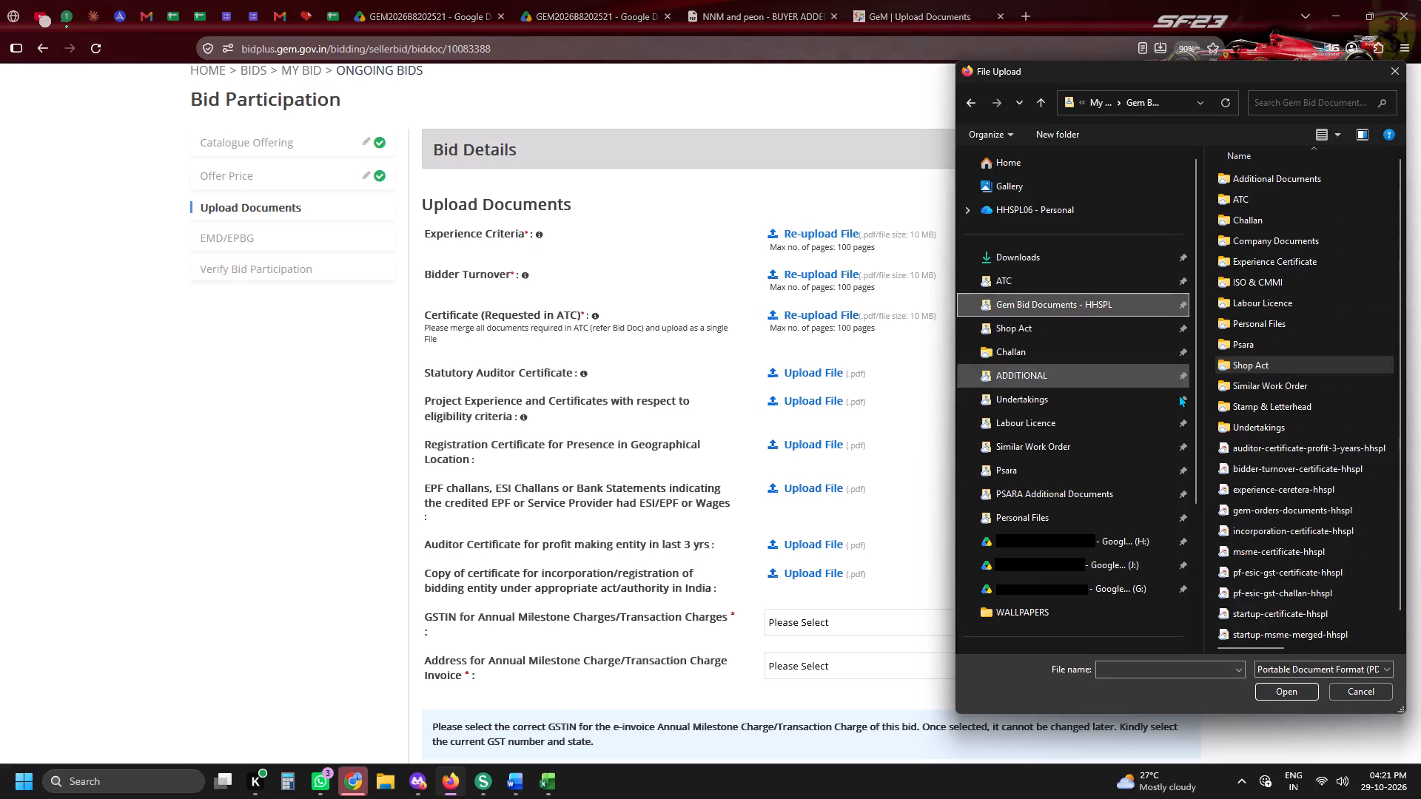
scroll(1208, 405, down, 4)
scroll(1258, 483, down, 6)
double_click(1248, 627)
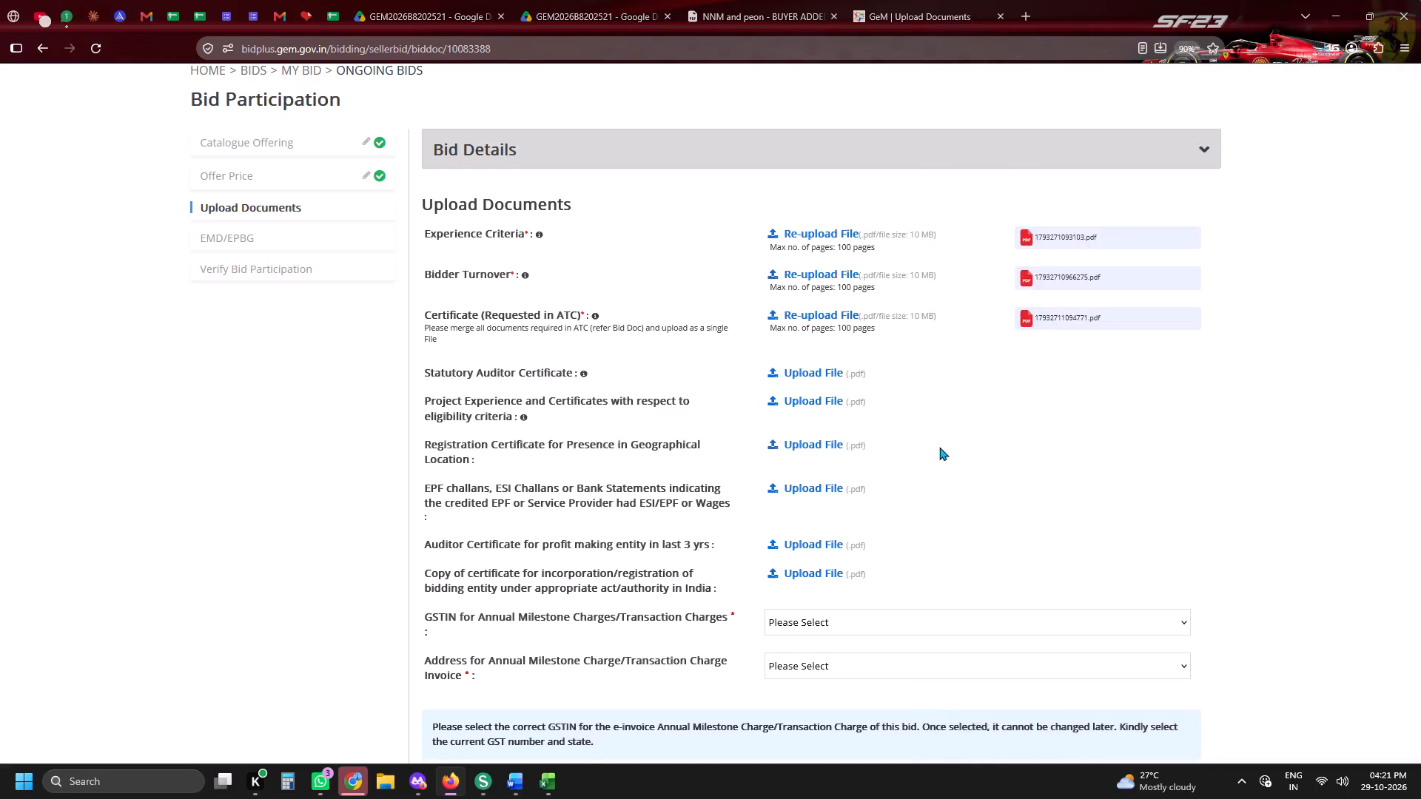
Upload gem-orders-documents-hhspl for Project Experience and Certificates with respect to eligibility criteria.
click(824, 411)
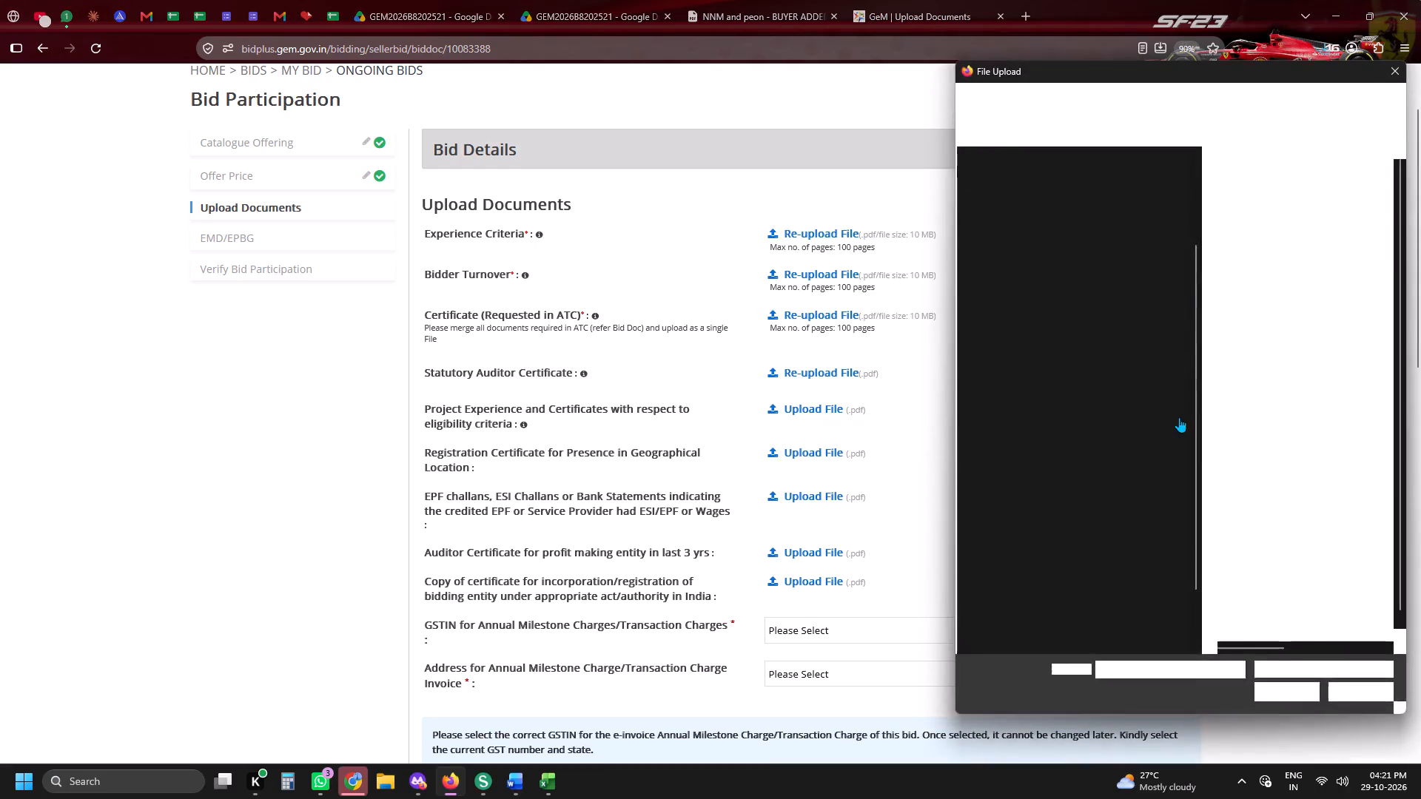
scroll(1179, 417, down, 9)
double_click(1287, 495)
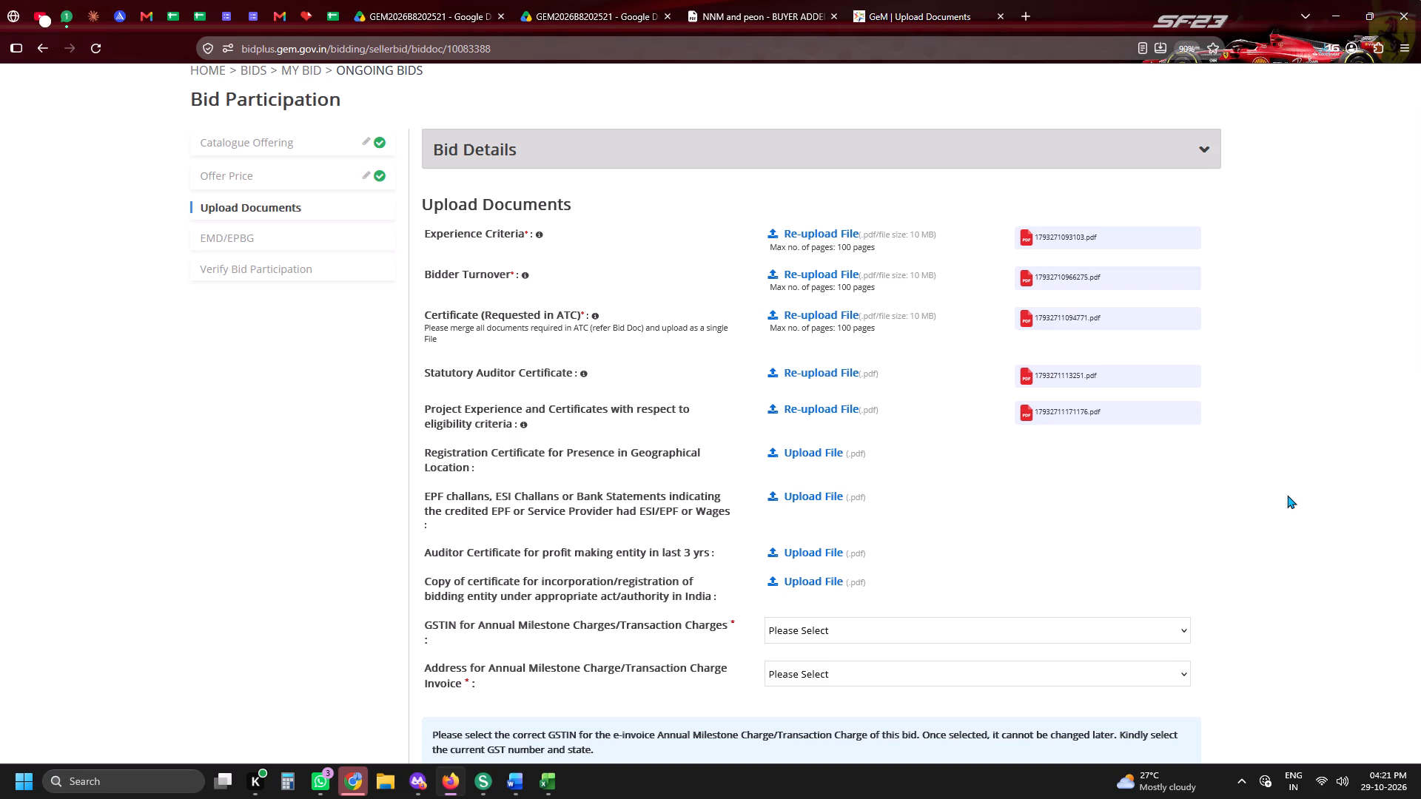
Check the bid's state and city in the Kutch row of the Daily Tender Sheet, and return to the GeM upload page.
click(323, 0)
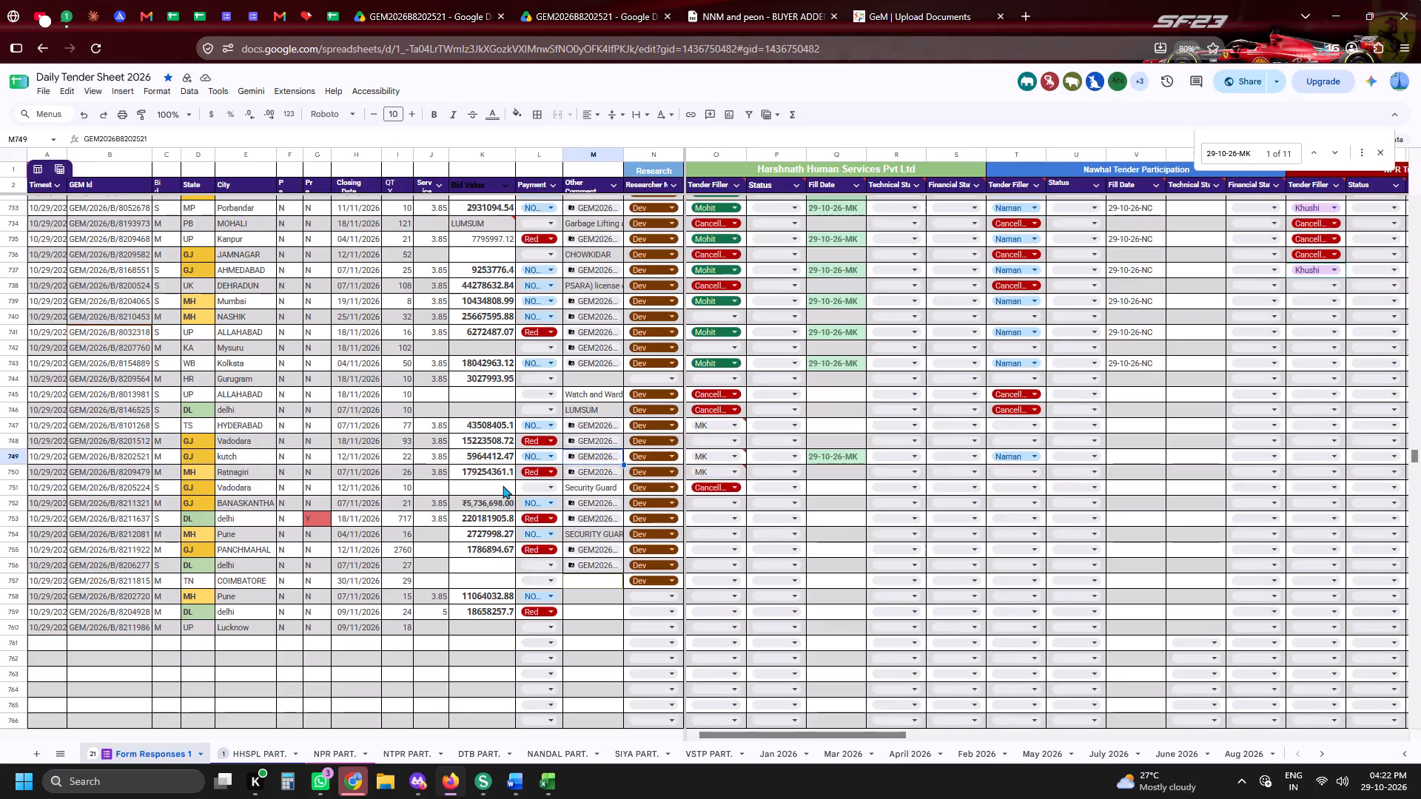
click(0, 459)
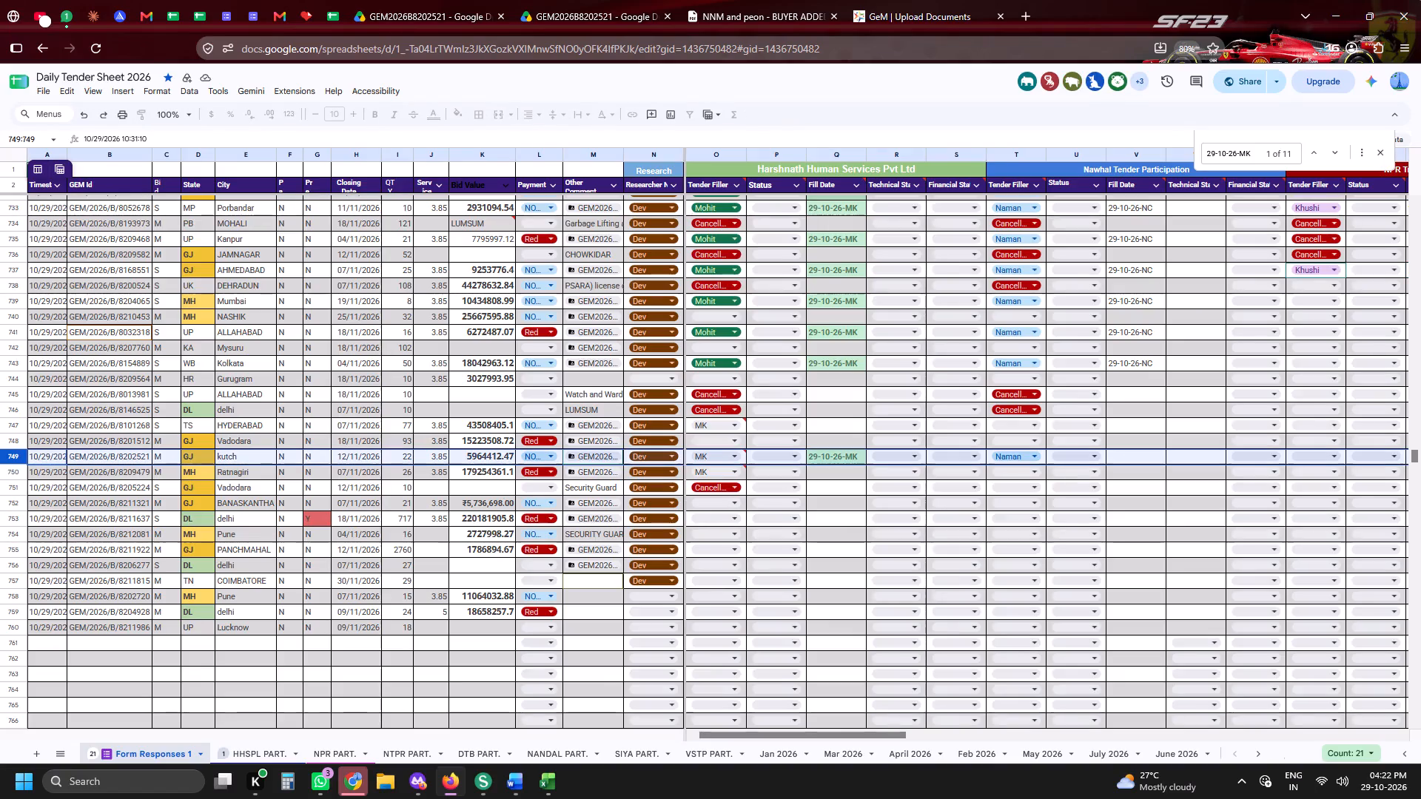
click(940, 10)
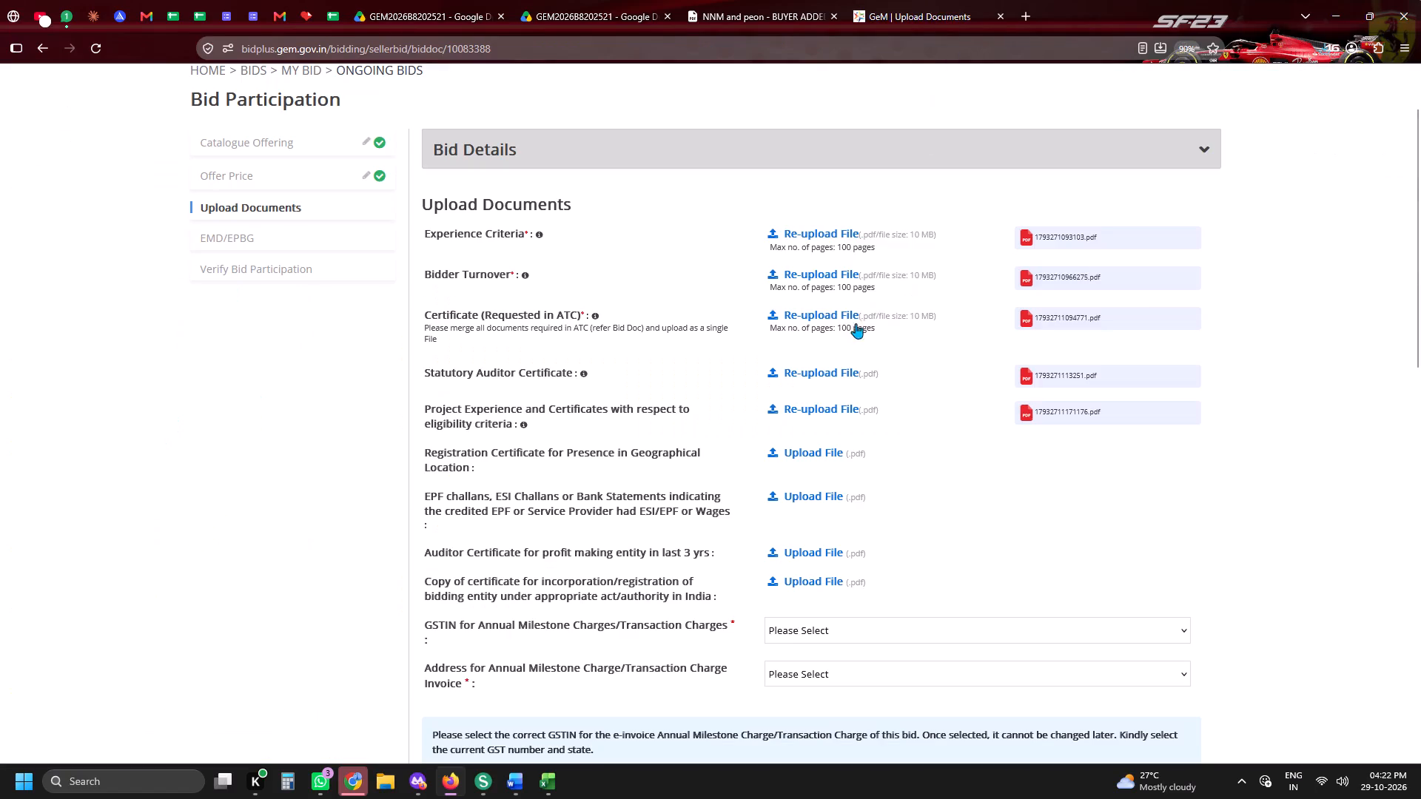
Upload gj-gandhinagar-rent-agreement-hhspl from the Shop Act folder for Registration Certificate for Presence in Geographical Location.
click(823, 451)
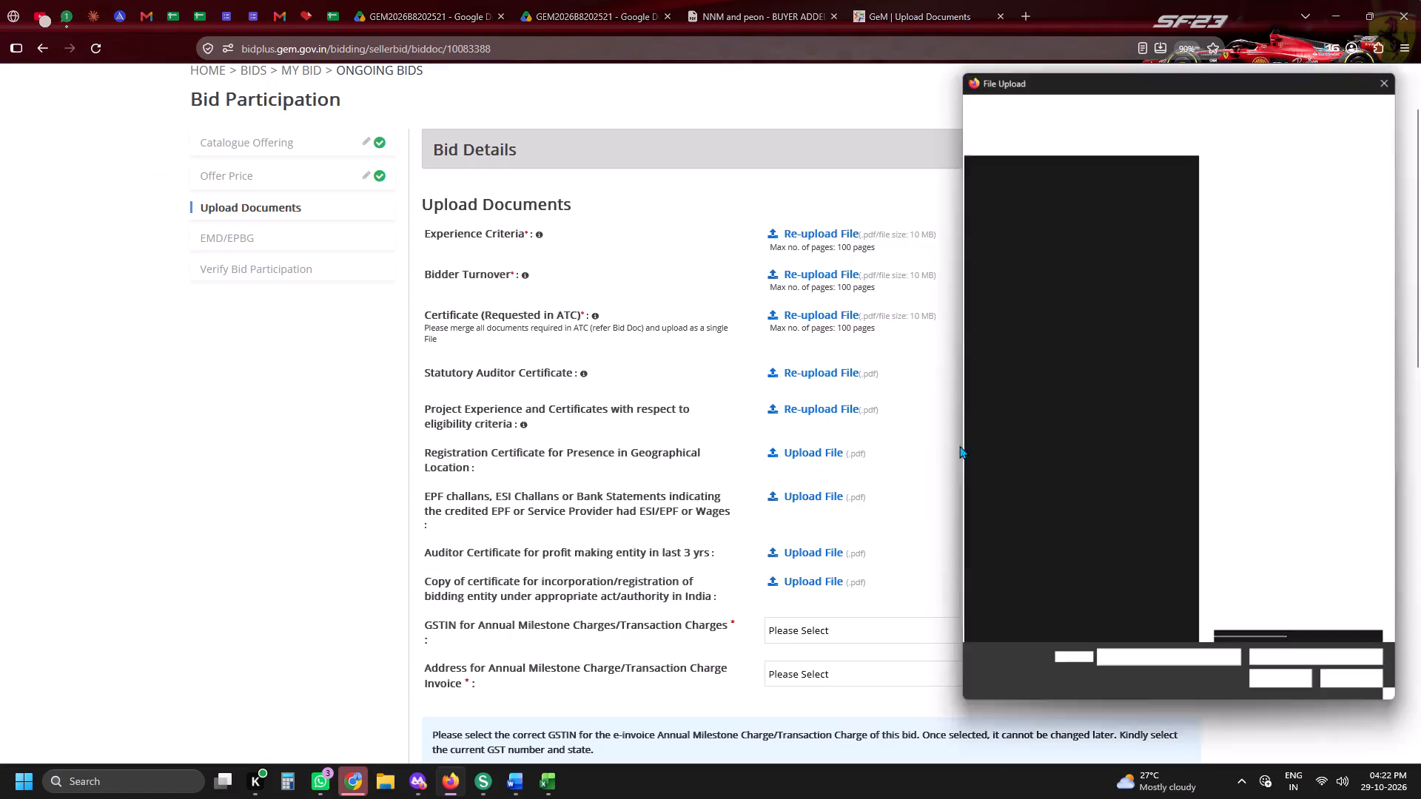
scroll(1057, 399, up, 4)
click(1053, 336)
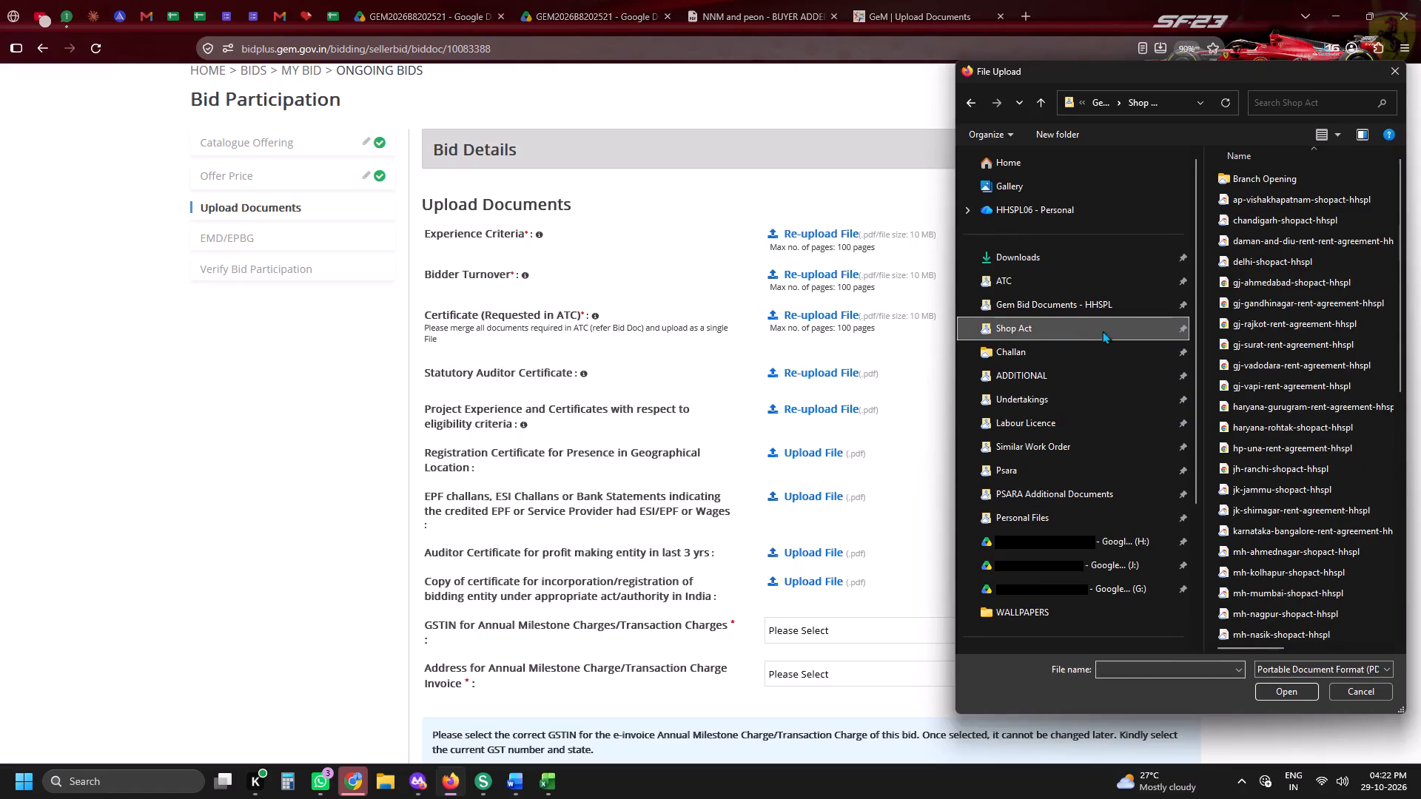
double_click(1243, 295)
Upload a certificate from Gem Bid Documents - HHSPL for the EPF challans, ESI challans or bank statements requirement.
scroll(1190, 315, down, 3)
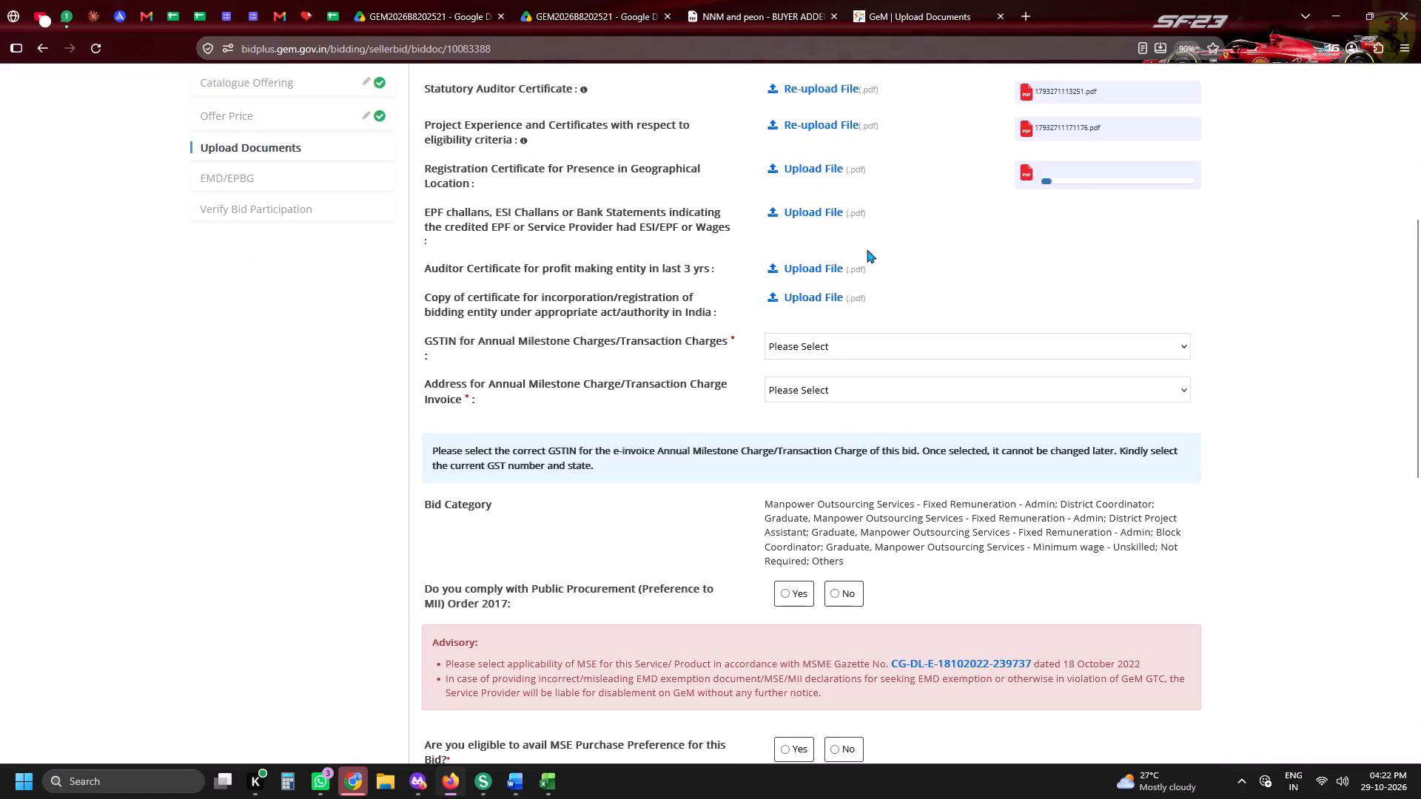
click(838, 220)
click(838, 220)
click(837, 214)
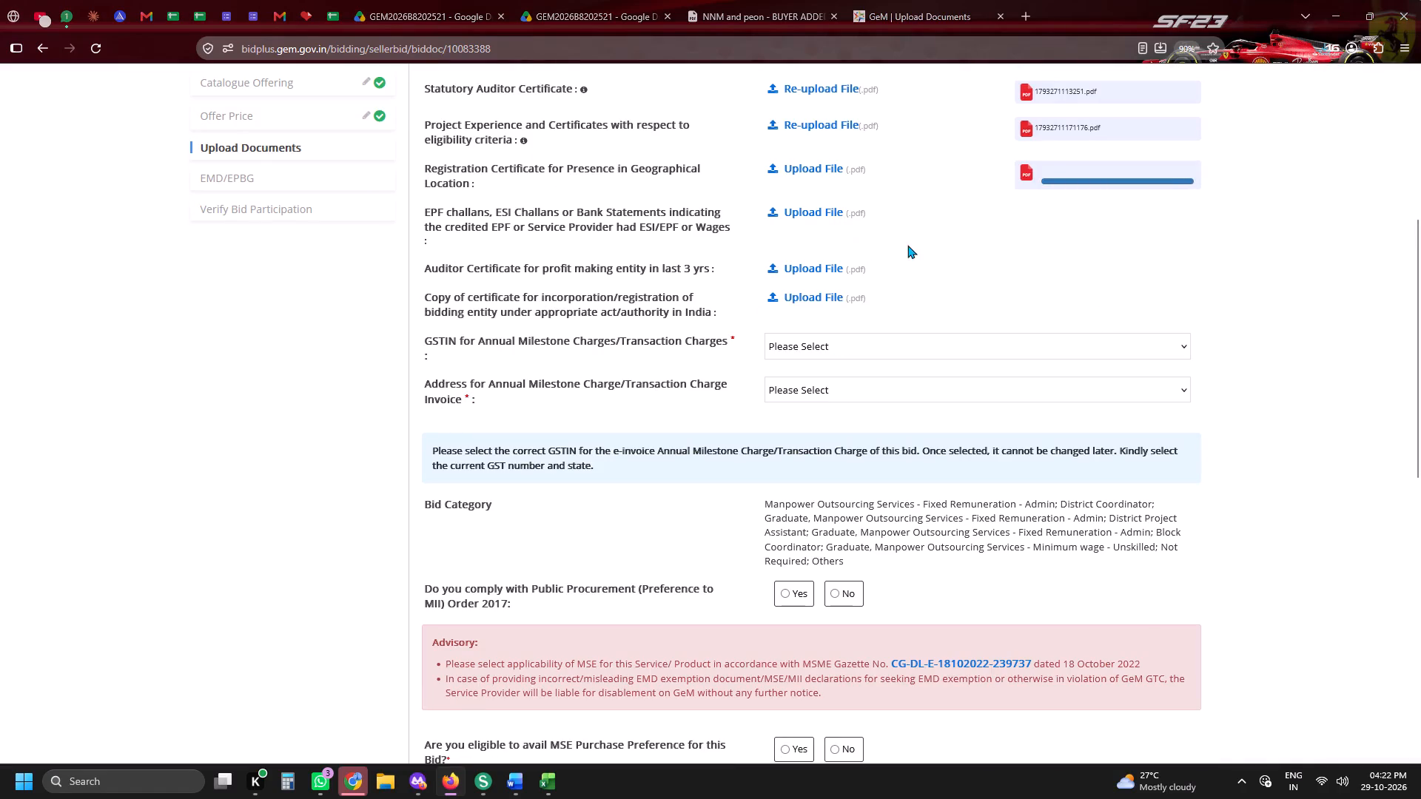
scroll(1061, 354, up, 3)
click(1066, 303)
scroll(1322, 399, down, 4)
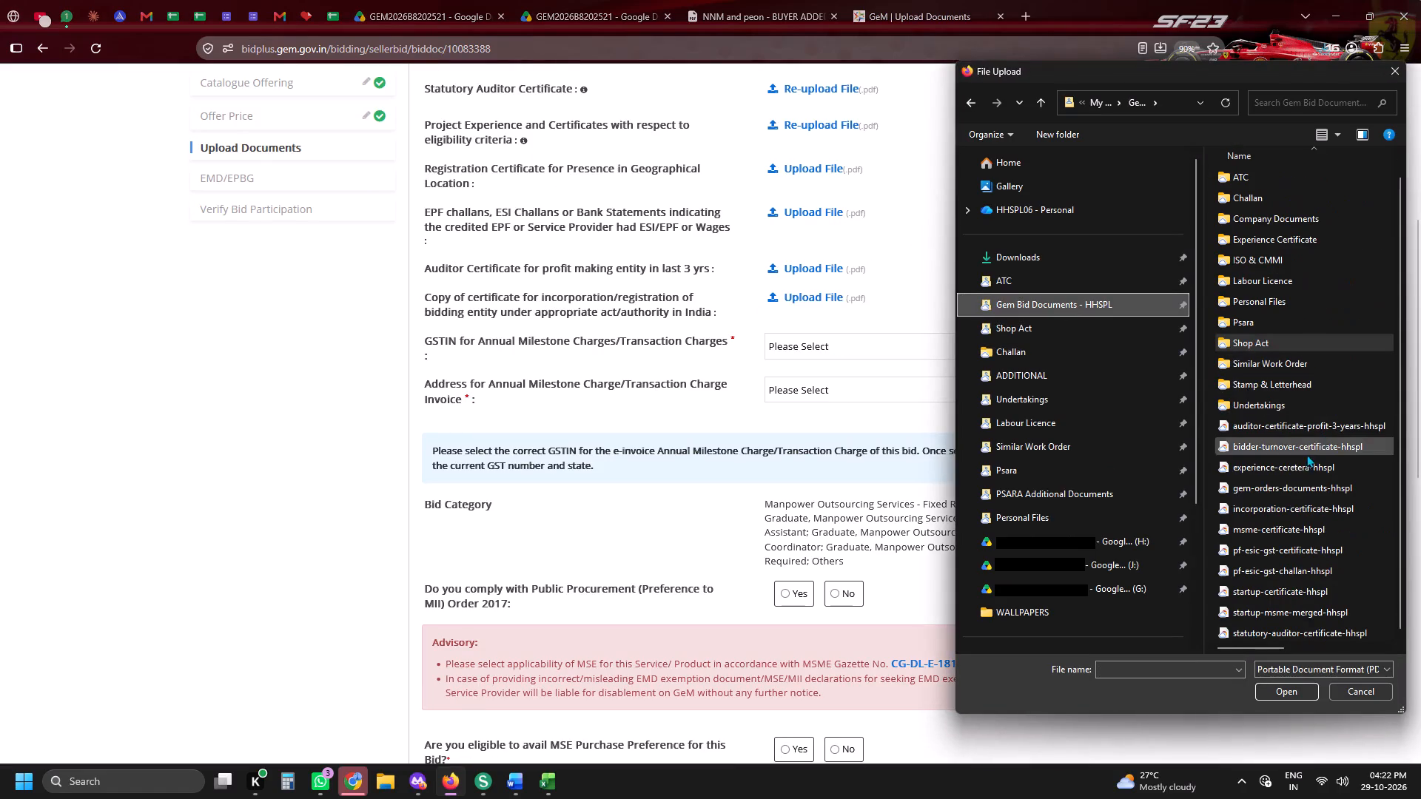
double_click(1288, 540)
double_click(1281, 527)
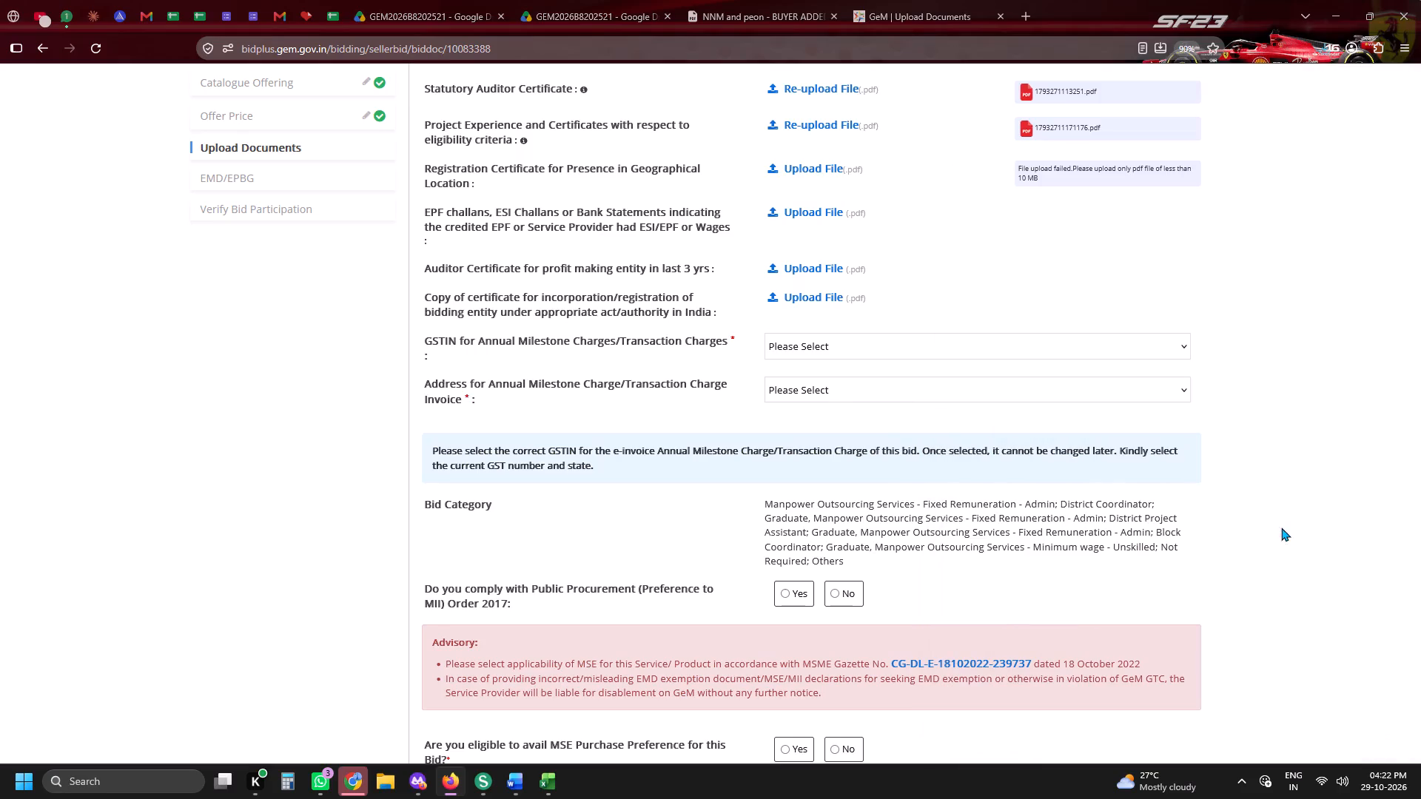
Upload pf-esic-gst-challan-hhspl from Gem Bid Documents - HHSPL for EPF challans, ESI Challans or Bank Statements.
click(847, 207)
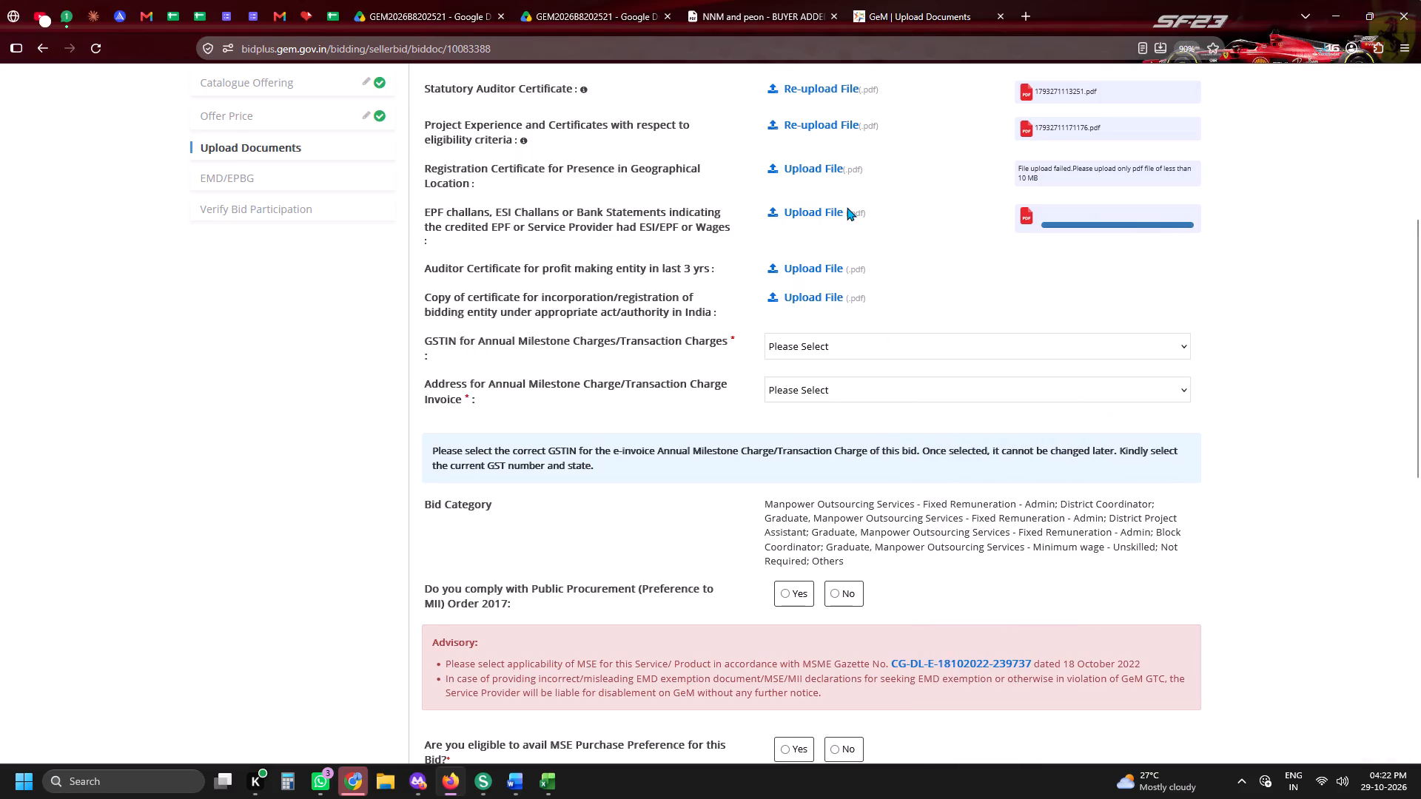
scroll(1374, 442, down, 4)
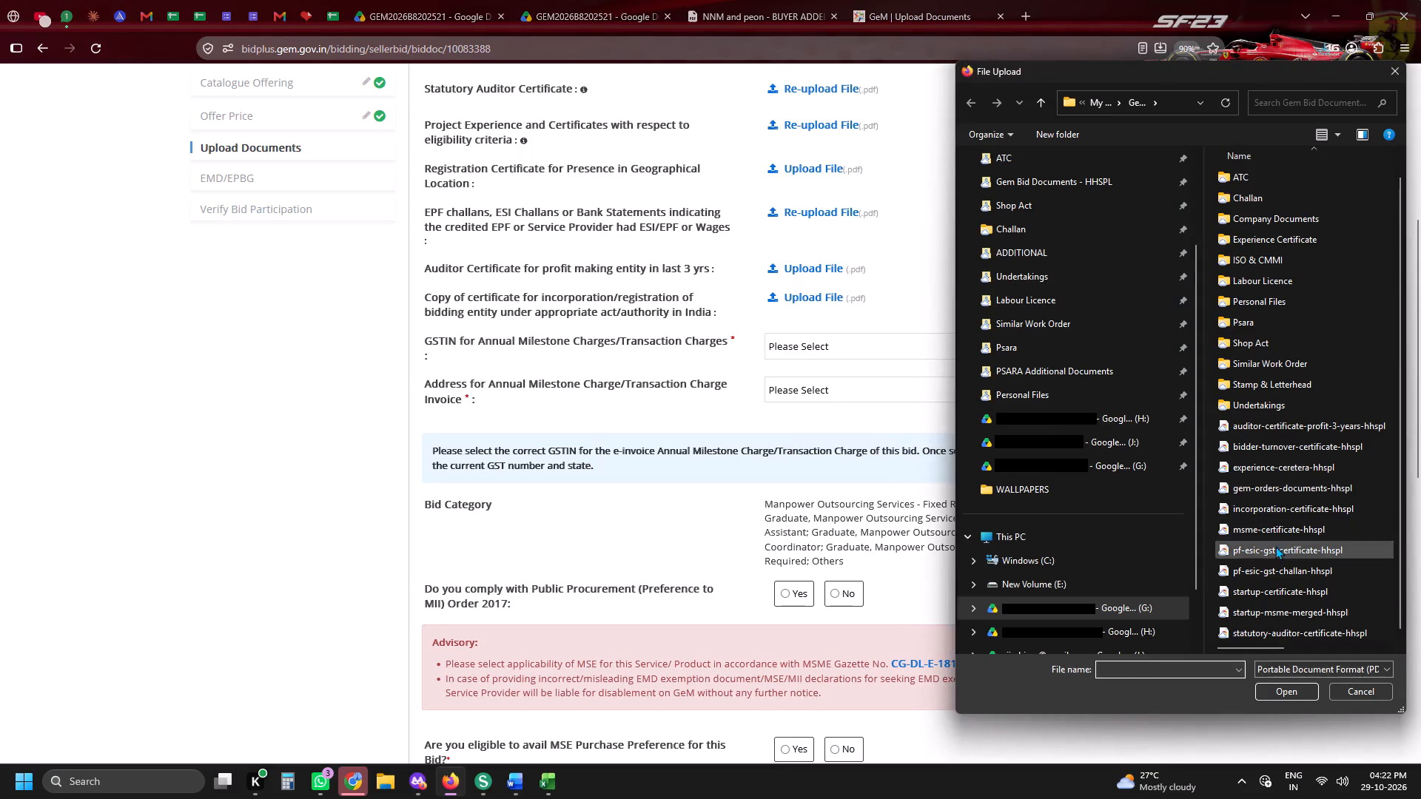
double_click(1275, 575)
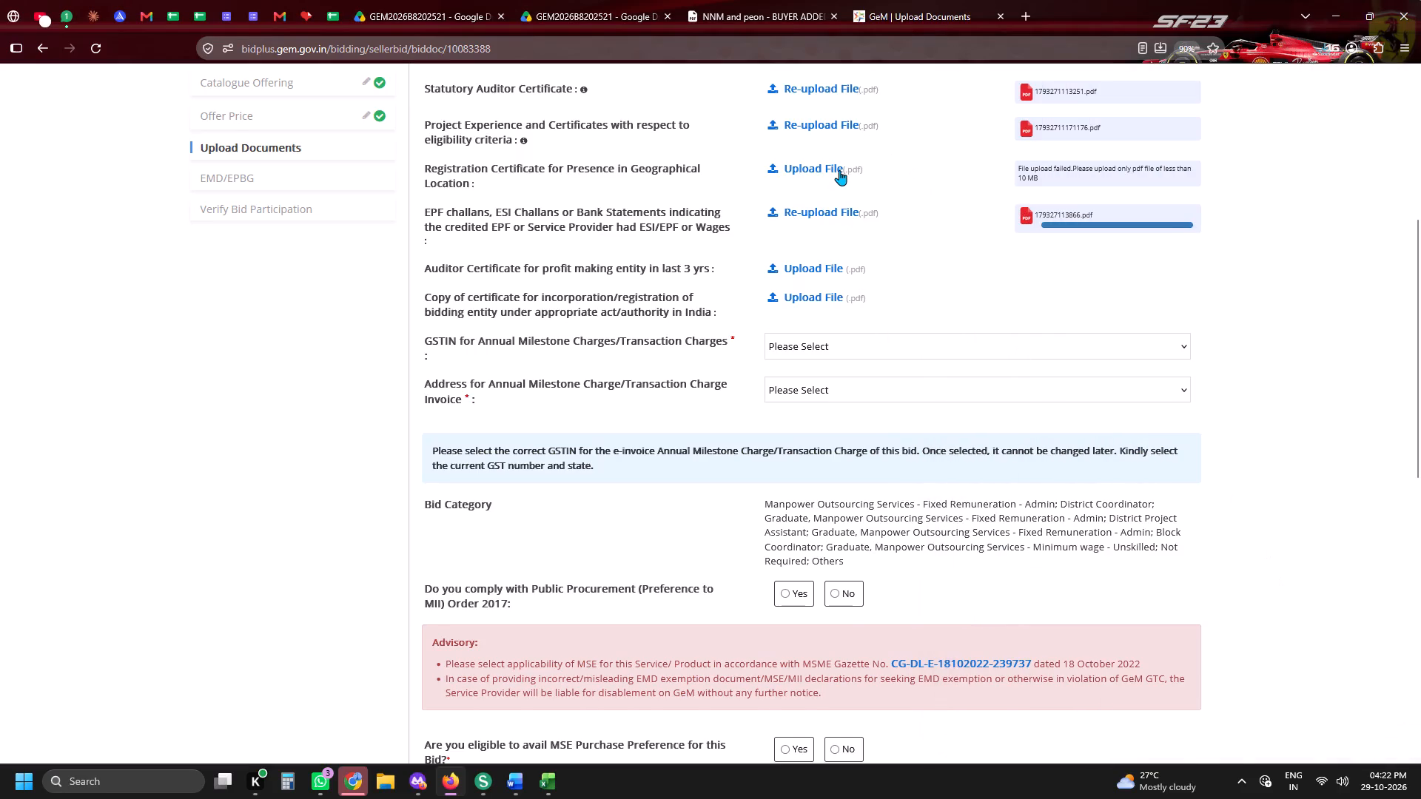
Upload gj-ahmedabad-shopact-hhspl from the Shop Act folder for Registration Certificate for Presence in Geographical Location.
click(839, 170)
scroll(1131, 377, up, 5)
click(1038, 333)
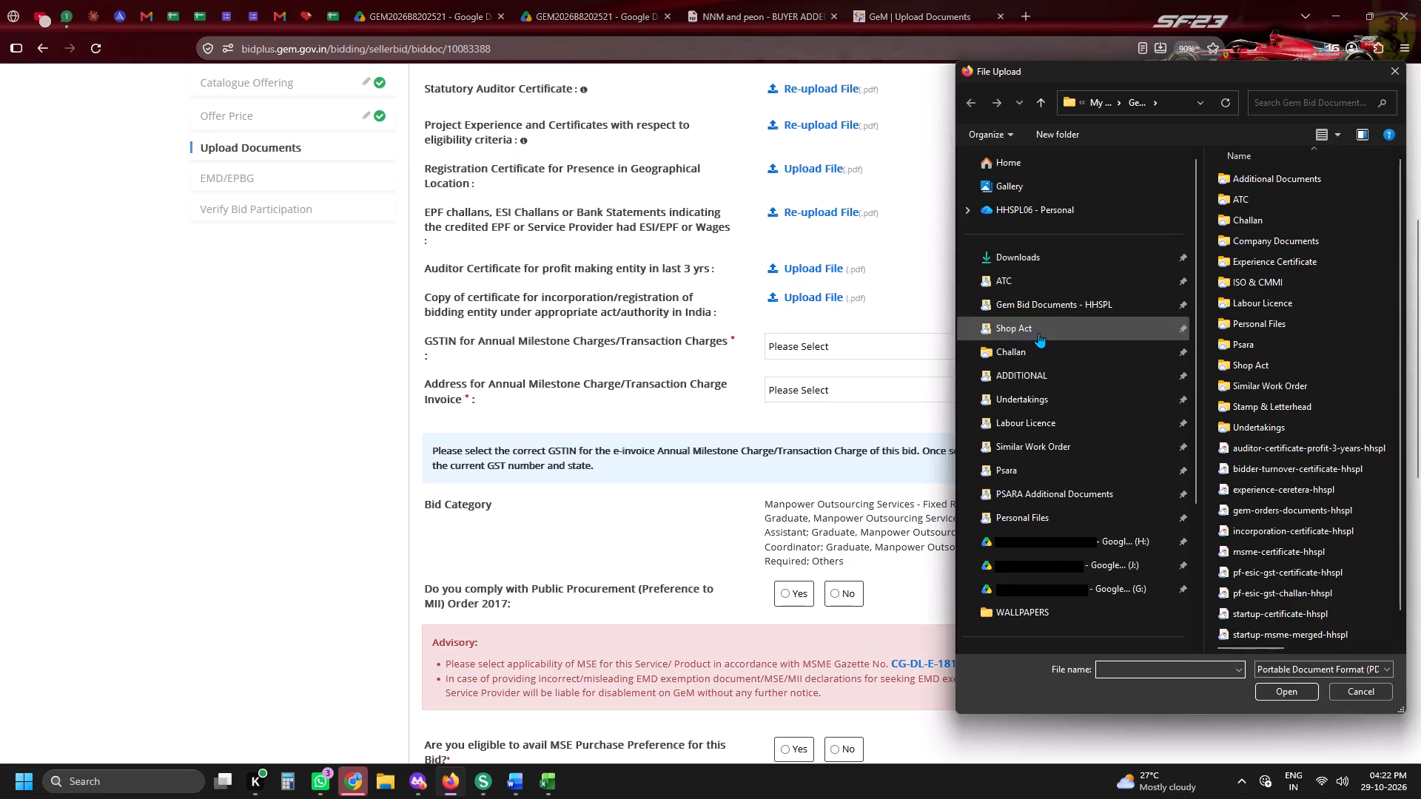
double_click(1266, 278)
Upload auditor-certificate-profit-3-years-hhspl from Gem Bid Documents - HHSPL for Auditor Certificate for profit making entity in last 3 yrs.
scroll(1187, 291, down, 1)
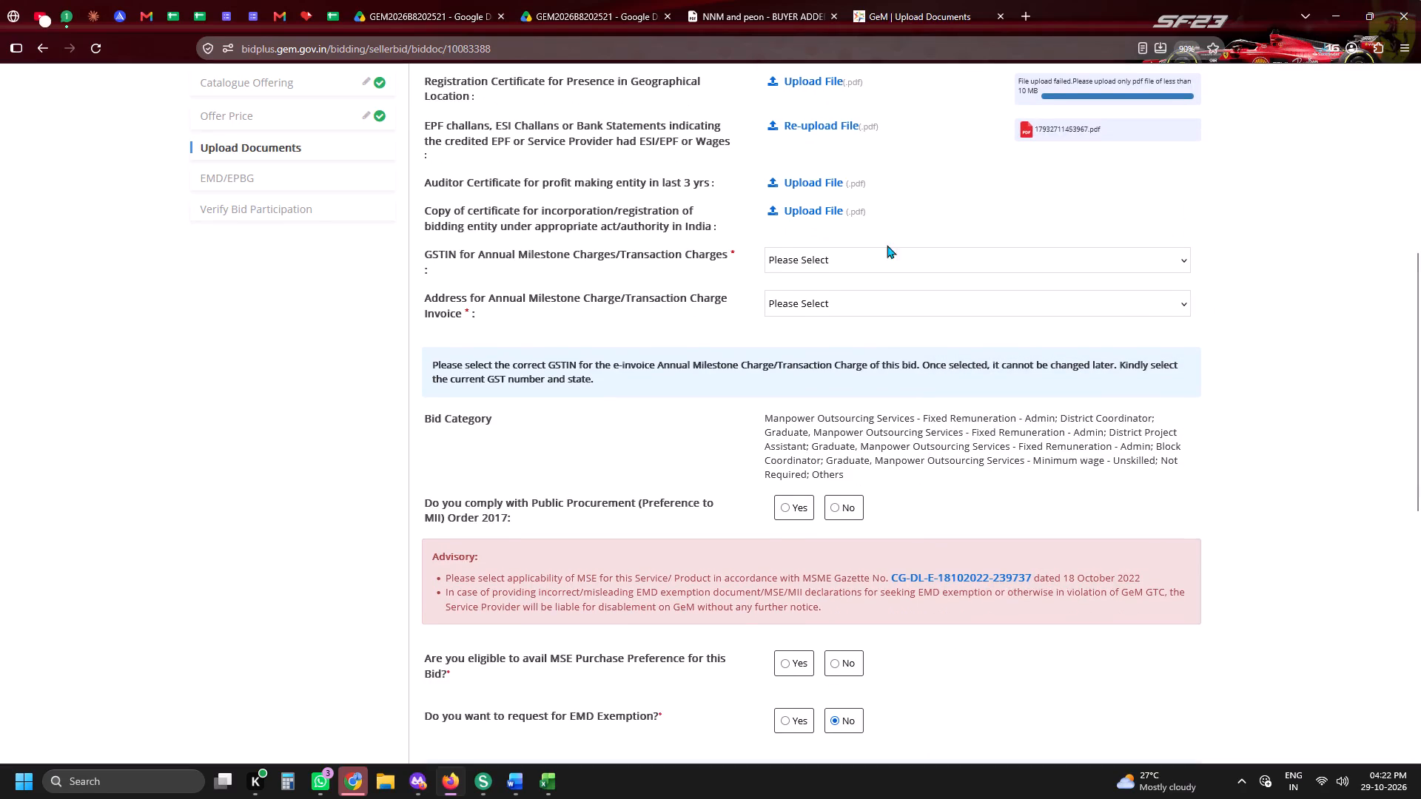
click(823, 172)
scroll(1099, 419, up, 2)
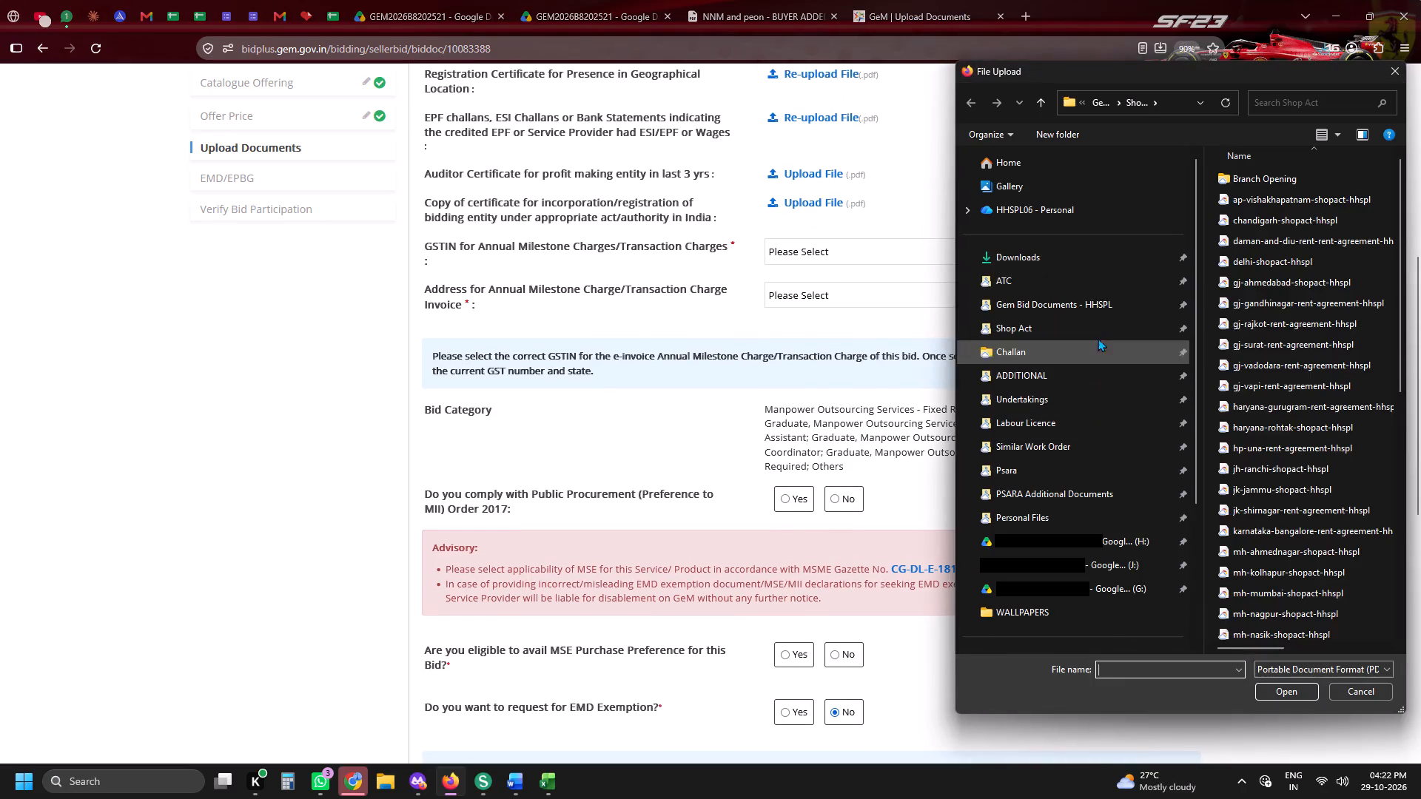
click(1095, 292)
click(1103, 311)
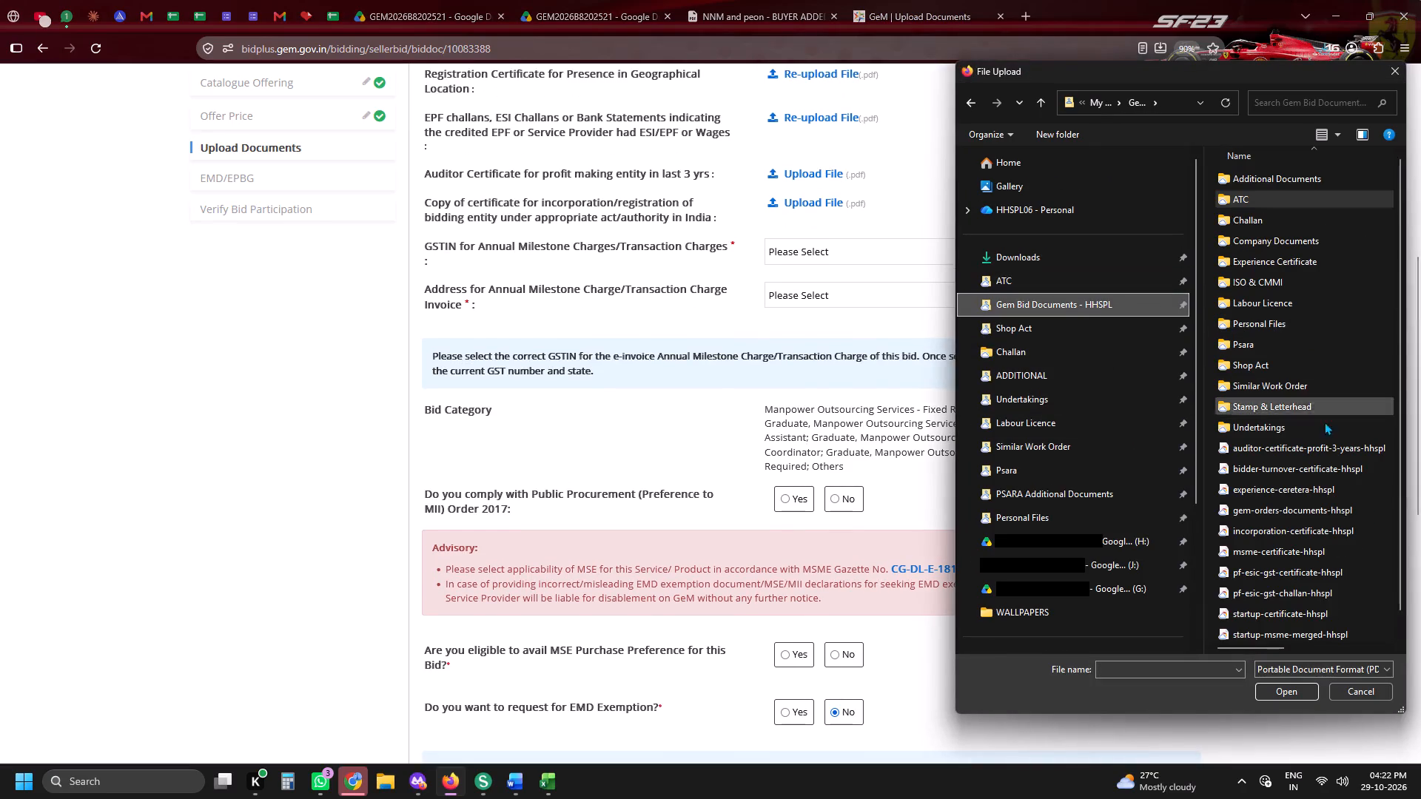
double_click(1320, 452)
Upload incorporation-certificate-hhspl for the copy of certificate for incorporation/registration of the bidding entity in India.
click(798, 218)
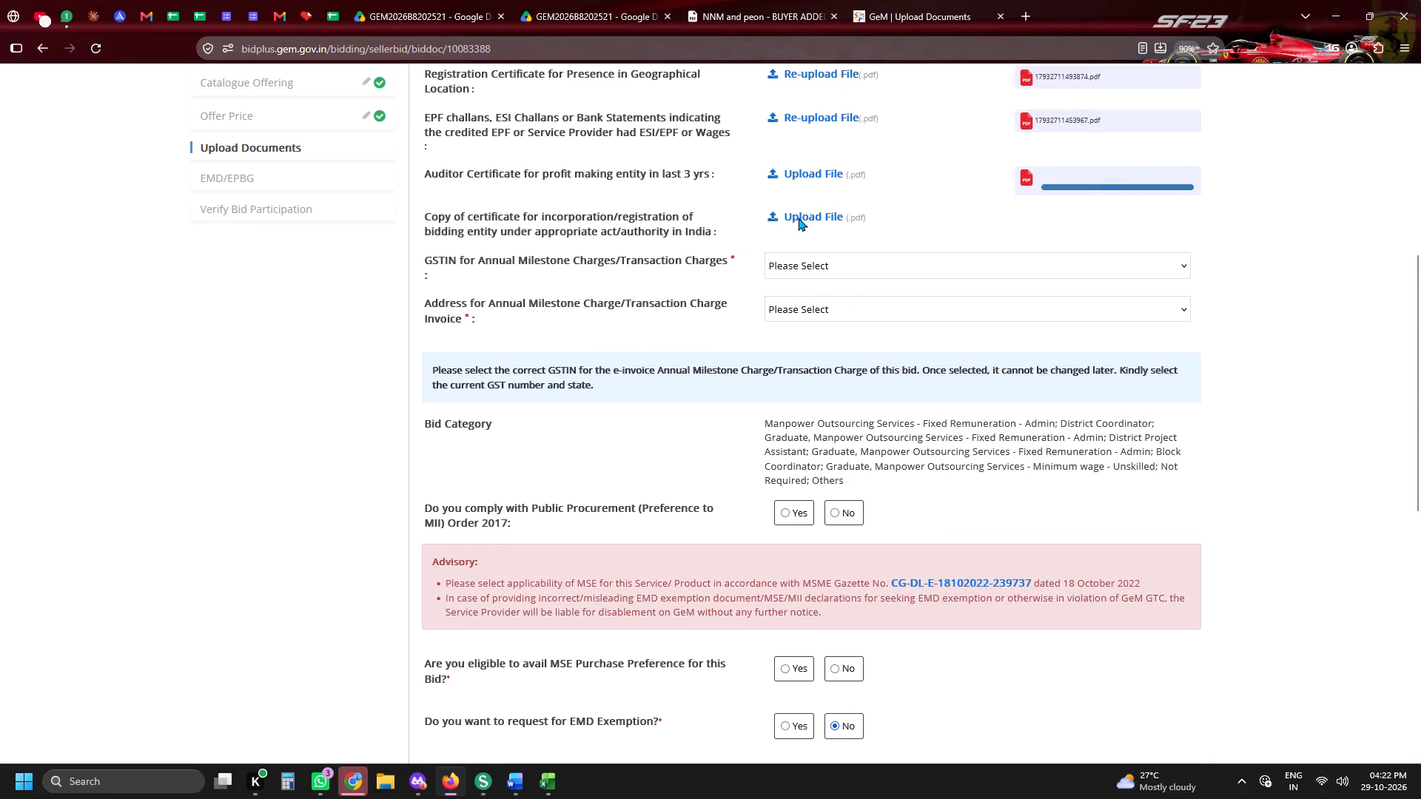
scroll(1251, 450, down, 1)
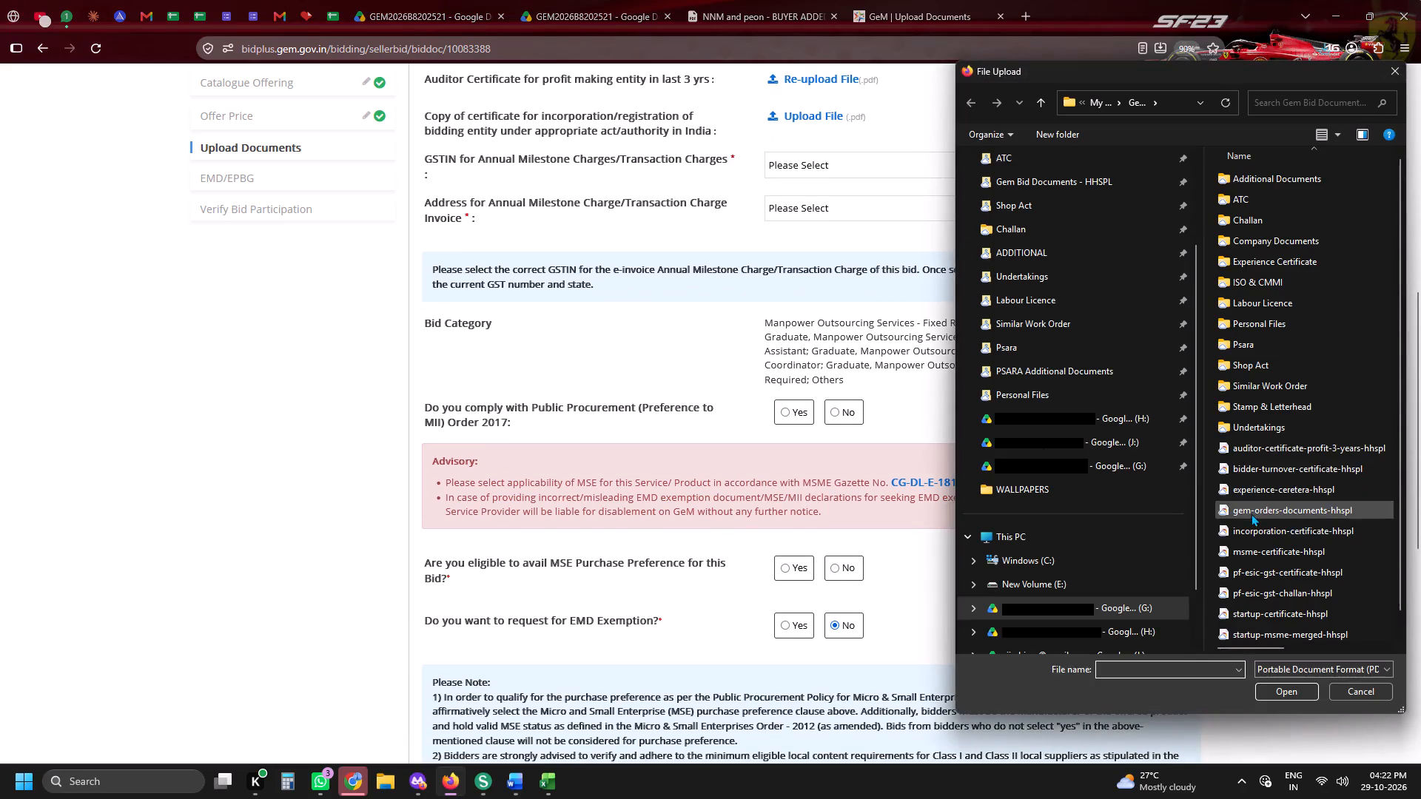
double_click(1249, 526)
Select the company GSTIN and its Jaipur, Rajasthan address for the Annual Milestone Charge/Transaction Charge invoice, accepting both confirmations.
scroll(1162, 505, up, 7)
scroll(1162, 505, down, 6)
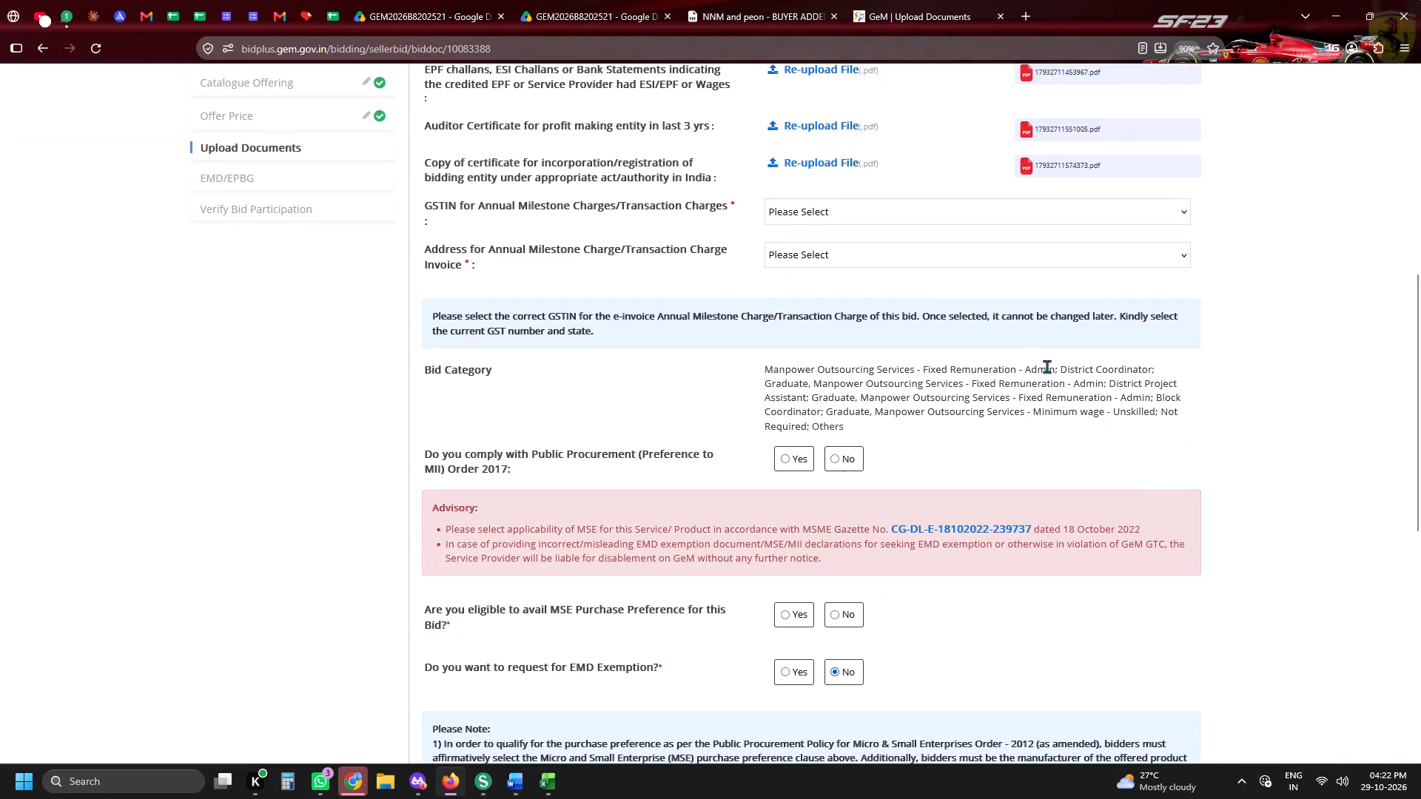
click(812, 163)
click(812, 198)
click(810, 181)
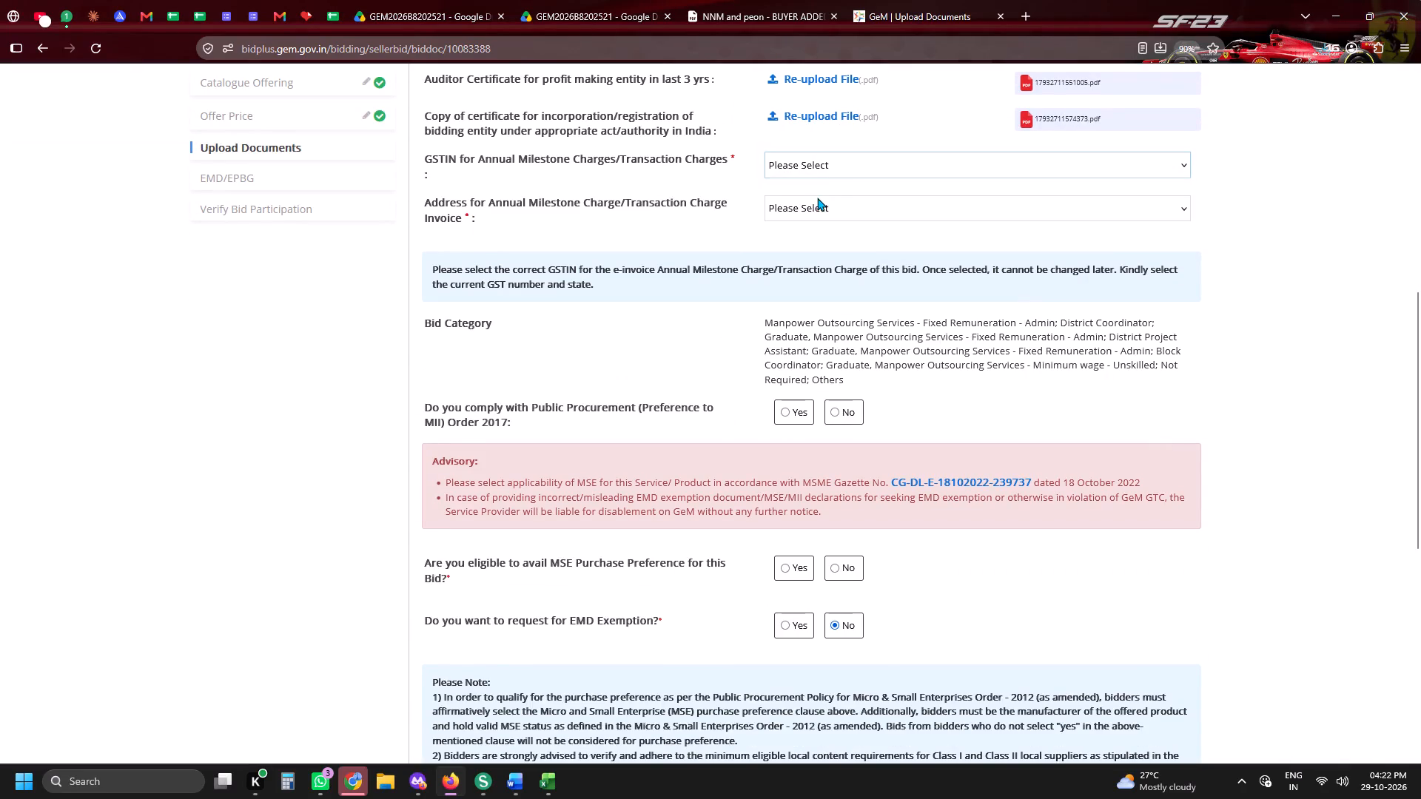
click(825, 169)
click(840, 201)
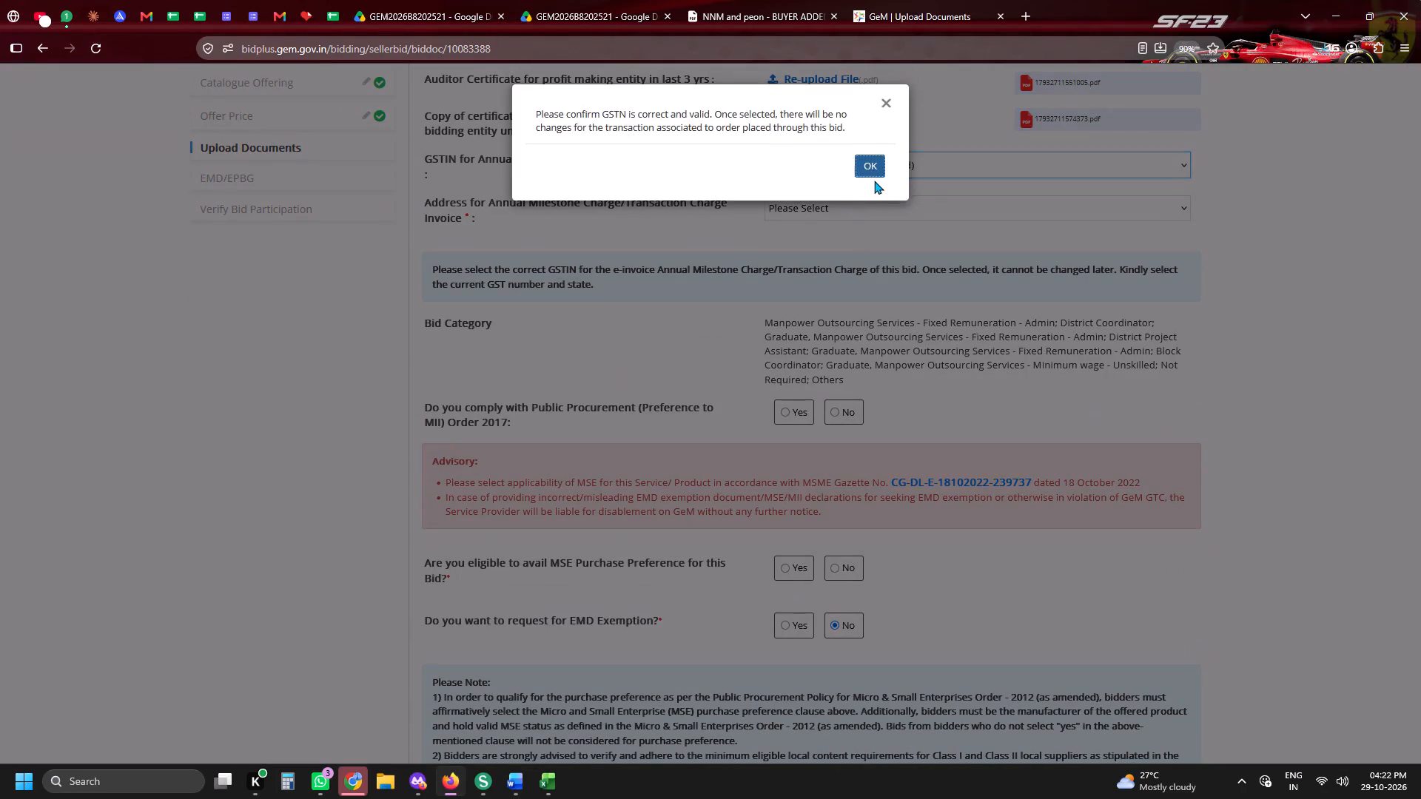
click(879, 163)
click(853, 215)
click(856, 252)
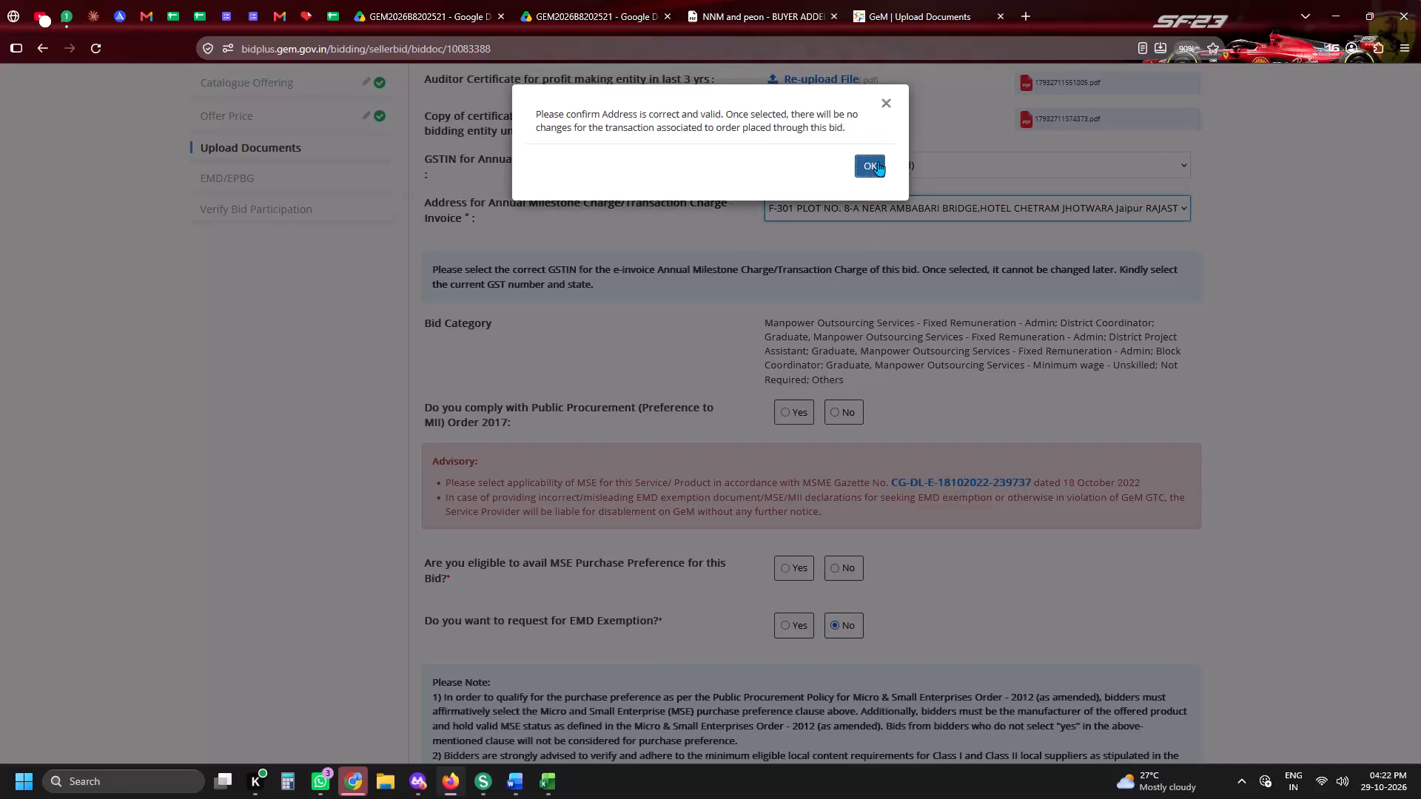
click(878, 161)
Answer Yes to Public Procurement (Preference to MII) Order 2017 compliance, MSE Purchase Preference eligibility and the EMD Exemption request.
scroll(859, 196, down, 2)
click(783, 223)
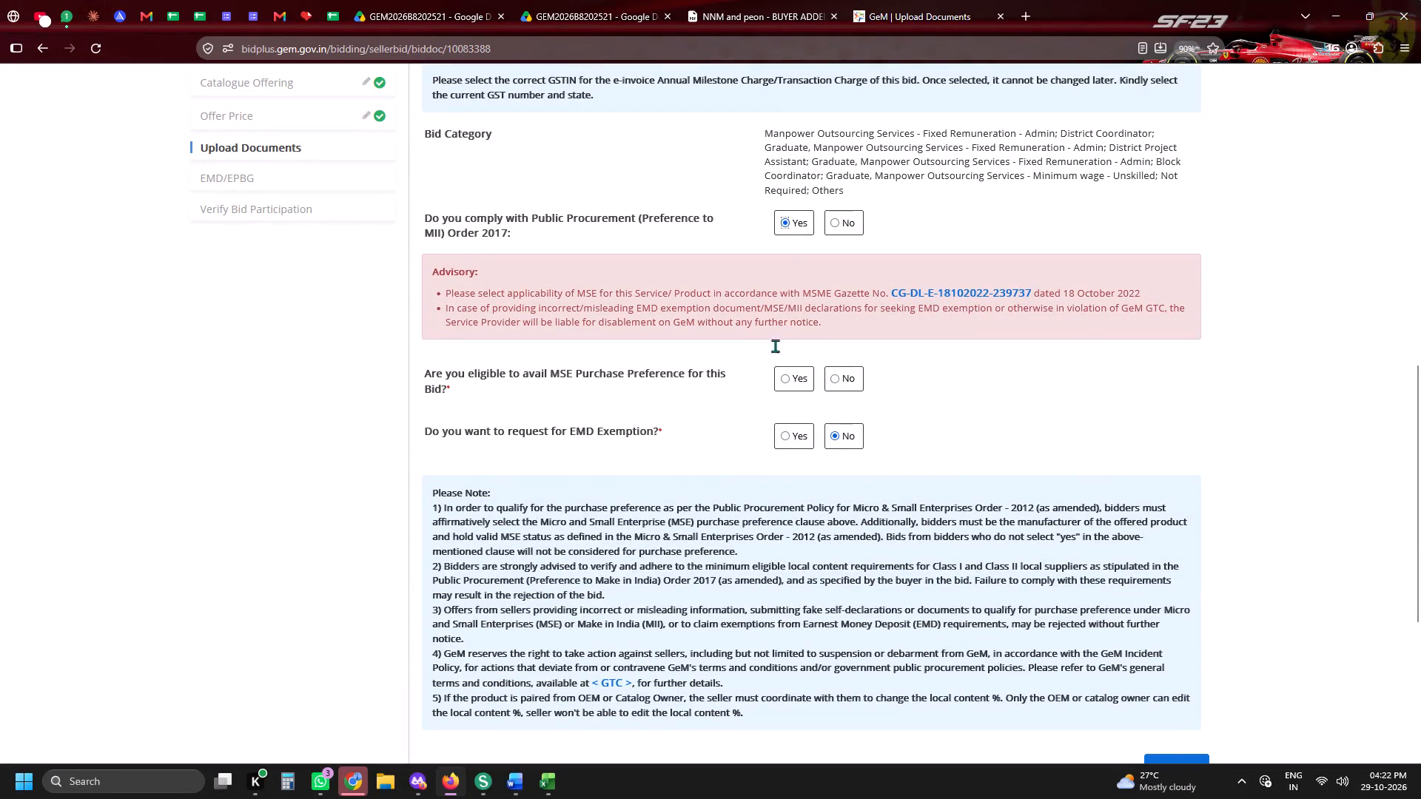
click(791, 388)
click(790, 380)
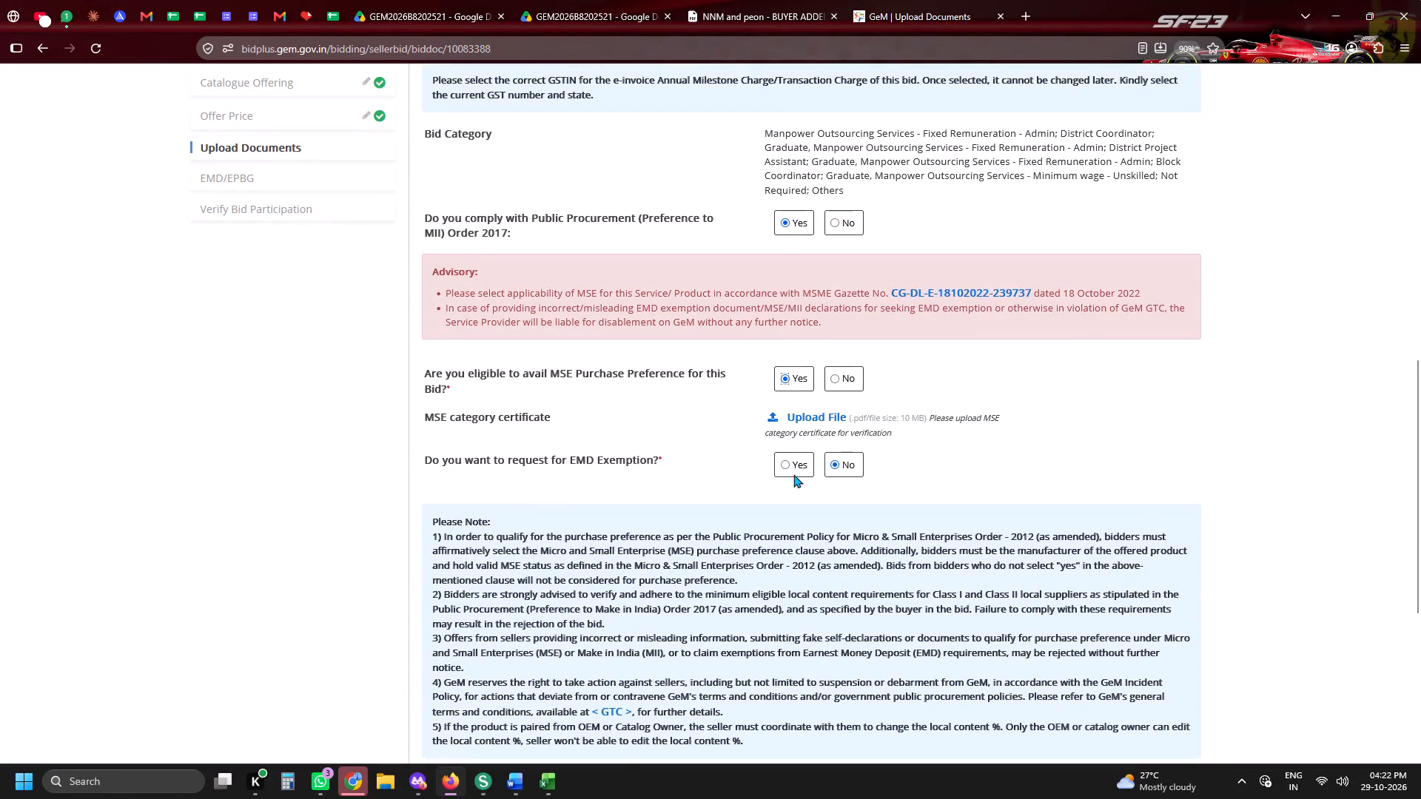
click(793, 474)
click(793, 461)
Upload msme-certificate-hhspl from Gem Bid Documents - HHSPL as the MSE category certificate.
click(804, 415)
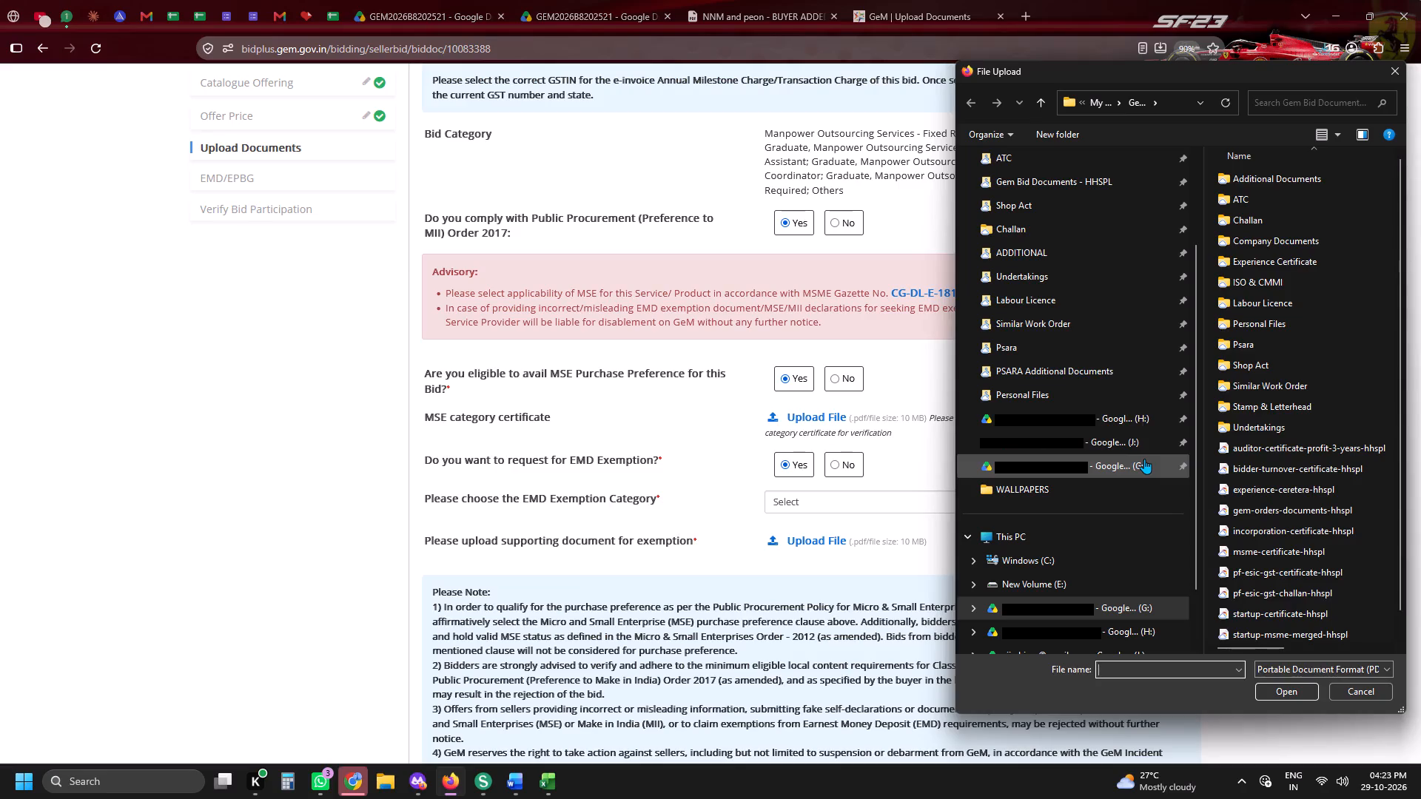
scroll(1144, 459, up, 4)
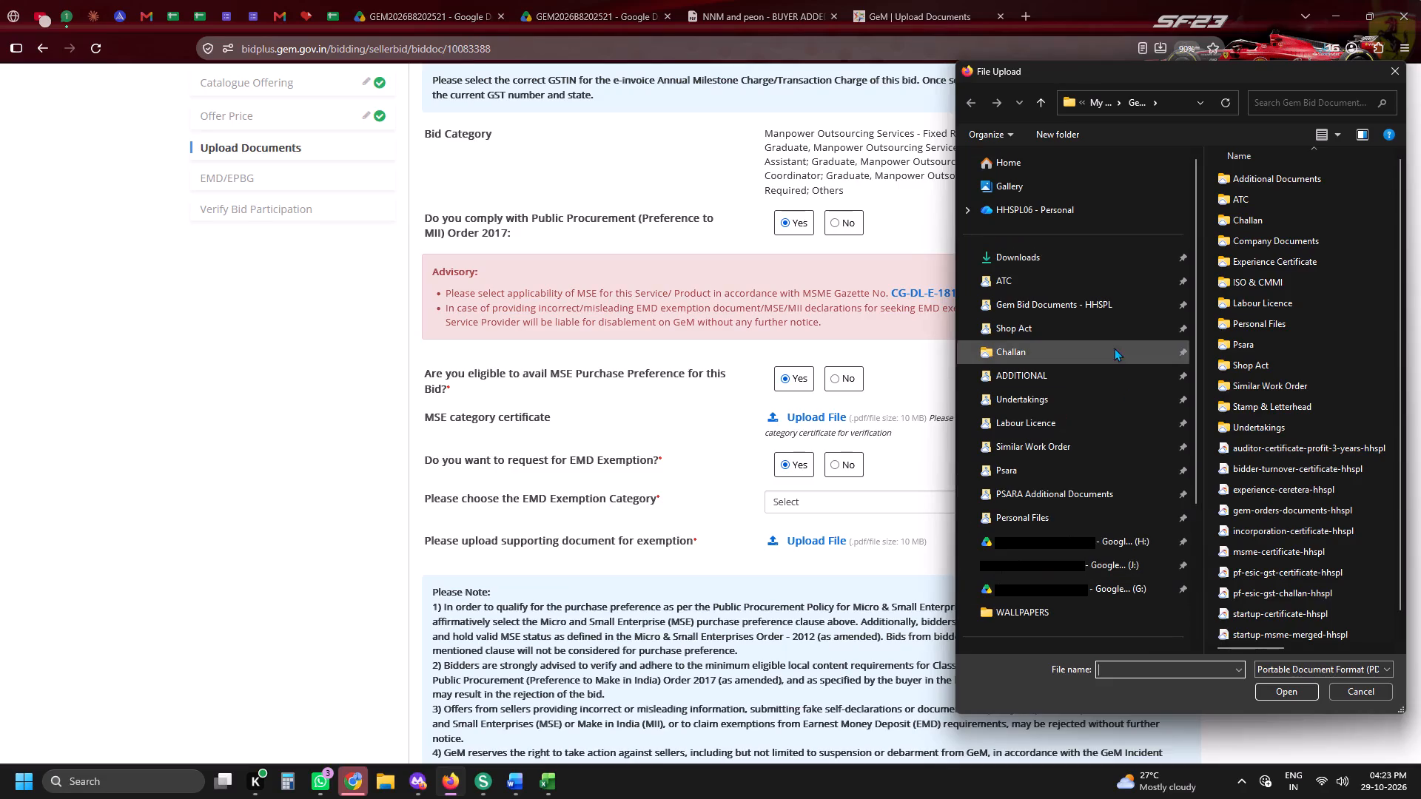
click(1106, 308)
scroll(1265, 432, down, 3)
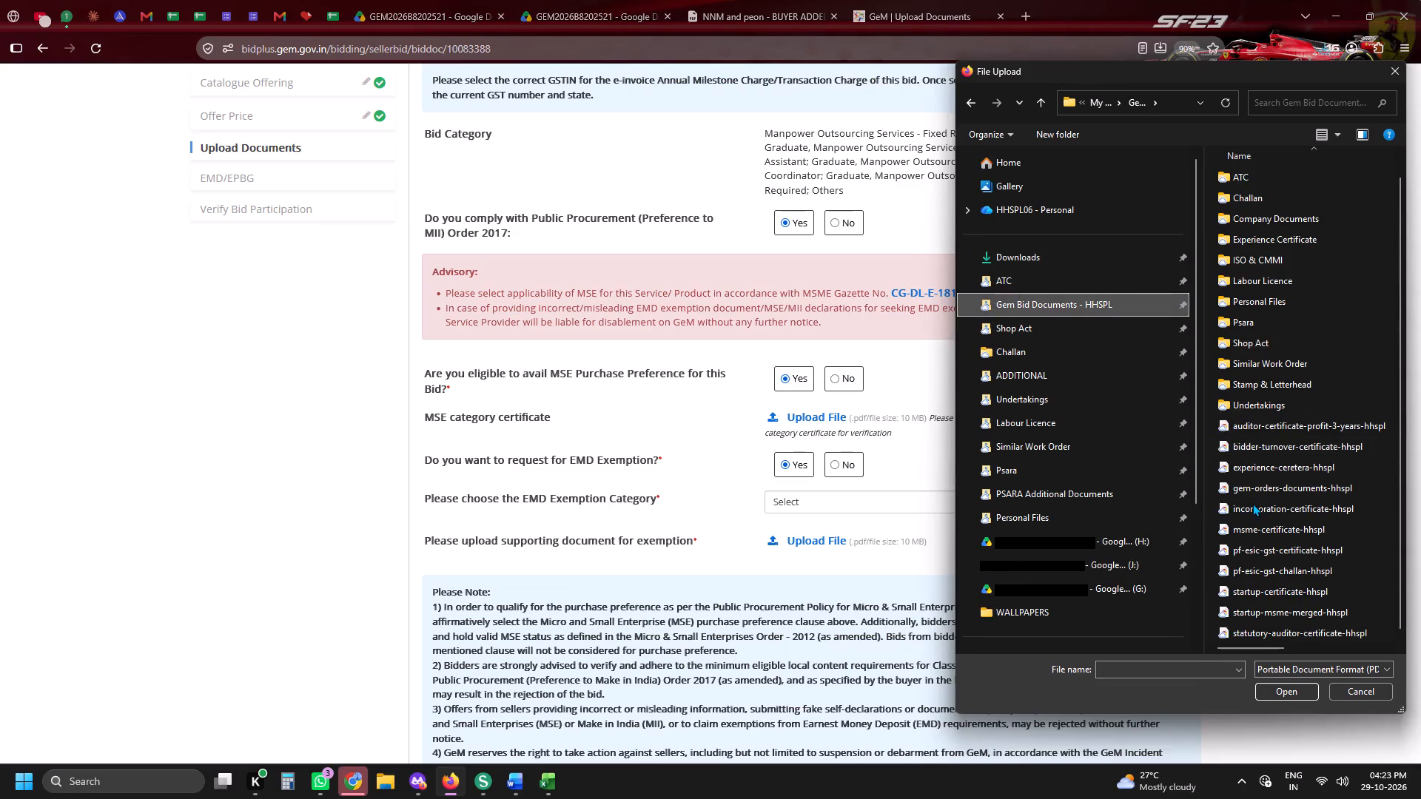
double_click(1266, 536)
Set the EMD Exemption Category to Start-up.
scroll(868, 456, down, 3)
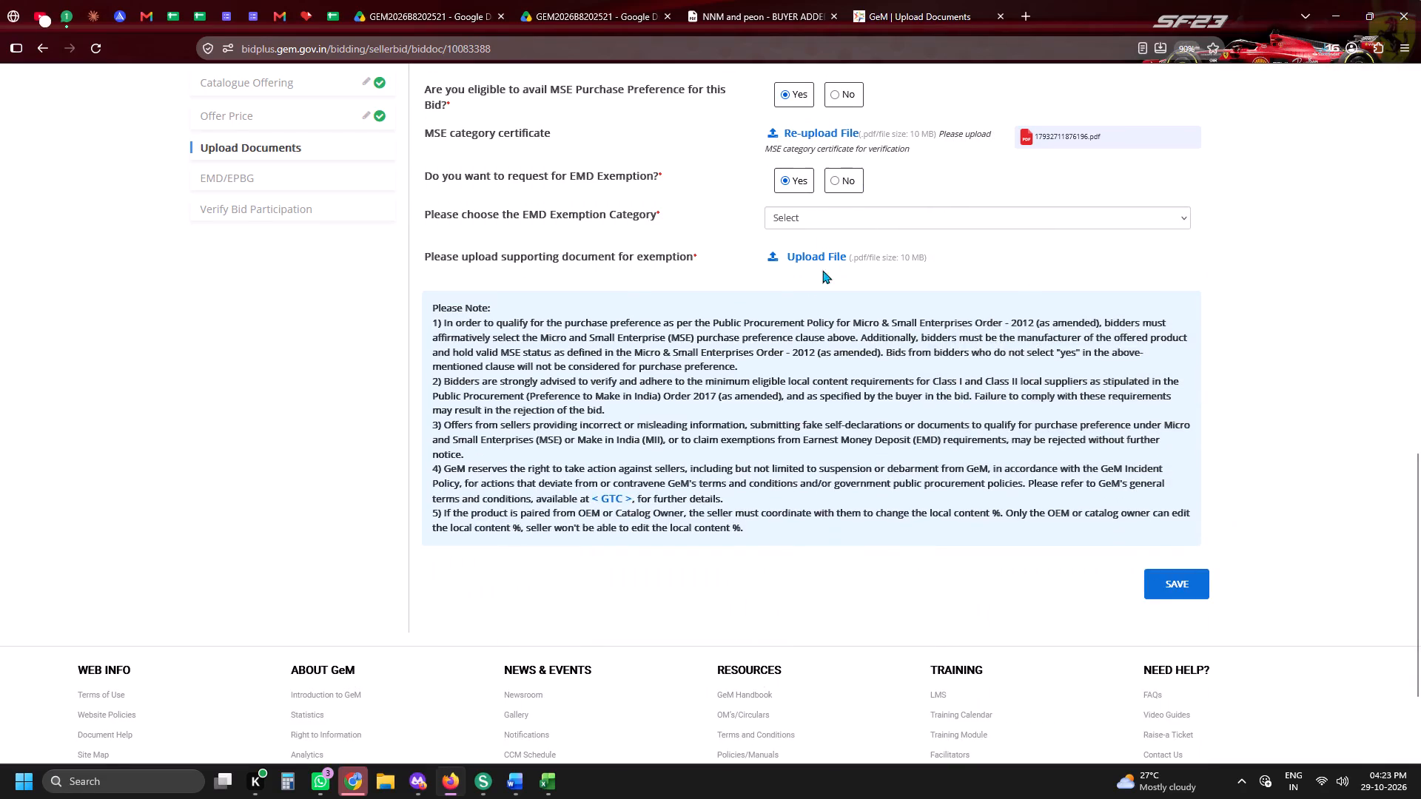
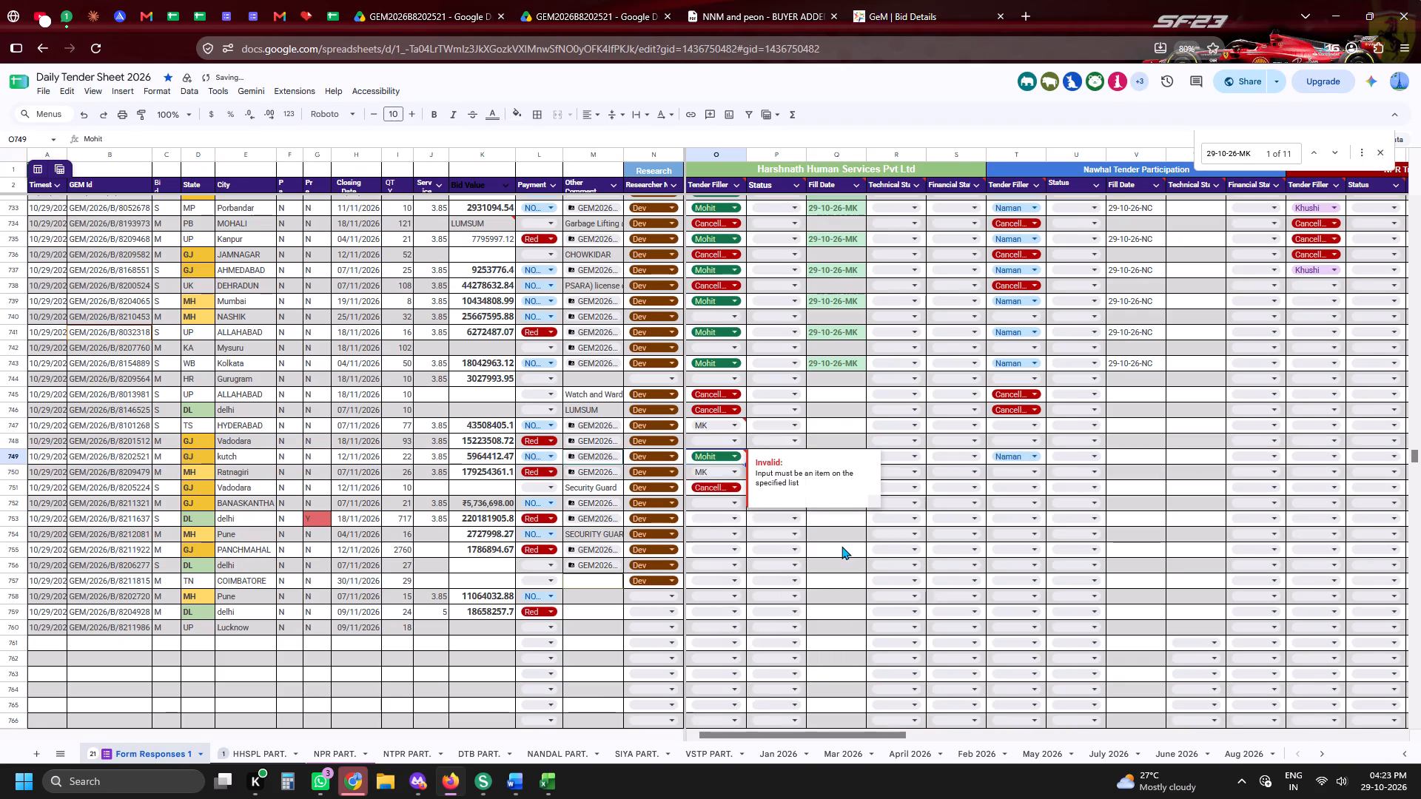
Fill the Harshnath Fill Date 29-10-26-MK down from the Kutch row into the Ratnagiri bid row.
click(841, 546)
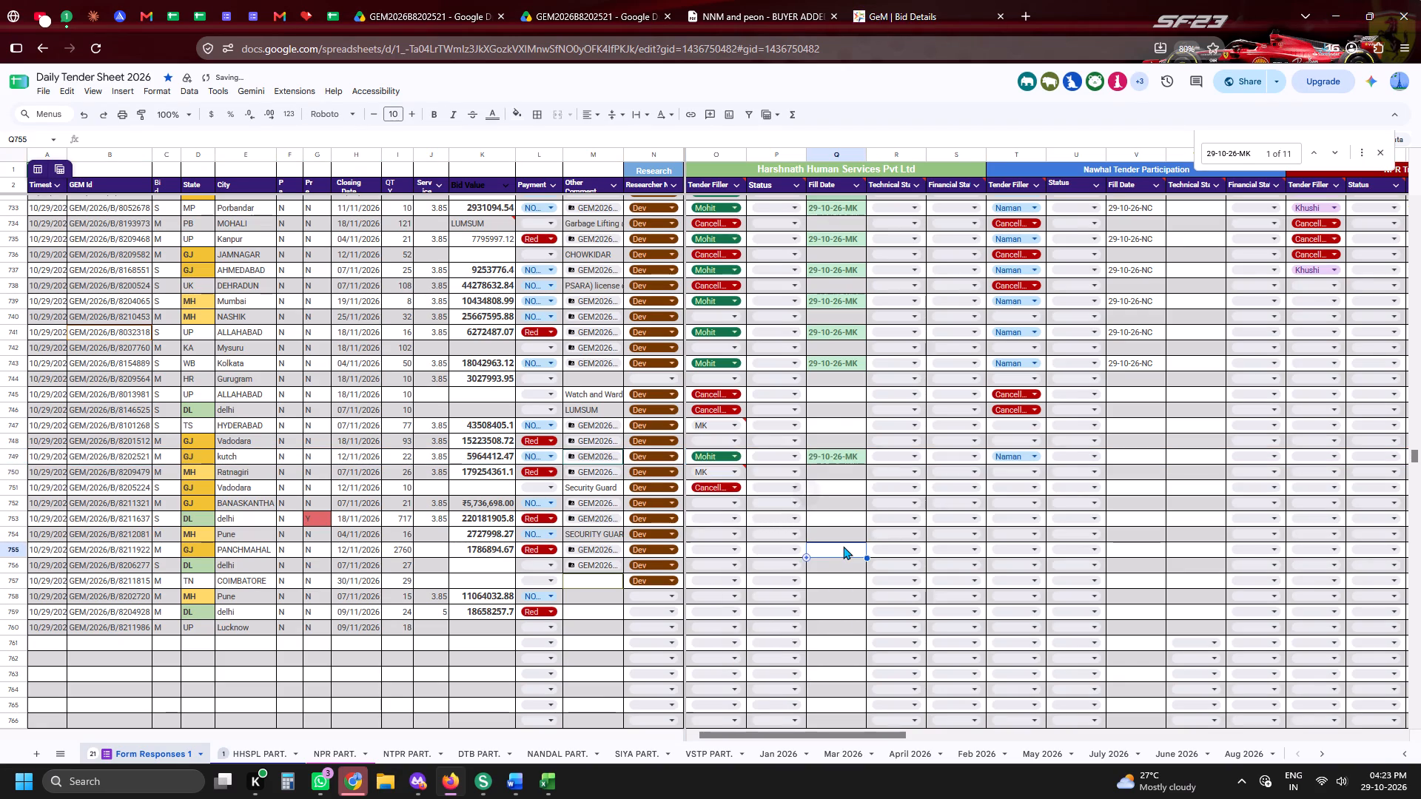
click(829, 471)
key(ctrl+d)
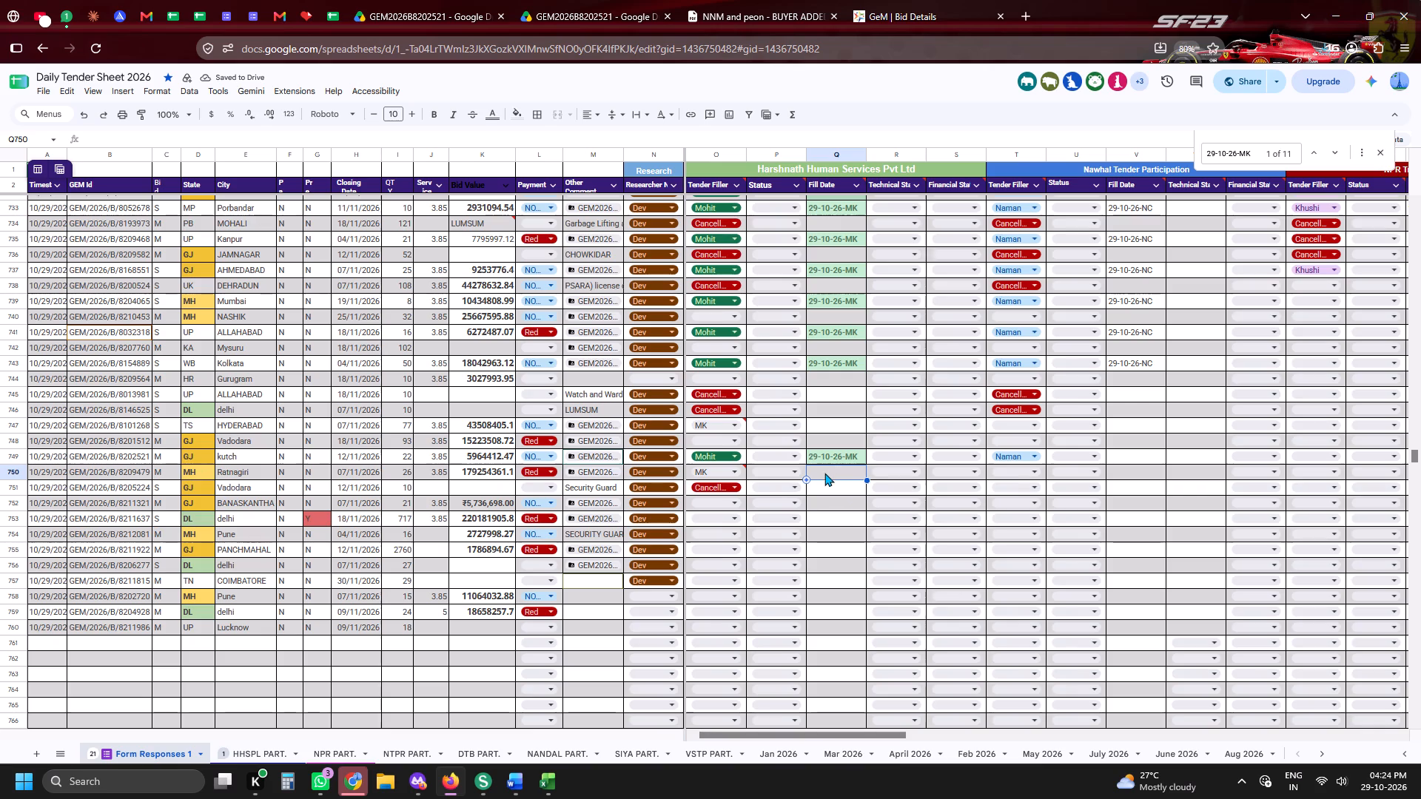
Copy the Ratnagiri row's bid number GEM/2026/B/8209479 and find it in the GeM bid listing with Exact Bid Search.
click(2, 465)
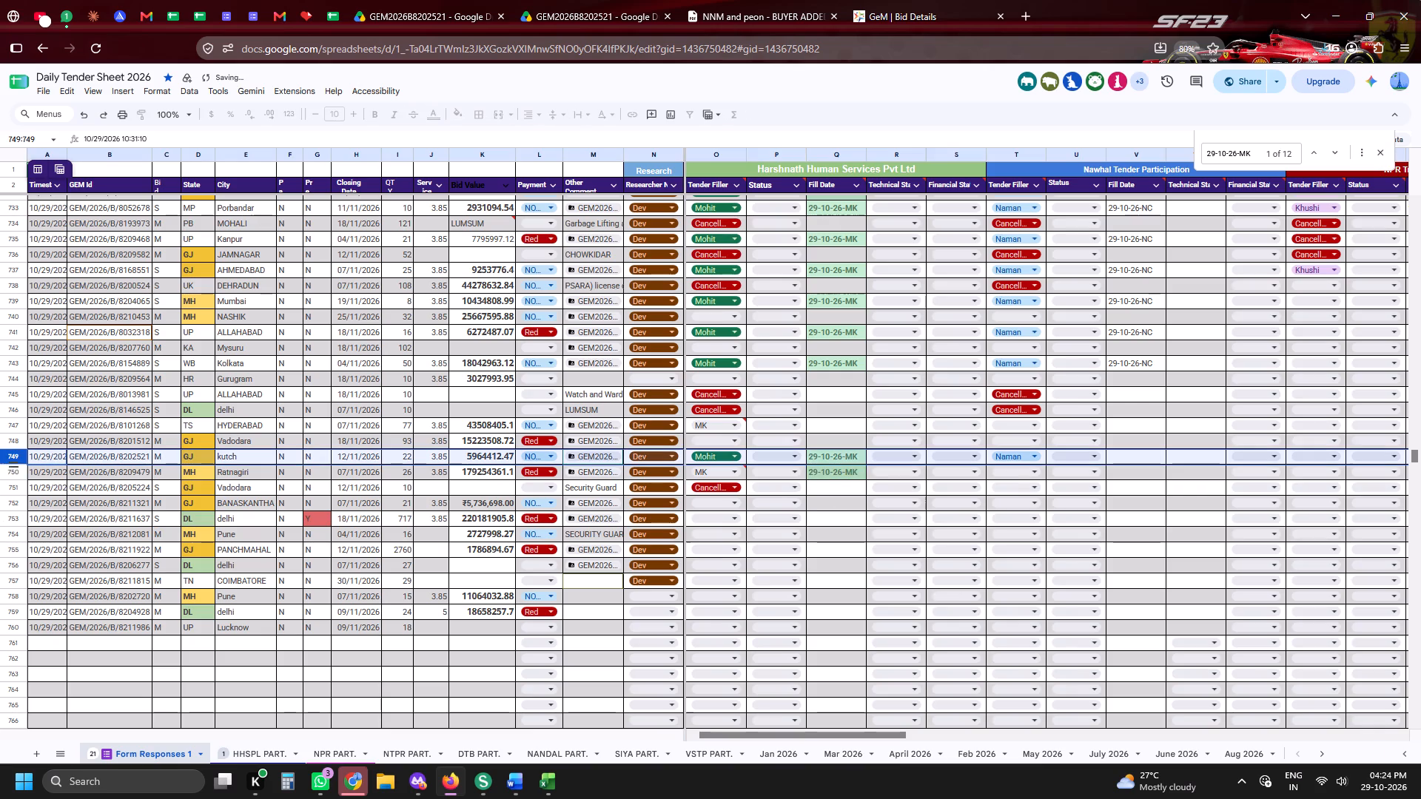
click(1, 488)
click(1, 479)
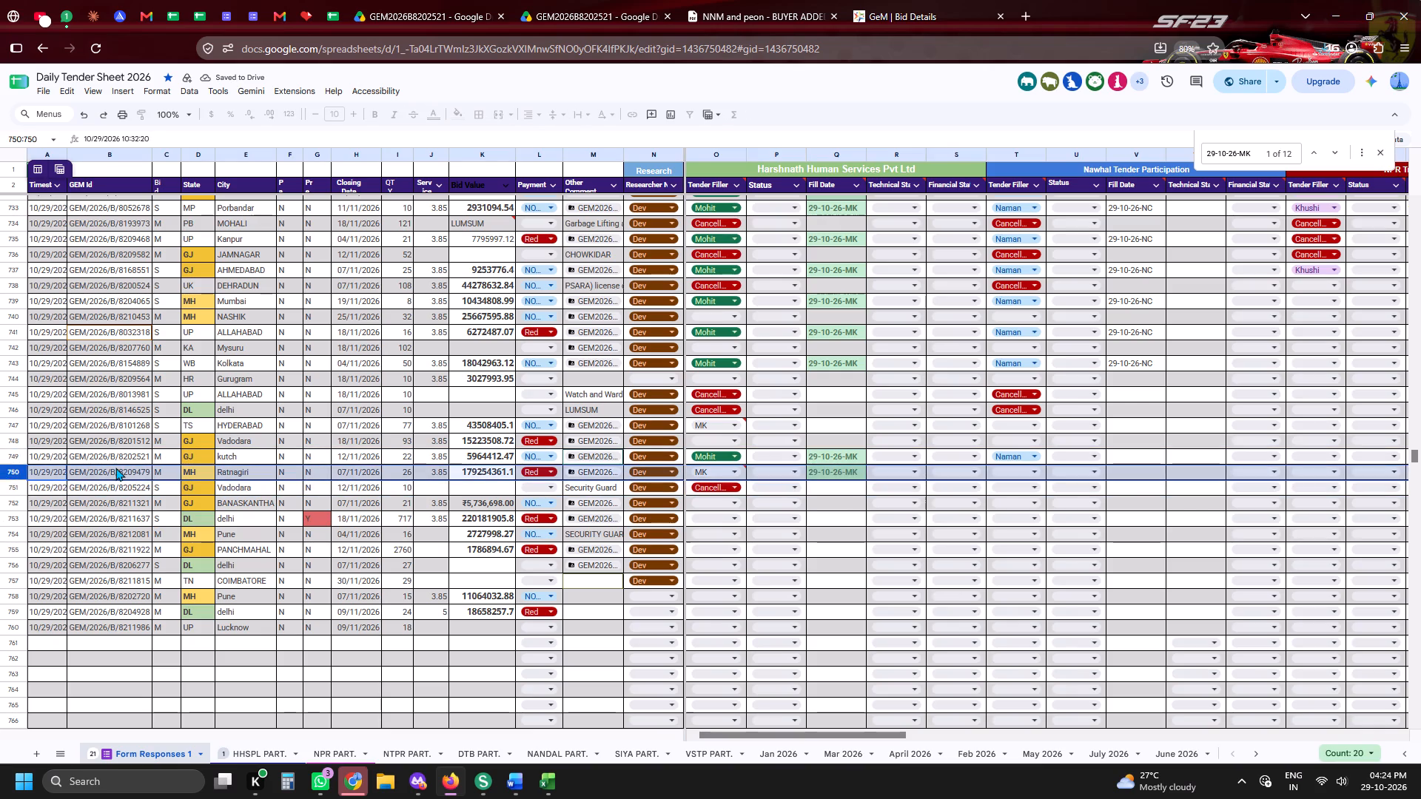
click(115, 468)
key(ctrl+c)
key(ctrl+c)
key(ctrl+c)
click(832, 1)
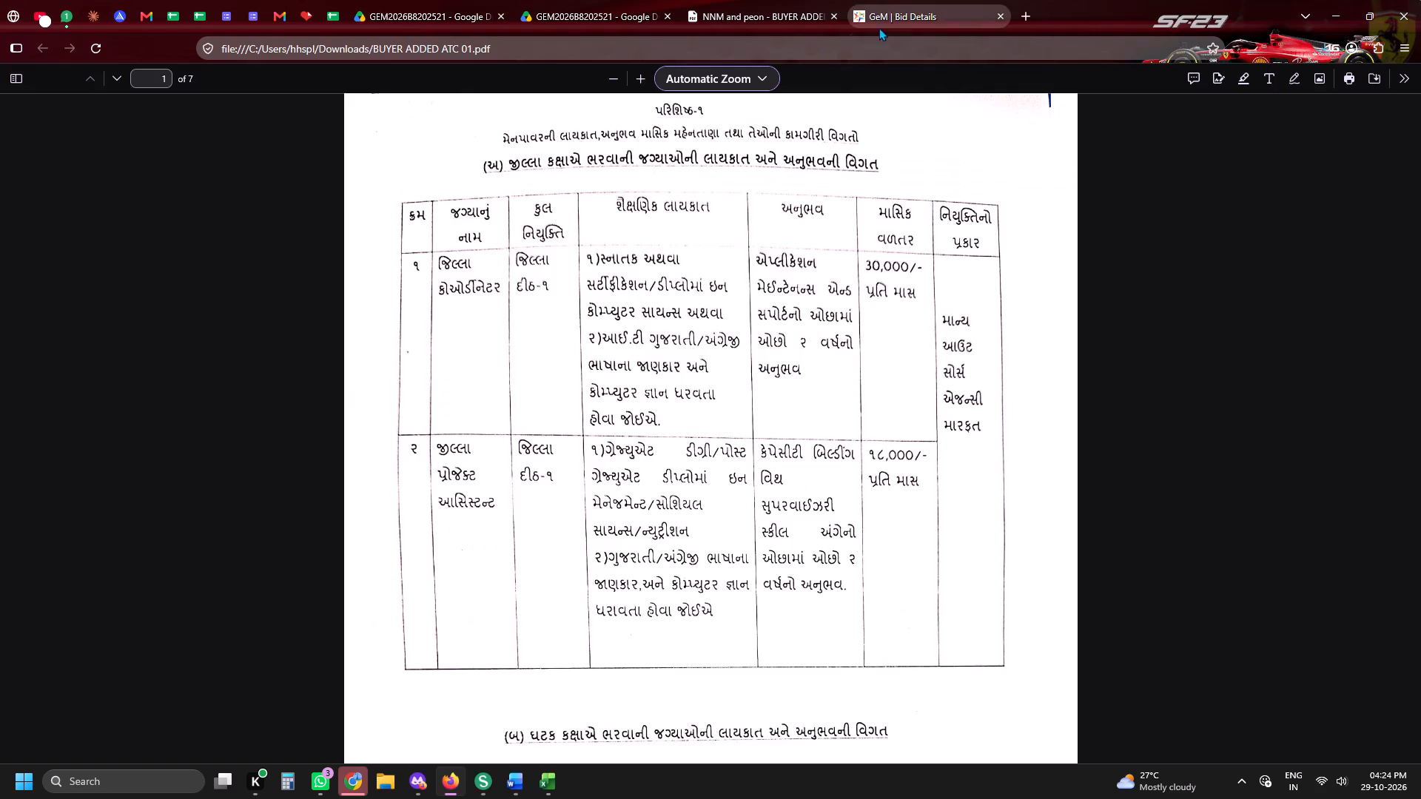
click(888, 0)
click(1032, 123)
click(1035, 161)
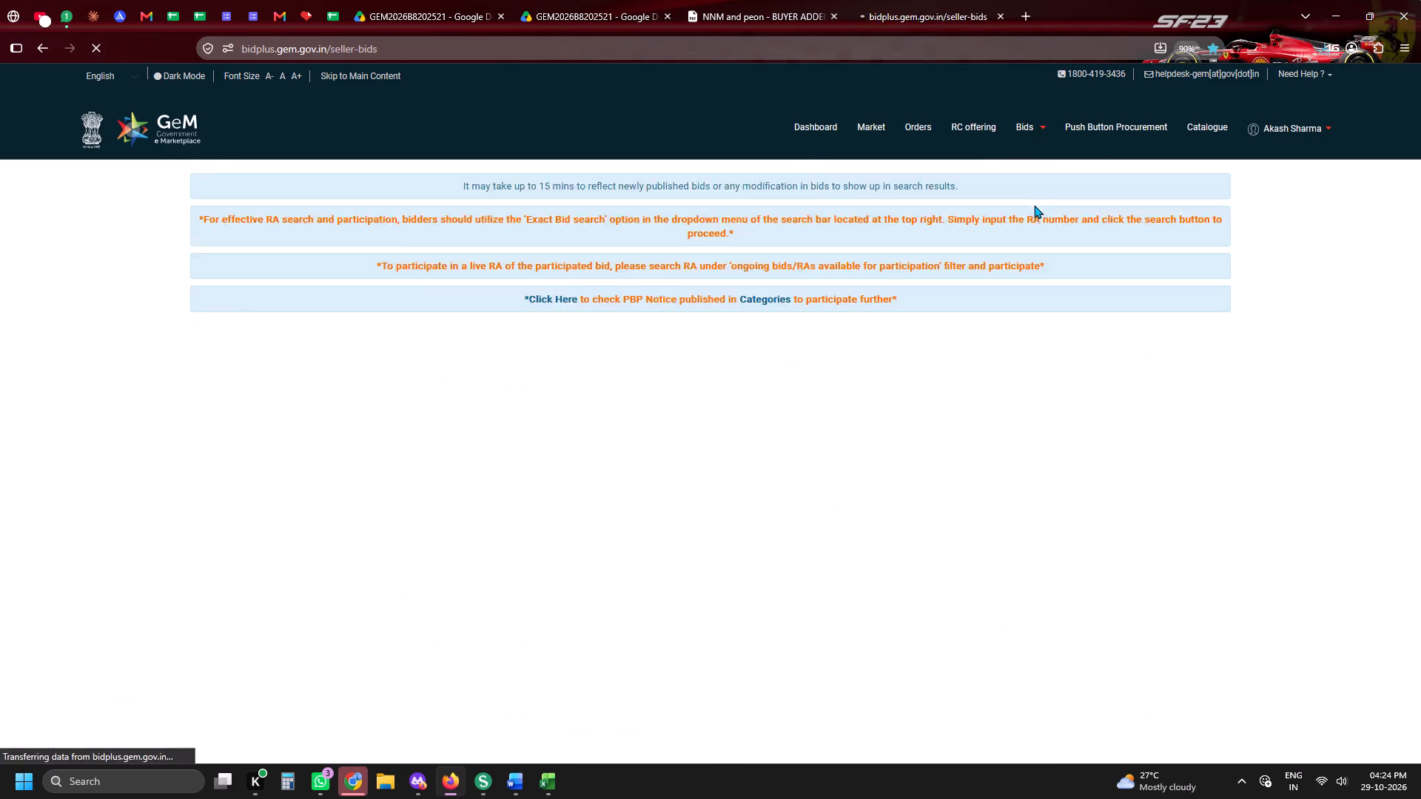
click(998, 191)
key(ctrl+v)
click(844, 189)
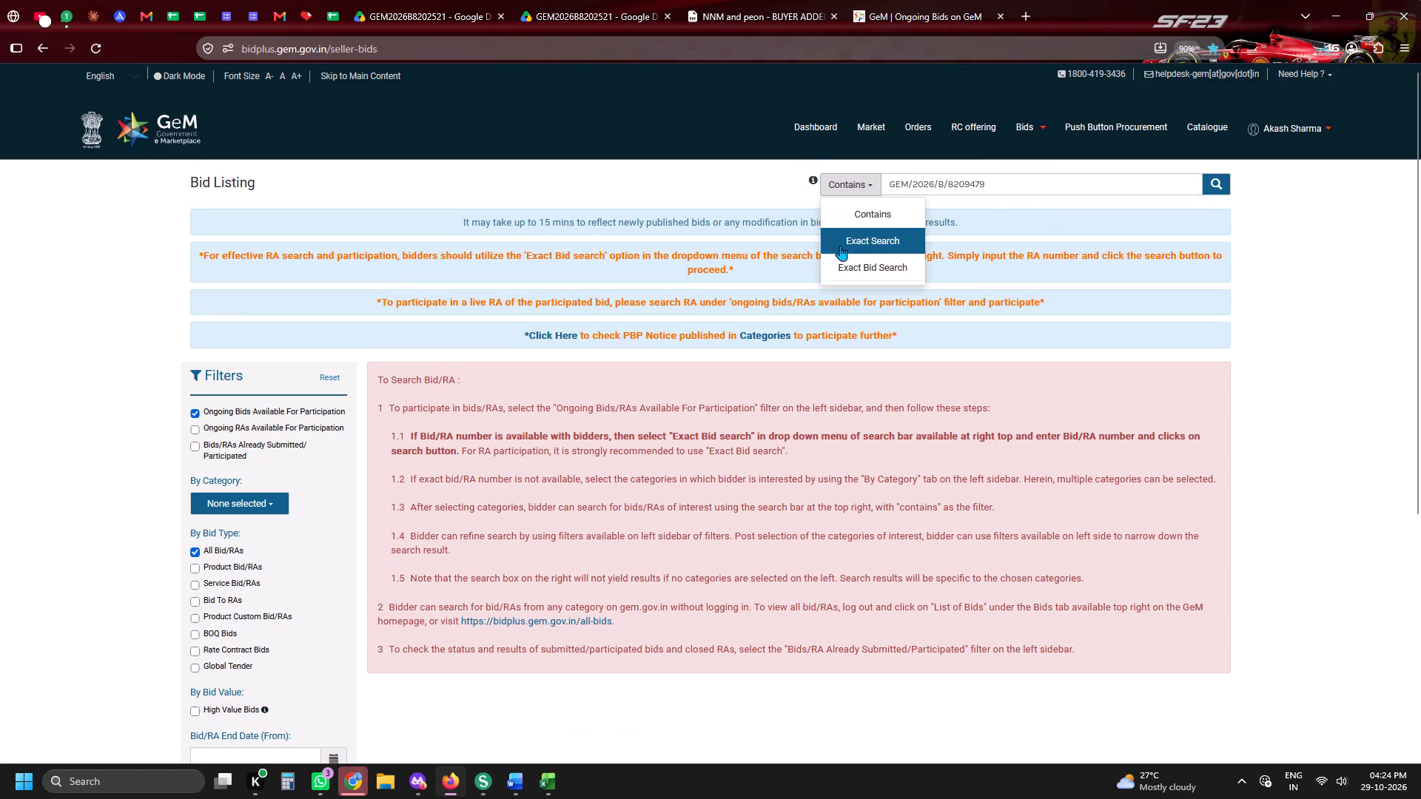
click(839, 263)
click(1215, 185)
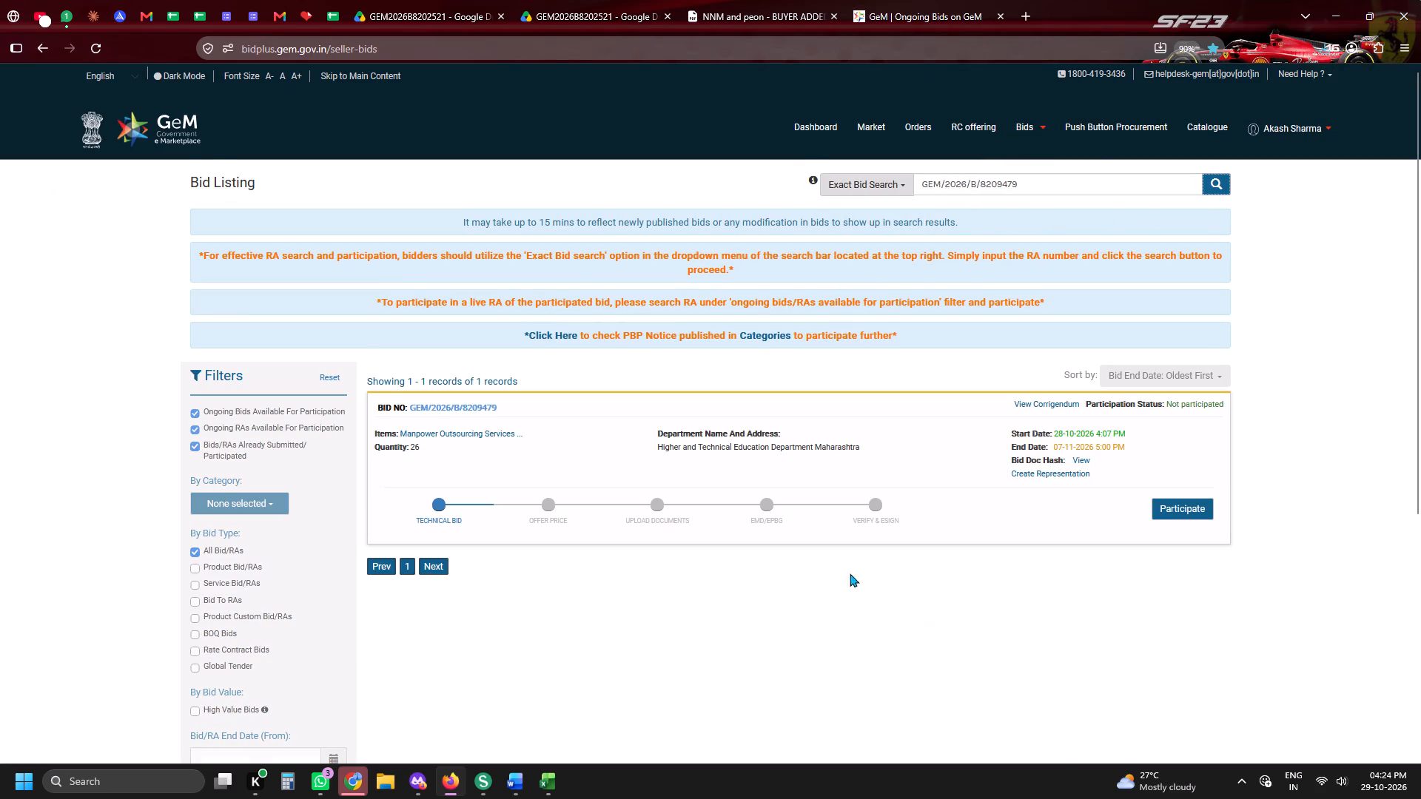
Start participation in bid GEM/2026/B/8209479.
click(1158, 510)
Close the two GEM2026B8202521 Google Drive tabs and the BUYER ADDED ATC PDF tab.
click(505, 14)
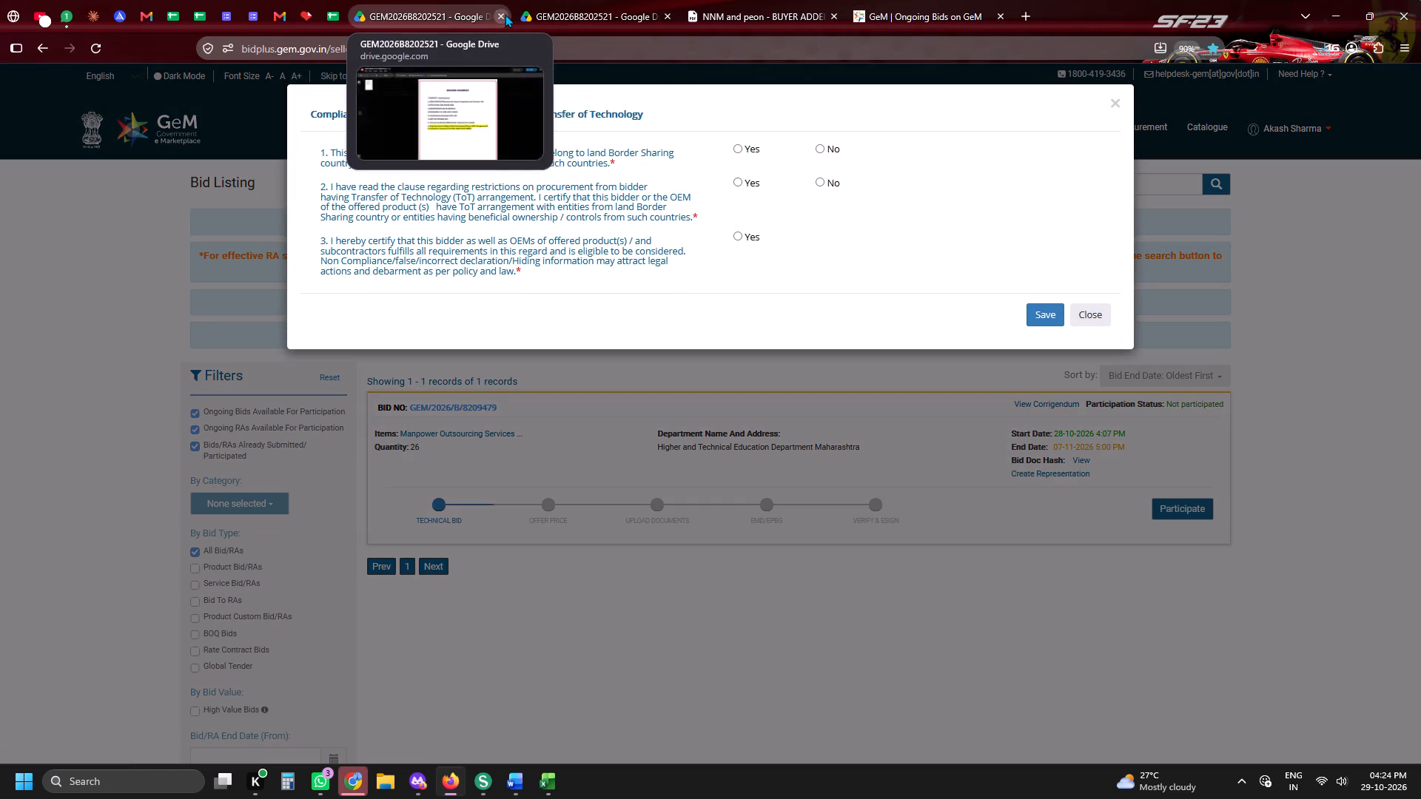
click(505, 14)
click(505, 14)
Answer No to the first two beneficial ownership and technology transfer questions and Yes to the third certification, and save.
click(752, 236)
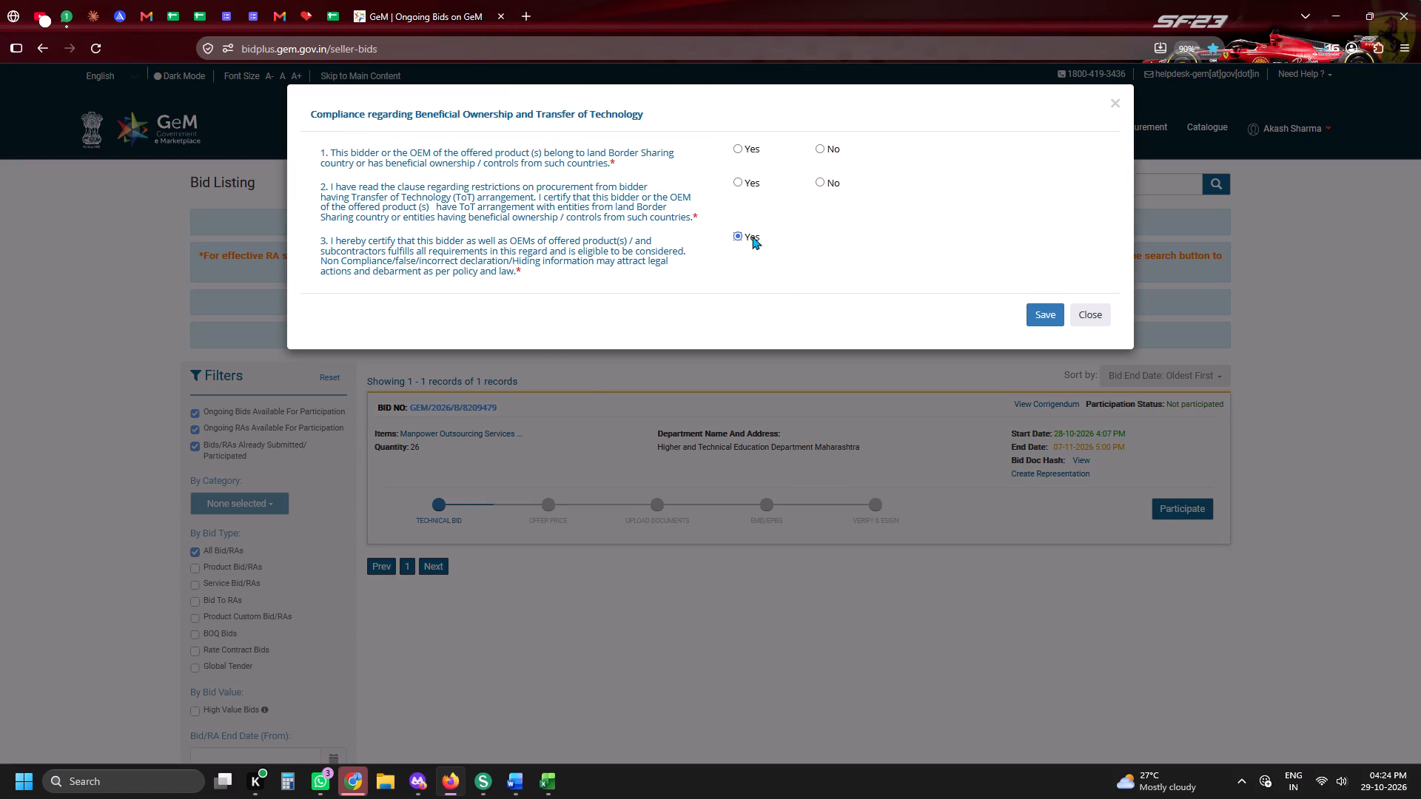
click(818, 177)
click(822, 149)
click(1056, 316)
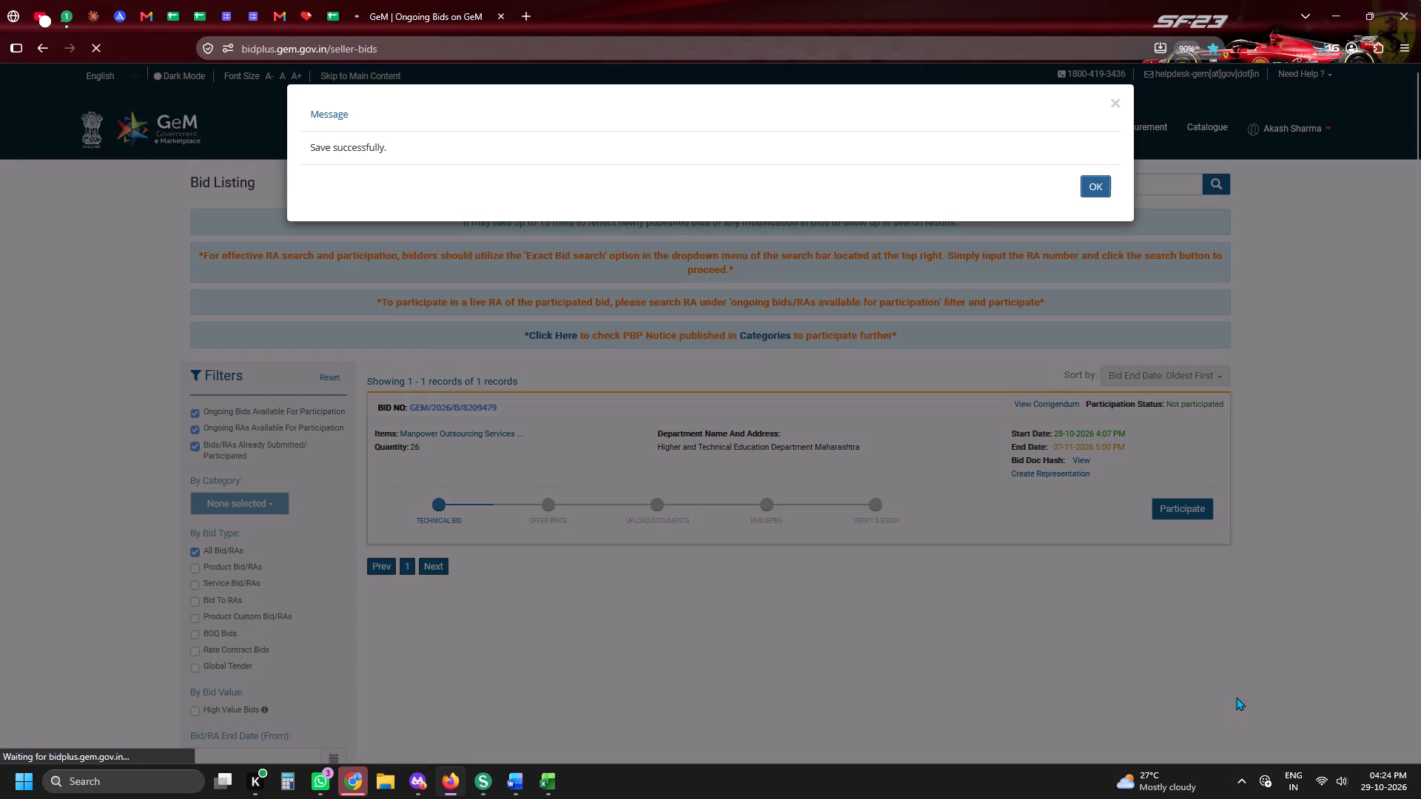
Offer catalogue row 1 (Graduate; IT-Technical) with Skill Category Skilled, Type of Function IT-Technical and state Maharashtra, and encrypt and save it.
click(1117, 402)
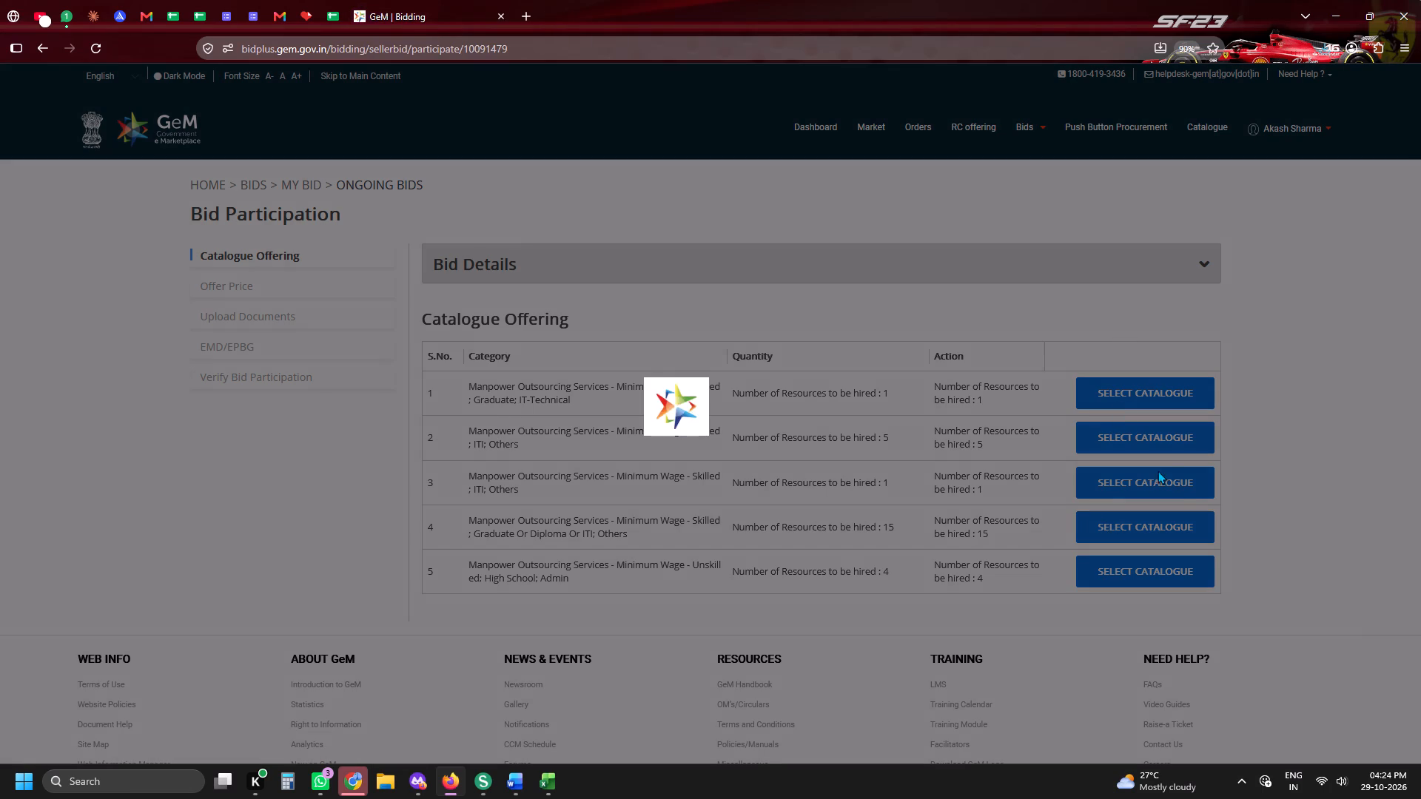
scroll(1146, 470, down, 5)
scroll(1078, 387, up, 2)
click(1037, 237)
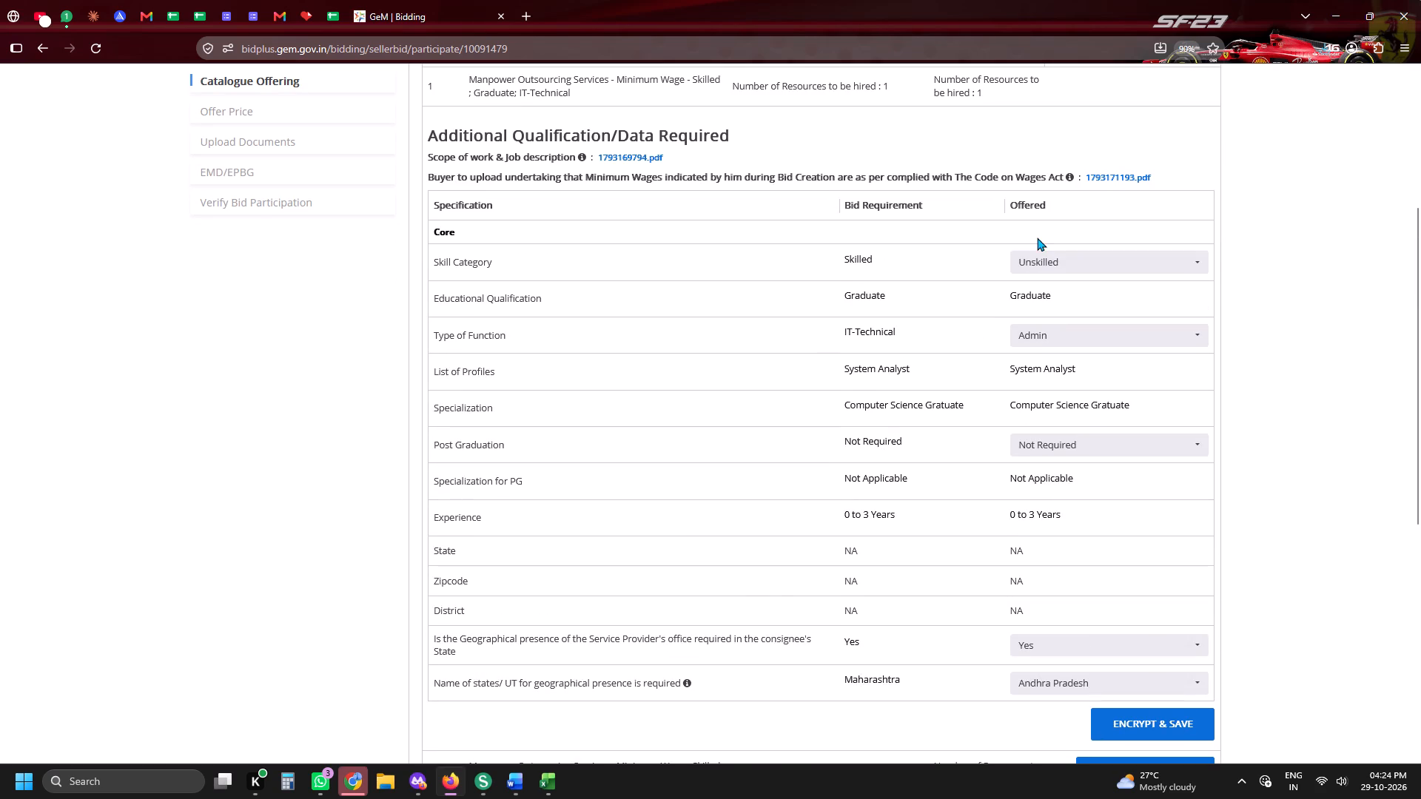
click(1032, 272)
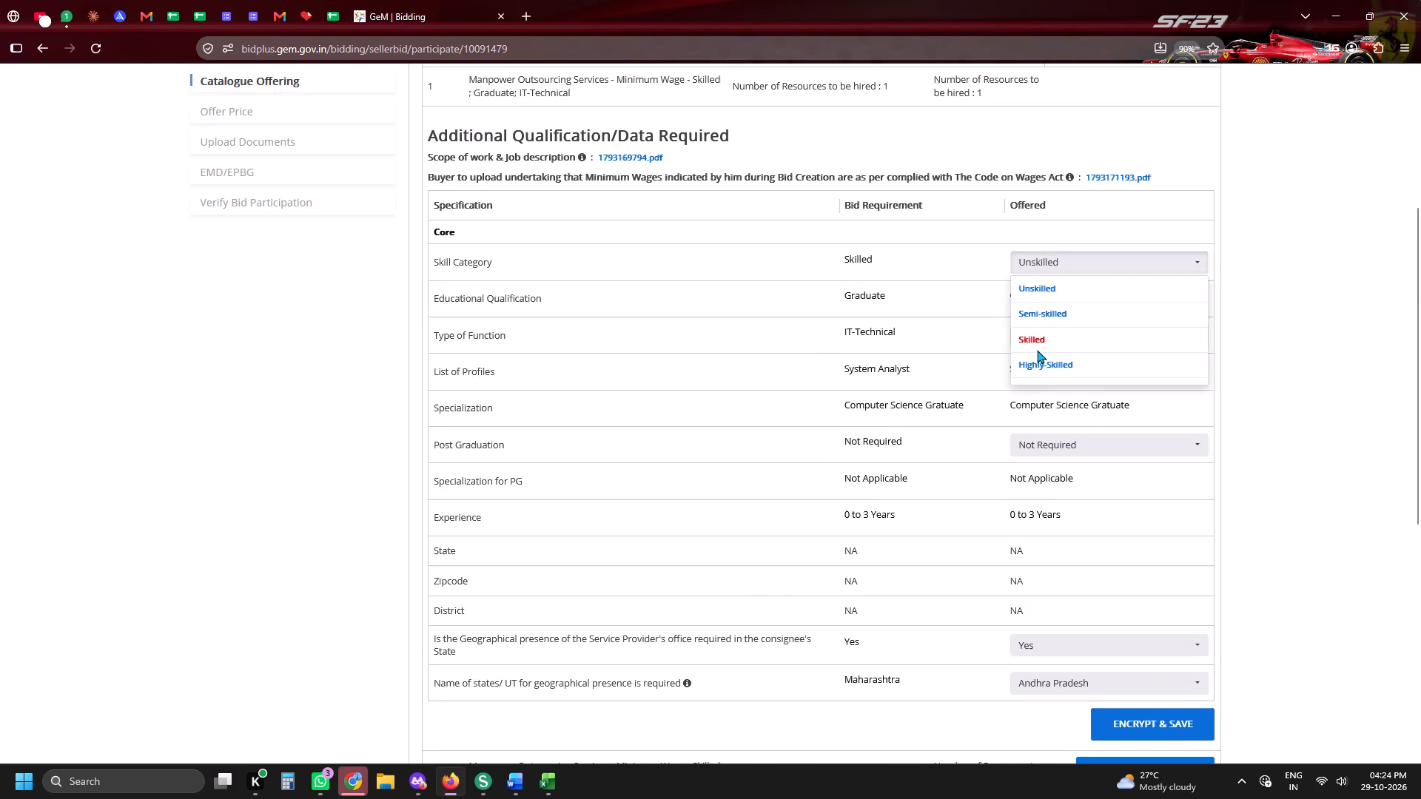
click(1041, 334)
click(1041, 334)
click(1027, 411)
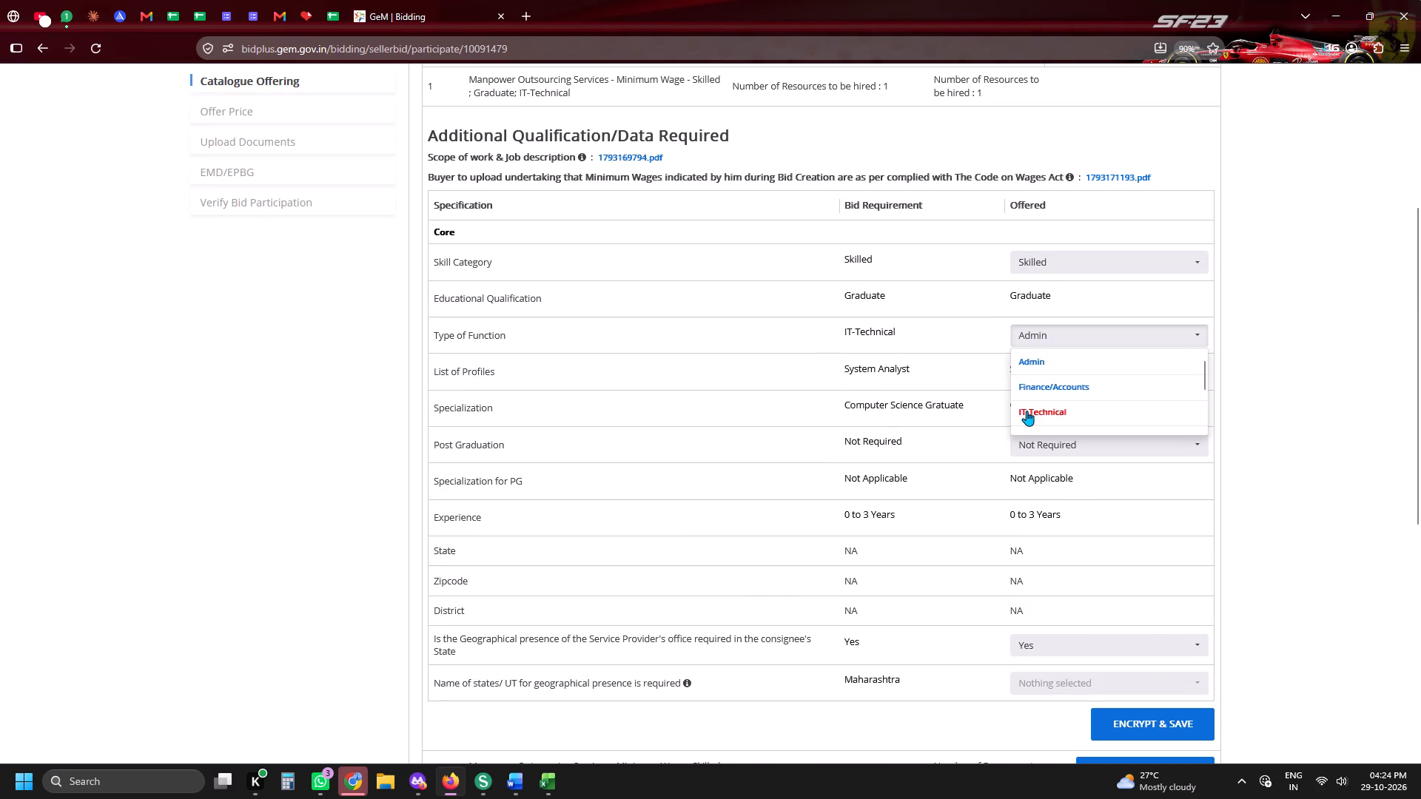
click(918, 405)
scroll(1015, 415, down, 4)
click(1036, 304)
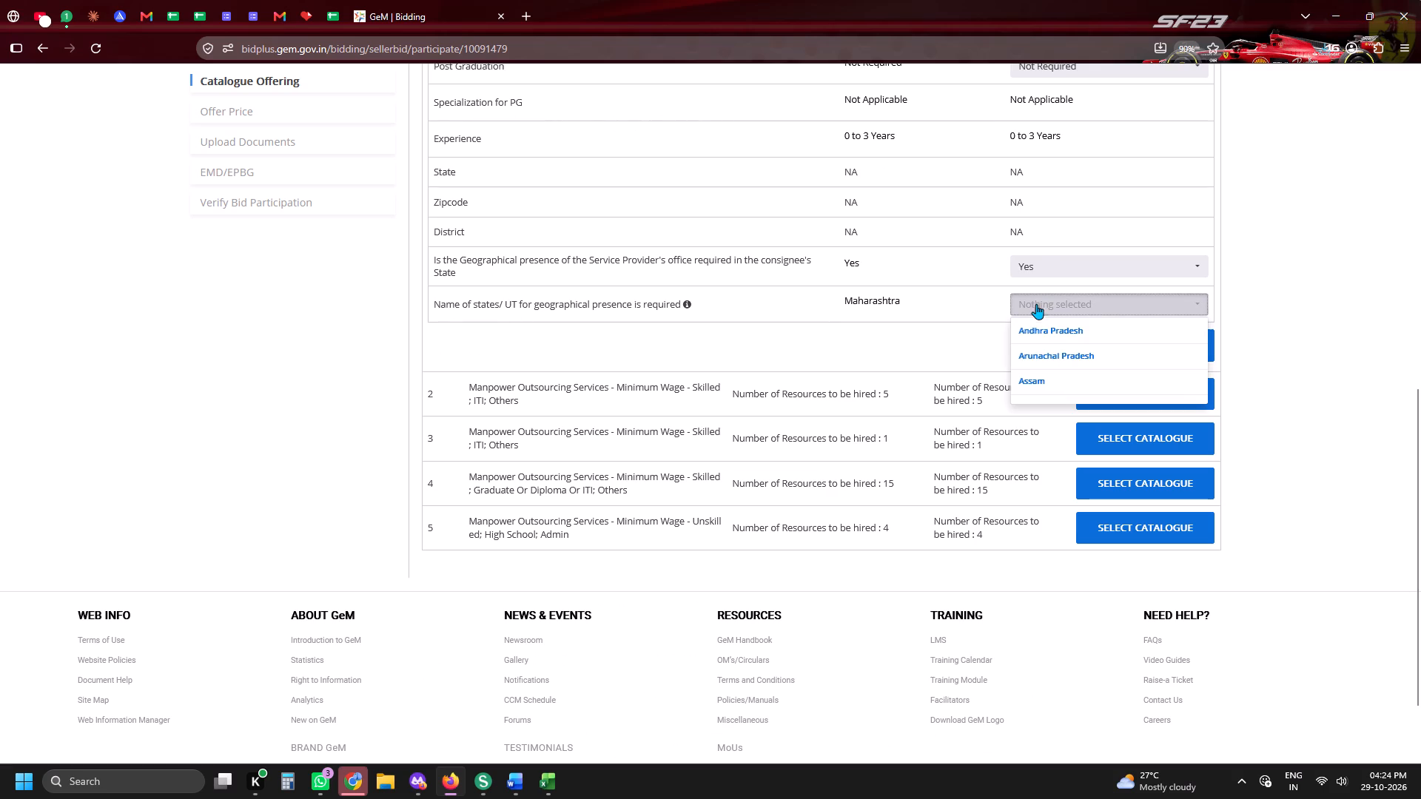
key(m)
key(m)
click(1024, 380)
click(984, 374)
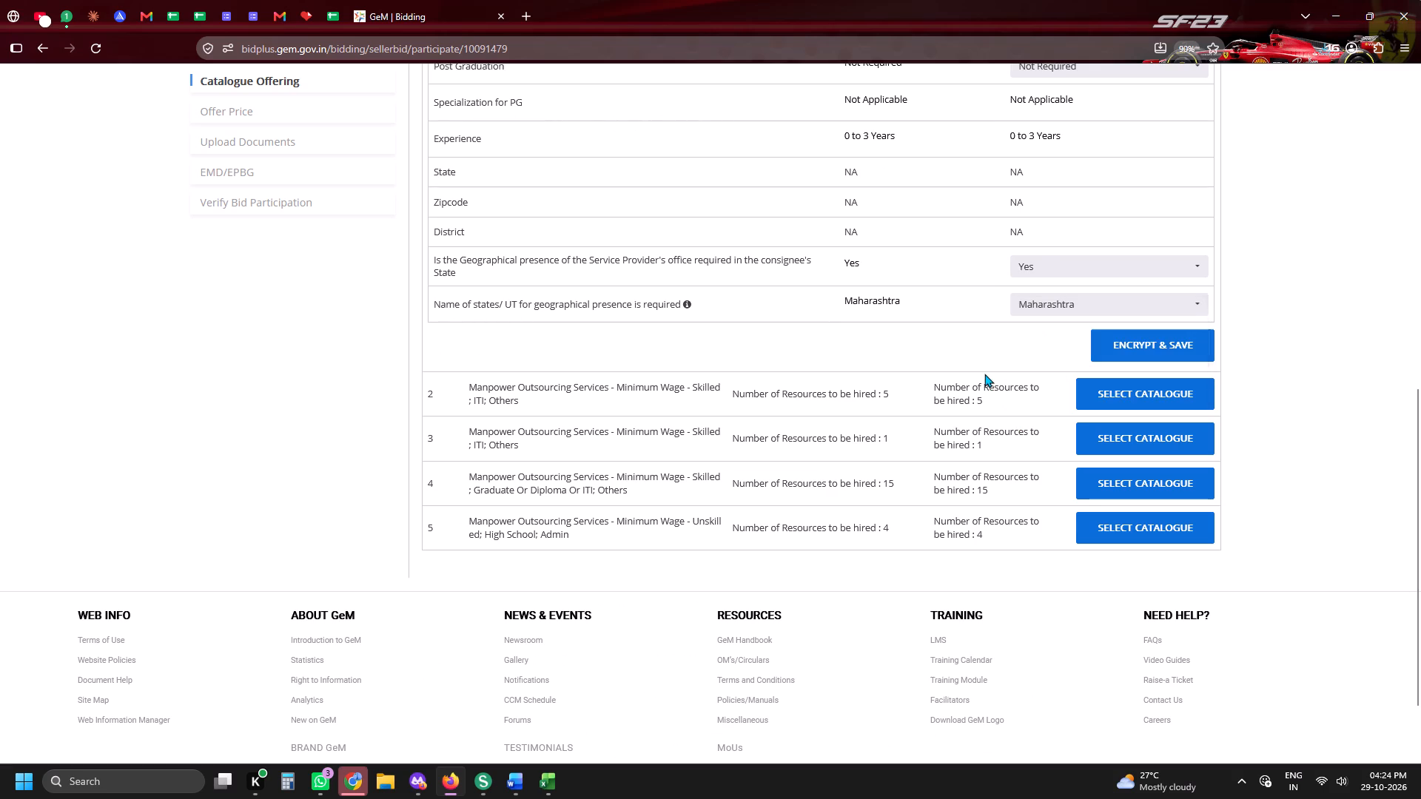
click(1217, 349)
click(1170, 345)
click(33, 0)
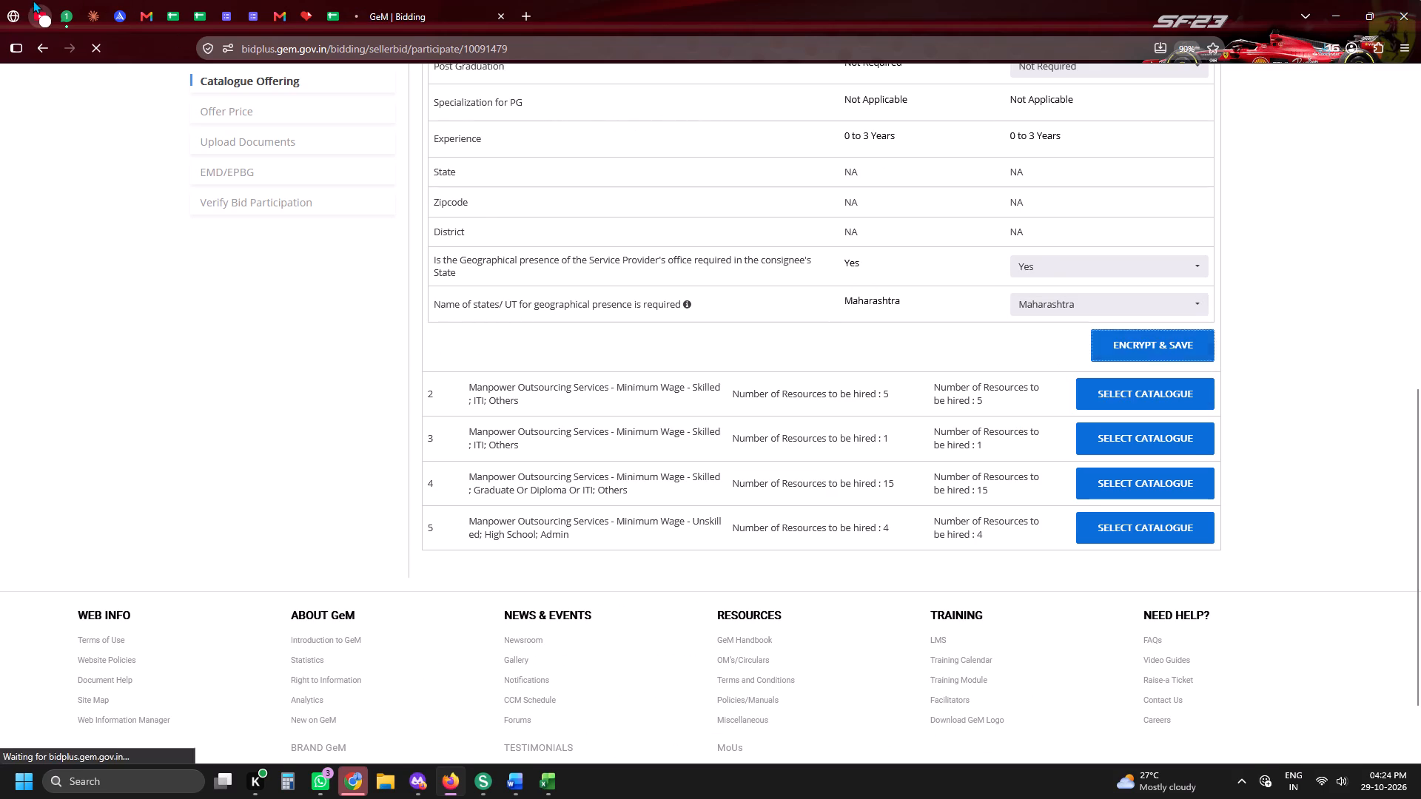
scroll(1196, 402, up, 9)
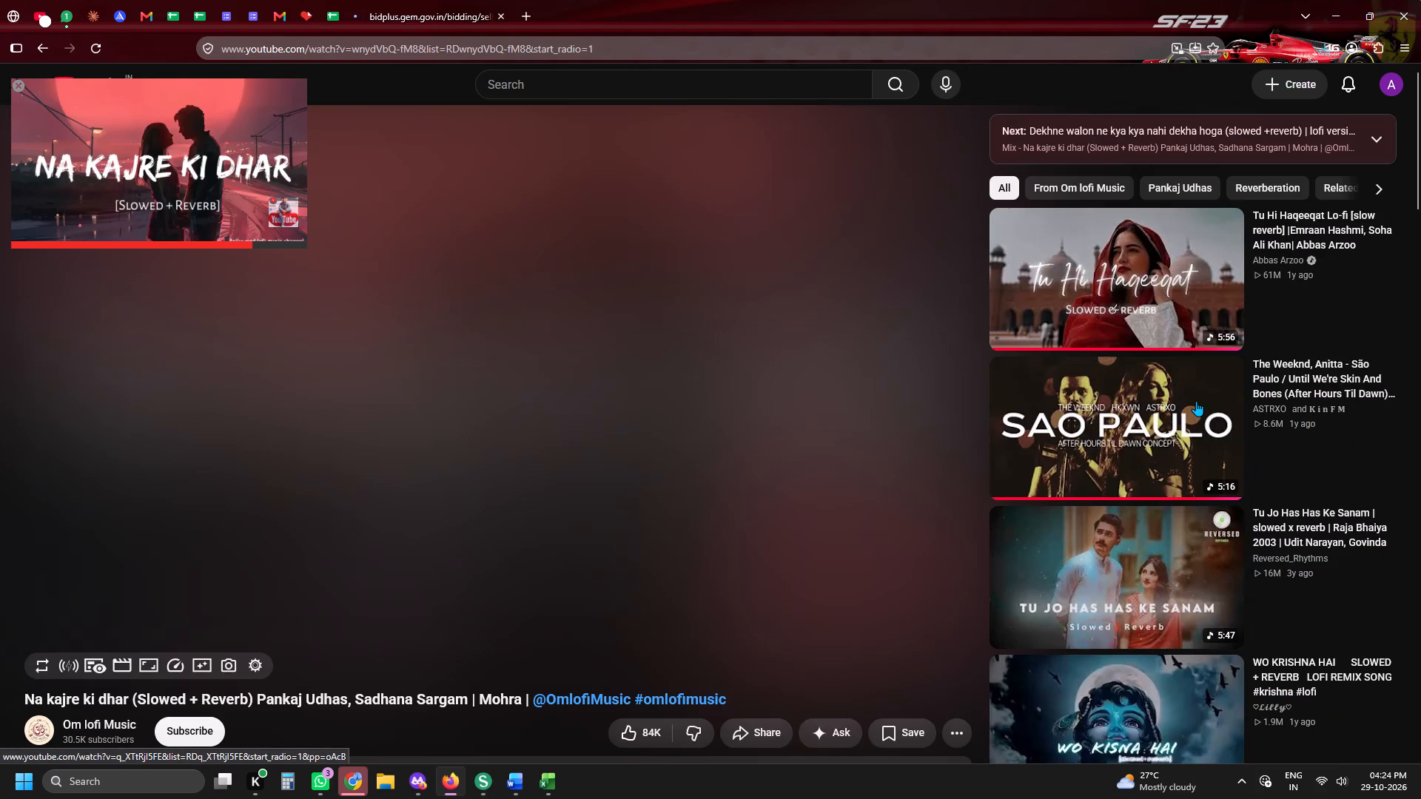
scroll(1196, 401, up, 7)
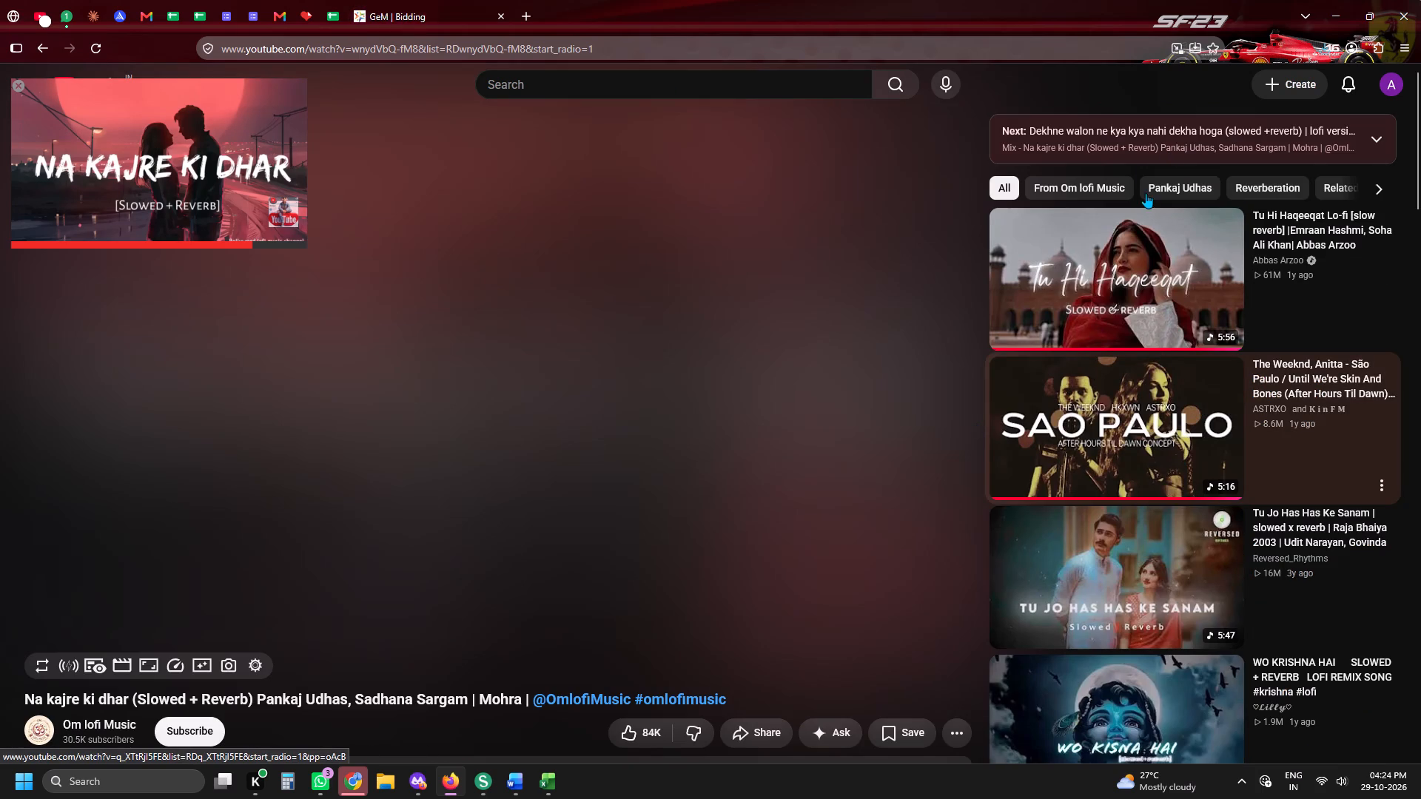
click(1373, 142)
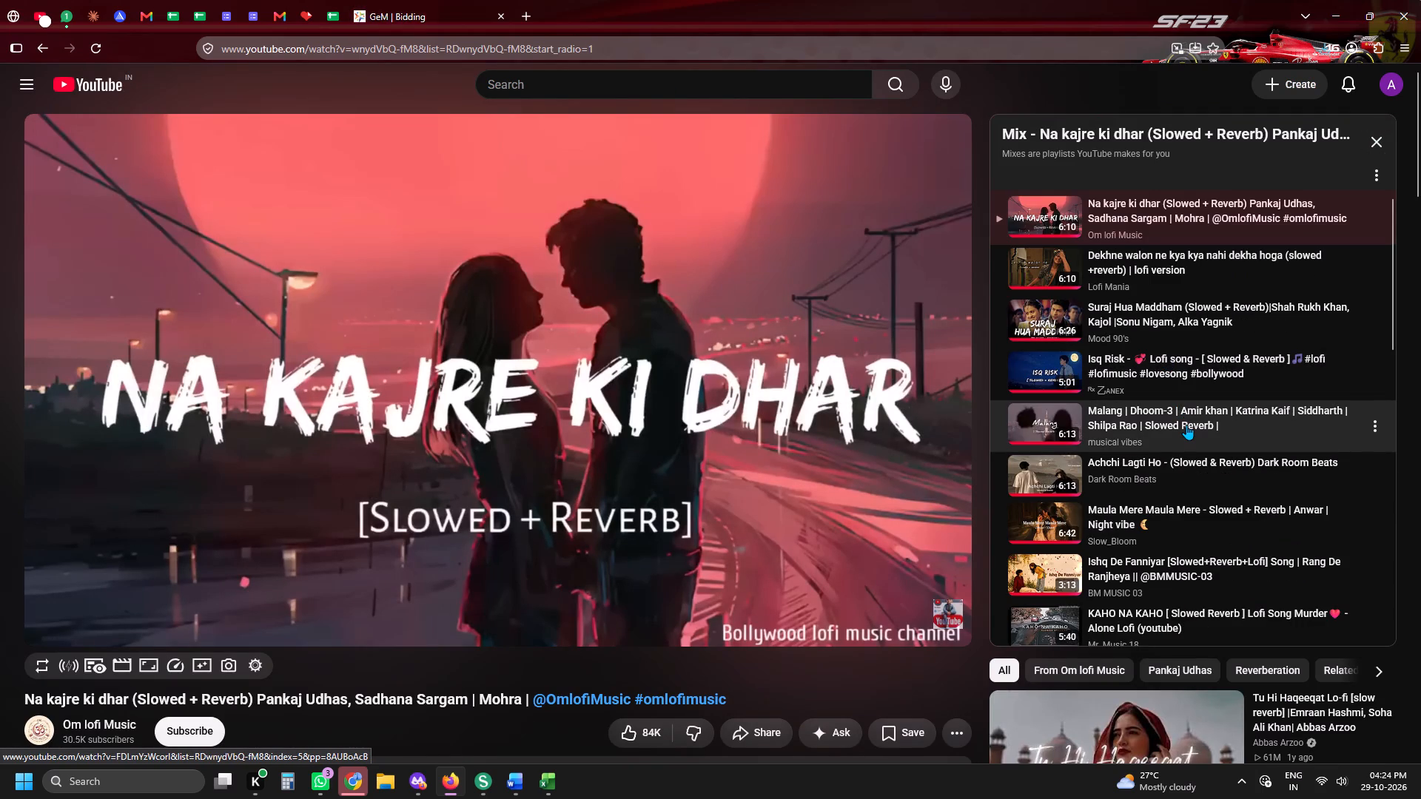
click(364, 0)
Offer catalogue row 2 (ITI, Workshop Instructor) with Skill Category Skilled, Type of Function Others and state Maharashtra, and encrypt and save it.
click(1095, 434)
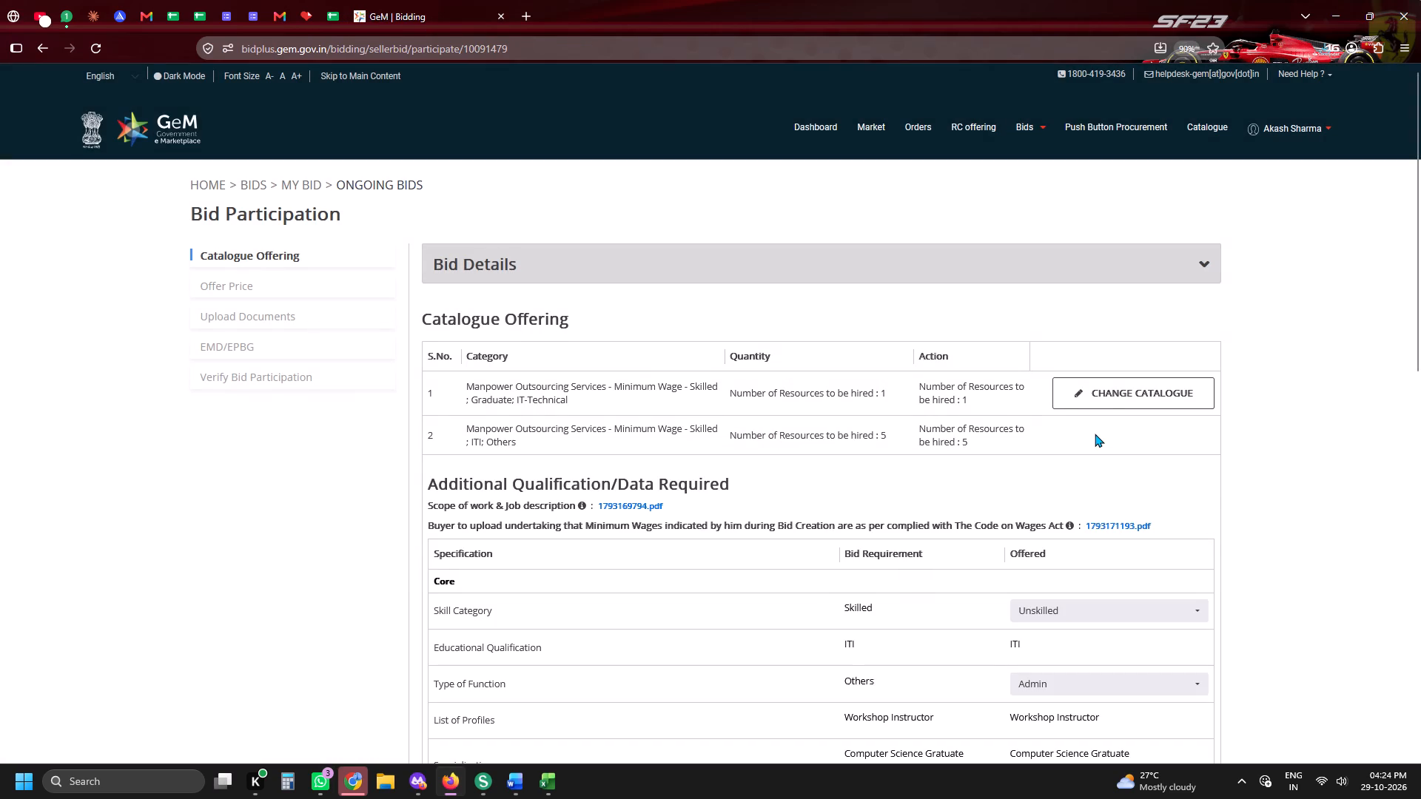
scroll(1106, 398, down, 5)
click(1049, 118)
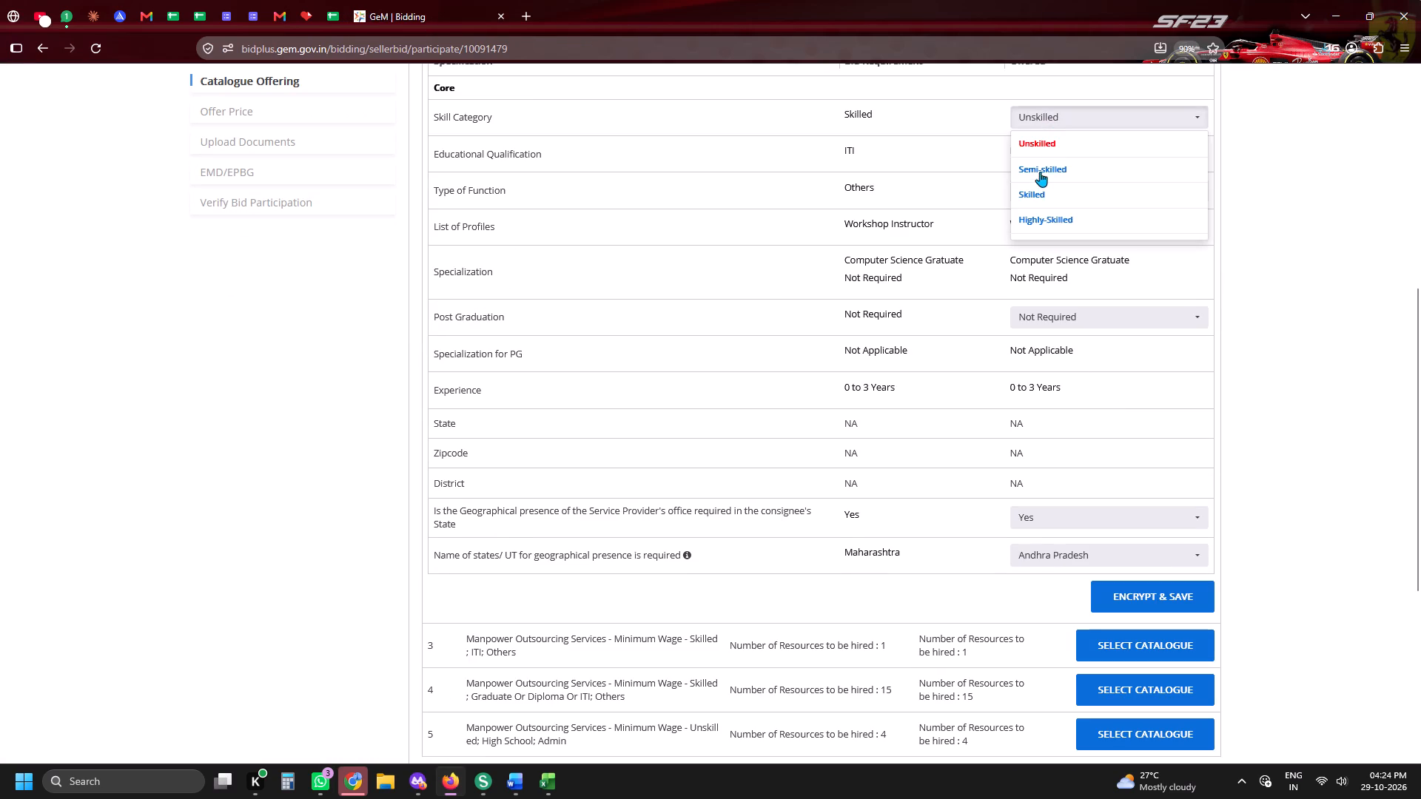
double_click(1038, 189)
scroll(1029, 279, down, 5)
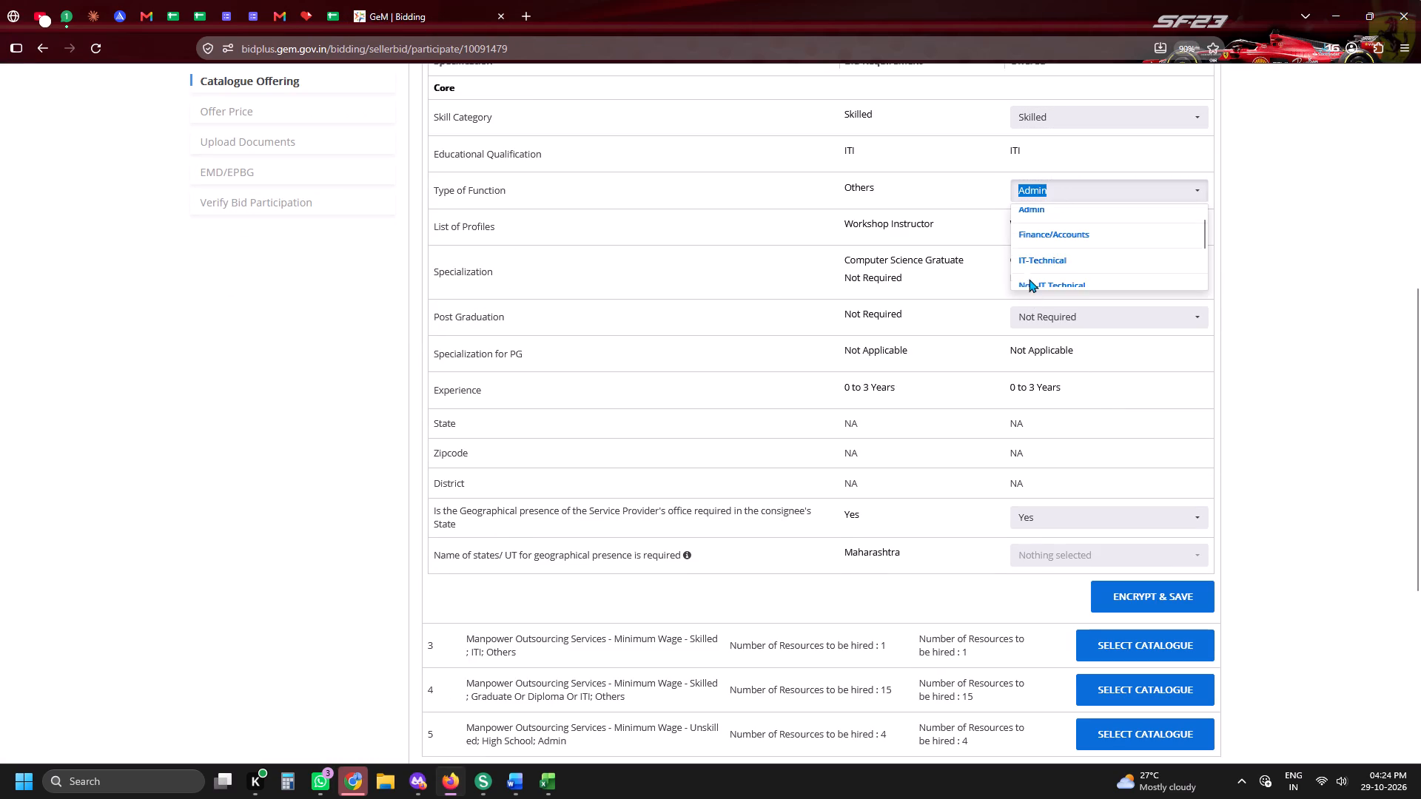
click(1029, 274)
scroll(1029, 274, down, 4)
click(1038, 200)
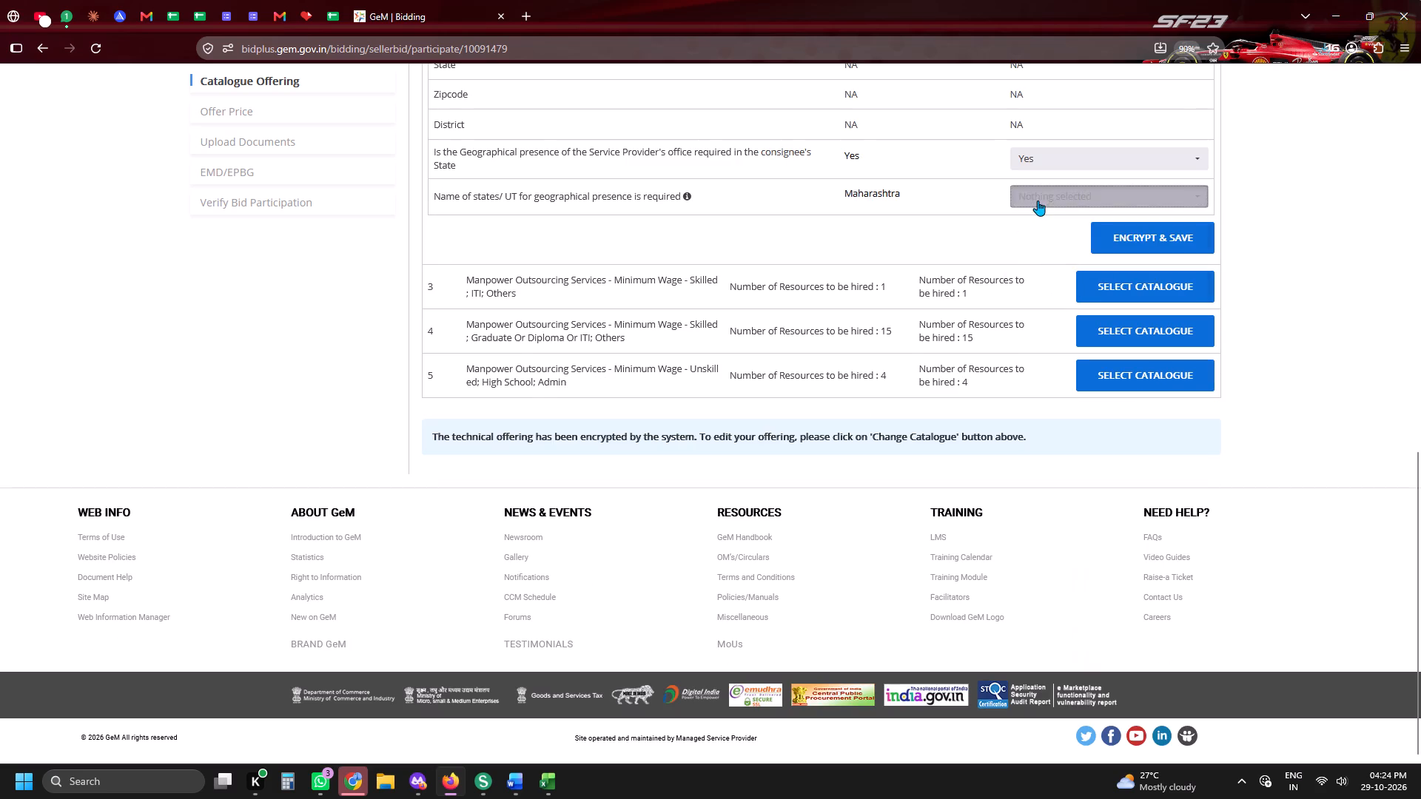
key(m)
key(m)
click(1029, 278)
click(969, 251)
click(1092, 237)
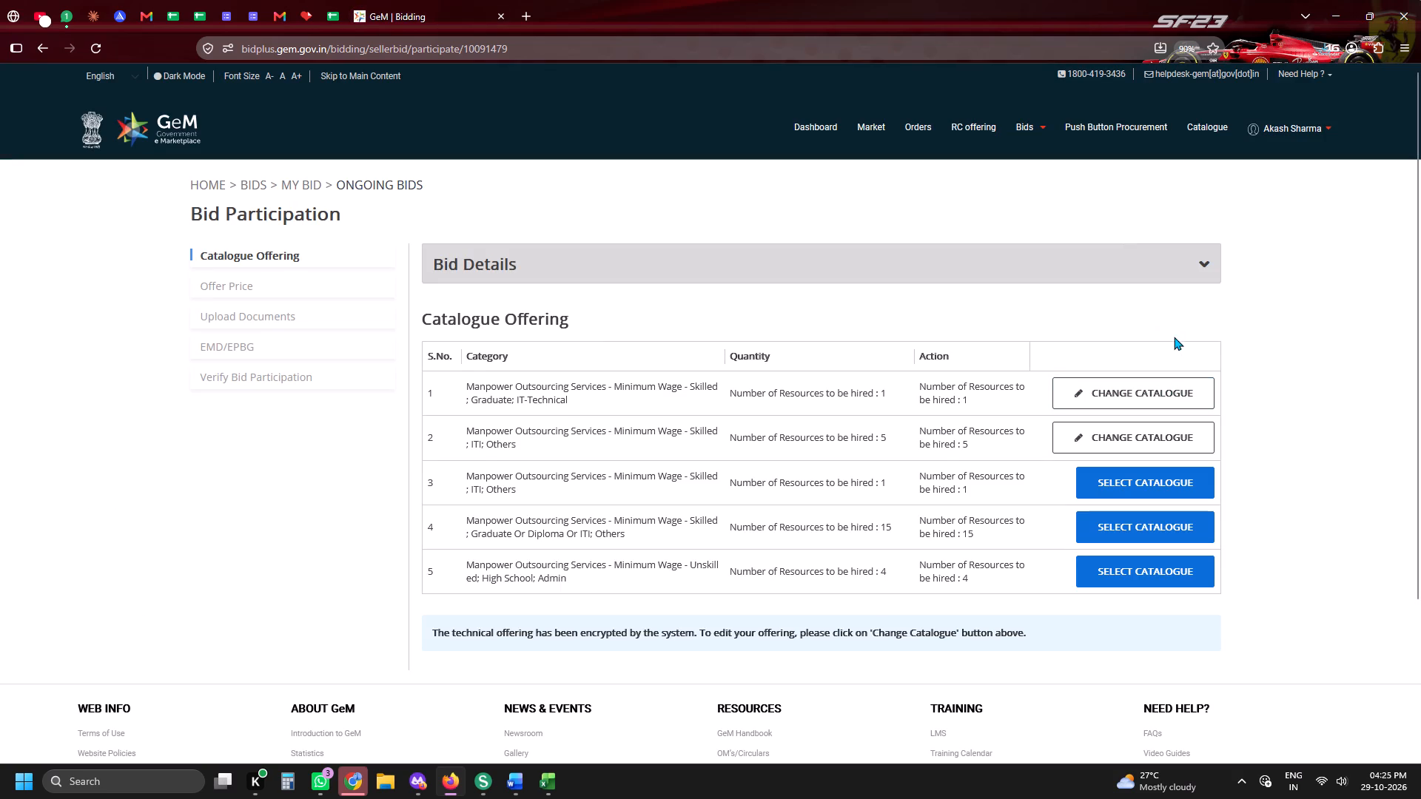
Offer catalogue row 3 (ITI, Electrician) with Skill Category Skilled, Type of Function Others and state Maharashtra, and encrypt and save it.
scroll(1071, 348, down, 2)
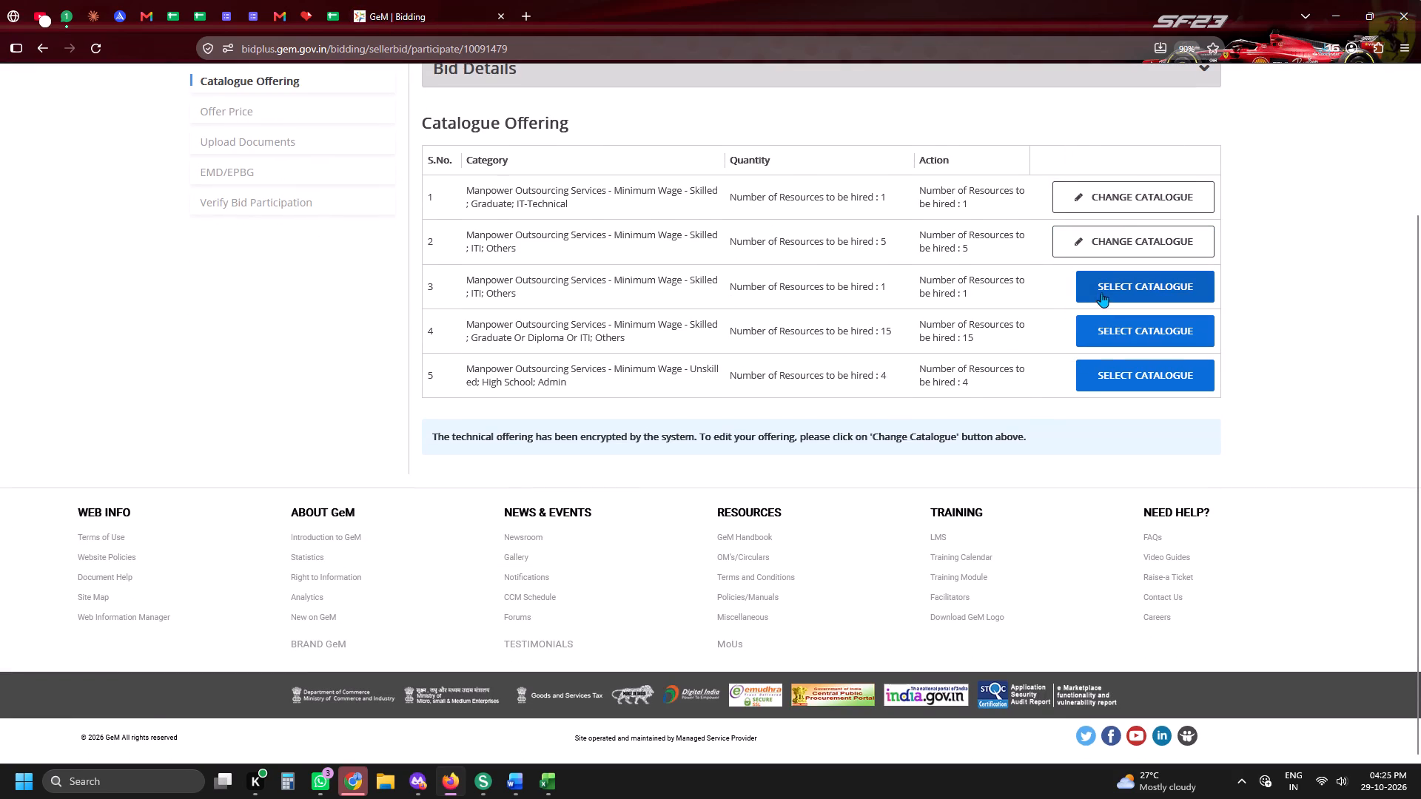
click(1101, 292)
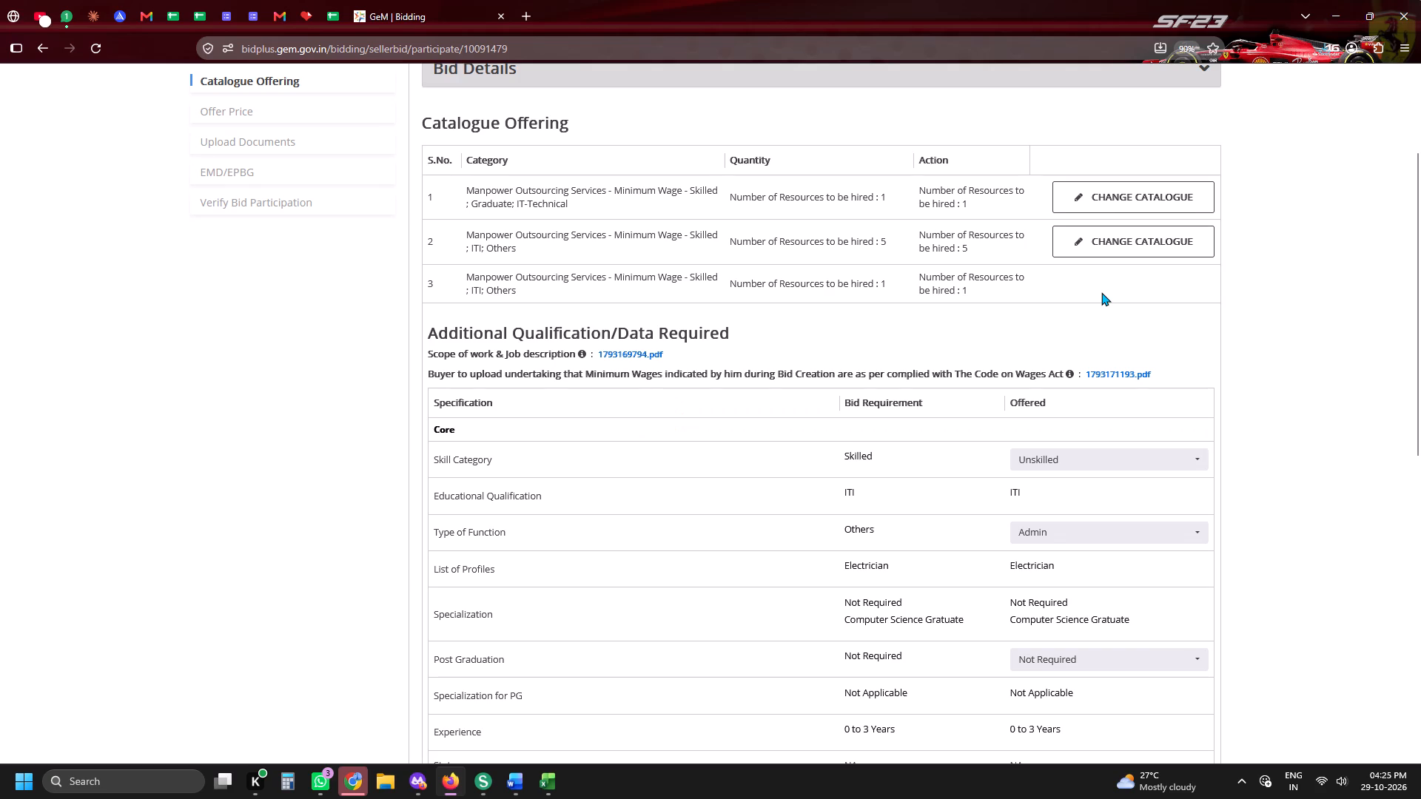
scroll(1101, 293, down, 6)
scroll(1099, 288, up, 2)
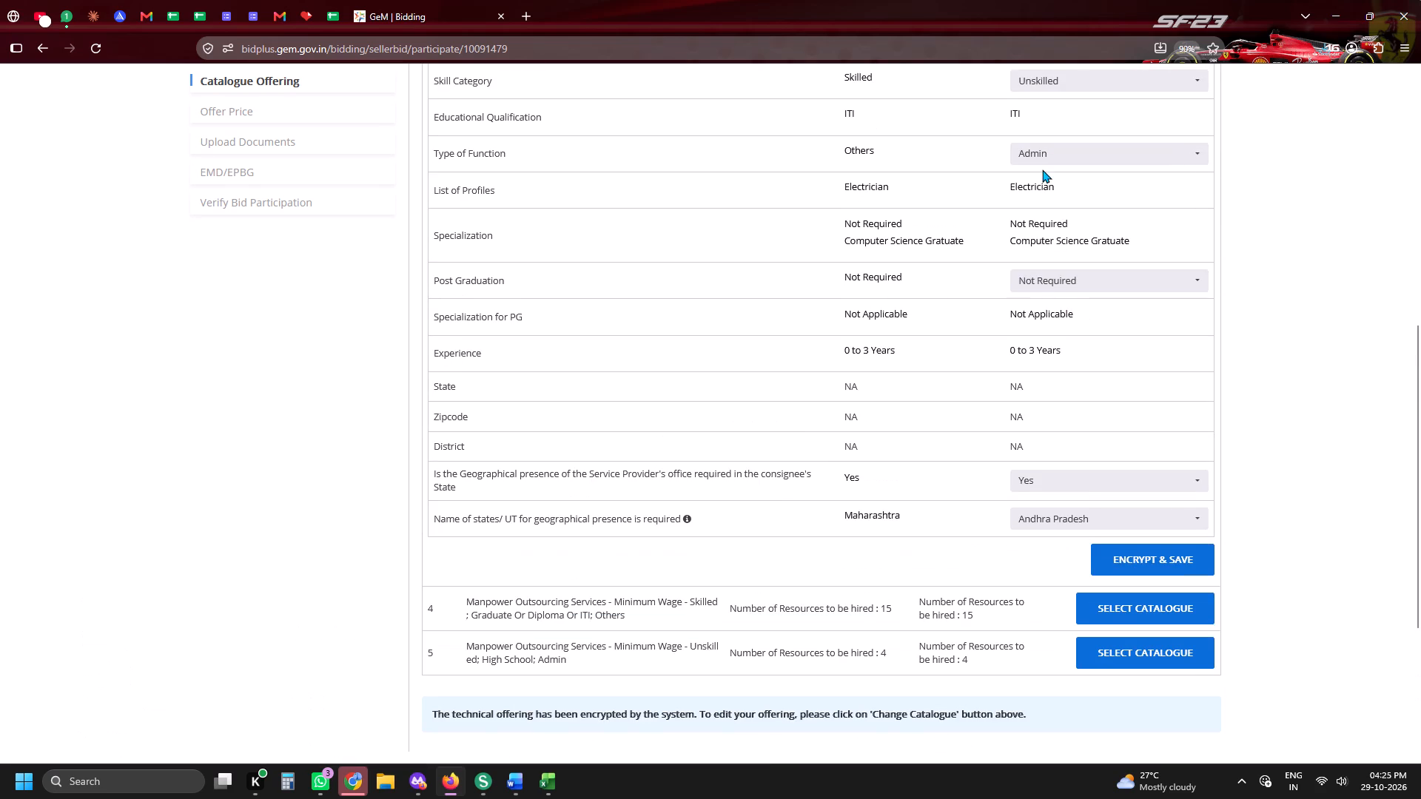
scroll(1044, 176, up, 1)
click(1044, 176)
double_click(1038, 255)
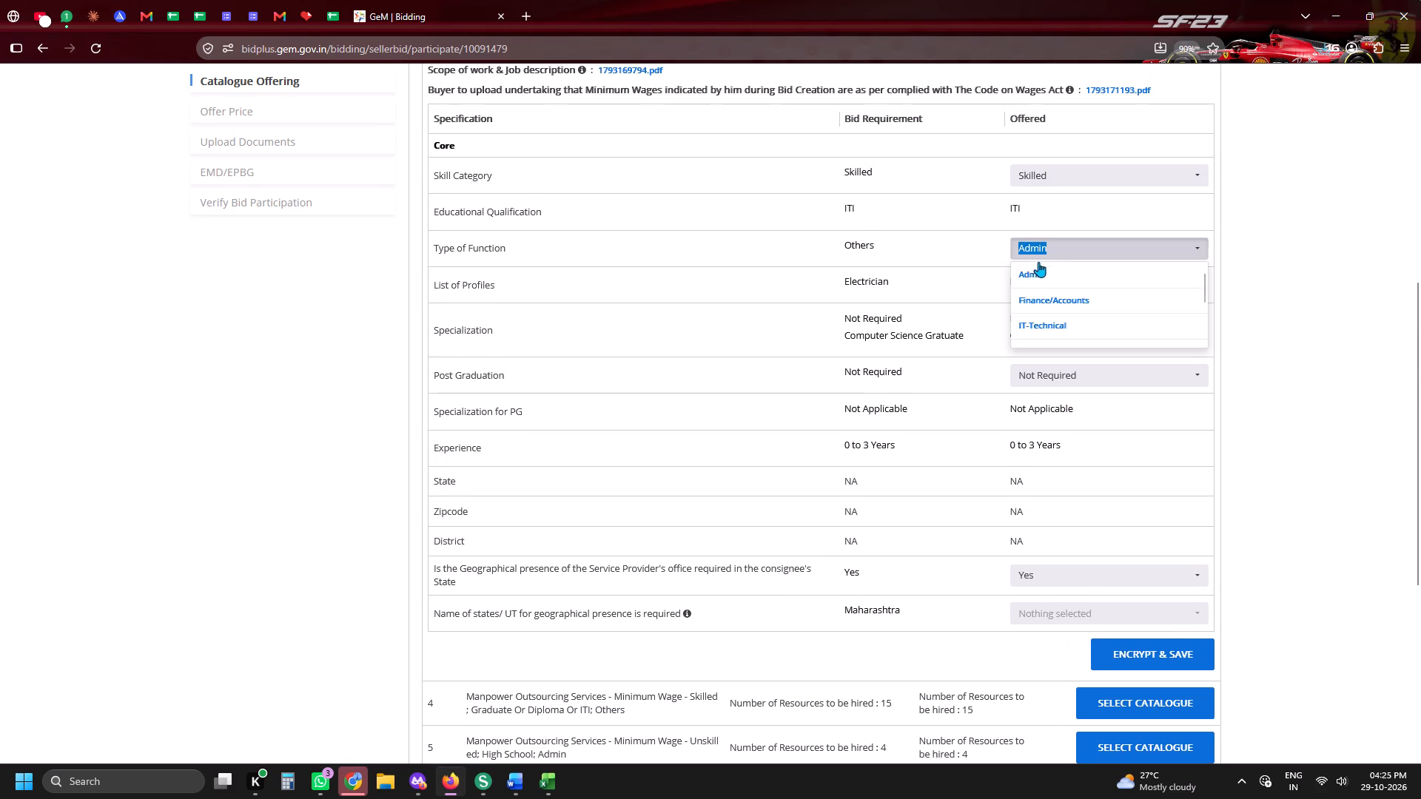
scroll(1037, 294, down, 5)
click(1036, 320)
scroll(1036, 320, down, 4)
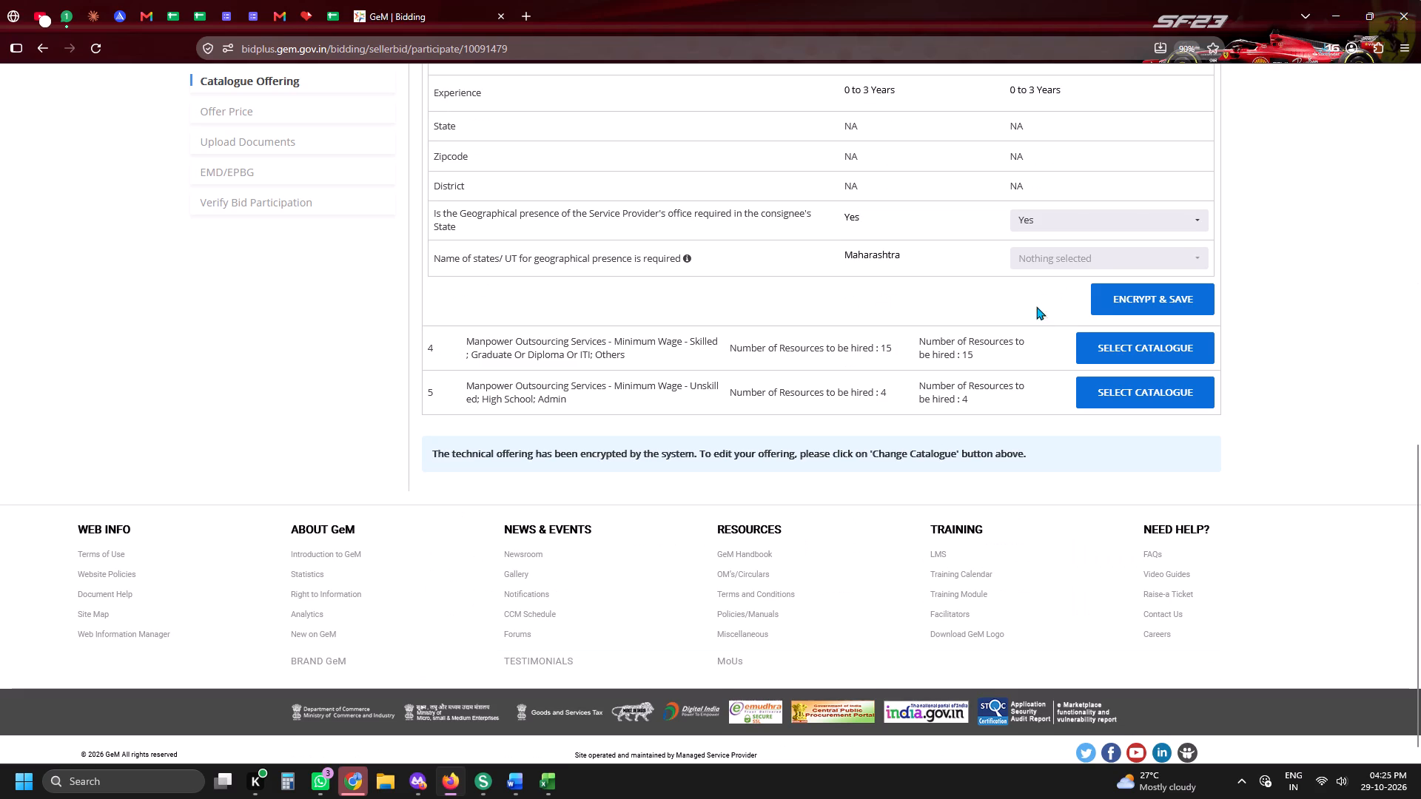
click(1043, 241)
key(m)
key(m)
click(1030, 324)
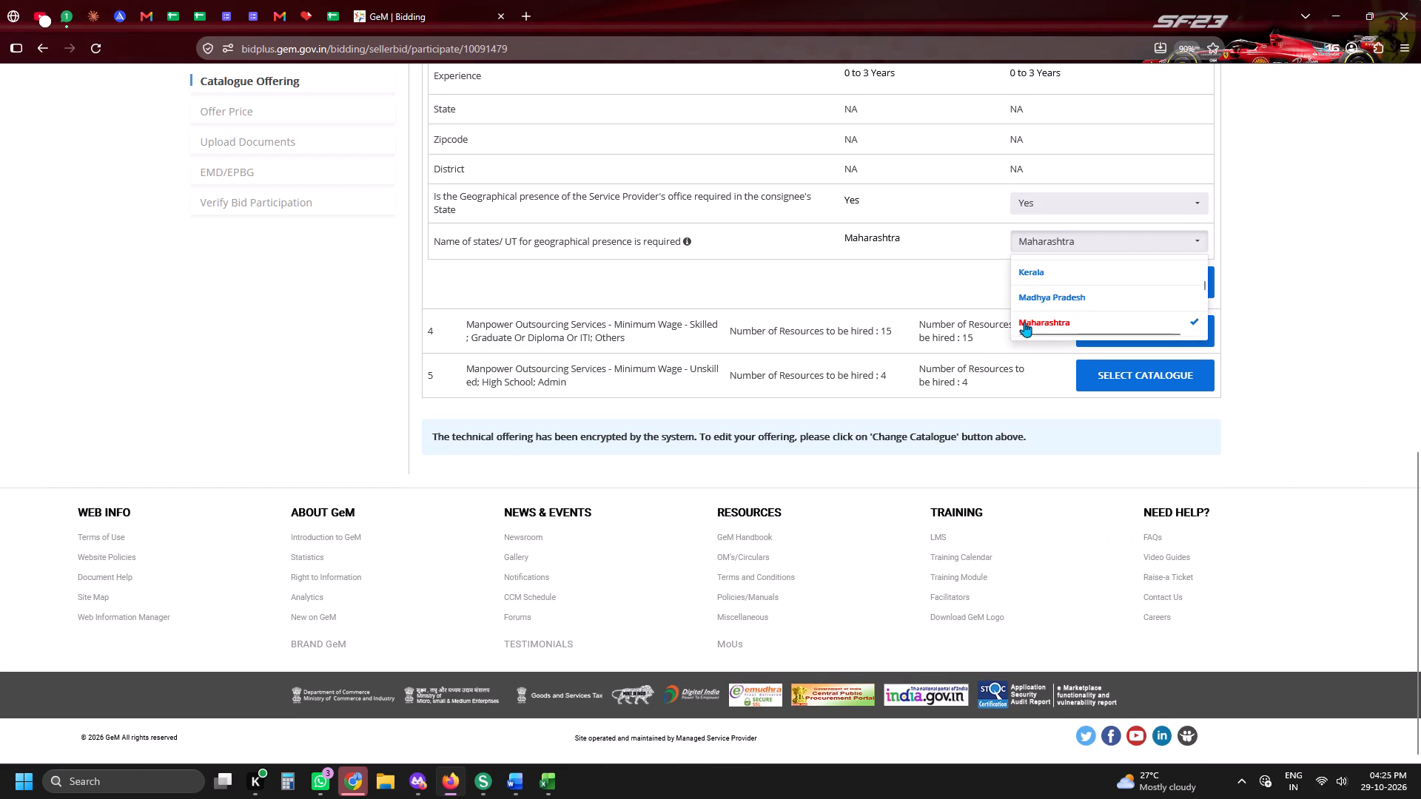
click(901, 295)
click(1143, 284)
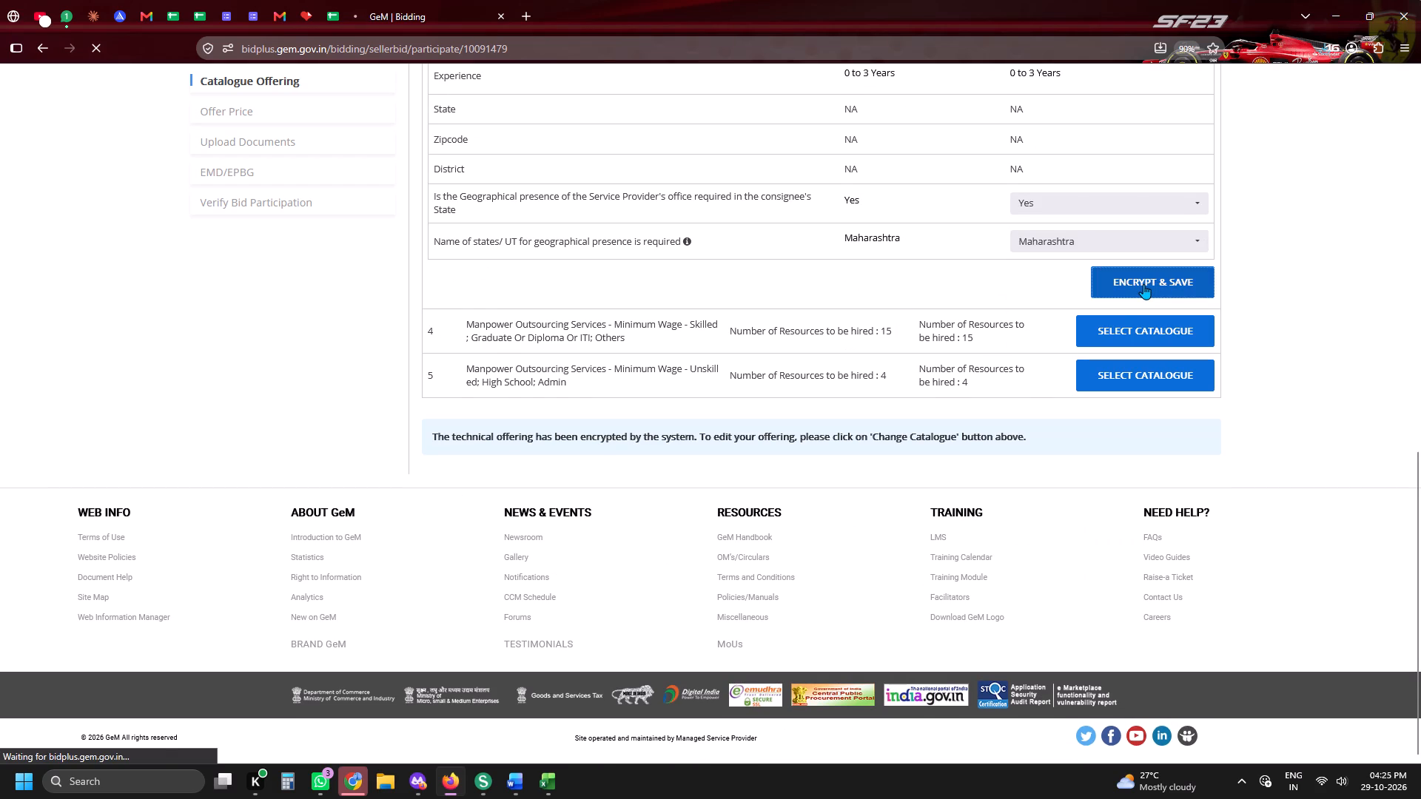
Offer catalogue row 4 (Lab Tech) with Skill Category Skilled, Type of Function Others and state Maharashtra, and encrypt and save it.
scroll(1115, 305, down, 4)
click(1115, 325)
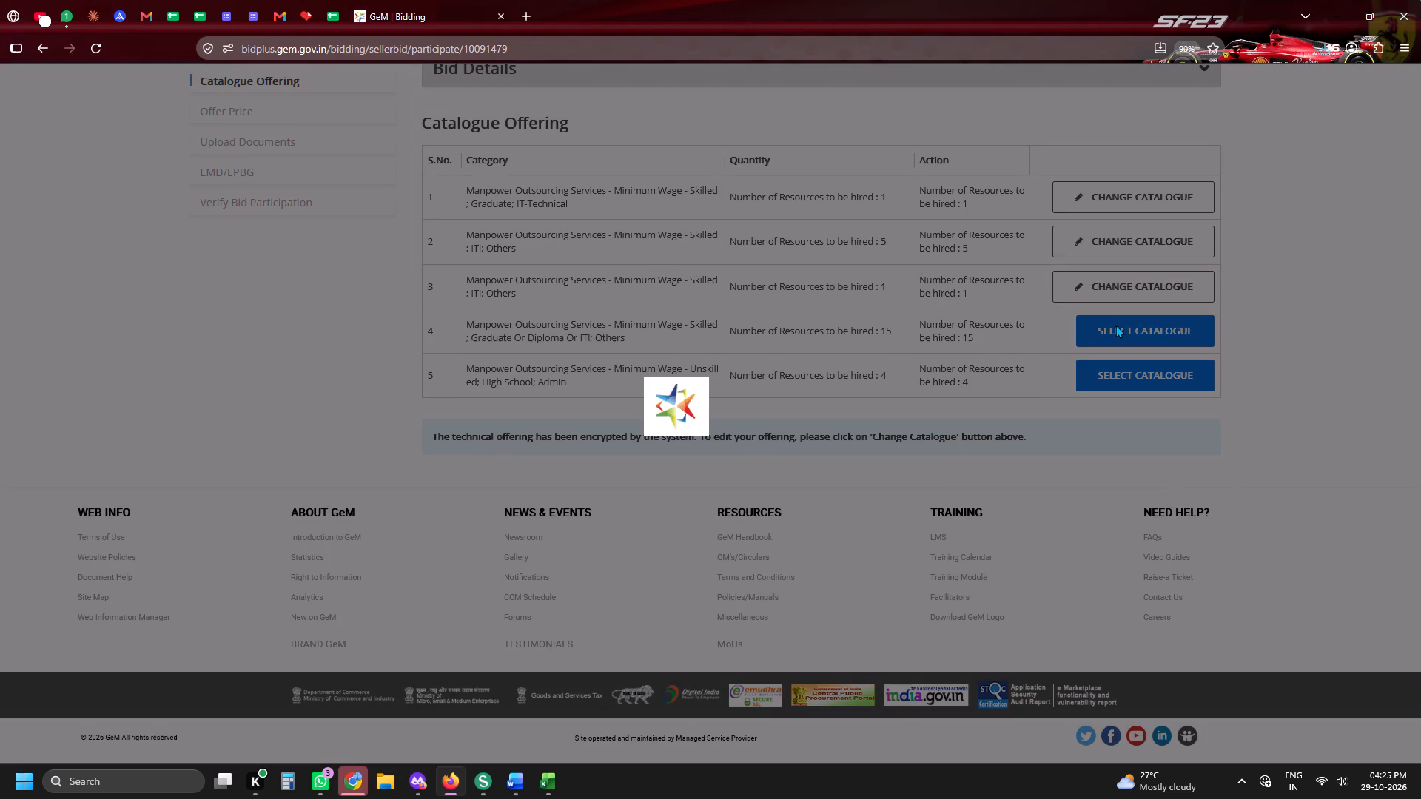
scroll(1061, 365, down, 3)
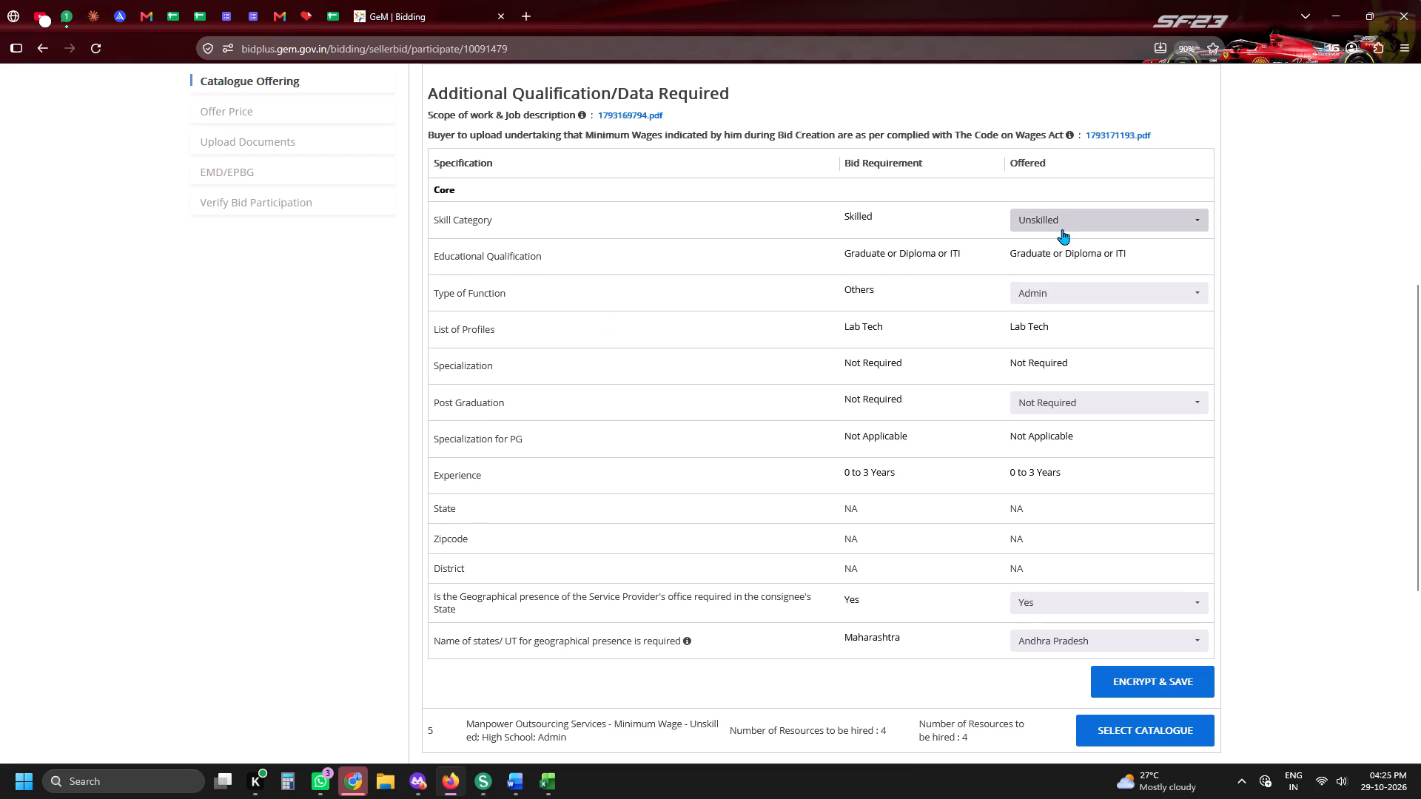
click(1062, 229)
click(1041, 304)
click(1046, 302)
scroll(1017, 367, down, 4)
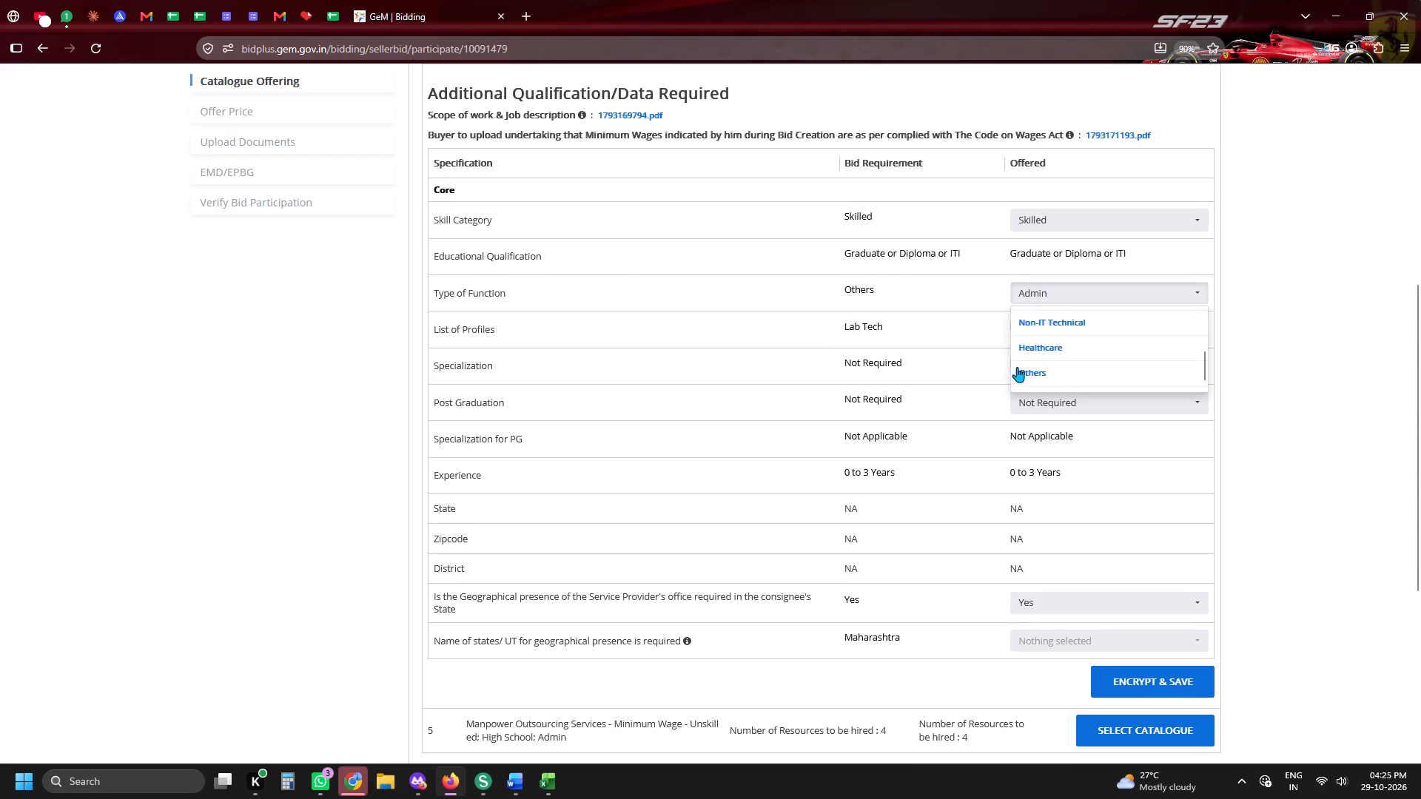
click(1017, 367)
scroll(1017, 367, down, 4)
click(1039, 284)
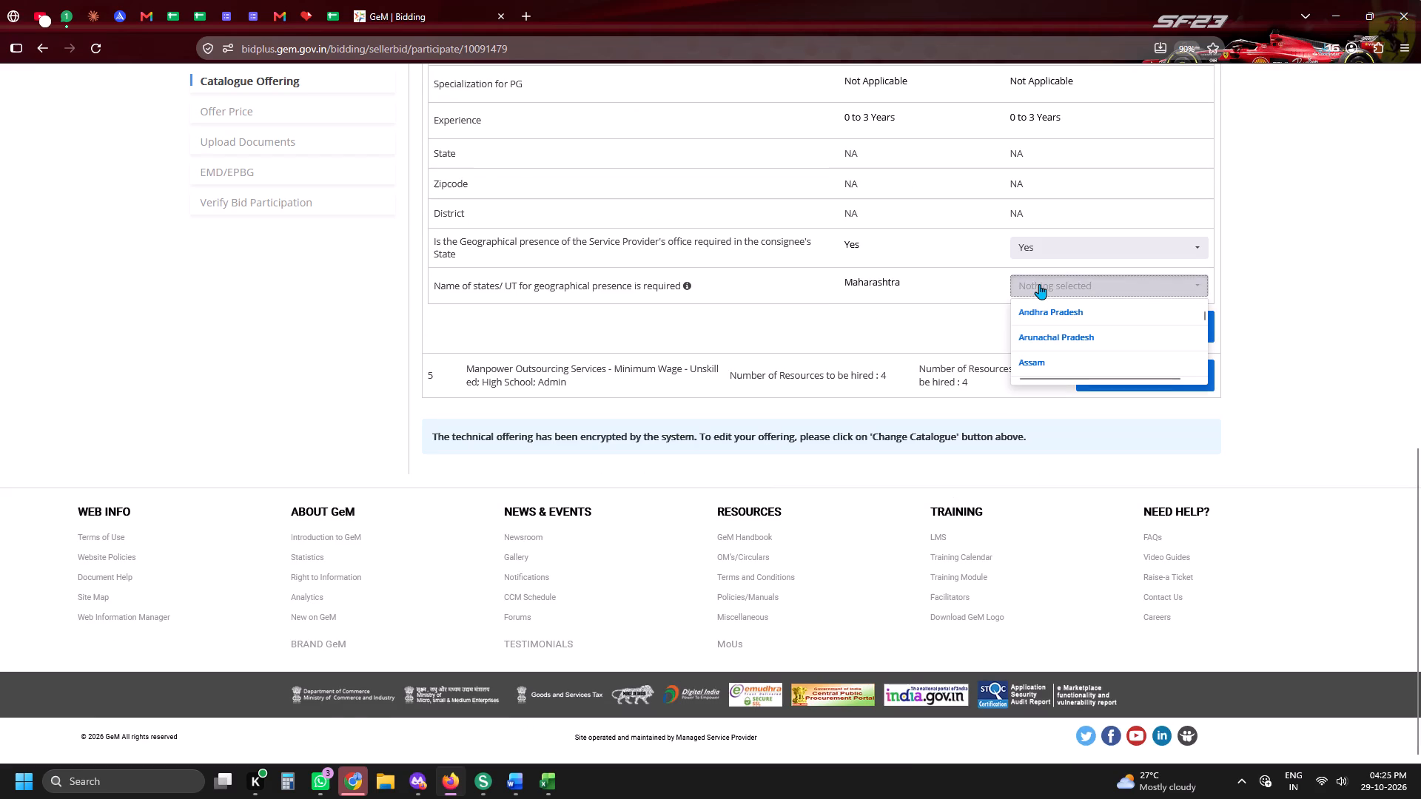
key(m)
key(m)
click(1051, 362)
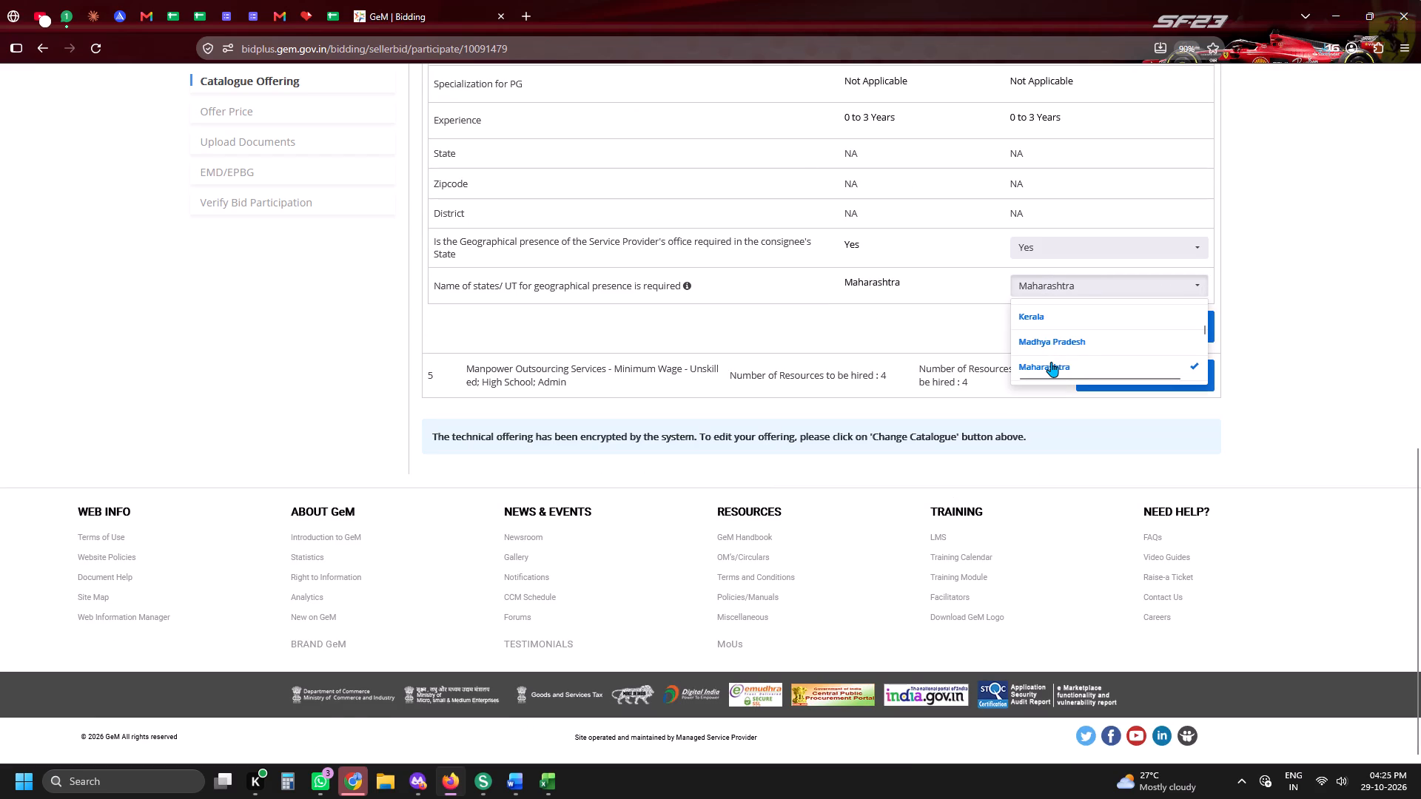
click(880, 323)
click(1170, 324)
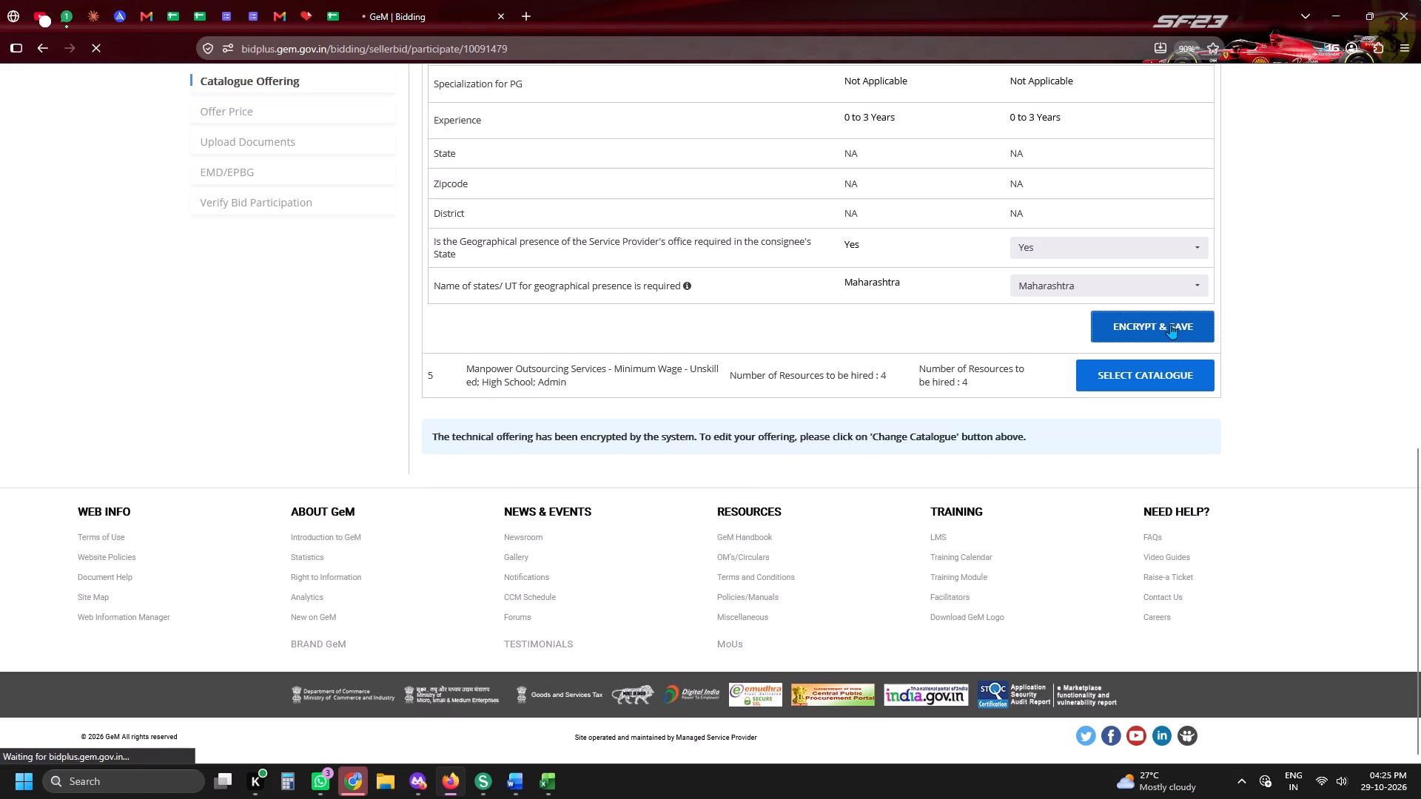
Offer catalogue row 5 (Office Helper), keep Unskilled and Admin, replace Andhra Pradesh with Maharashtra as the state, and encrypt and save it.
scroll(1170, 324, down, 4)
click(1167, 369)
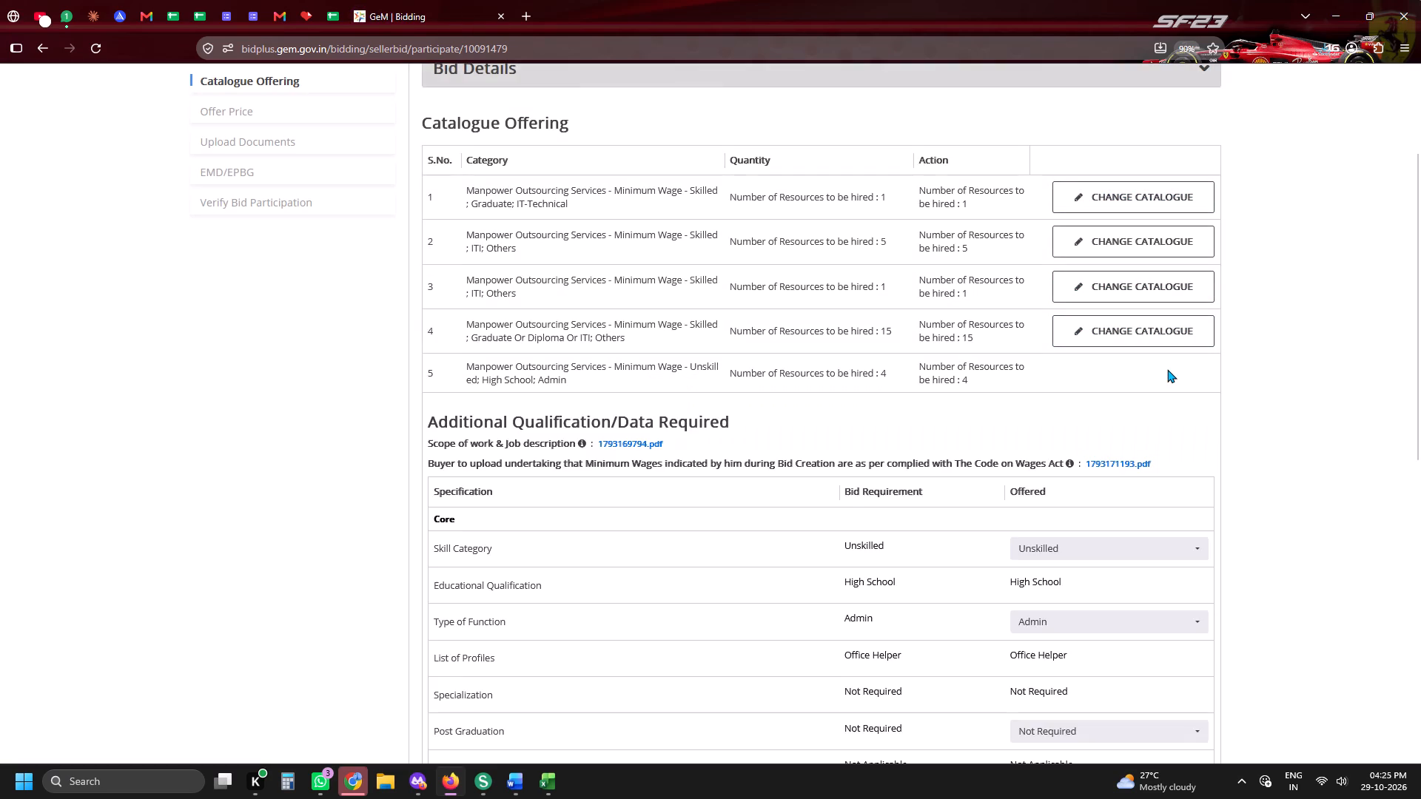
scroll(1167, 369, down, 6)
scroll(1071, 288, up, 2)
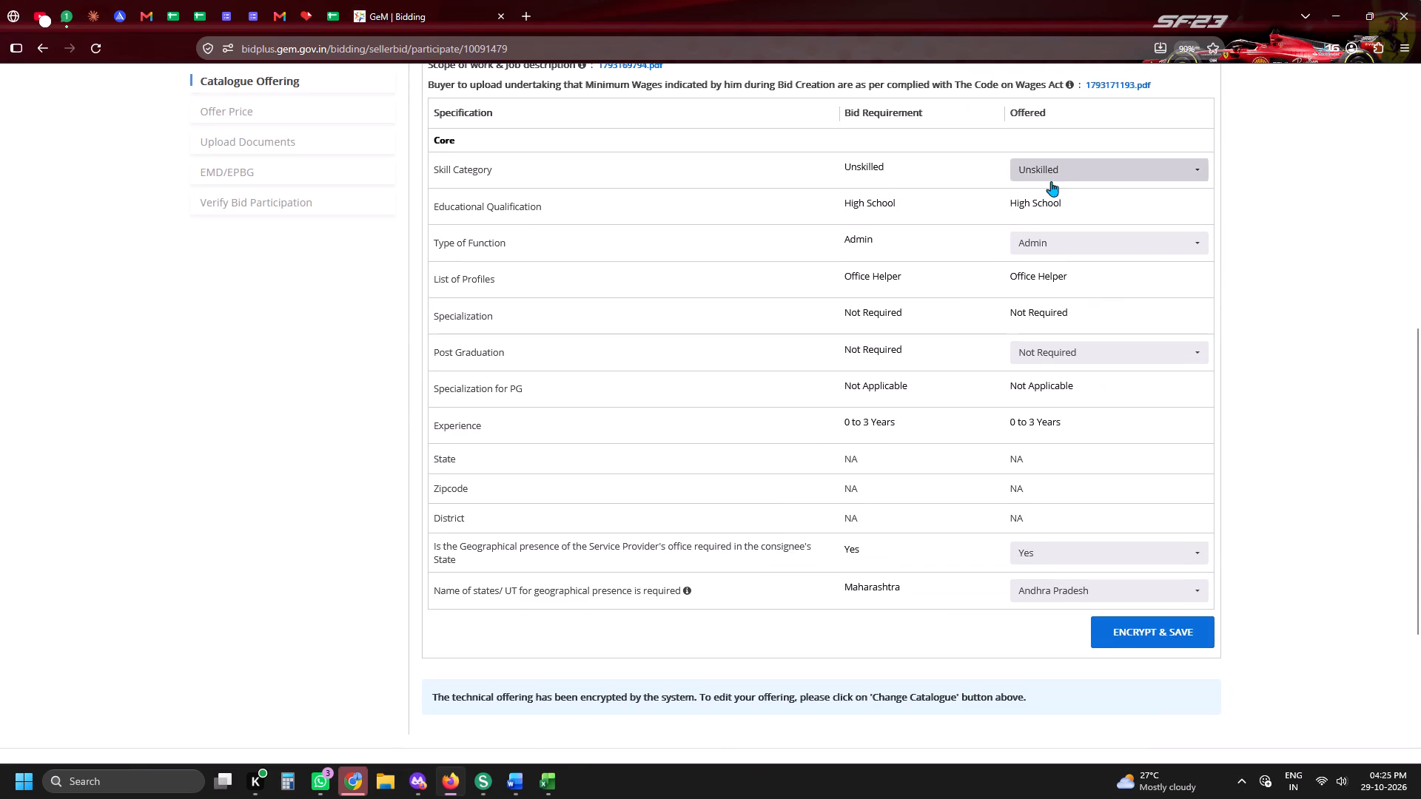
click(1048, 173)
click(994, 249)
click(1021, 255)
click(947, 312)
scroll(1269, 290, down, 3)
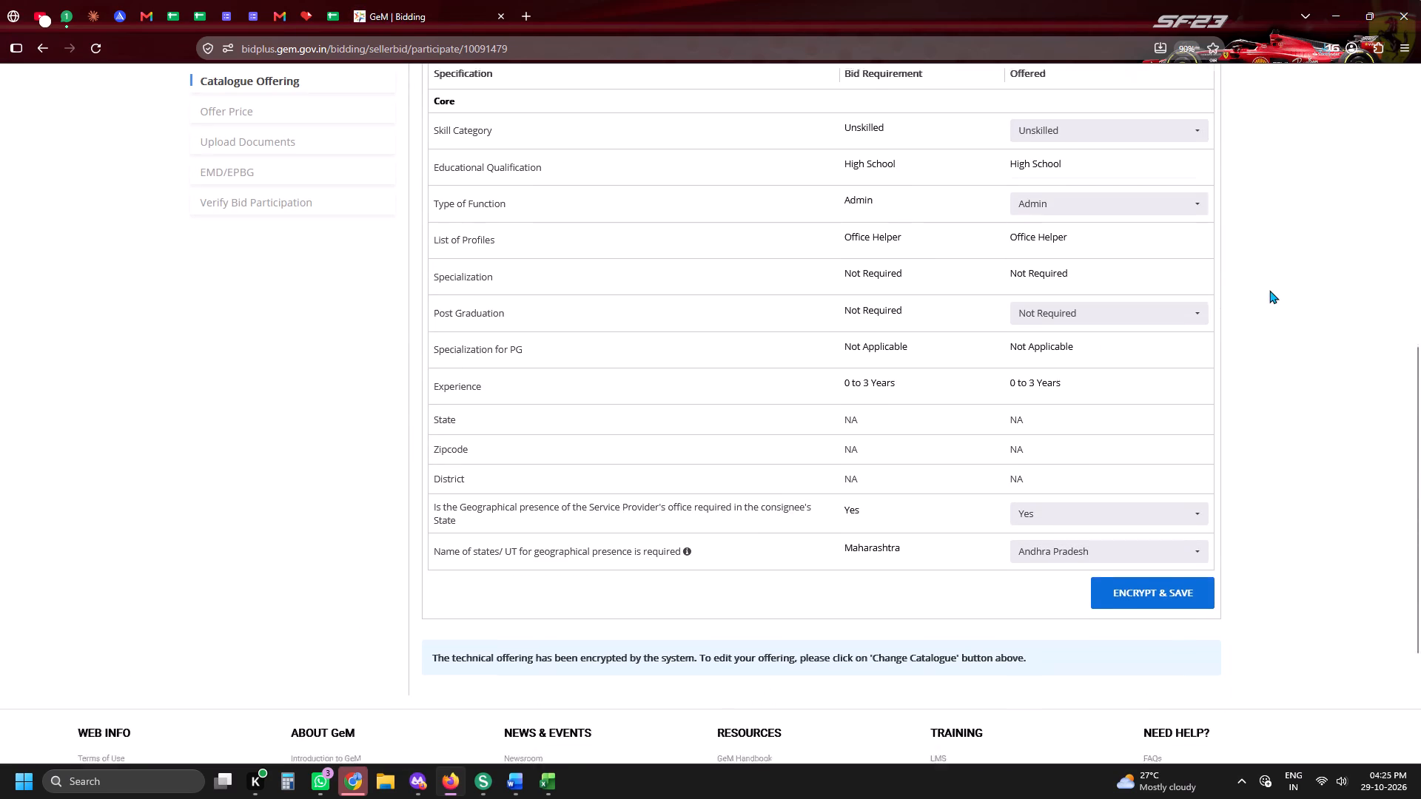
click(1031, 326)
click(1031, 353)
click(962, 353)
click(1123, 328)
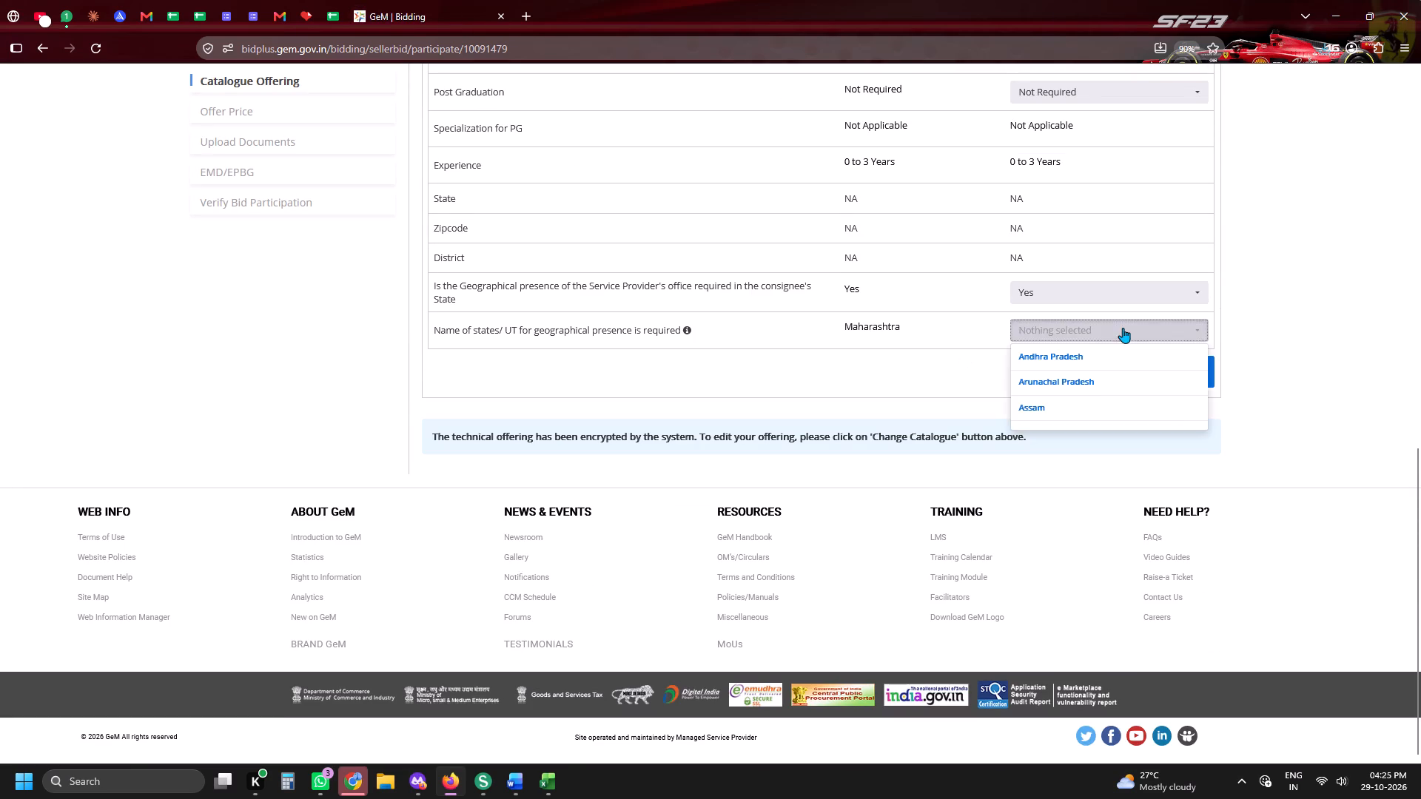
key(m)
key(m)
click(1056, 401)
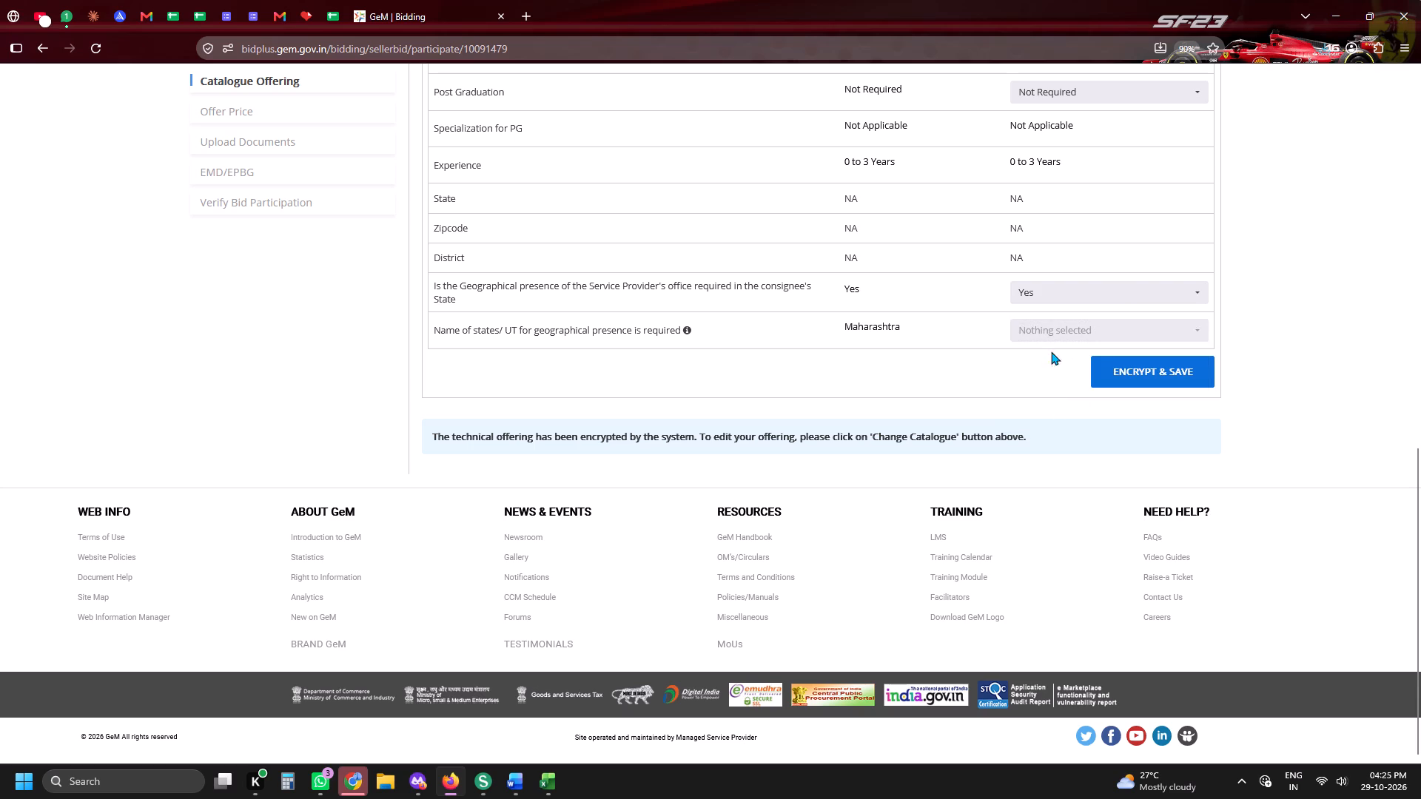
click(1044, 314)
key(m)
click(1041, 336)
key(m)
key(m)
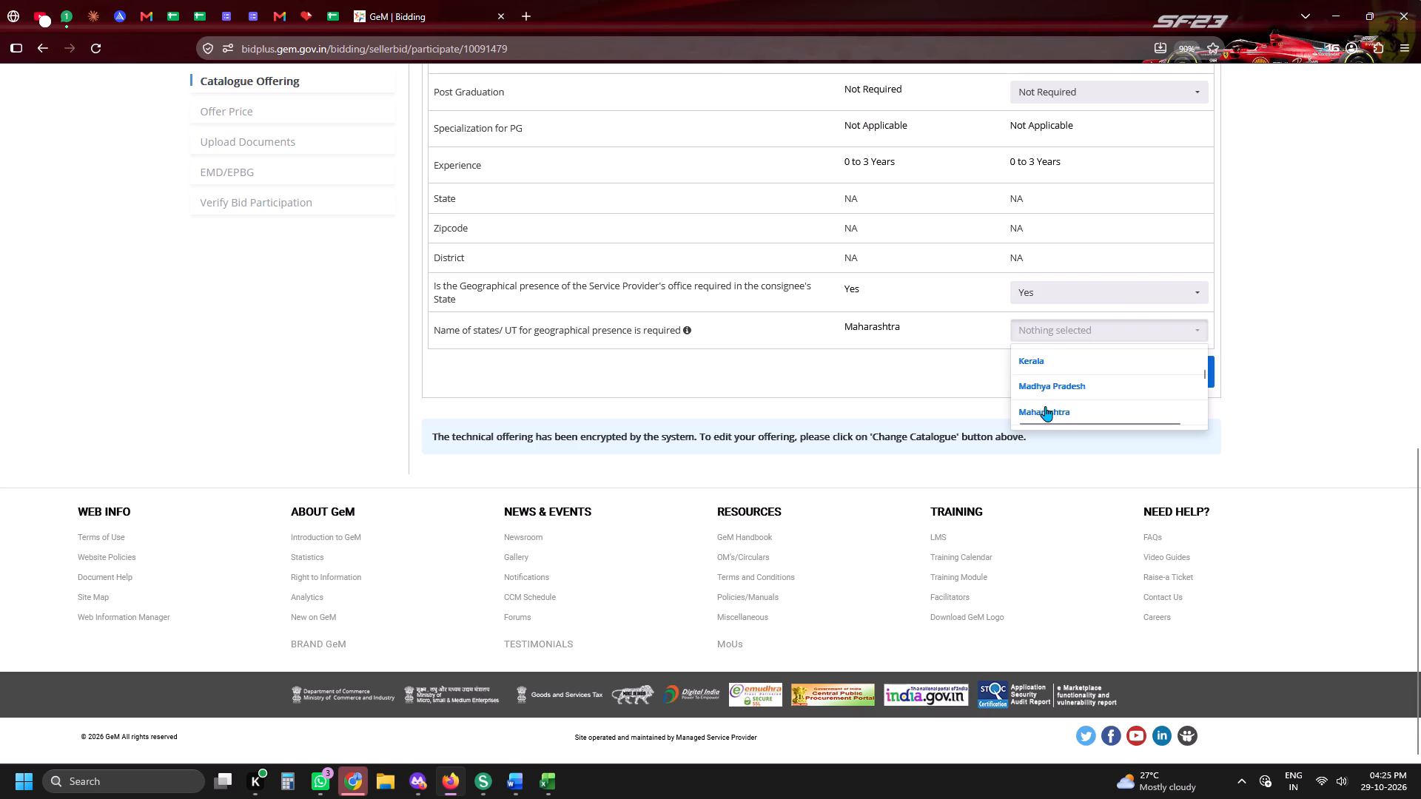
click(1045, 406)
click(961, 377)
scroll(1183, 400, up, 5)
scroll(1183, 400, down, 3)
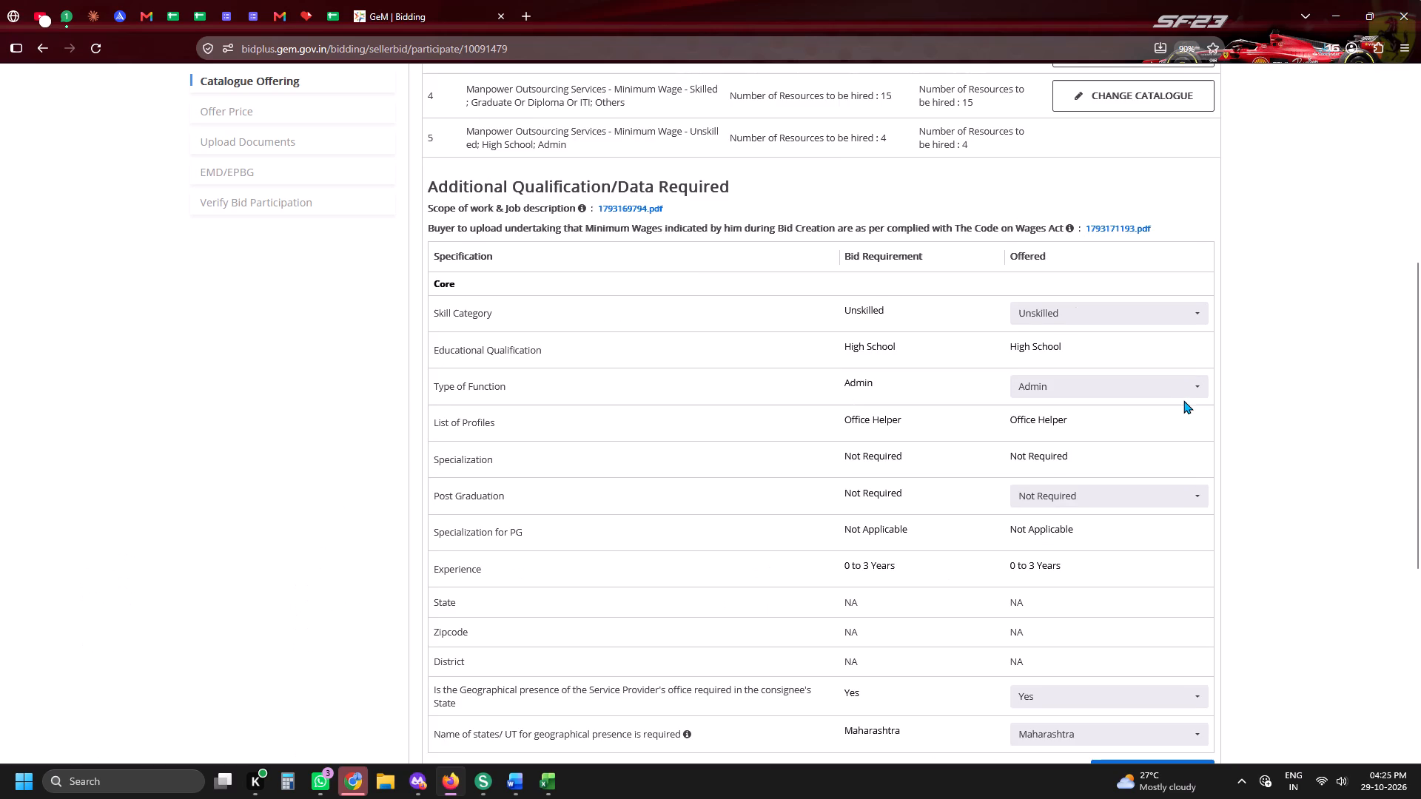
scroll(1183, 400, down, 2)
click(1174, 379)
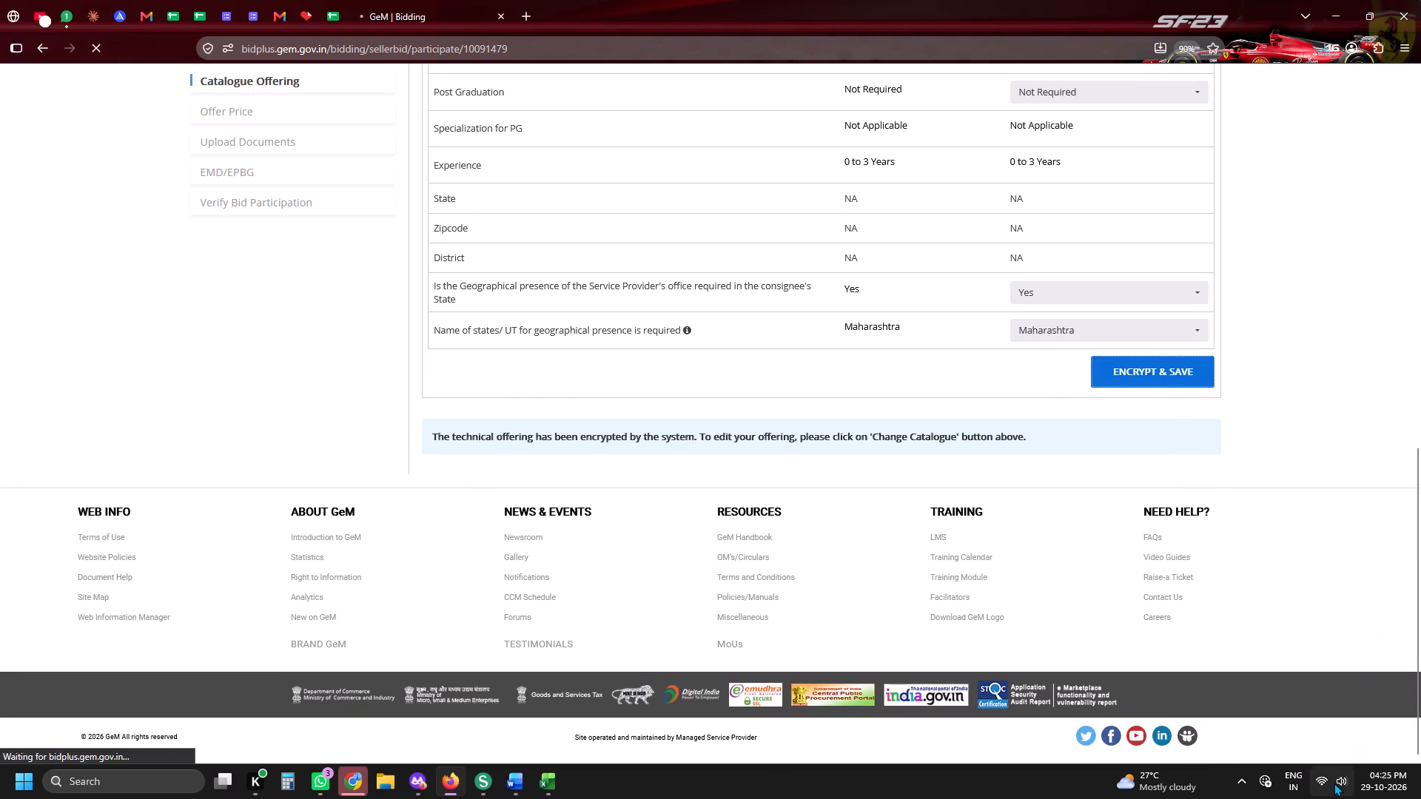
Proceed from the completed catalogue offering to the Offer Price stage.
scroll(1257, 486, down, 5)
click(1184, 395)
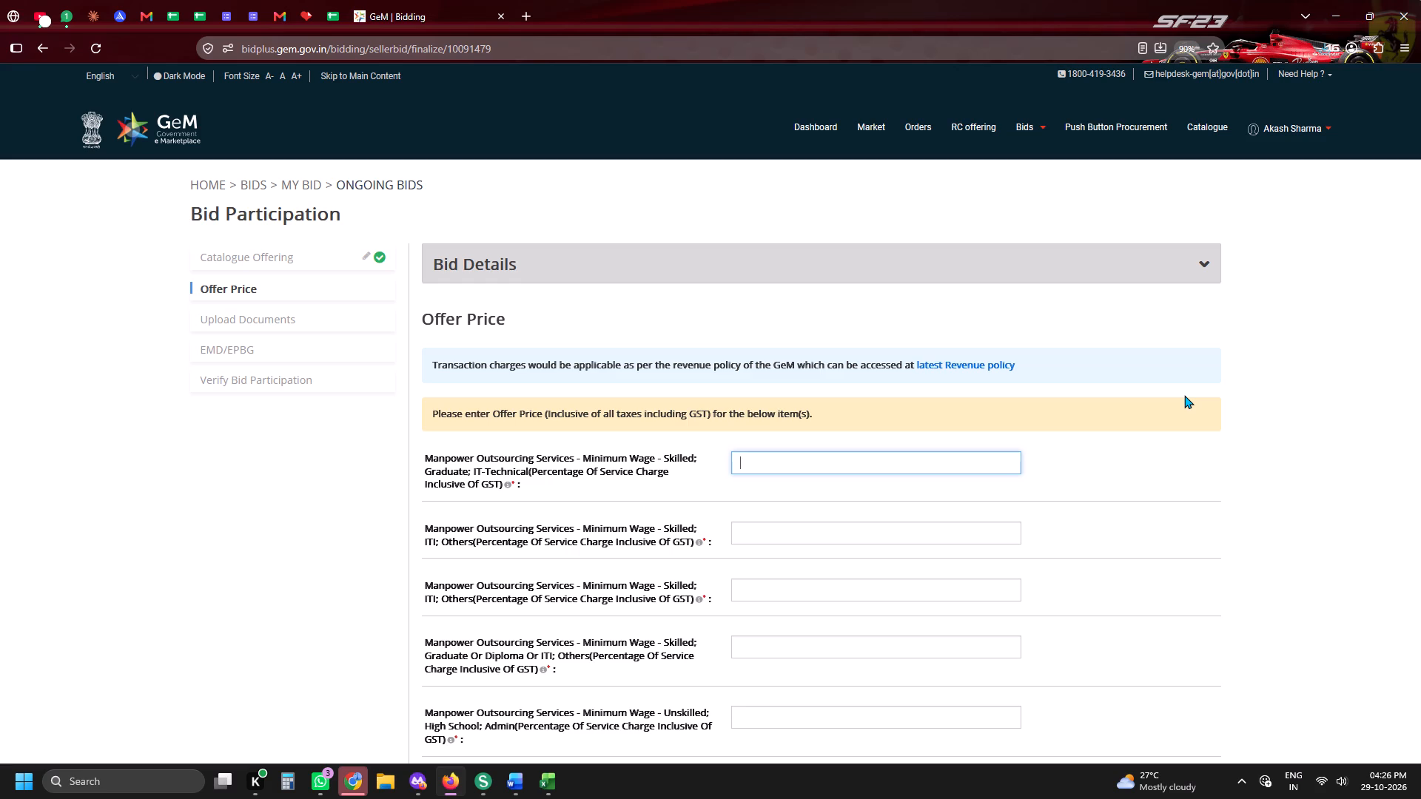
Enter 3.85 as the percentage of service charge inclusive of GST for all five manpower items.
text(3.85)
key(Tab)
text(3.)
text(85)
key(Tab)
text(3.85)
key(Tab)
text(3.85)
key(Tab)
text(3.85)
key(Tab)
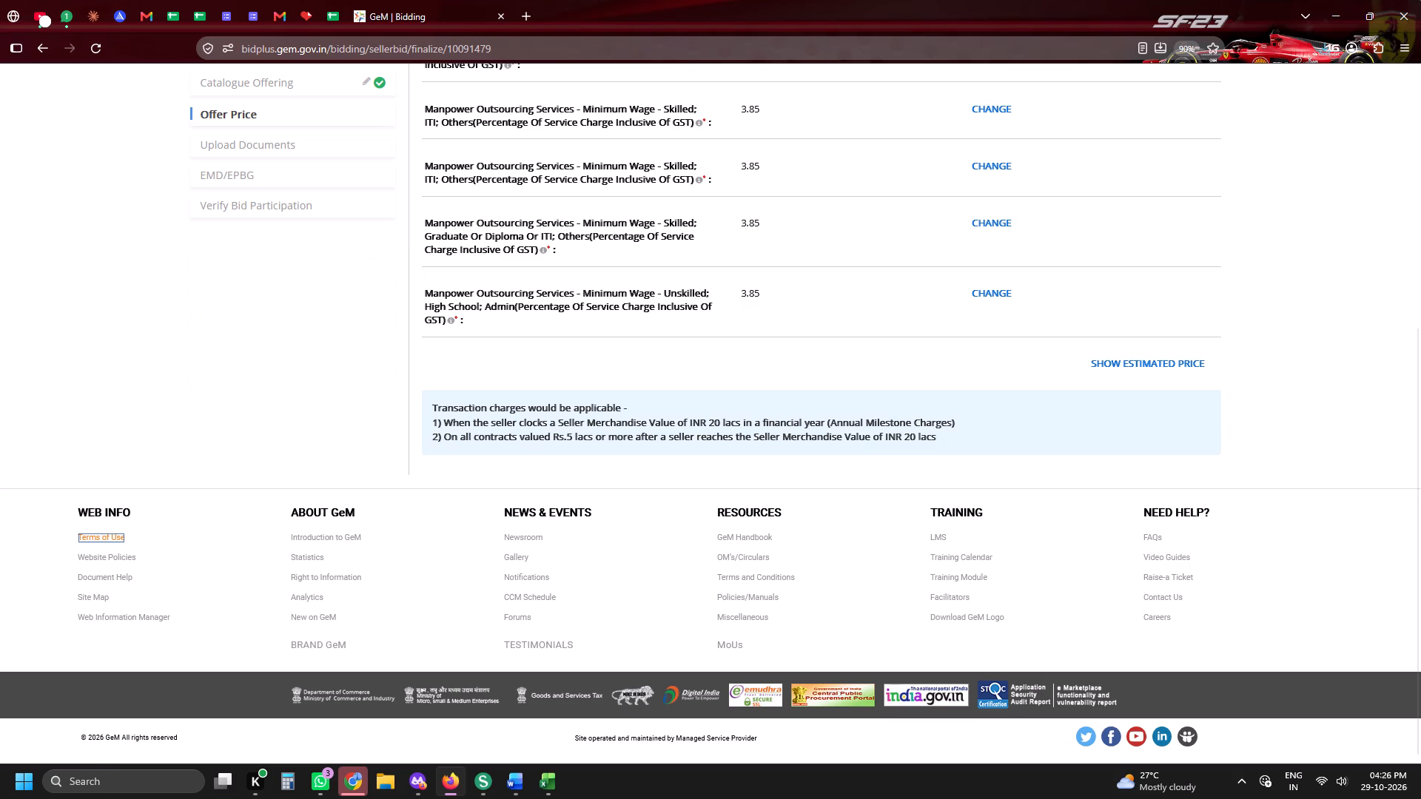
Show the estimated total price, accept it, and encrypt and save the financial quote.
click(1124, 363)
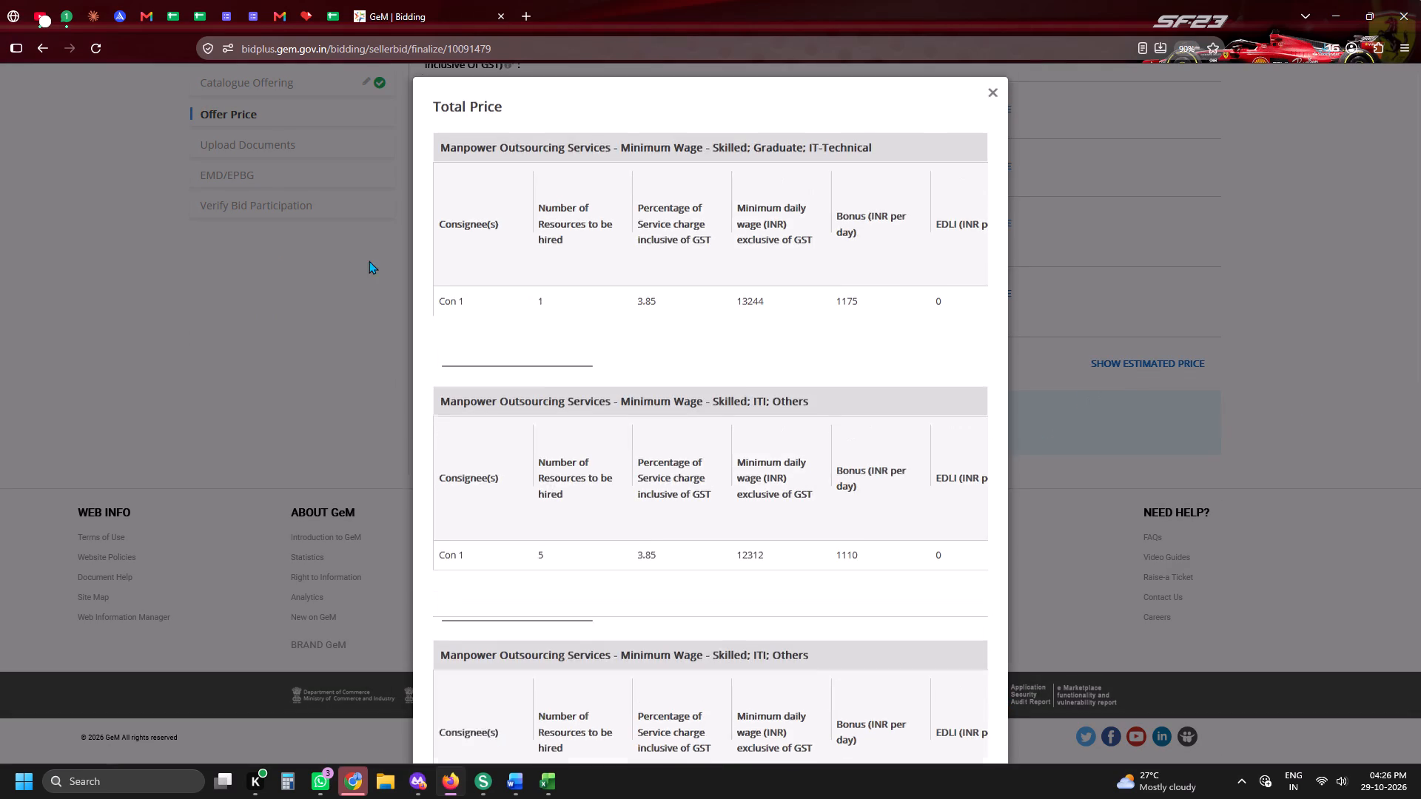
scroll(673, 457, down, 12)
click(927, 715)
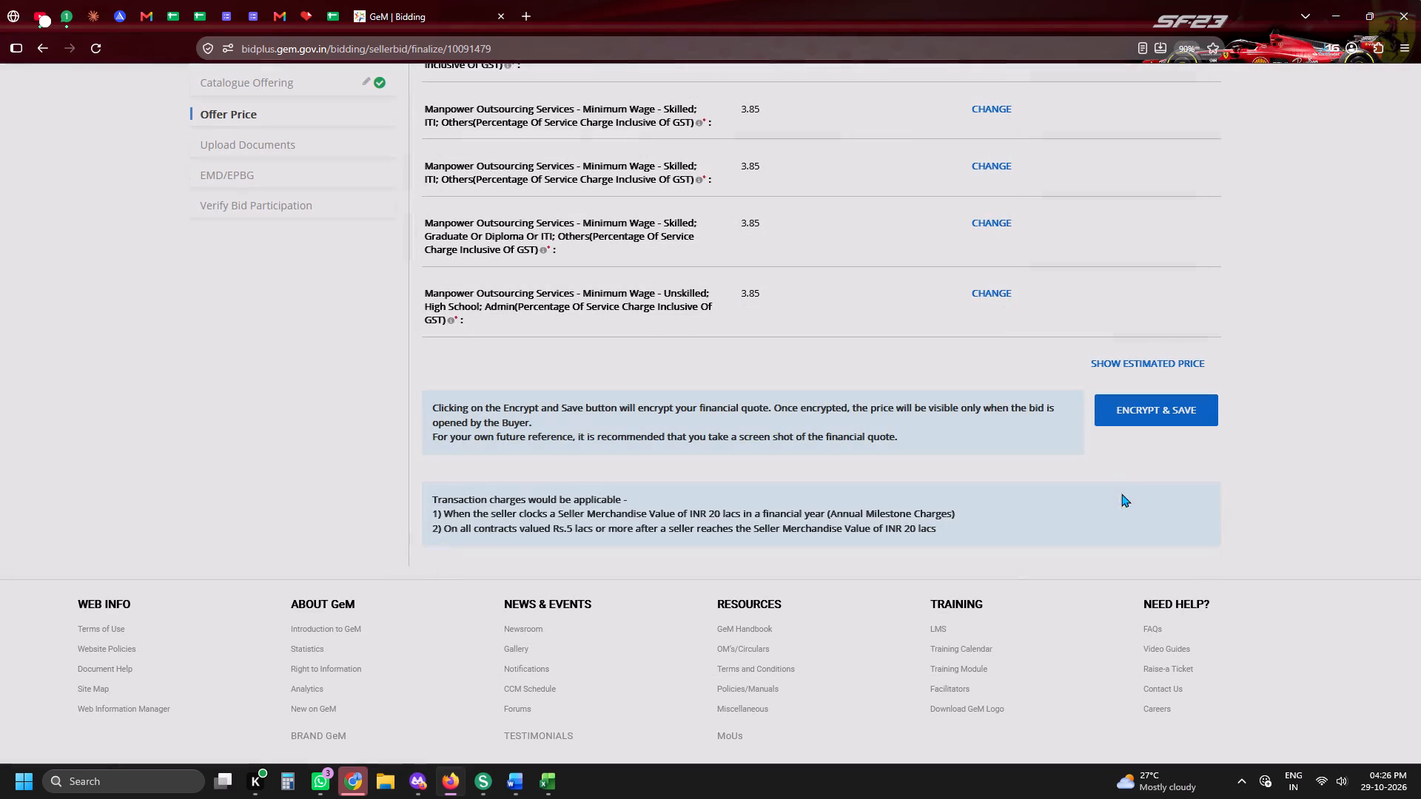
click(1132, 402)
click(769, 457)
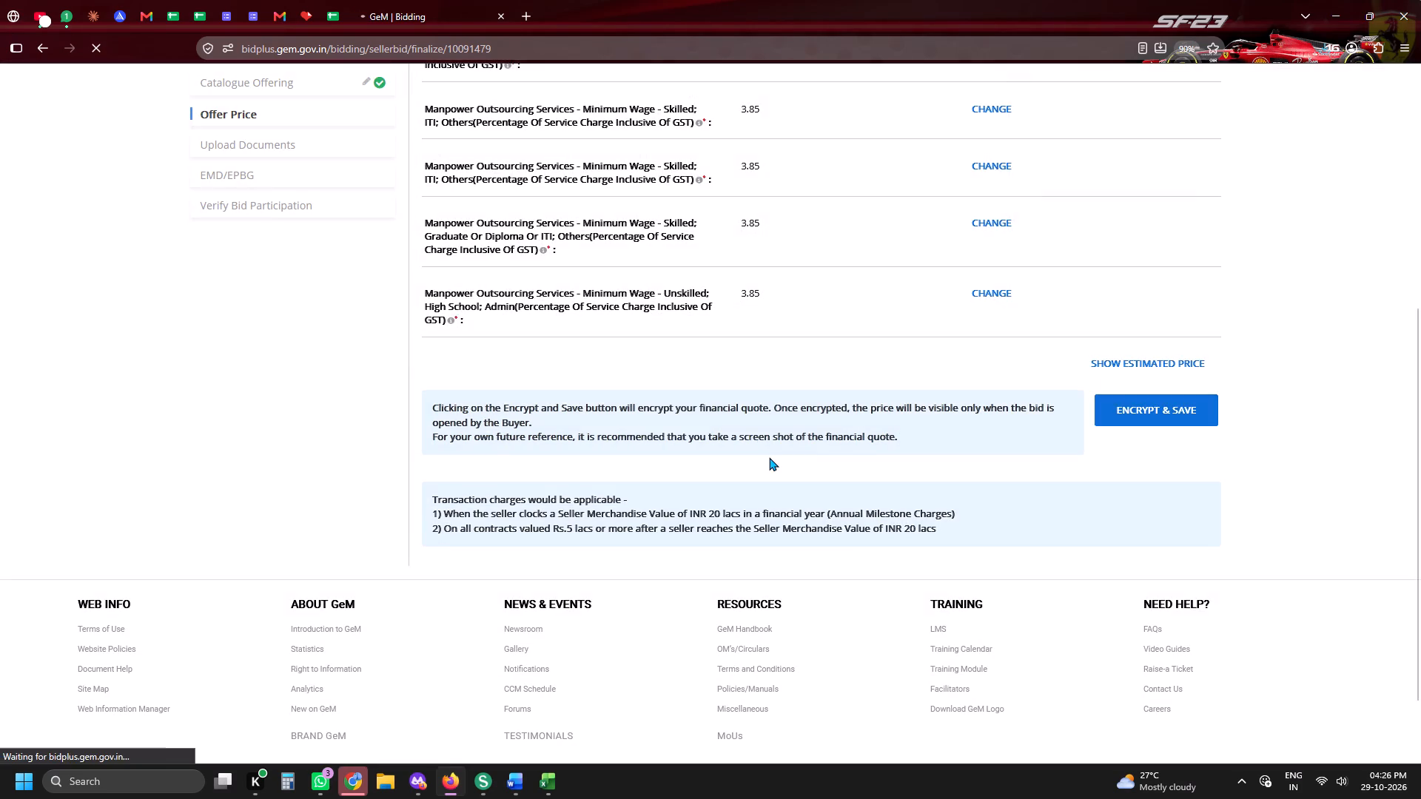
Open the Drive link for Ratnagiri bid GEM/2026/B/8209479 from its comment cell in Daily Tender Sheet 2026.
click(329, 0)
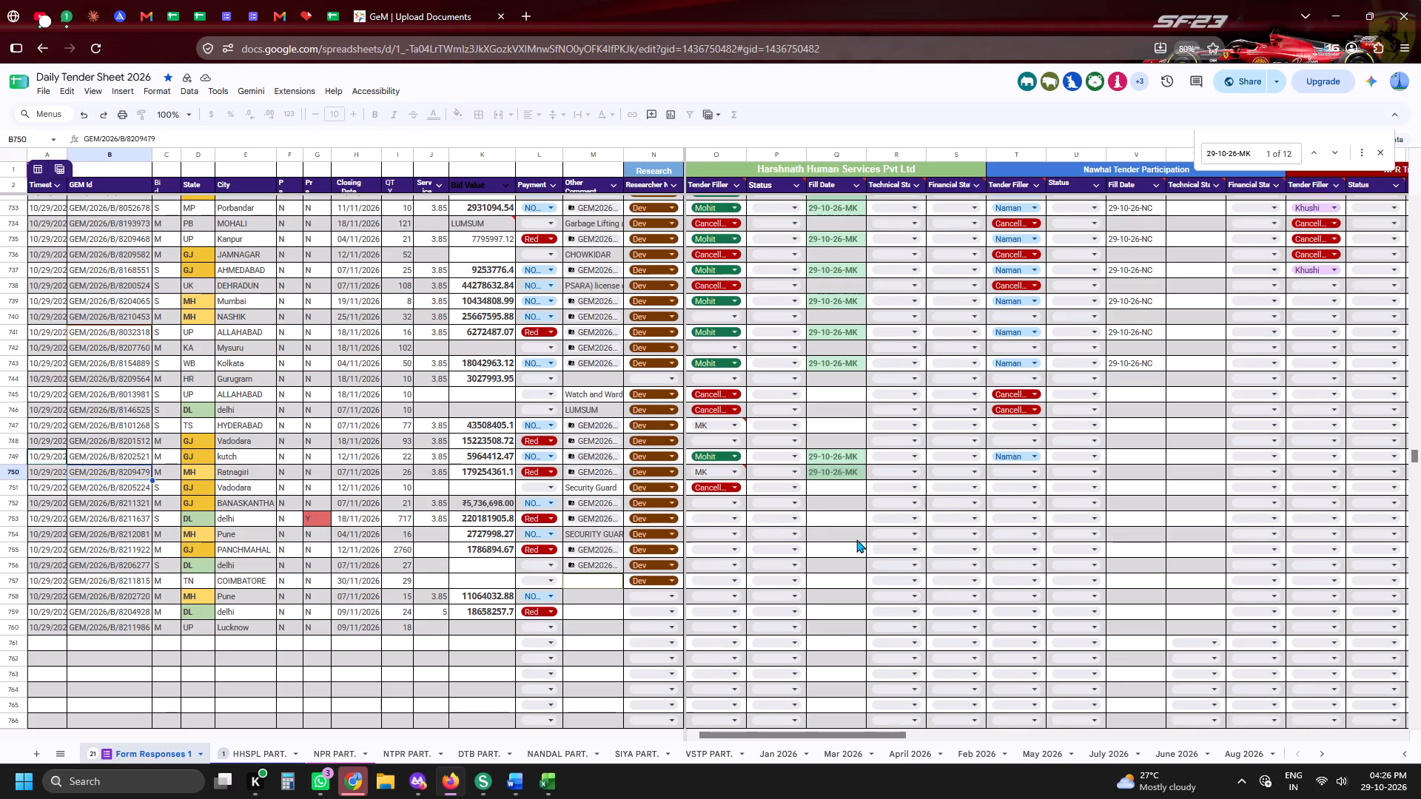
click(574, 476)
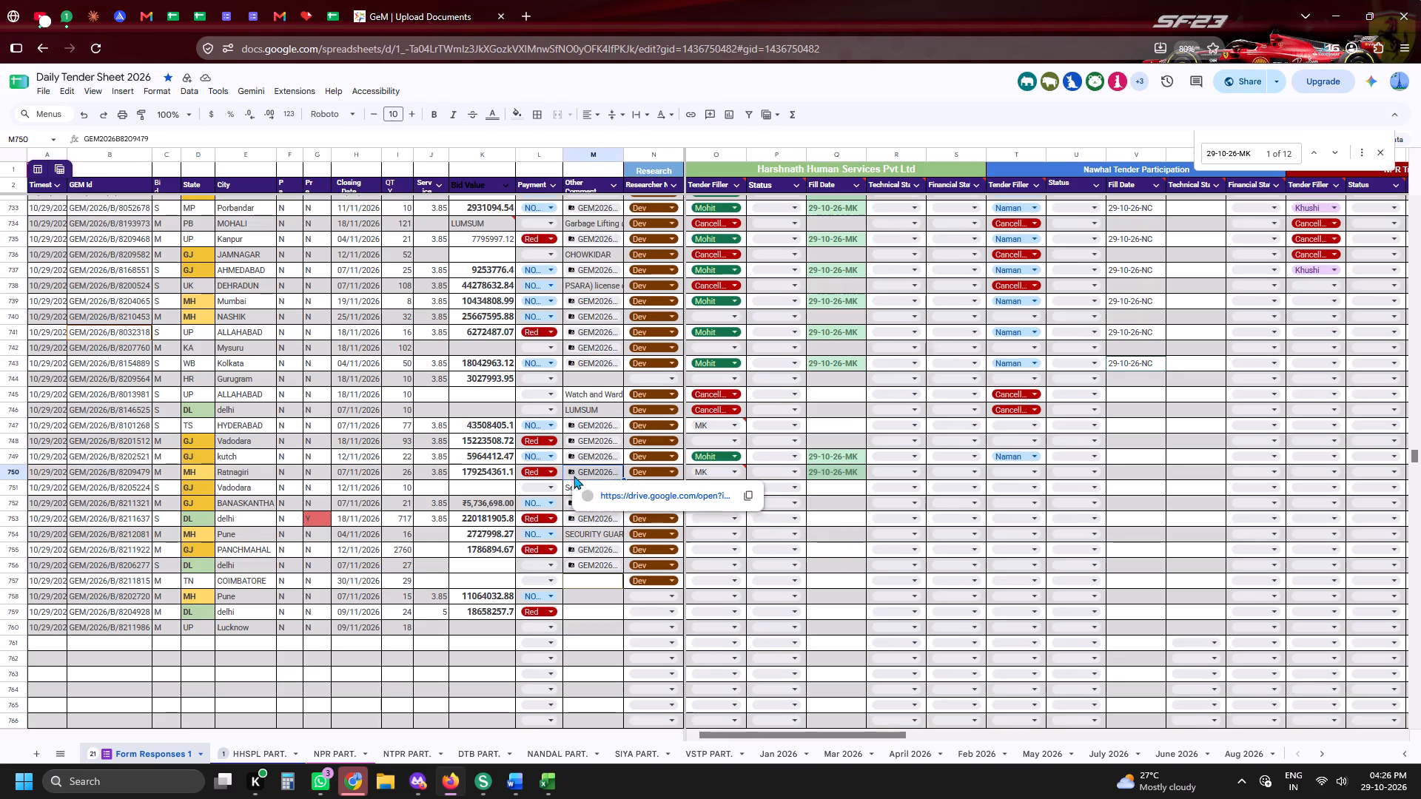
click(645, 495)
In the bid's document uploads, attach experience-ceretera-hhspl from the Gem Bid Documents - HHSPL folder as Experience Criteria.
click(622, 0)
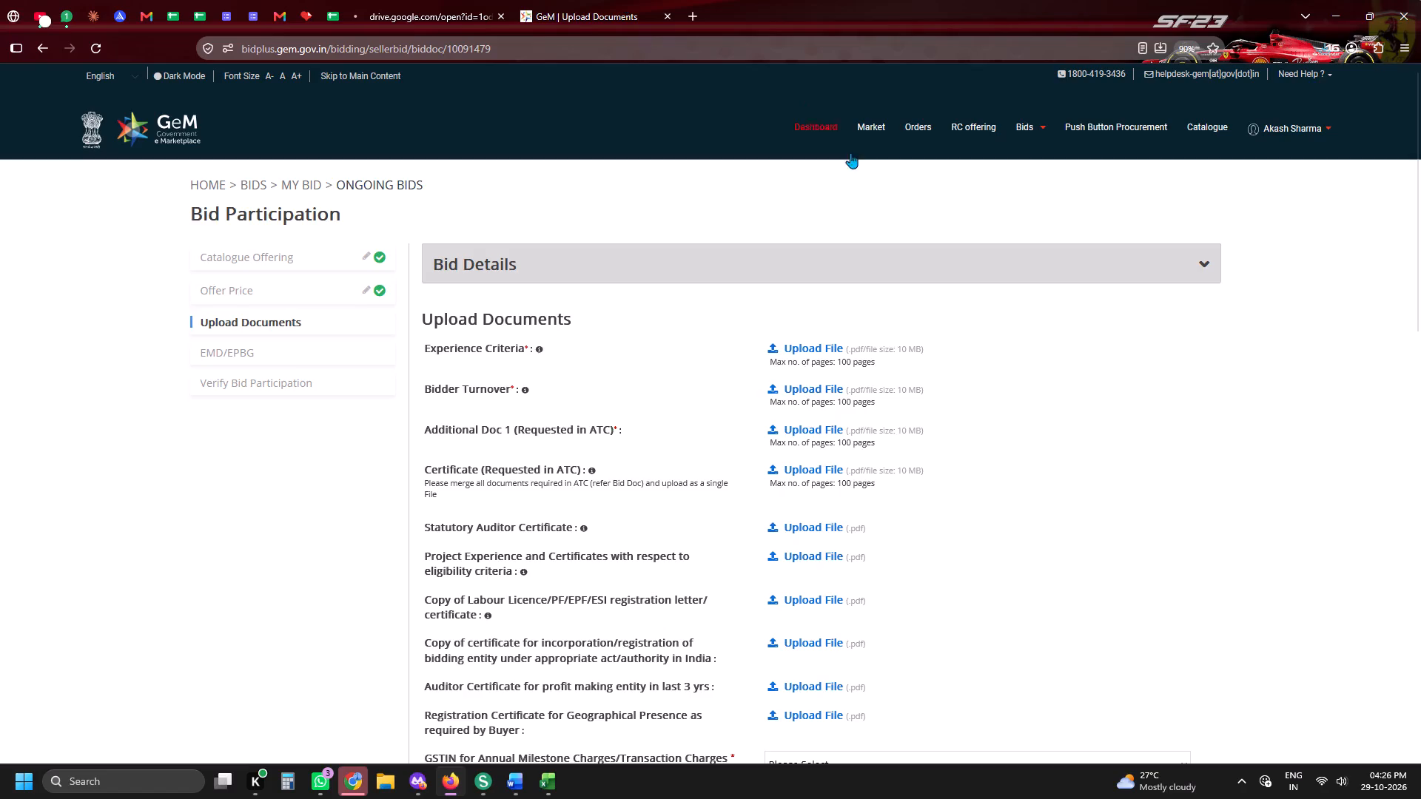
click(804, 363)
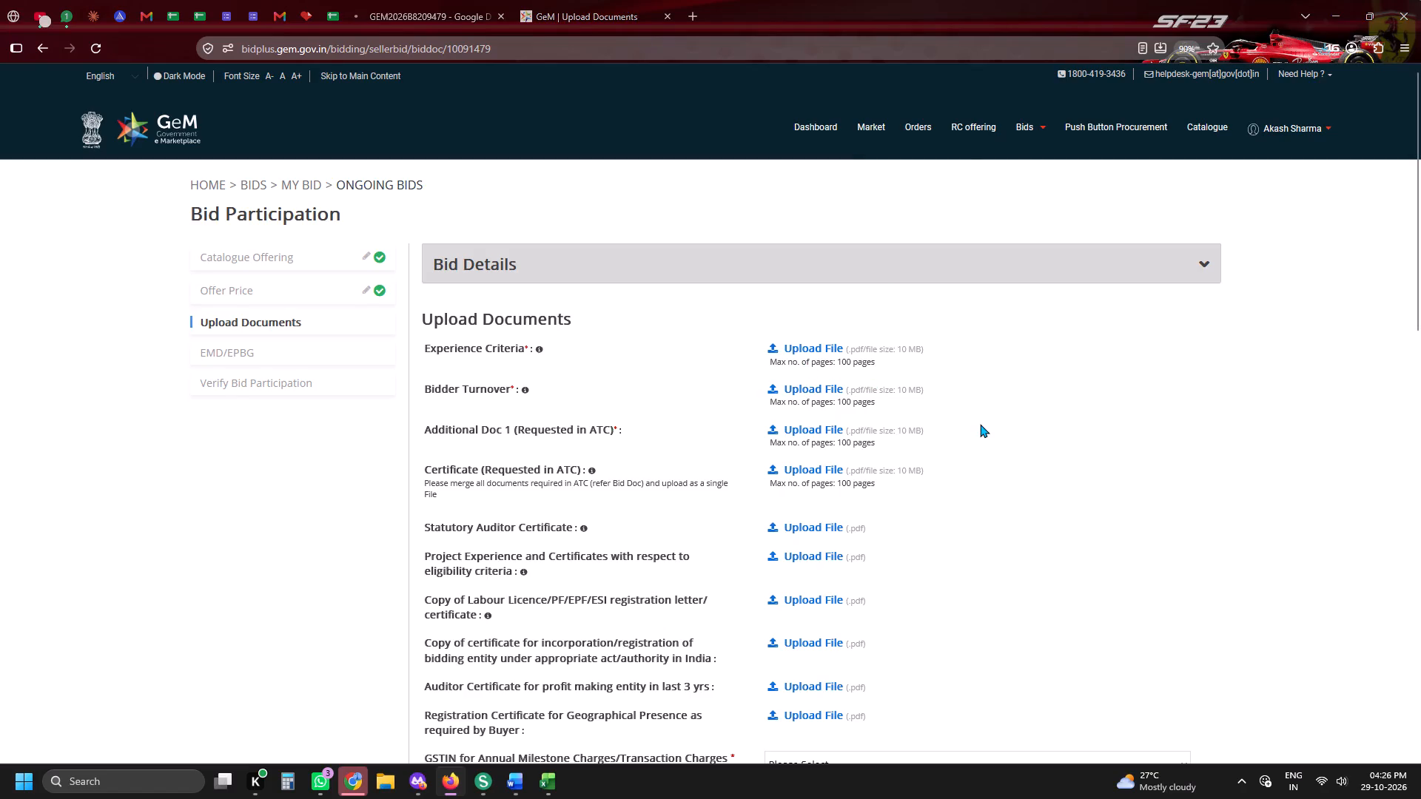
scroll(982, 428, up, 4)
scroll(1139, 405, up, 4)
click(1087, 300)
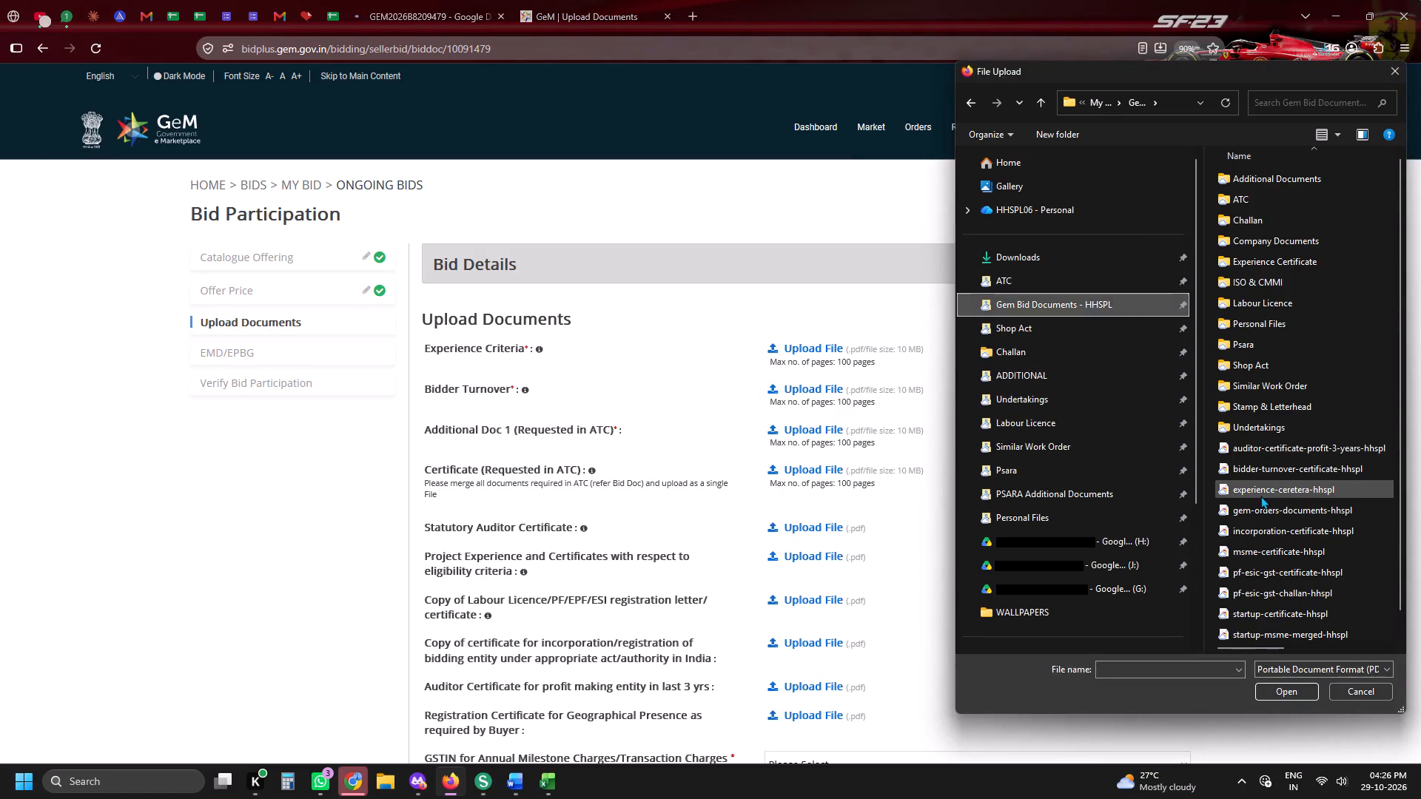
double_click(1260, 494)
Upload bidder-turnover-certificate-hhspl as the Bidder Turnover document.
click(773, 384)
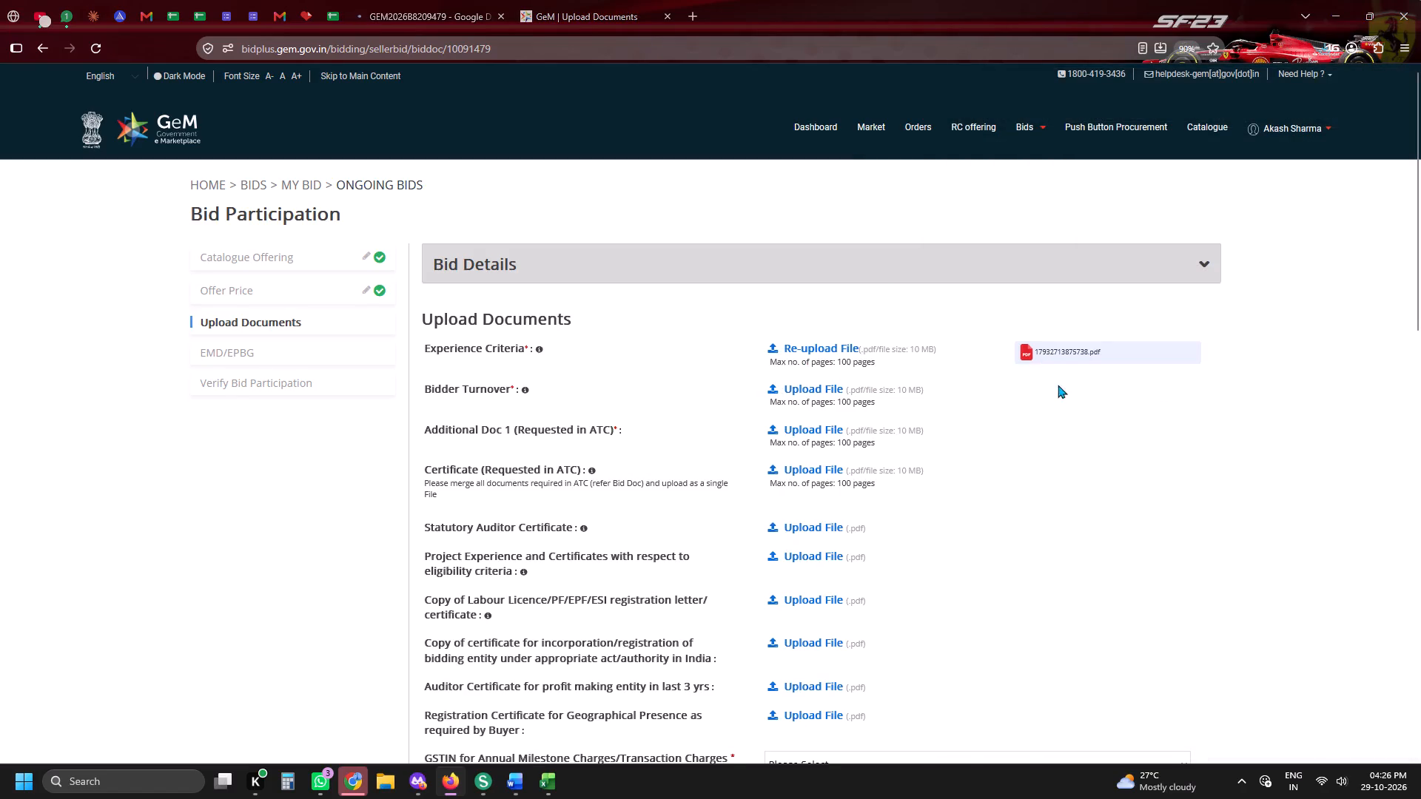
scroll(1257, 465, down, 4)
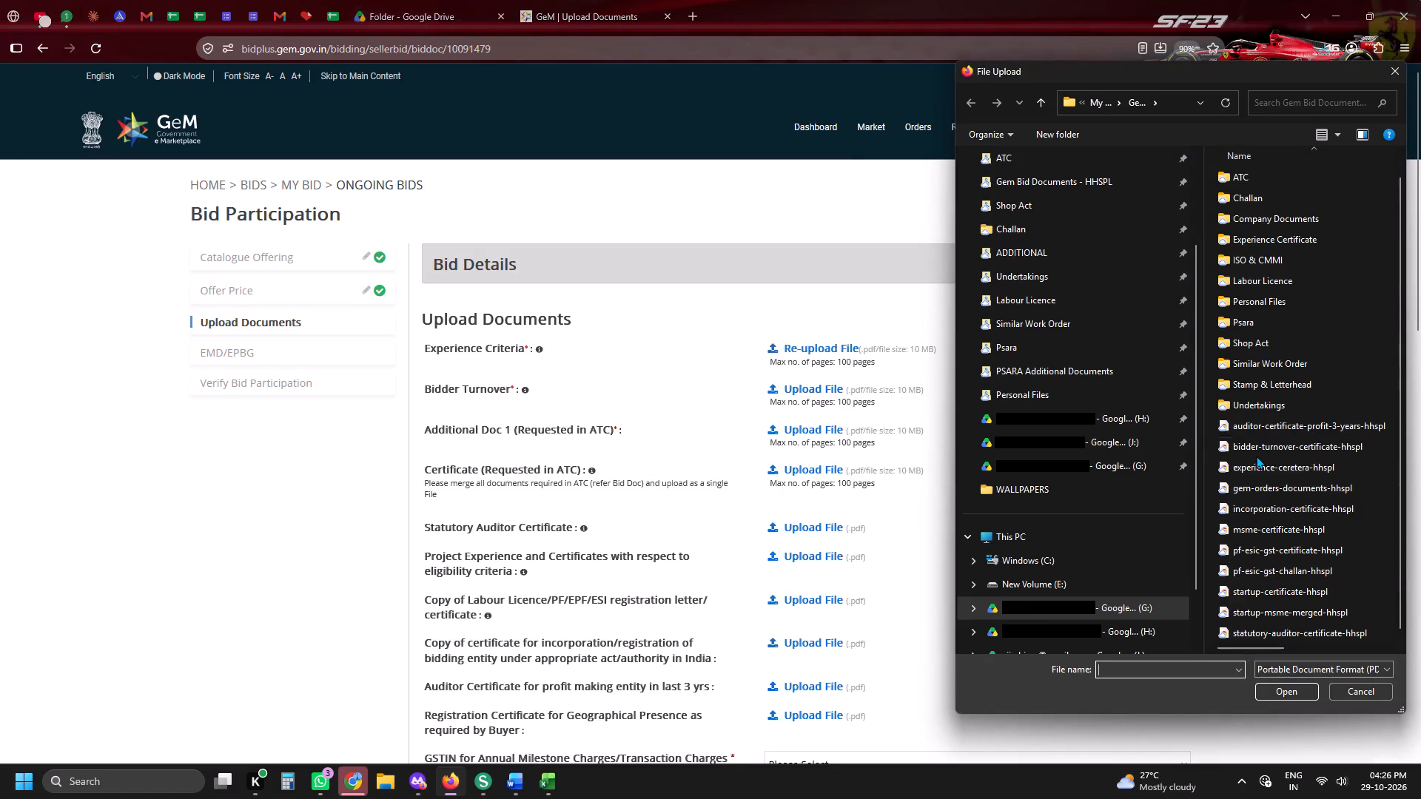
double_click(1259, 450)
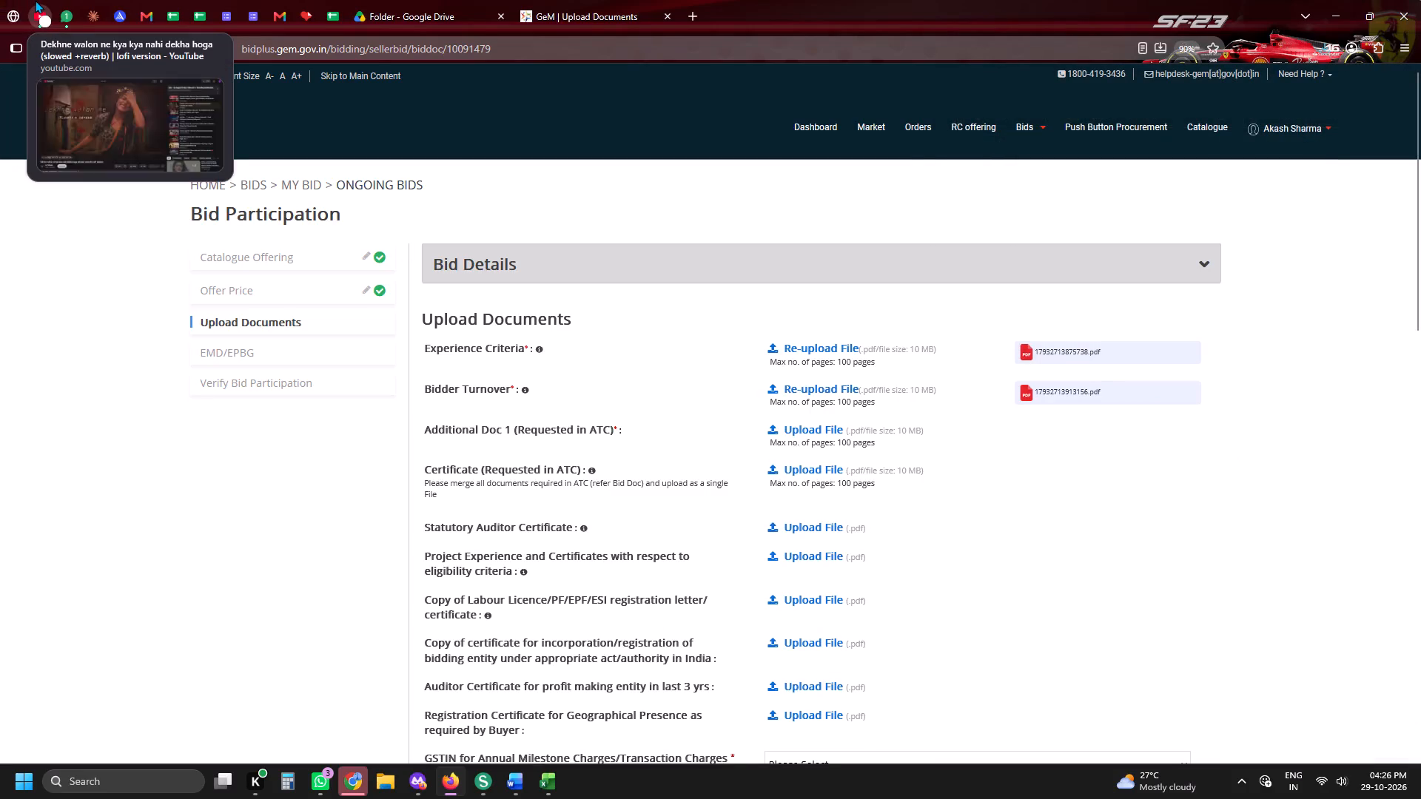
Switch to YouTube, browse the suggested videos and play the slowed reverb version of Aakhein Khuli.
click(35, 0)
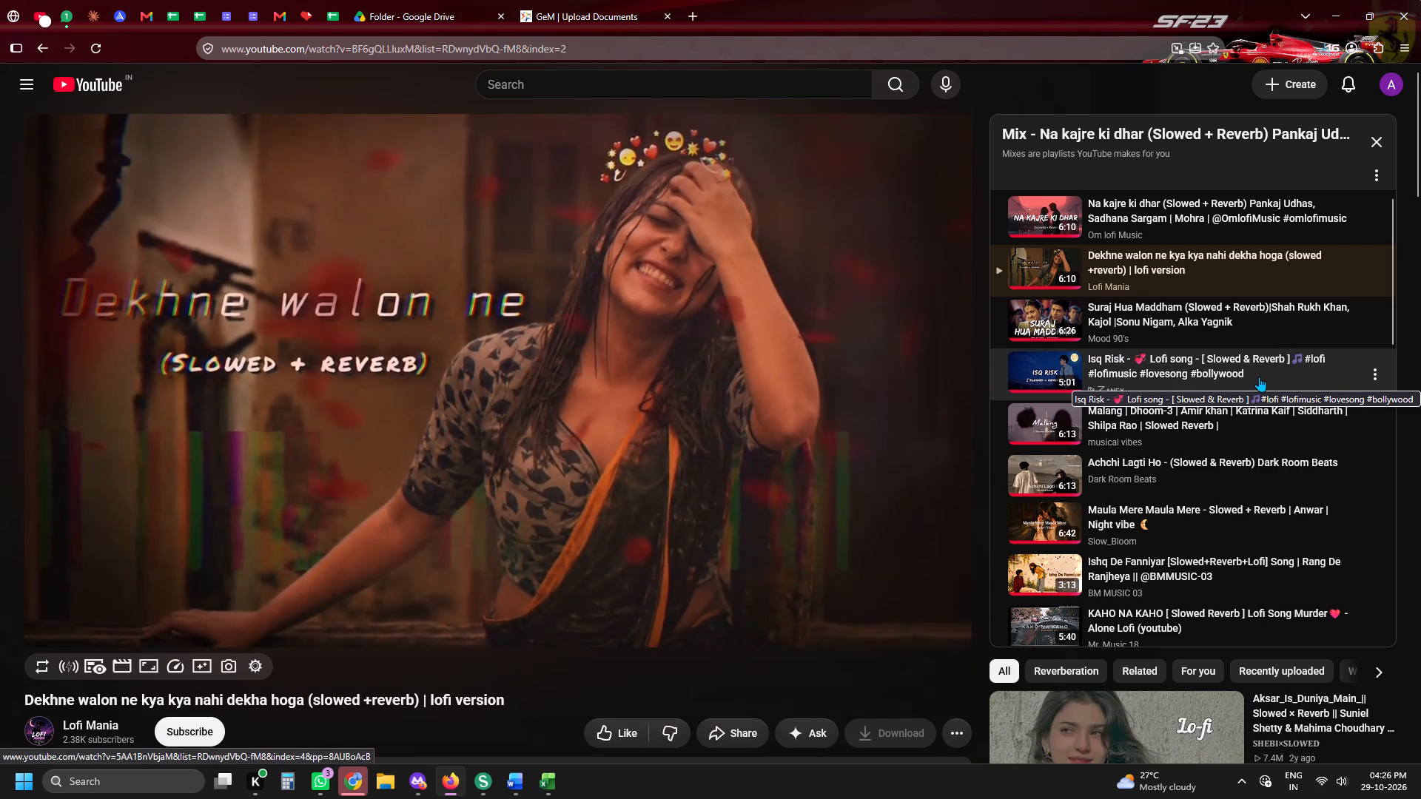
scroll(1193, 361, down, 2)
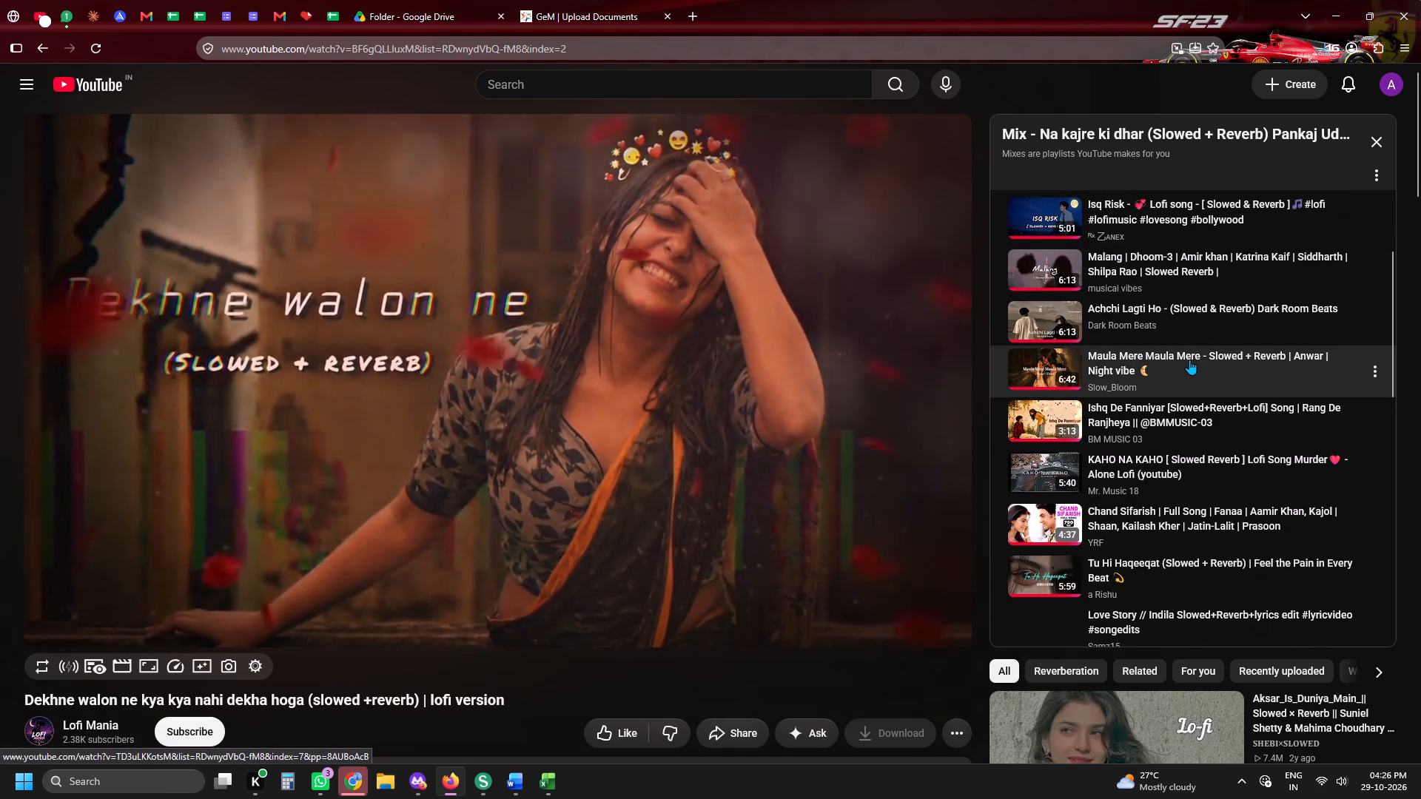
scroll(1420, 385, down, 5)
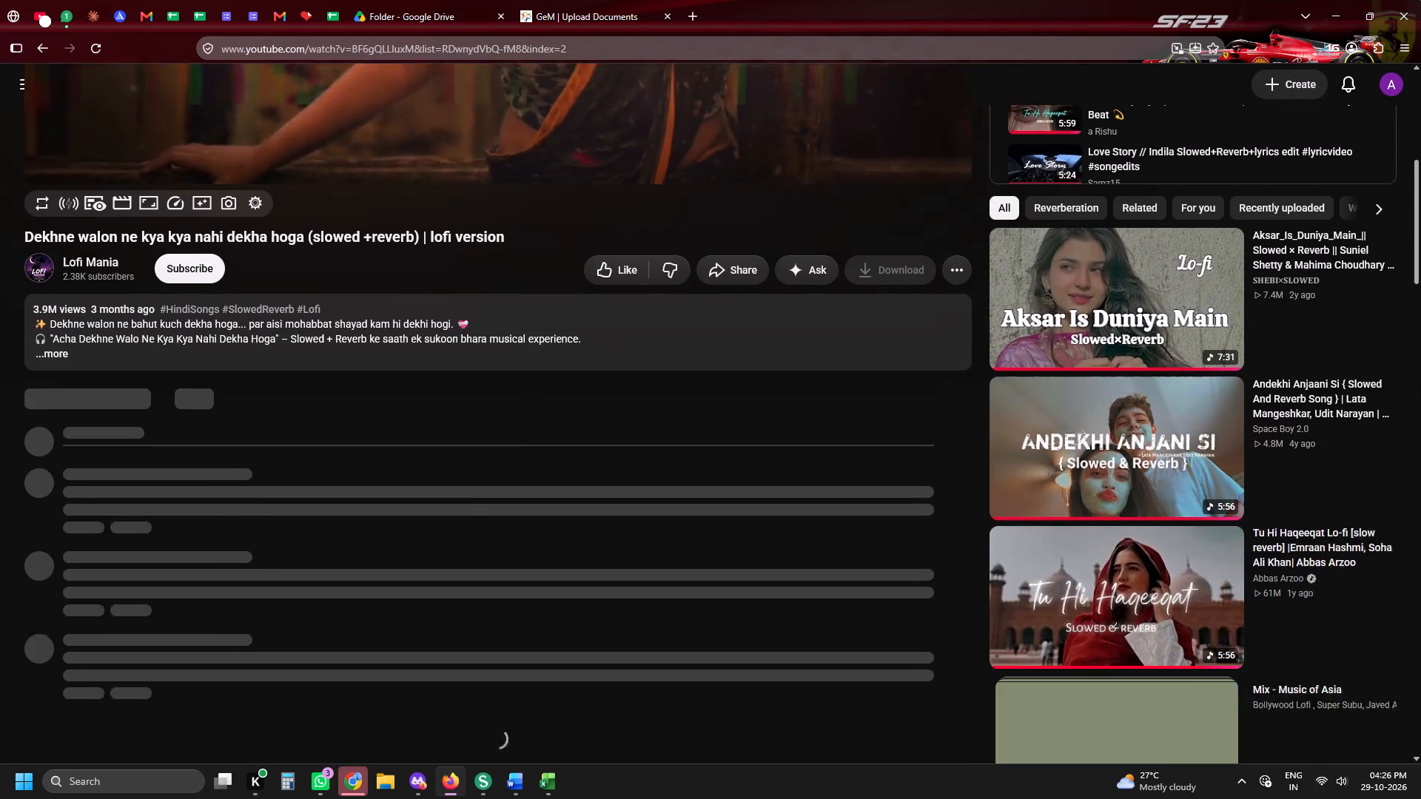
scroll(1420, 396, down, 3)
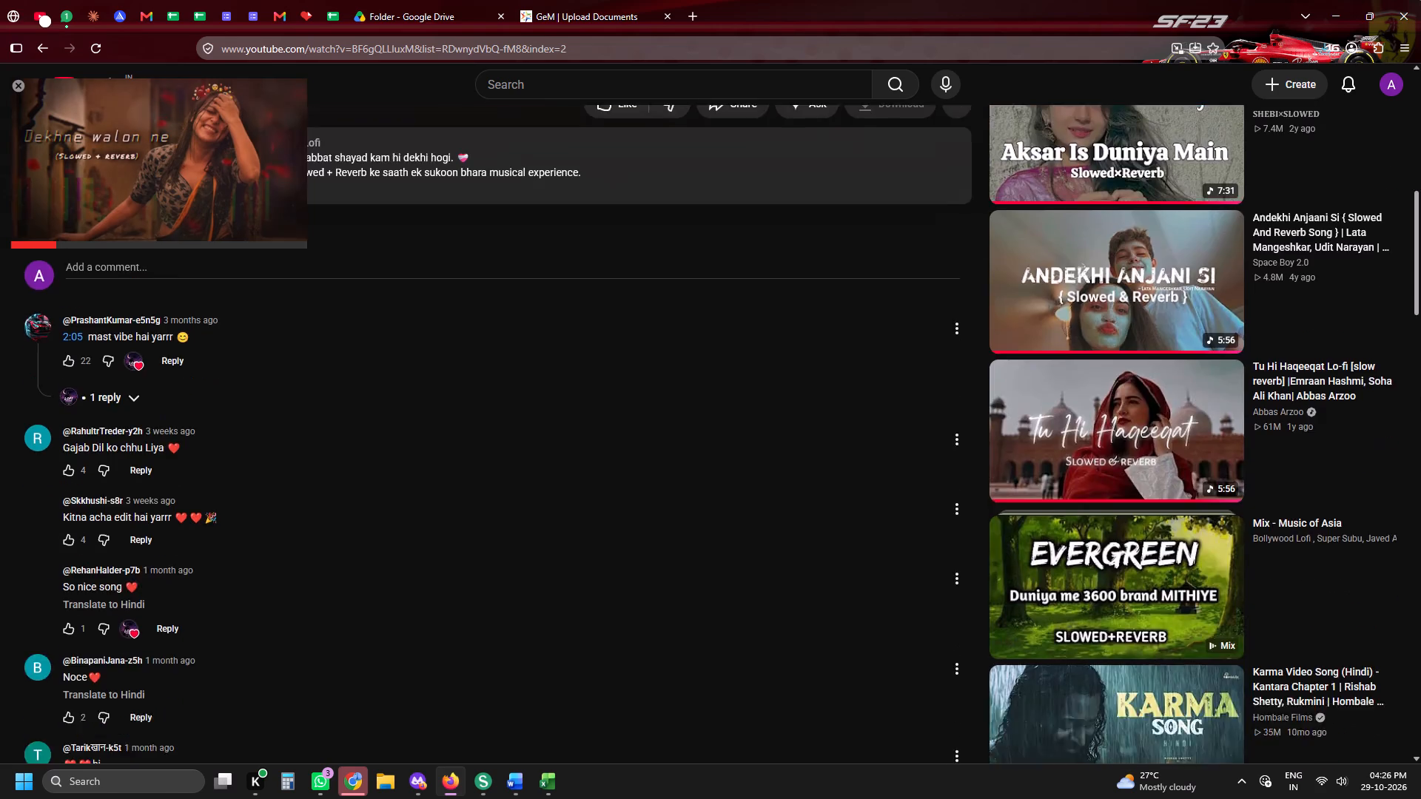
scroll(1420, 422, down, 4)
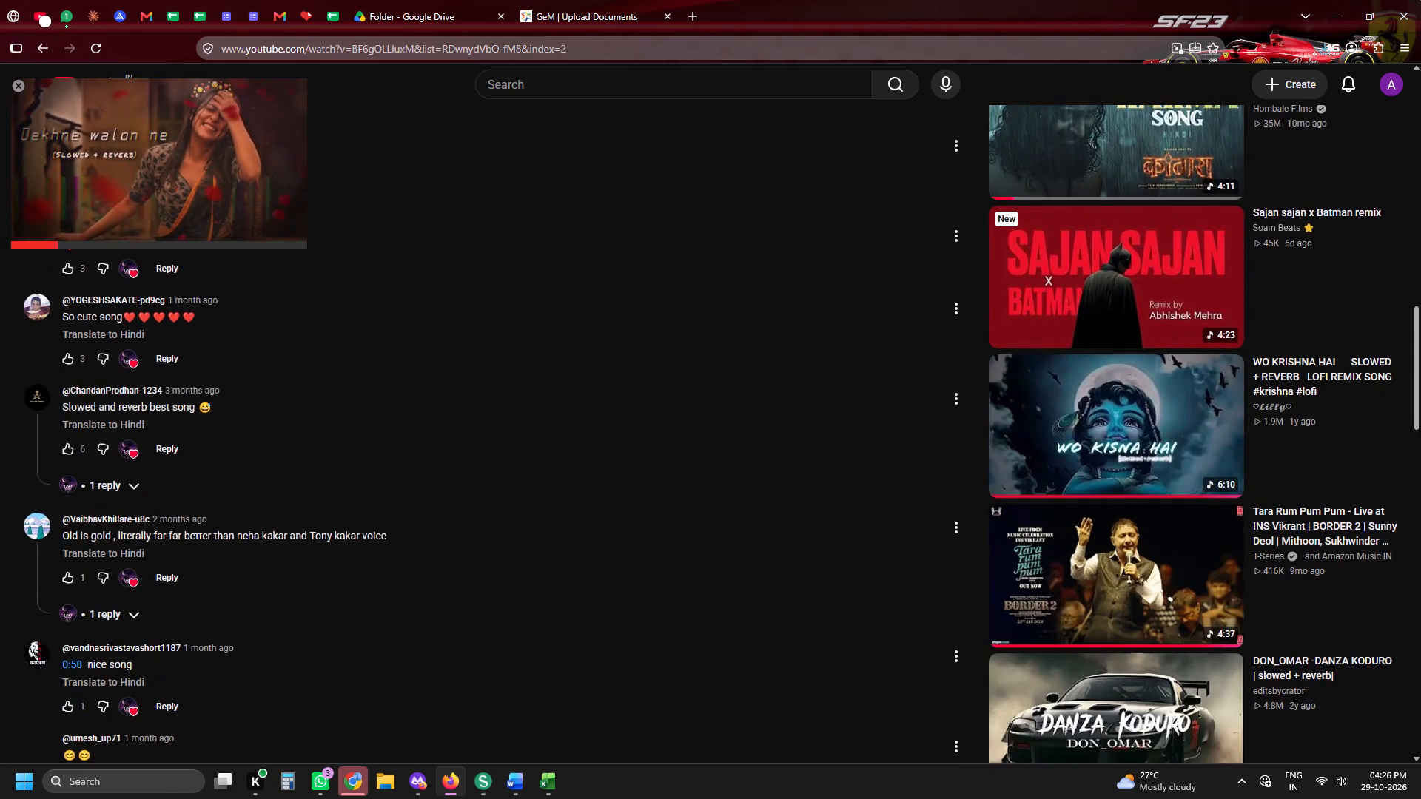
scroll(1420, 427, down, 3)
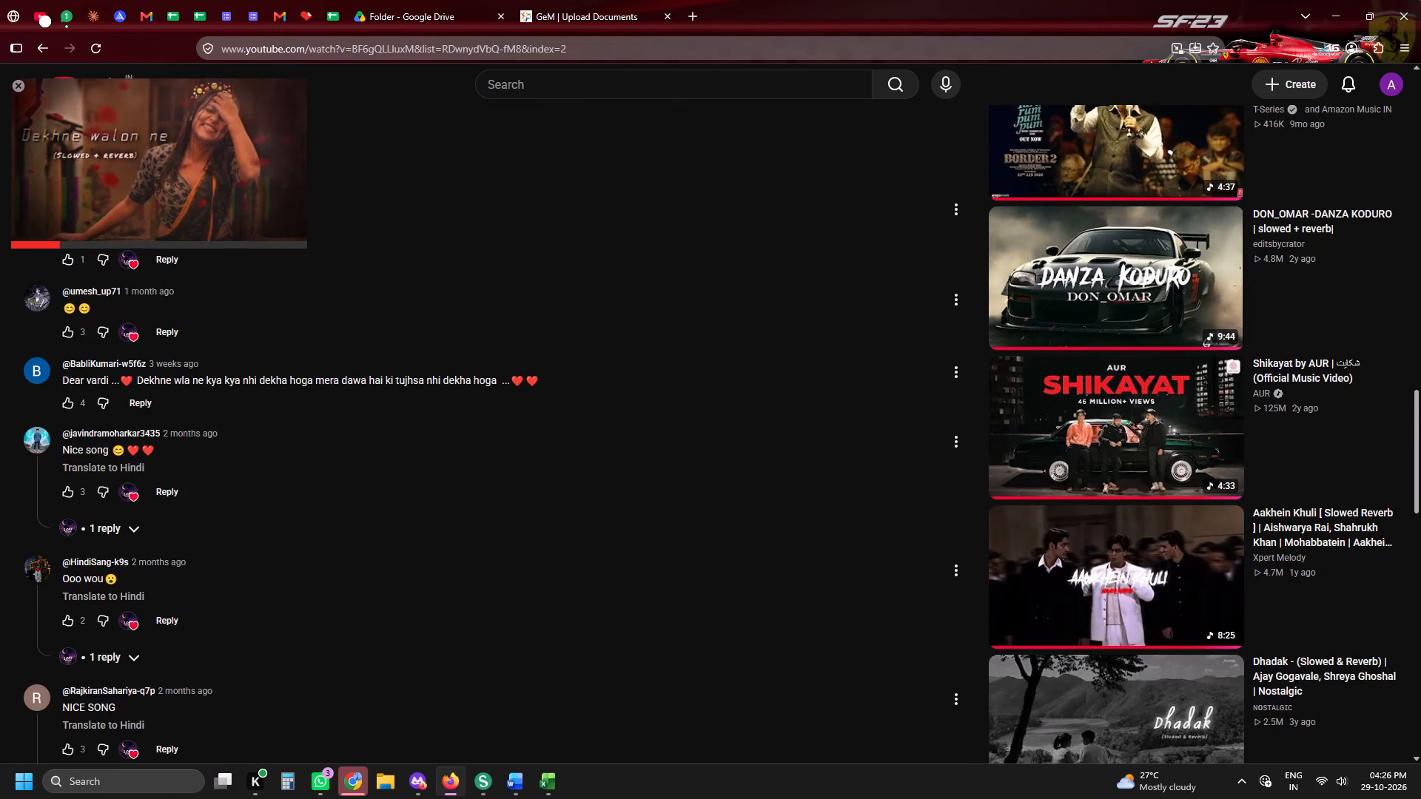
scroll(1420, 427, down, 2)
click(1046, 386)
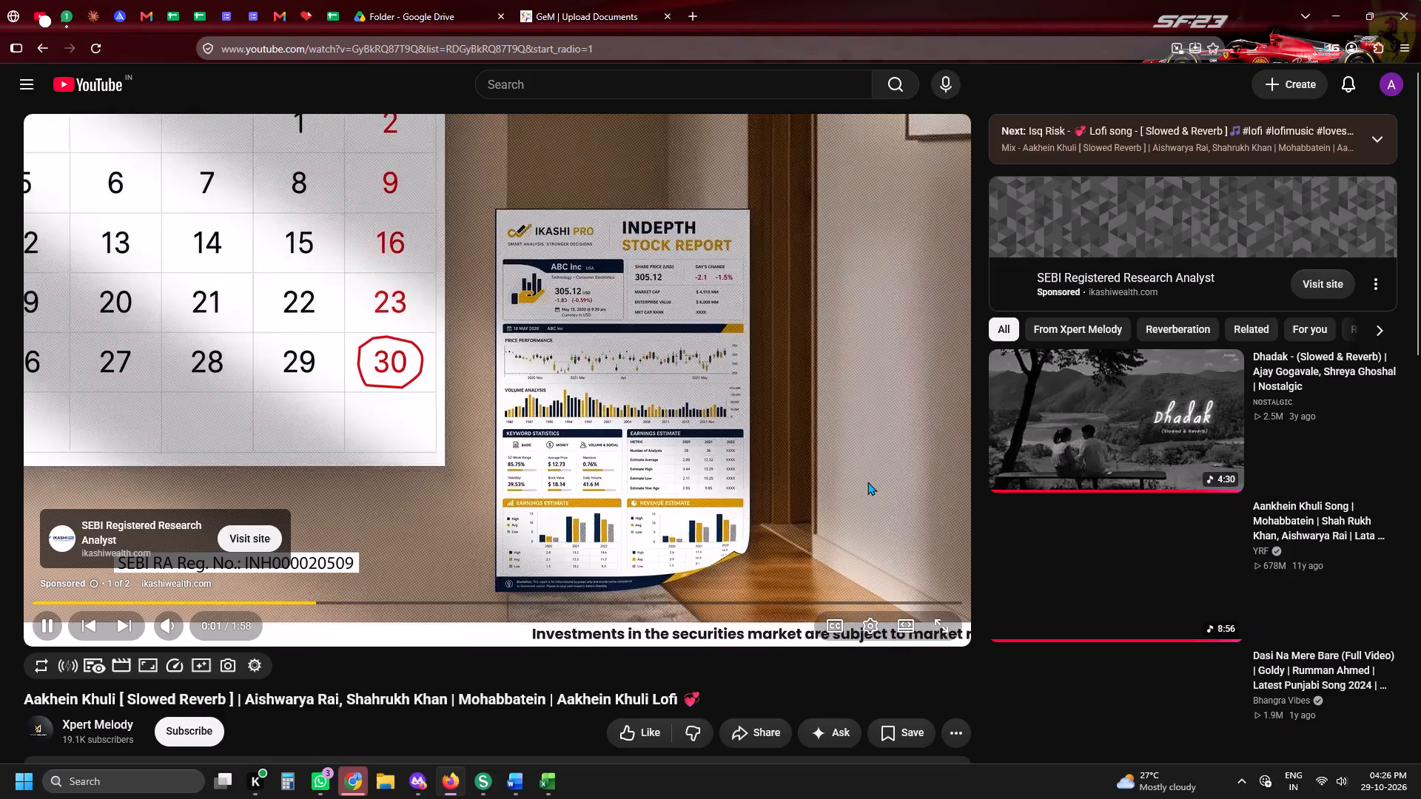
Return to the bid's document uploads and attach bank-solvency-certificate-hhspl from the ADDITIONAL folder as Additional Doc 1.
click(486, 0)
click(626, 0)
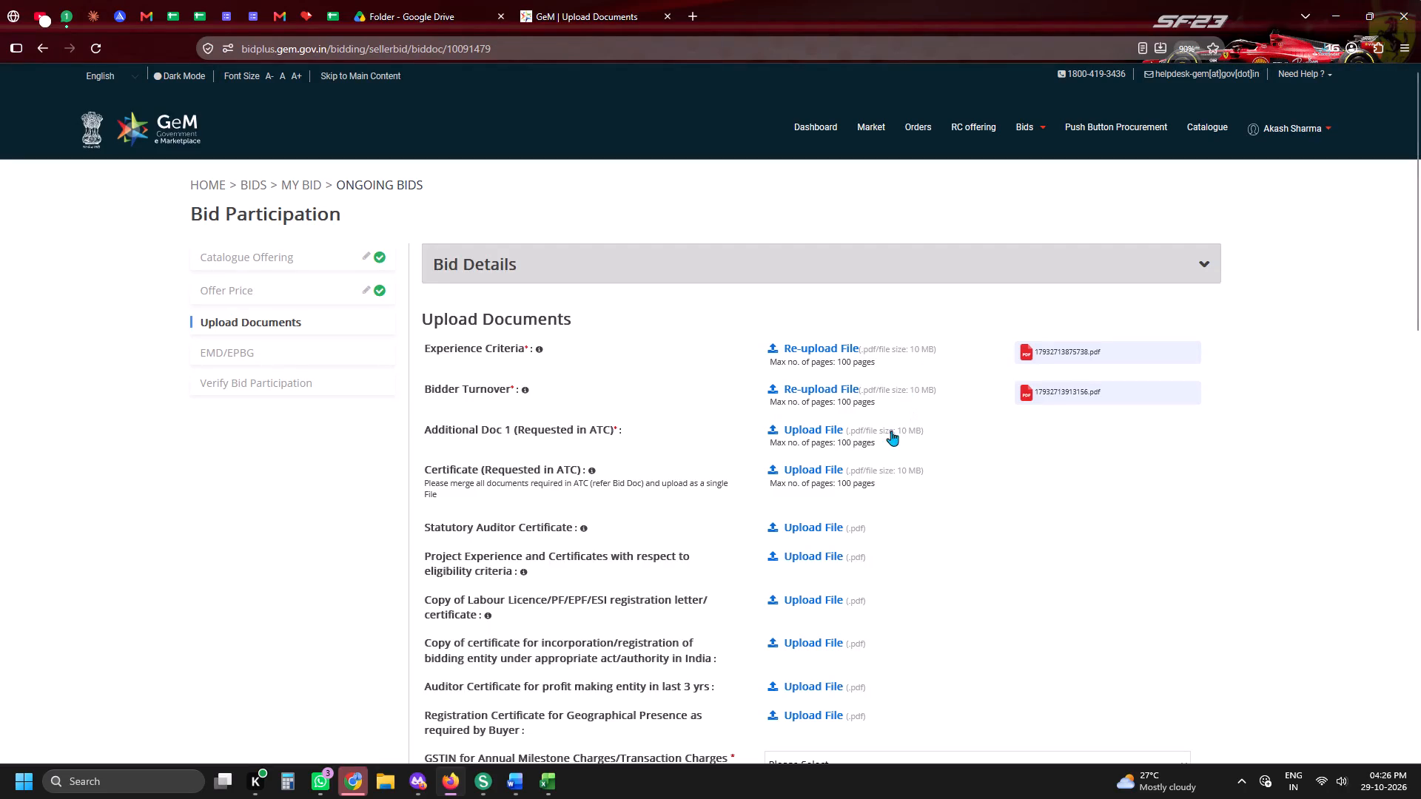
click(831, 440)
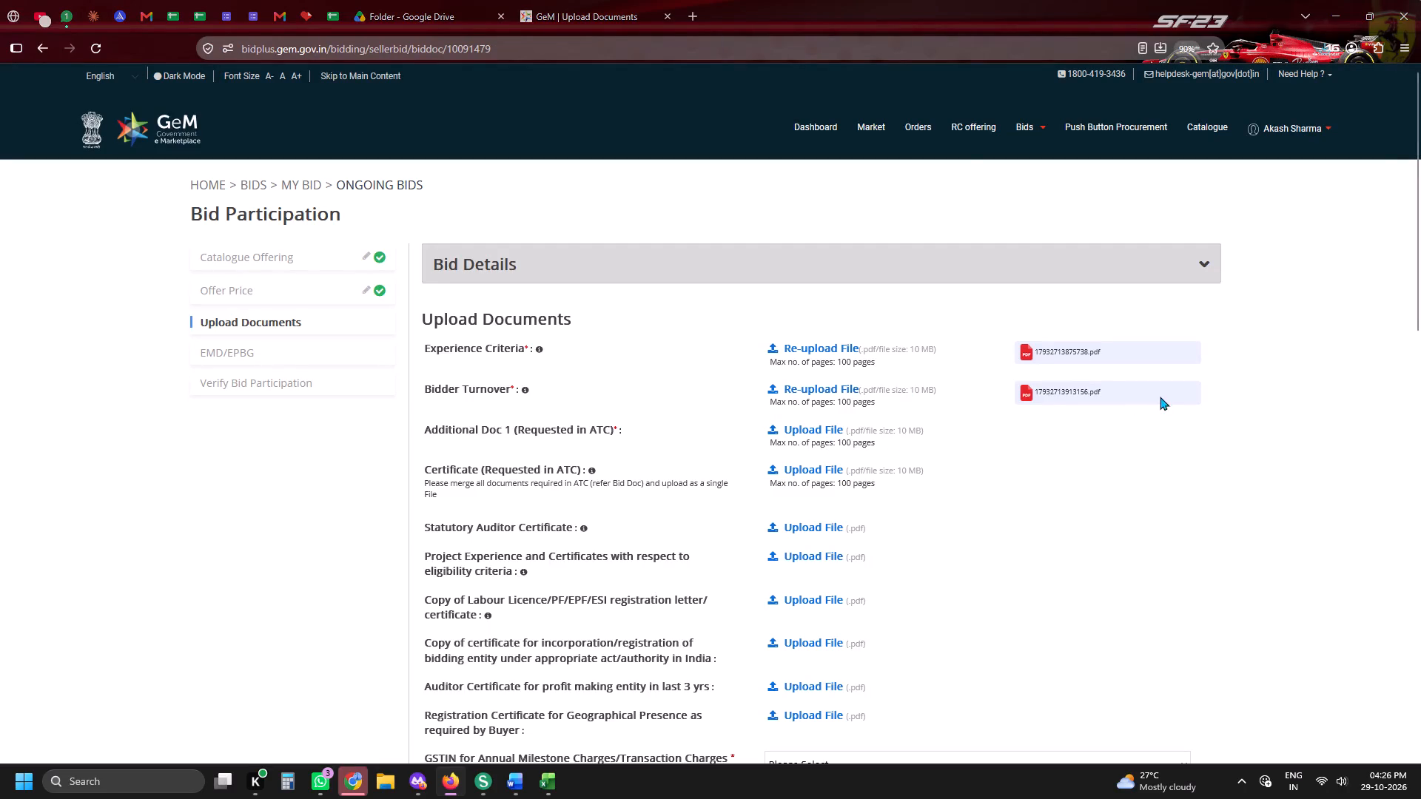
scroll(1171, 388, up, 6)
click(1047, 371)
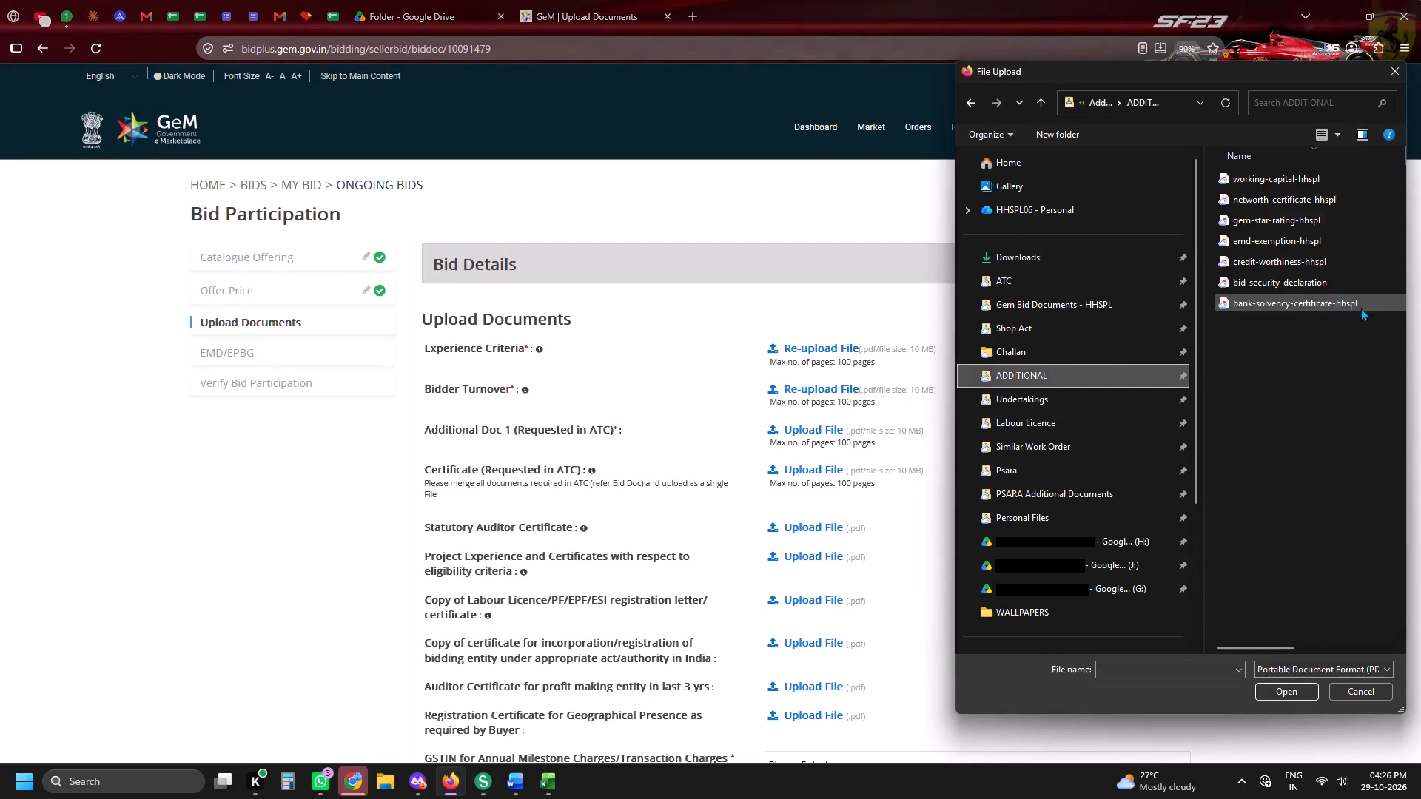
double_click(1323, 303)
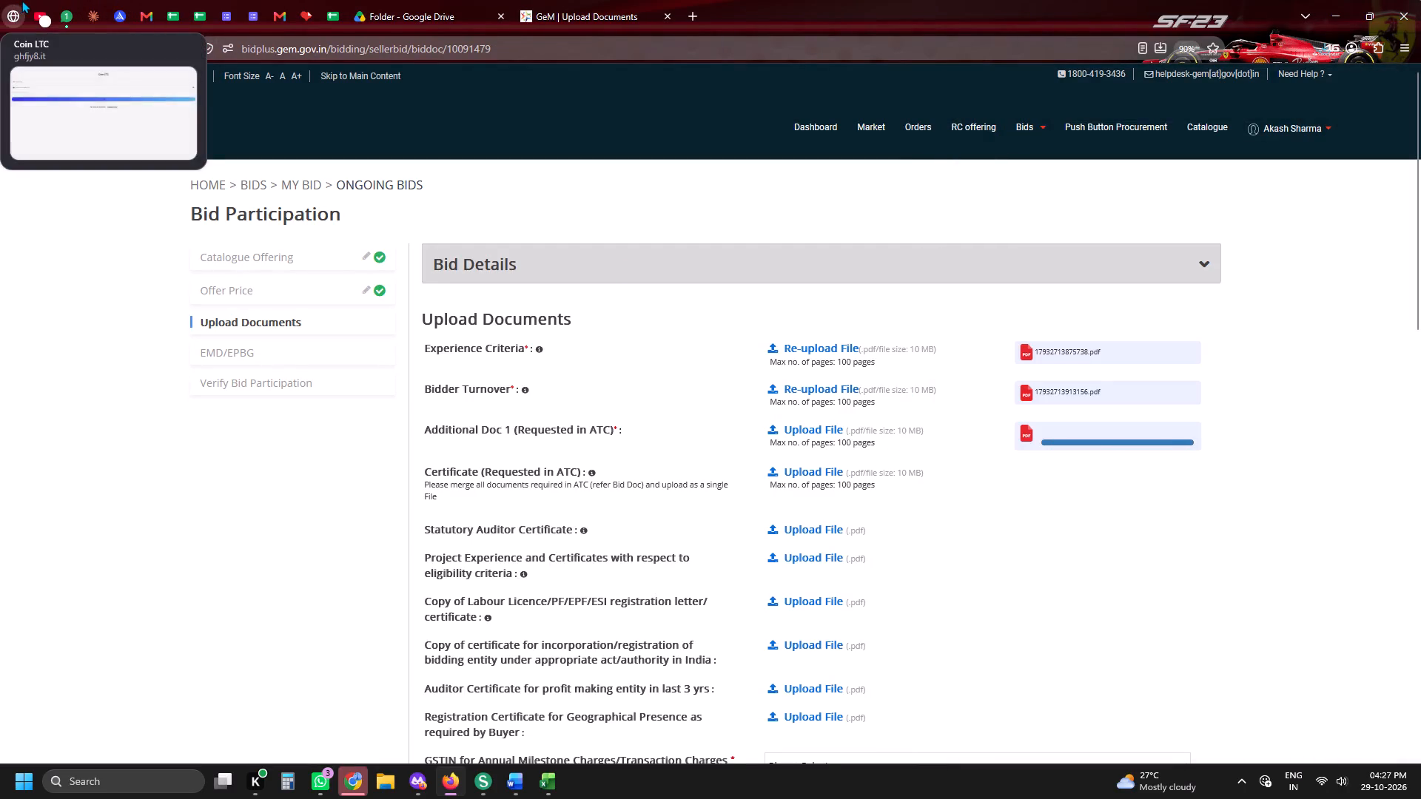
Switch to YouTube and skip the advertisement before the Aakhein Khuli video.
click(35, 0)
click(921, 571)
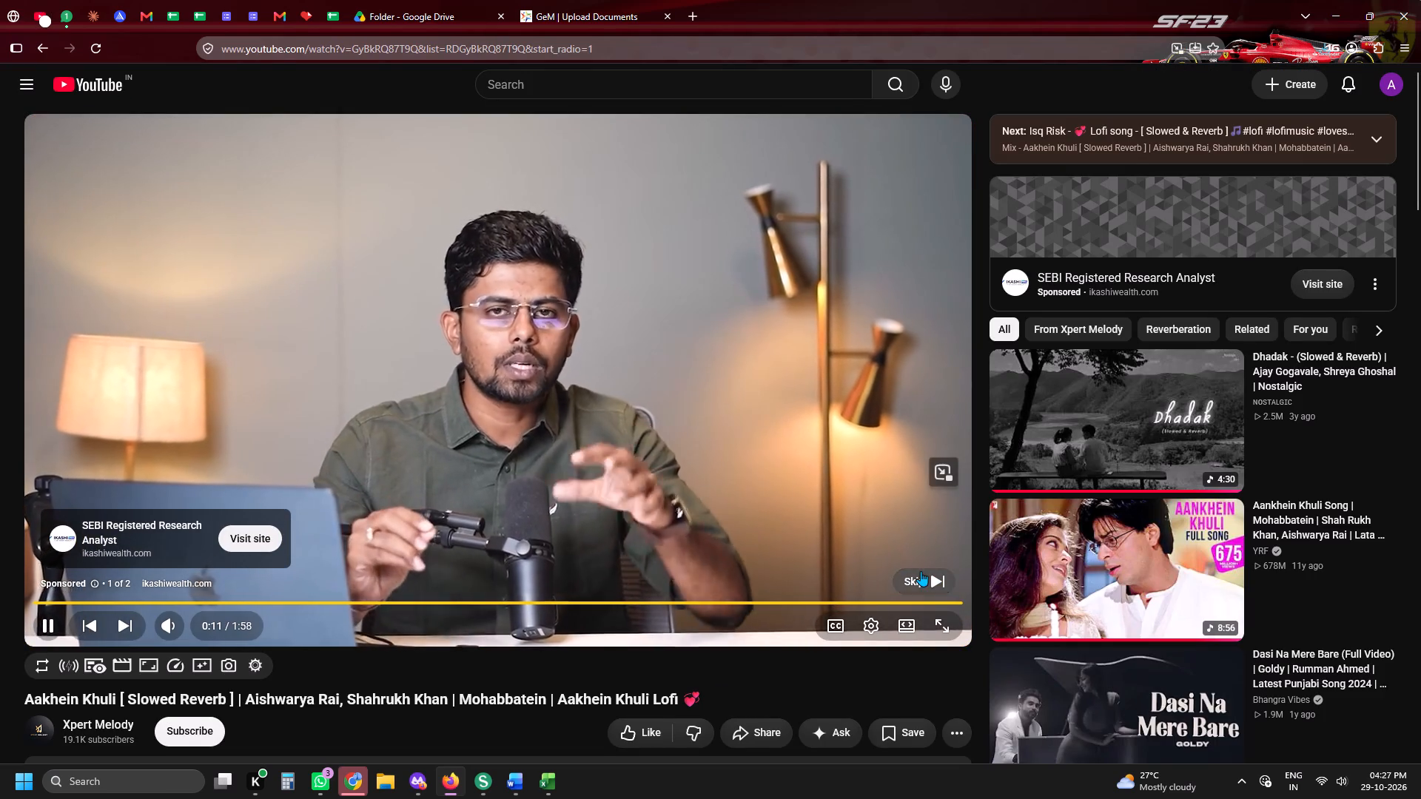
scroll(733, 407, down, 4)
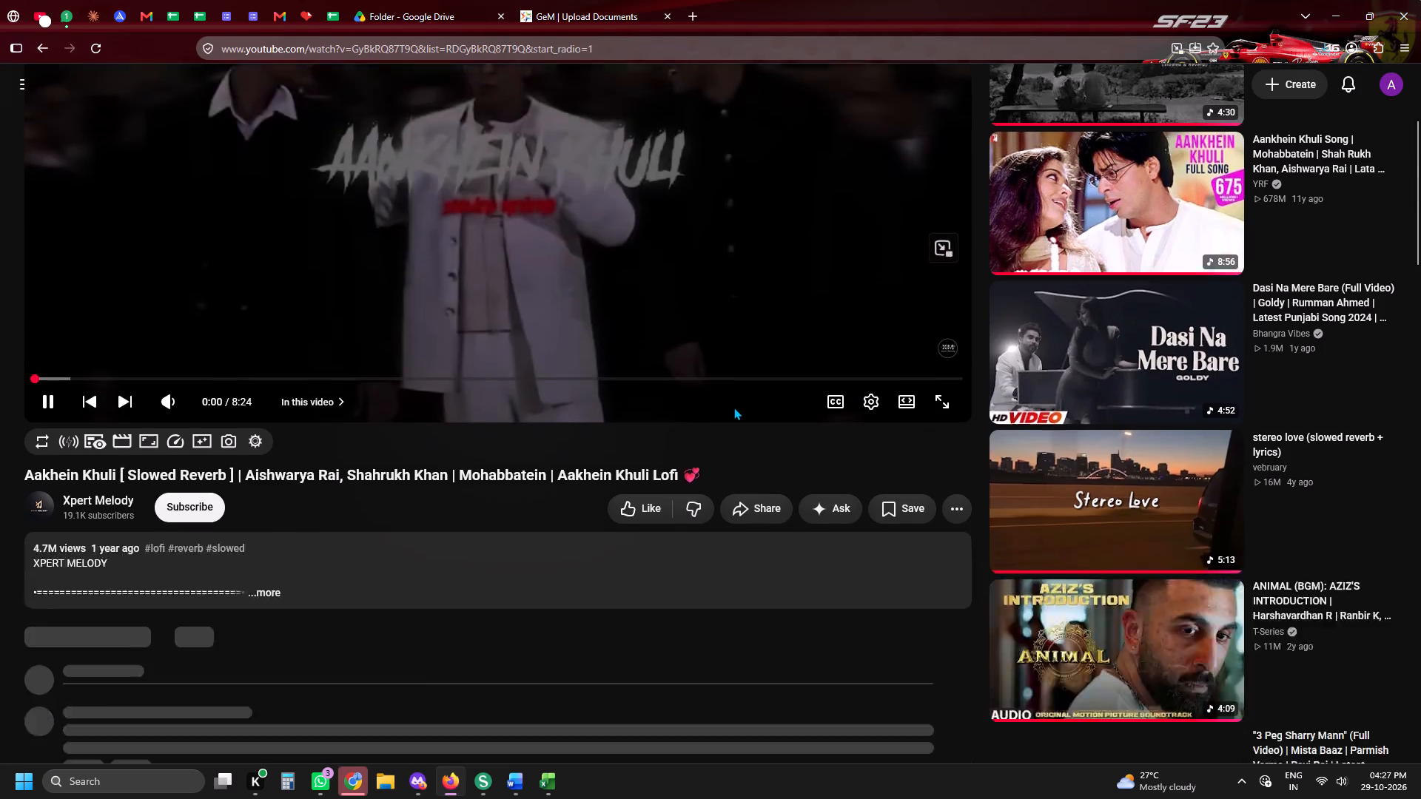
Glance through the Aakhein Khuli video's comments and raise the system sound volume.
scroll(733, 407, down, 2)
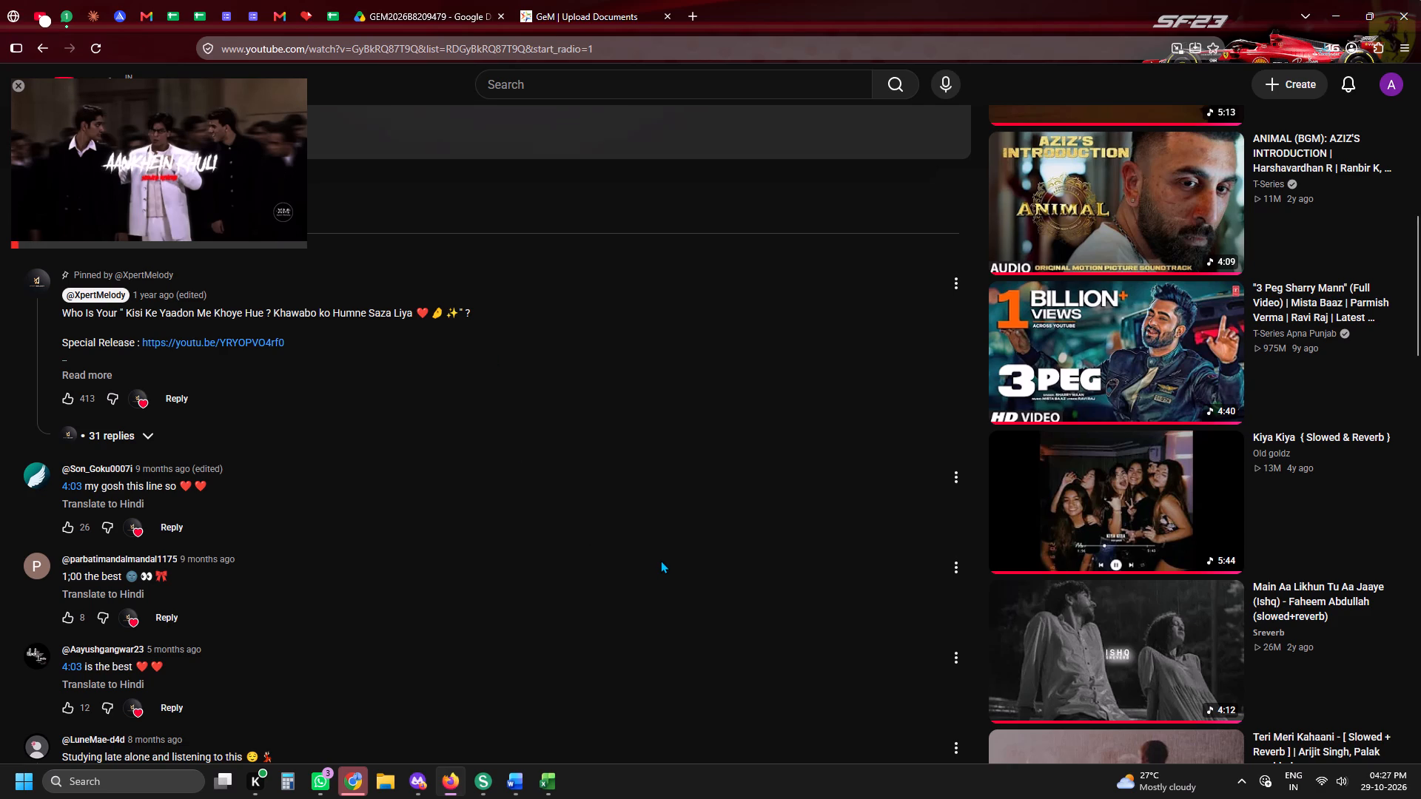
click(1317, 776)
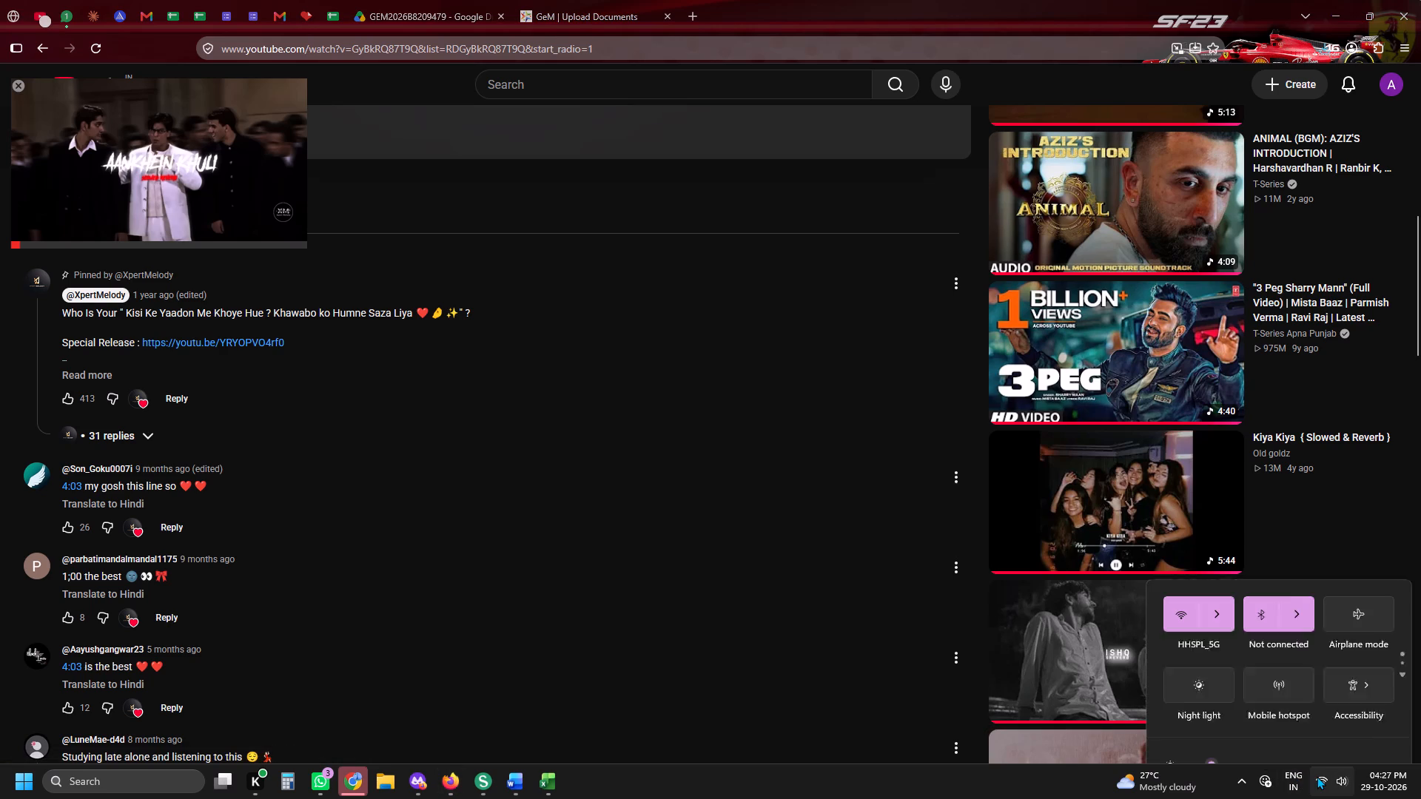
scroll(1299, 697, up, 3)
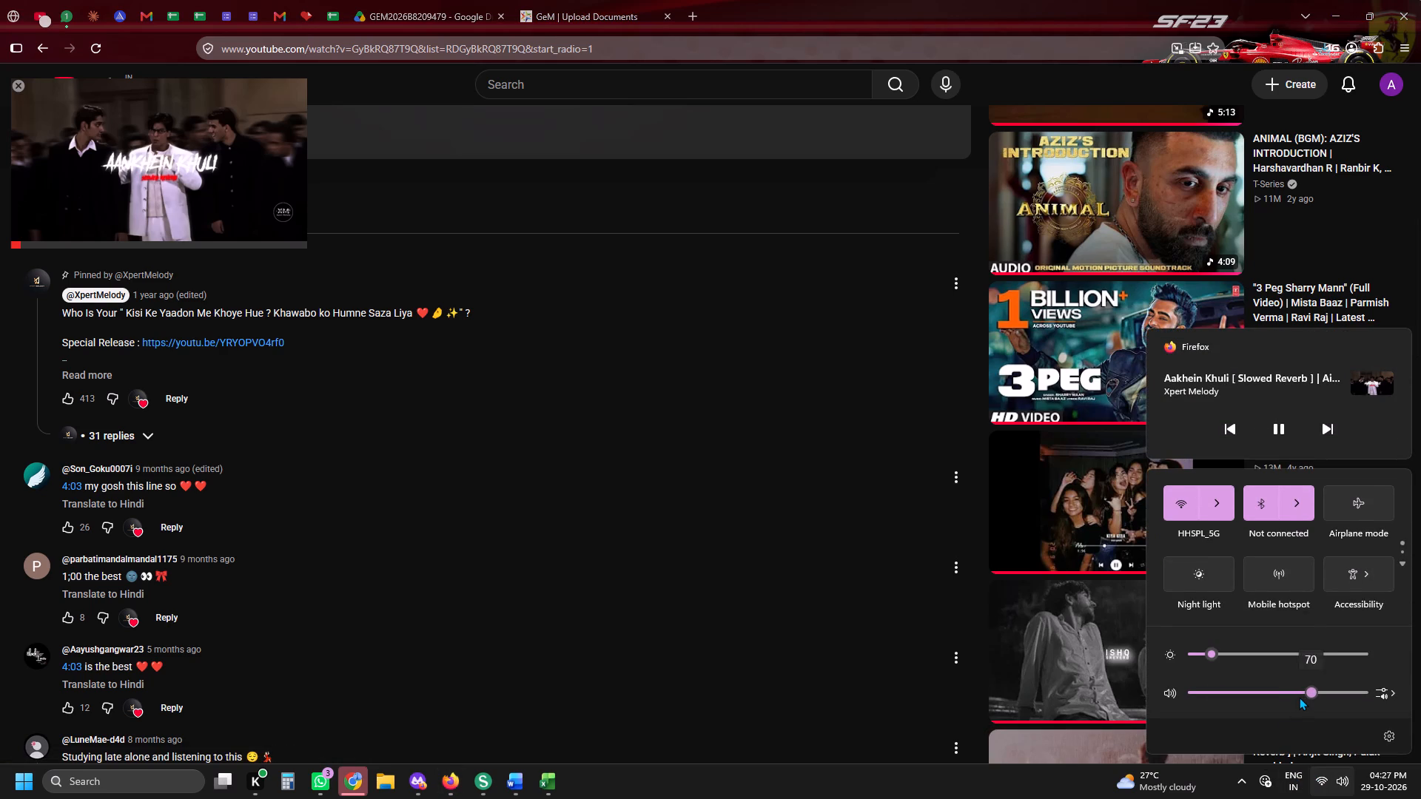
scroll(1299, 697, up, 1)
Copy the Ratnagiri tender's bid number GEM/2026/B/8209479 from the Daily Tender Sheet and return to its Drive folder.
click(483, 0)
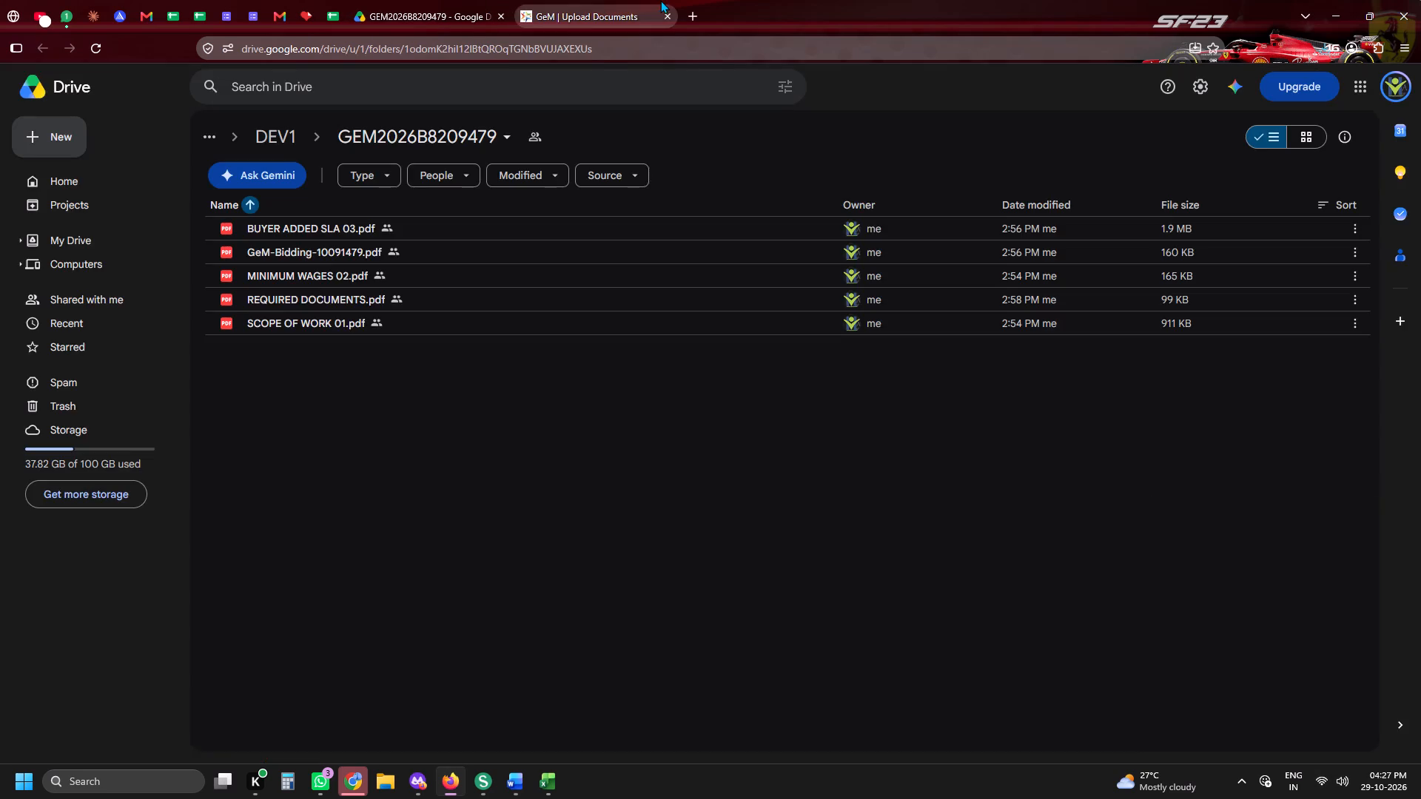
click(660, 0)
click(377, 0)
click(345, 1)
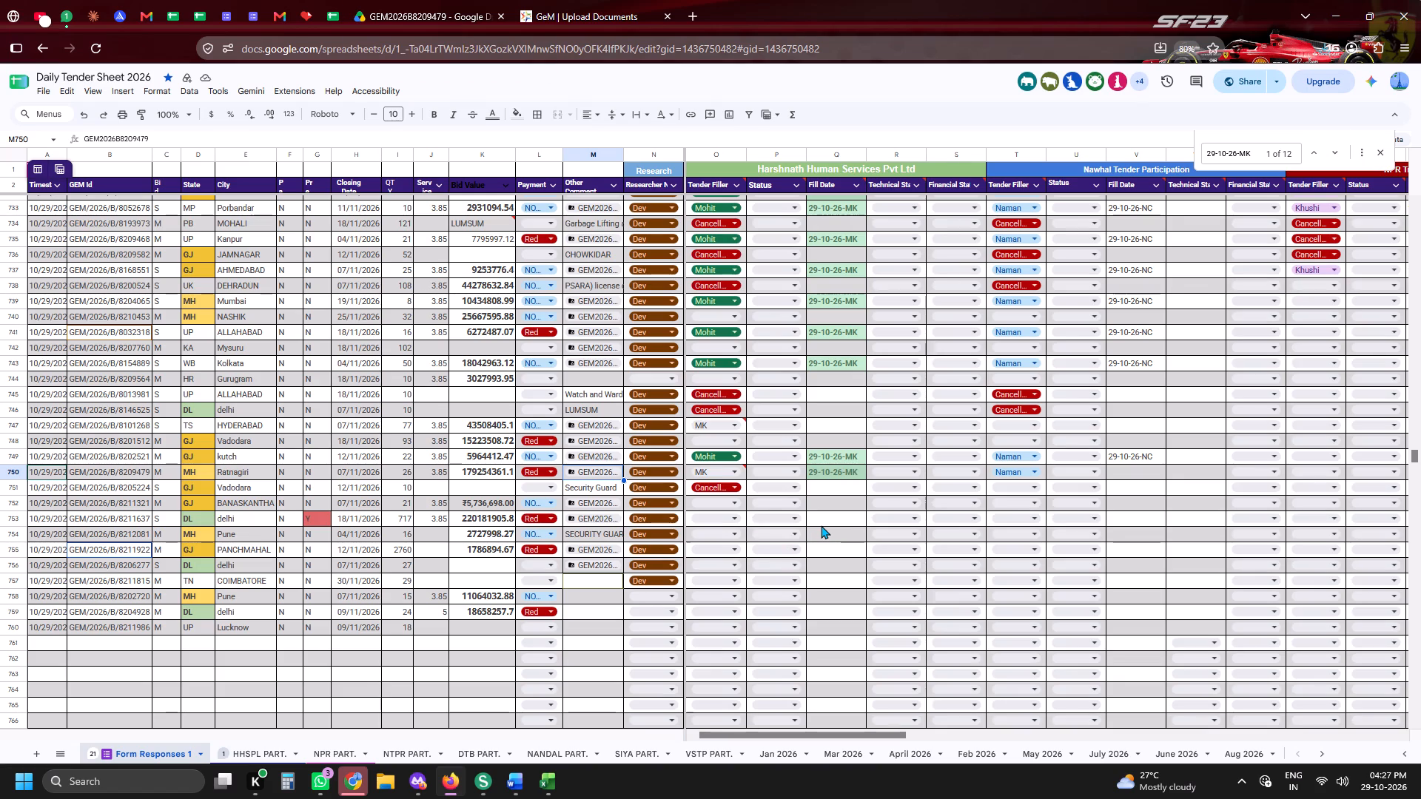
click(0, 462)
click(0, 463)
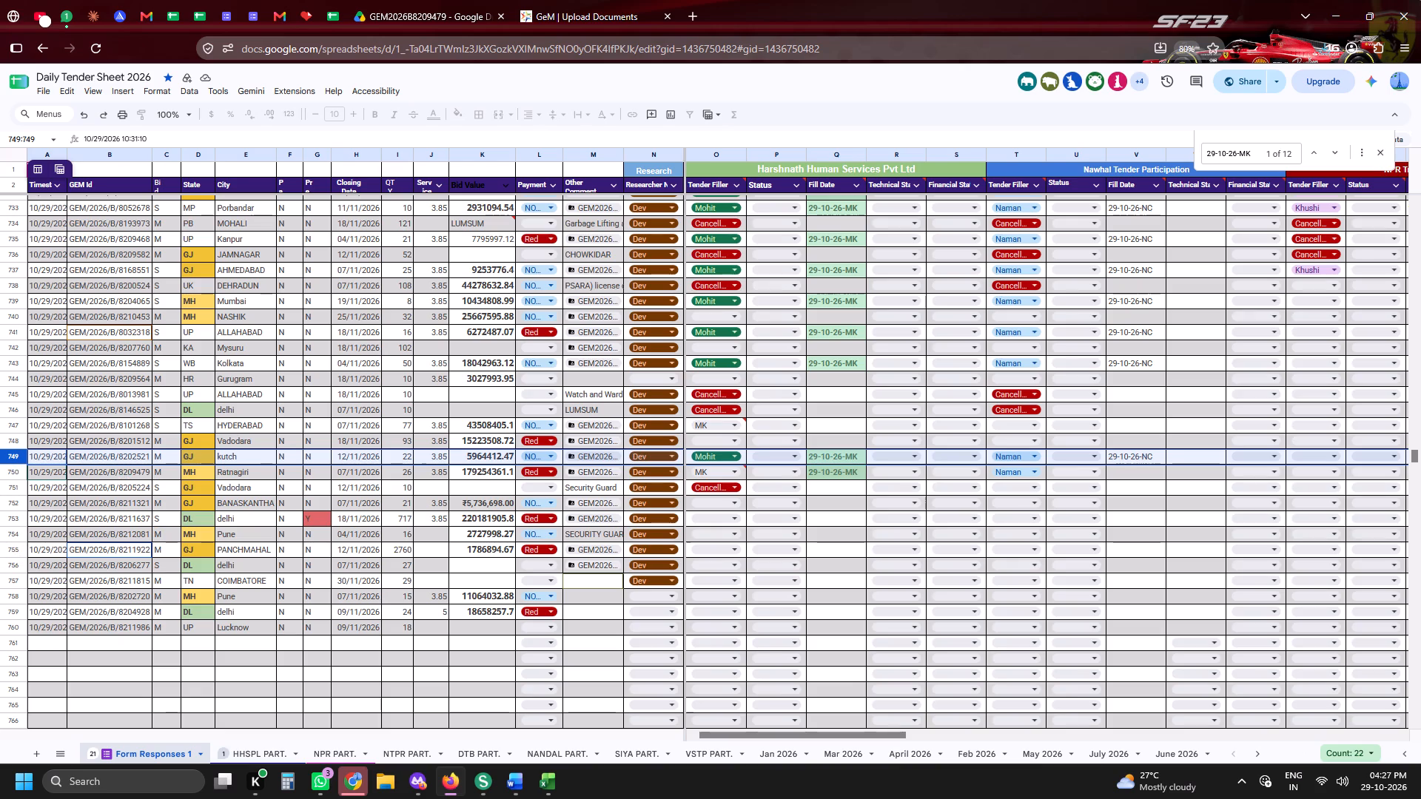
click(0, 475)
click(81, 476)
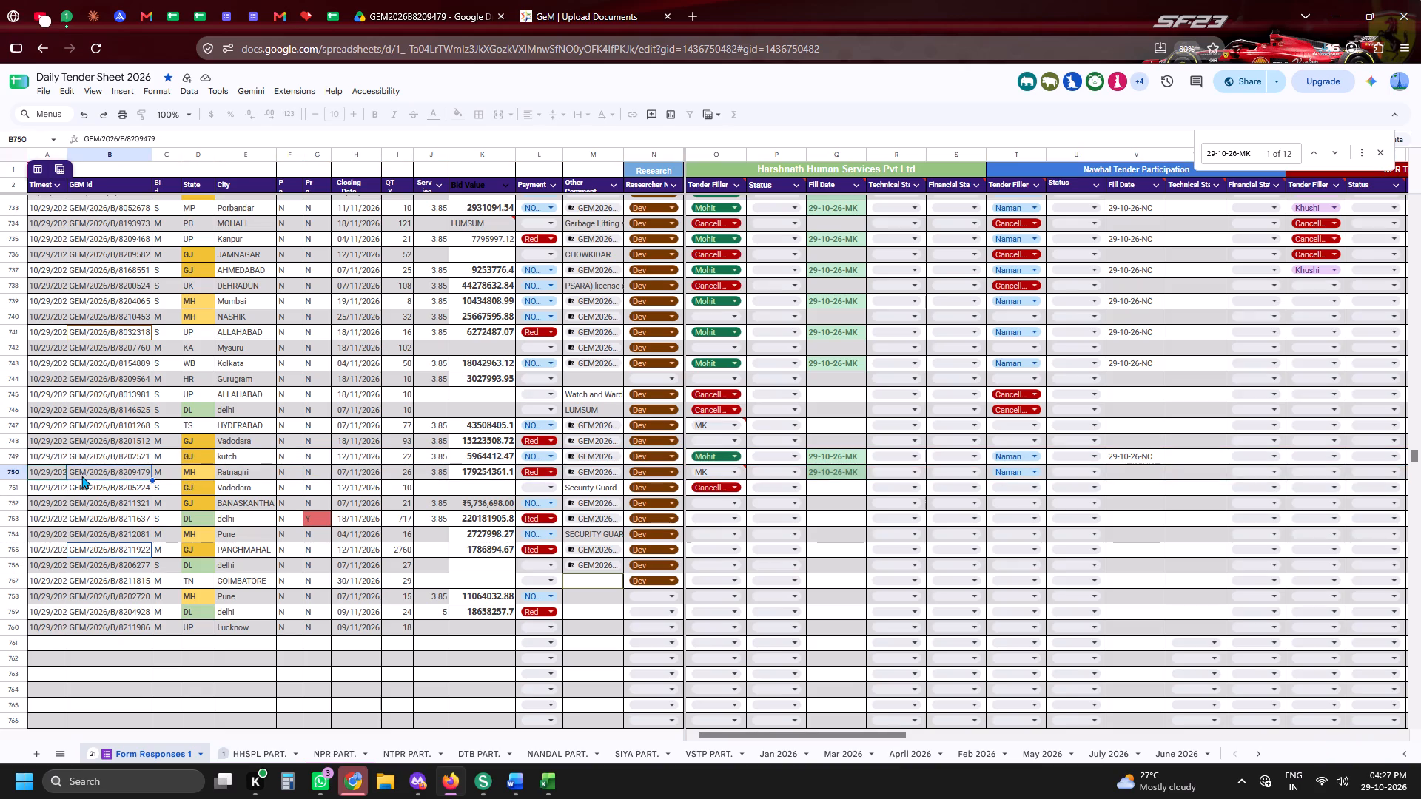
key(ctrl+c)
key(ctrl+c)
click(530, 27)
click(388, 0)
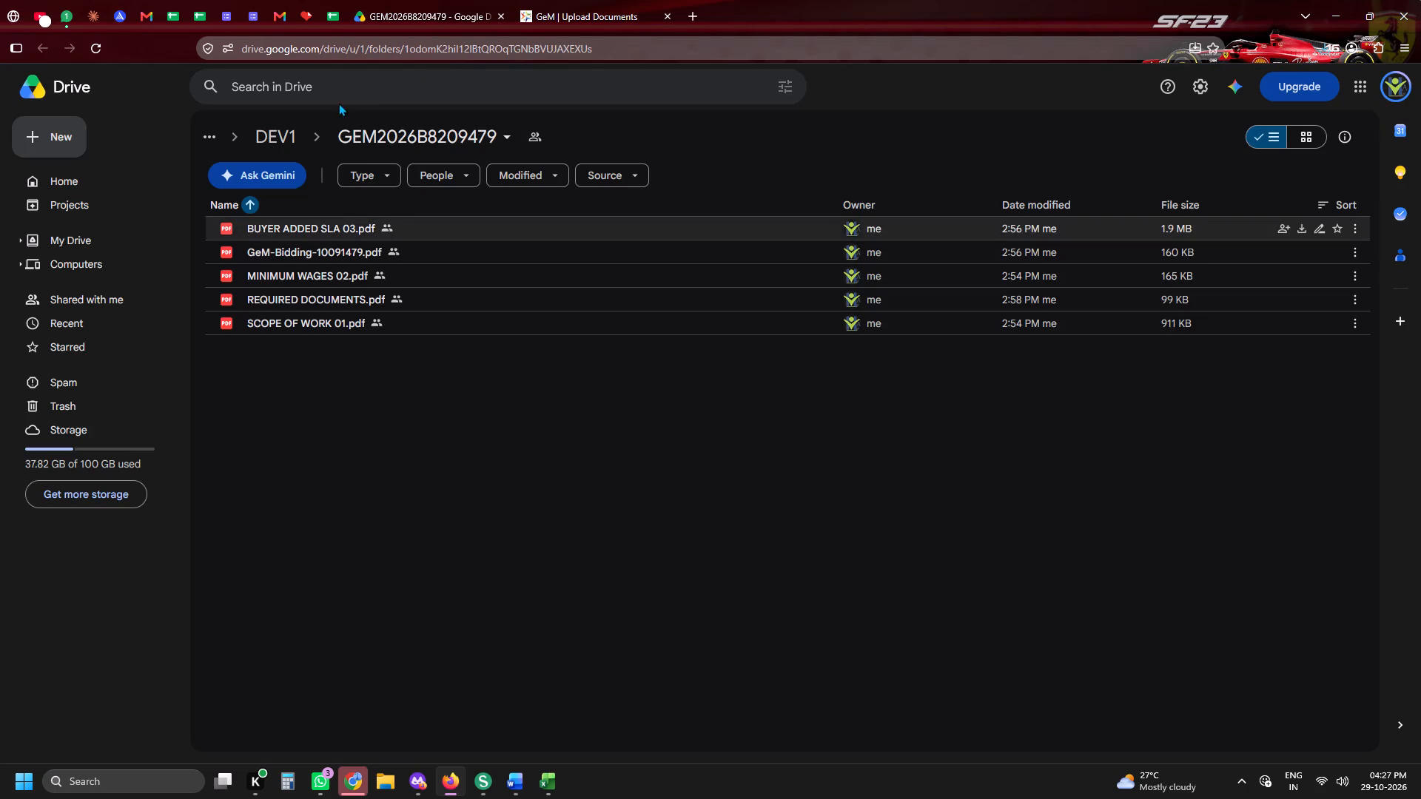
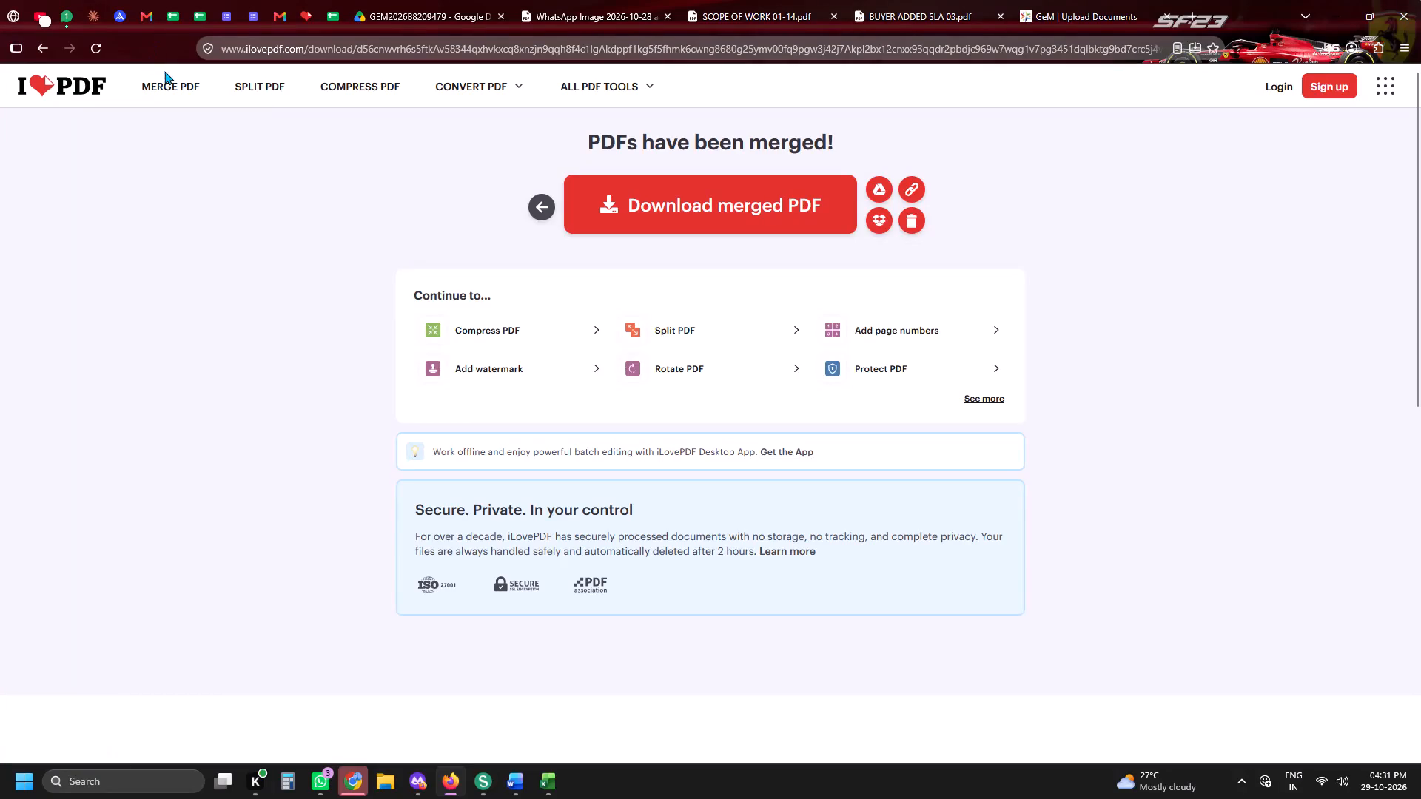
Start a new PDF merge with edited_merged_SCOPE OF WORK 01-14.pdf from Downloads, lowering the system volume along the way.
click(164, 71)
click(164, 92)
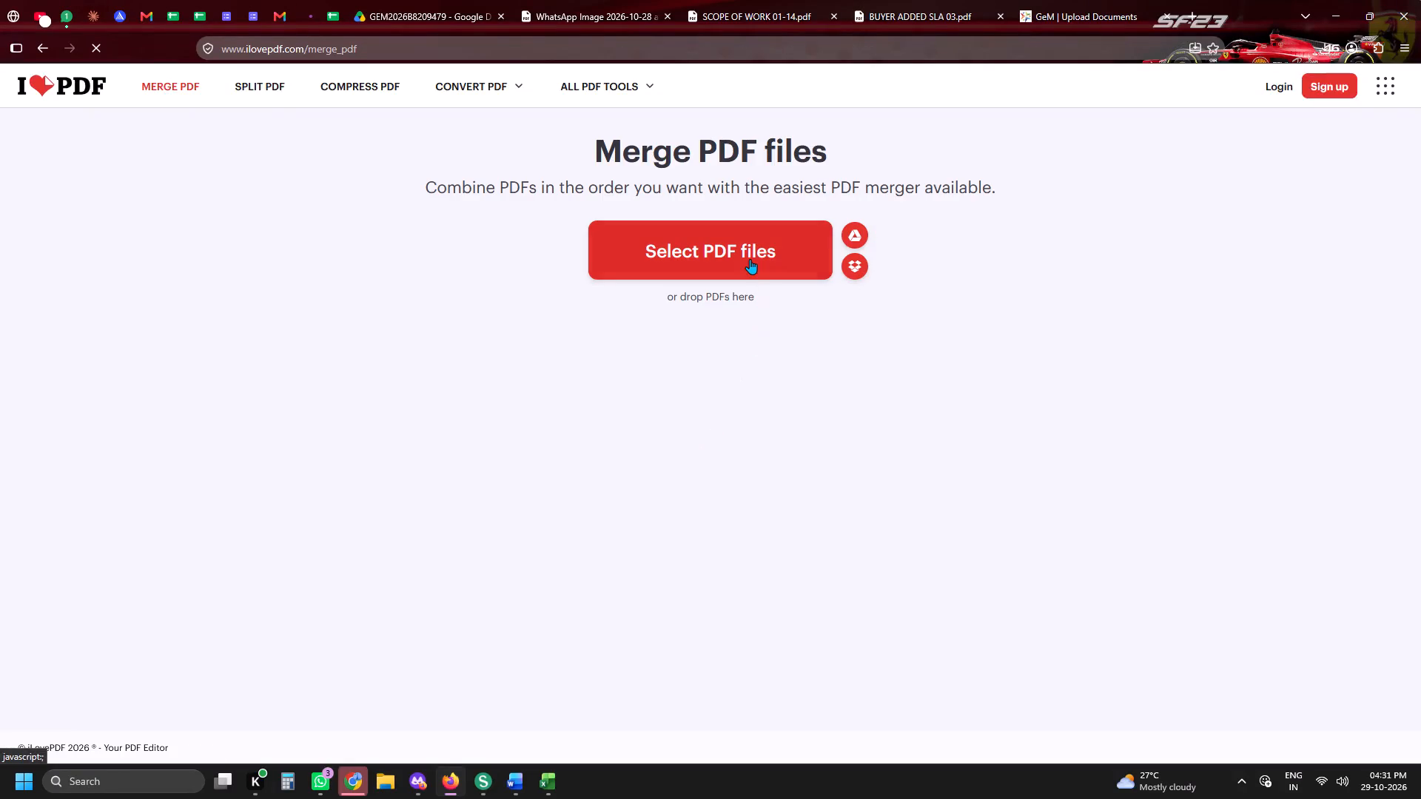
click(750, 259)
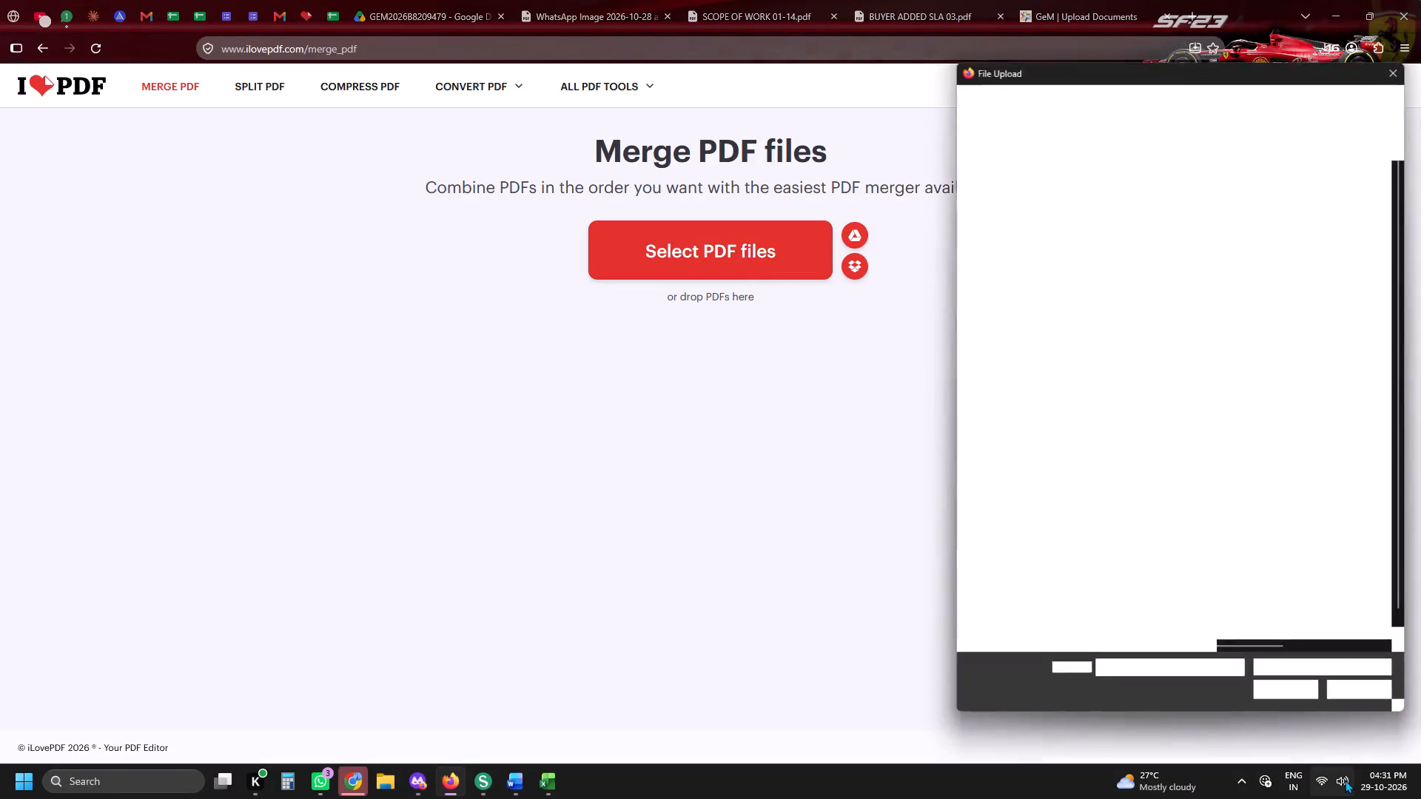
click(1345, 780)
scroll(1306, 692, down, 1)
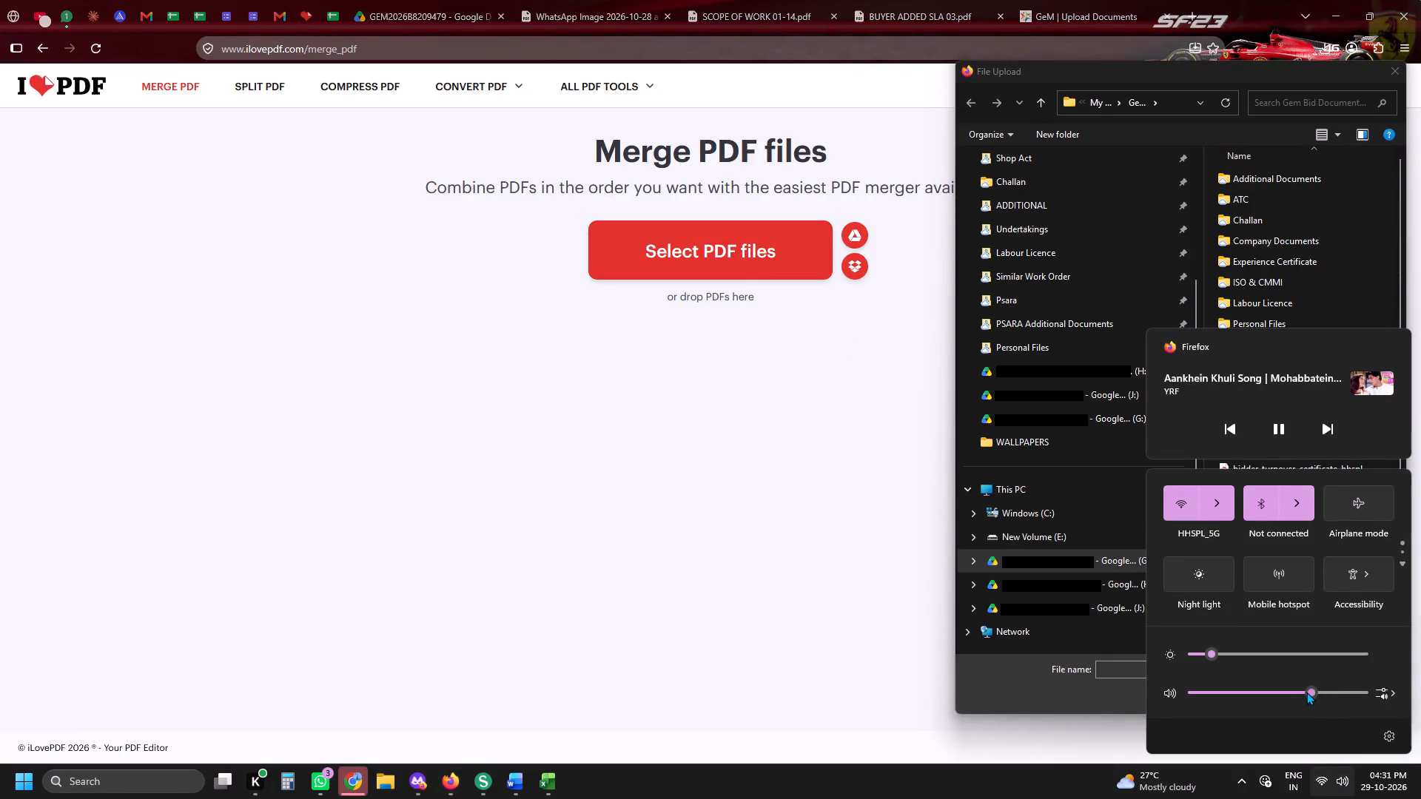
scroll(1306, 692, down, 1)
click(759, 454)
scroll(1065, 384, up, 3)
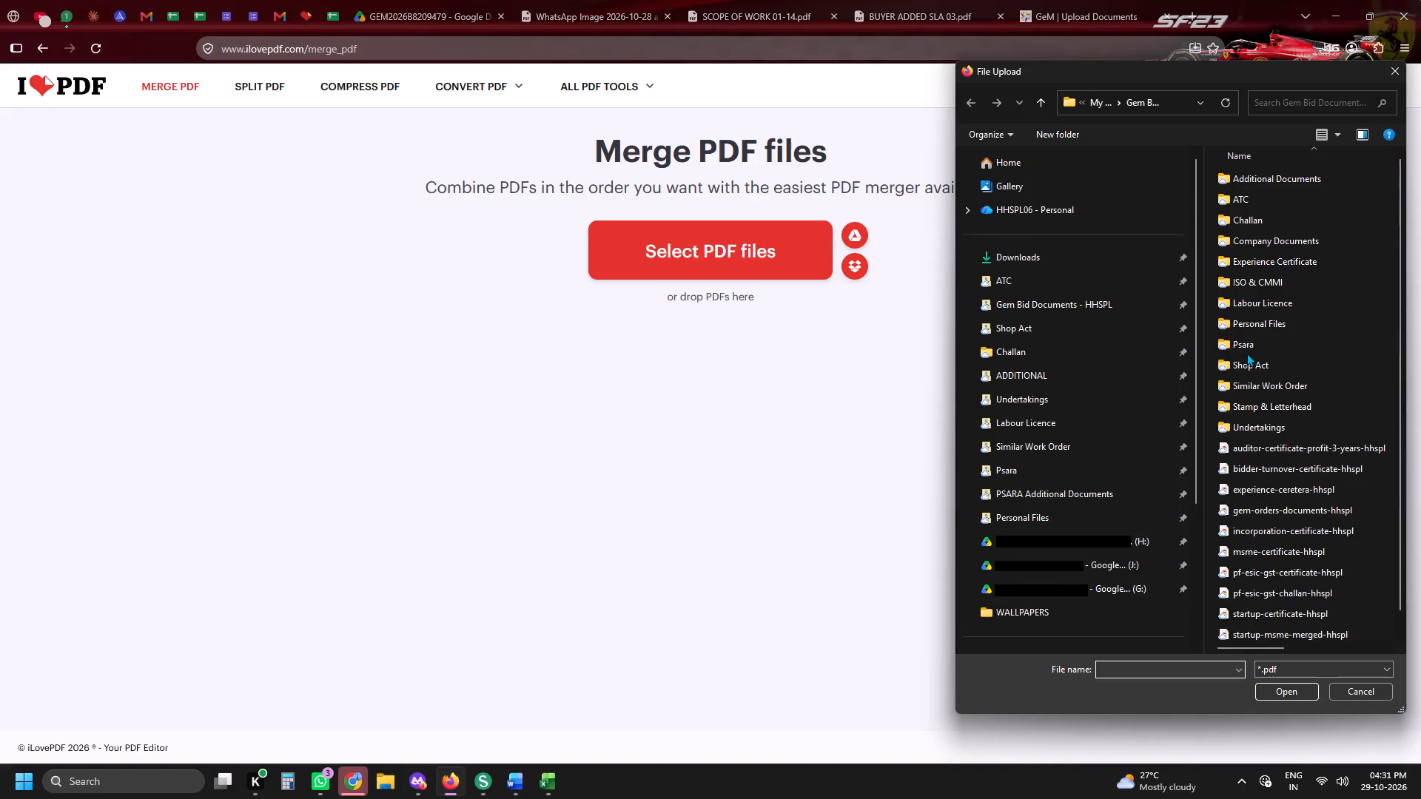
scroll(1246, 353, up, 3)
click(1030, 245)
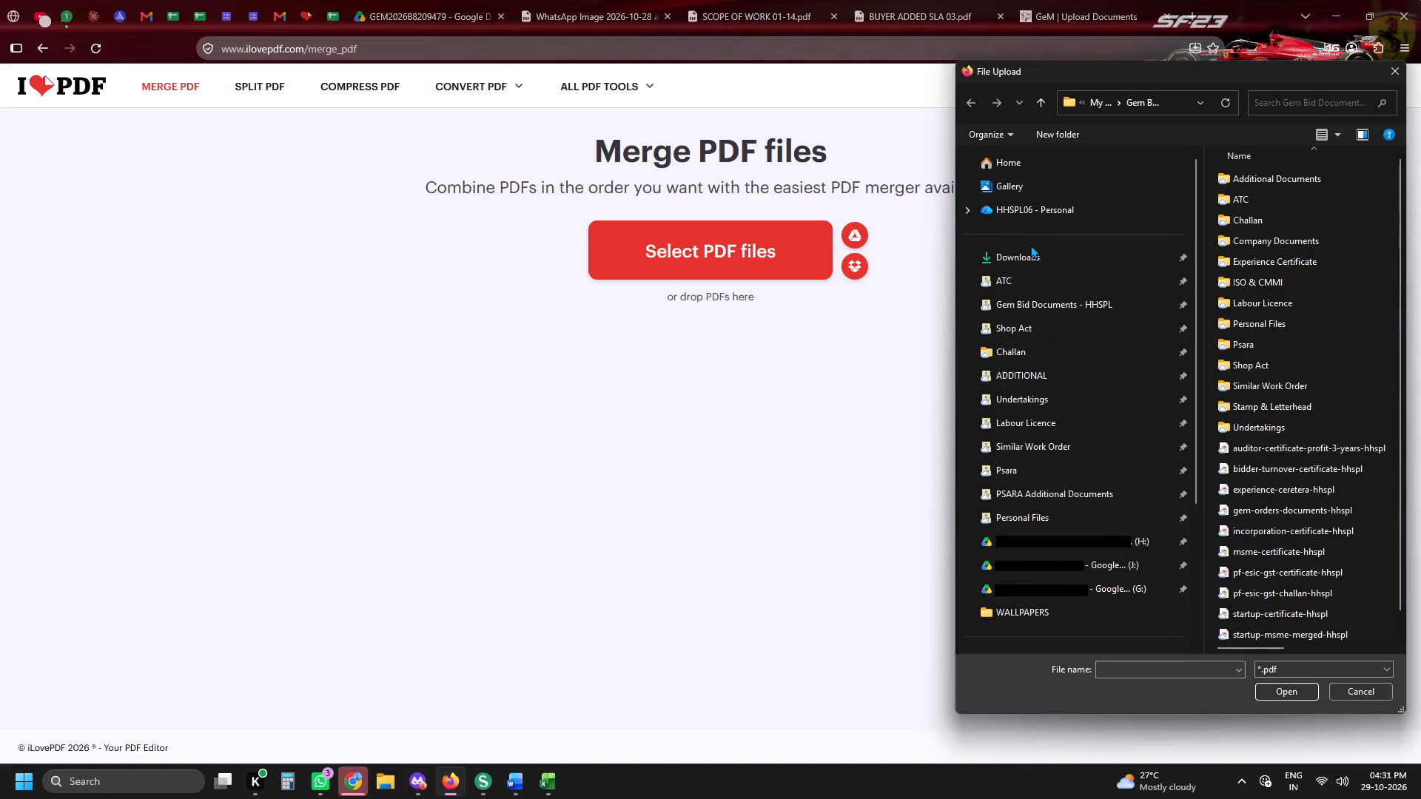
click(1028, 250)
double_click(1243, 199)
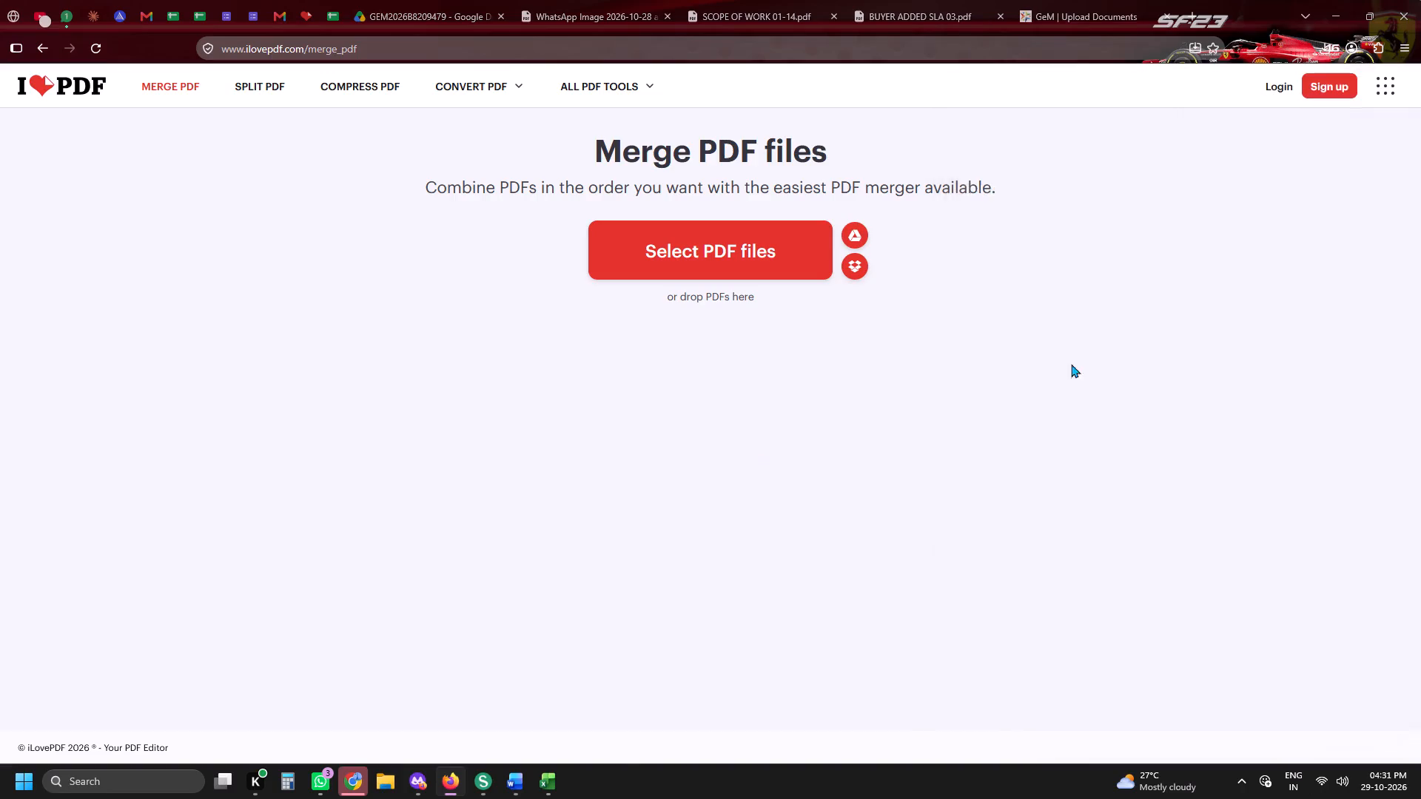
Add atc-62-hhspl.pdf from the ATC folder to the PDF merge.
click(48, 0)
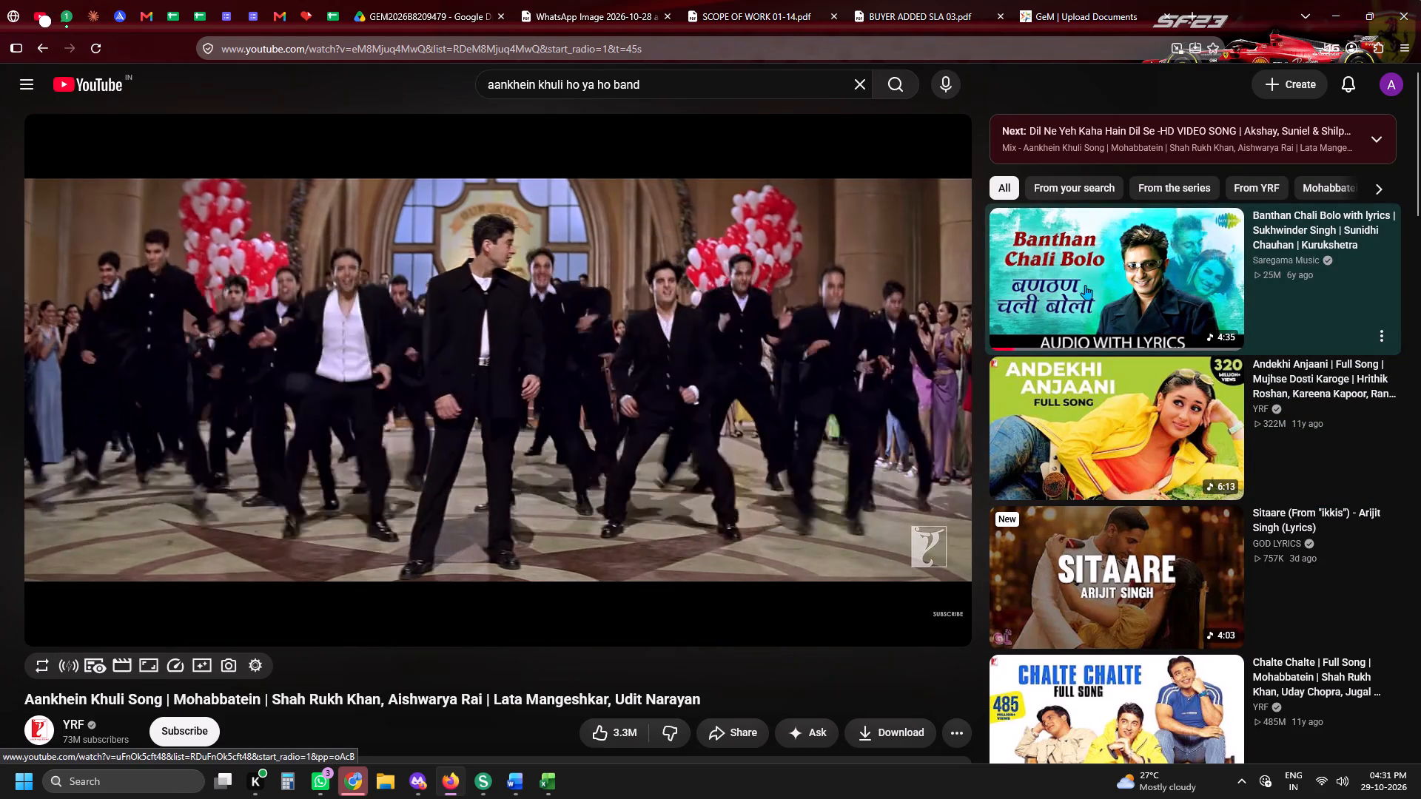
click(859, 0)
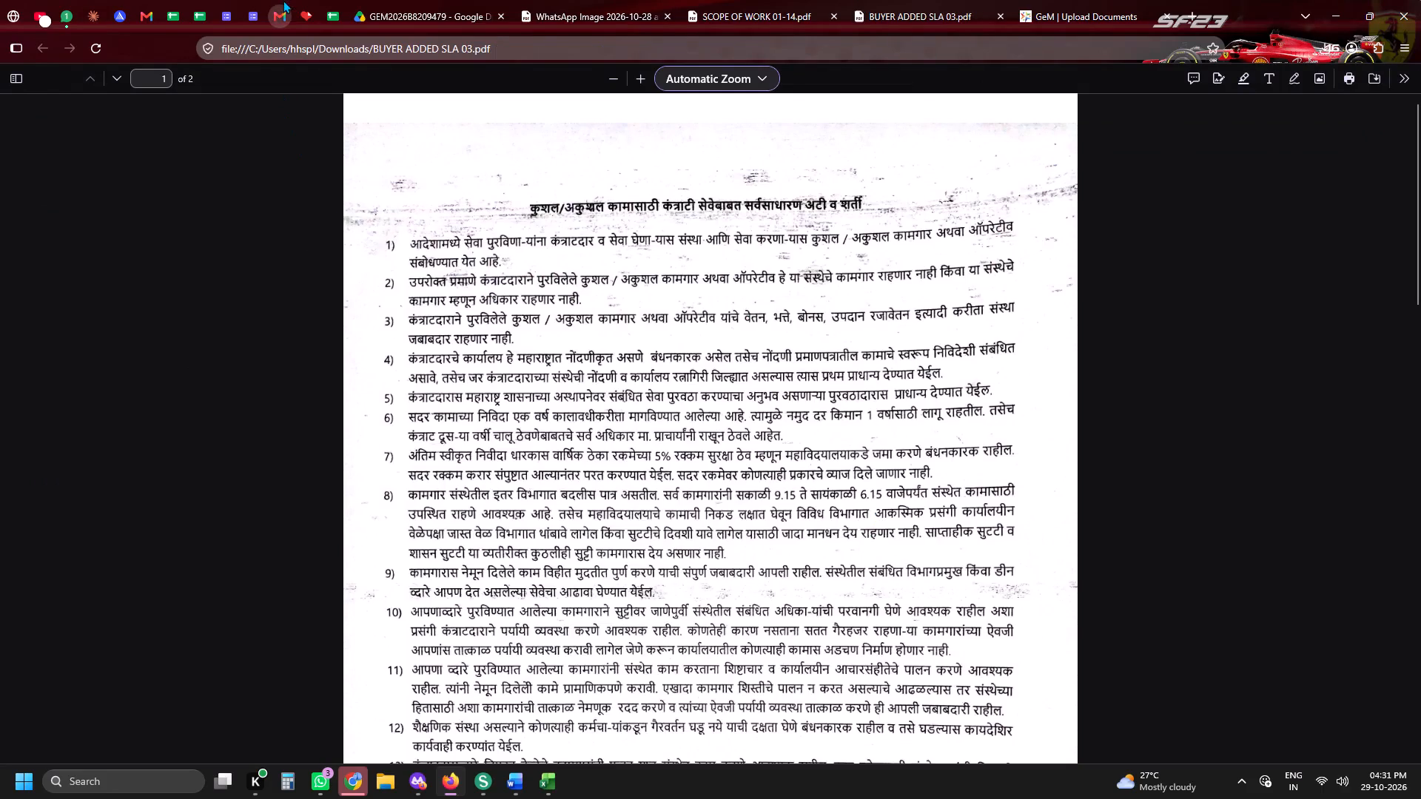
click(311, 0)
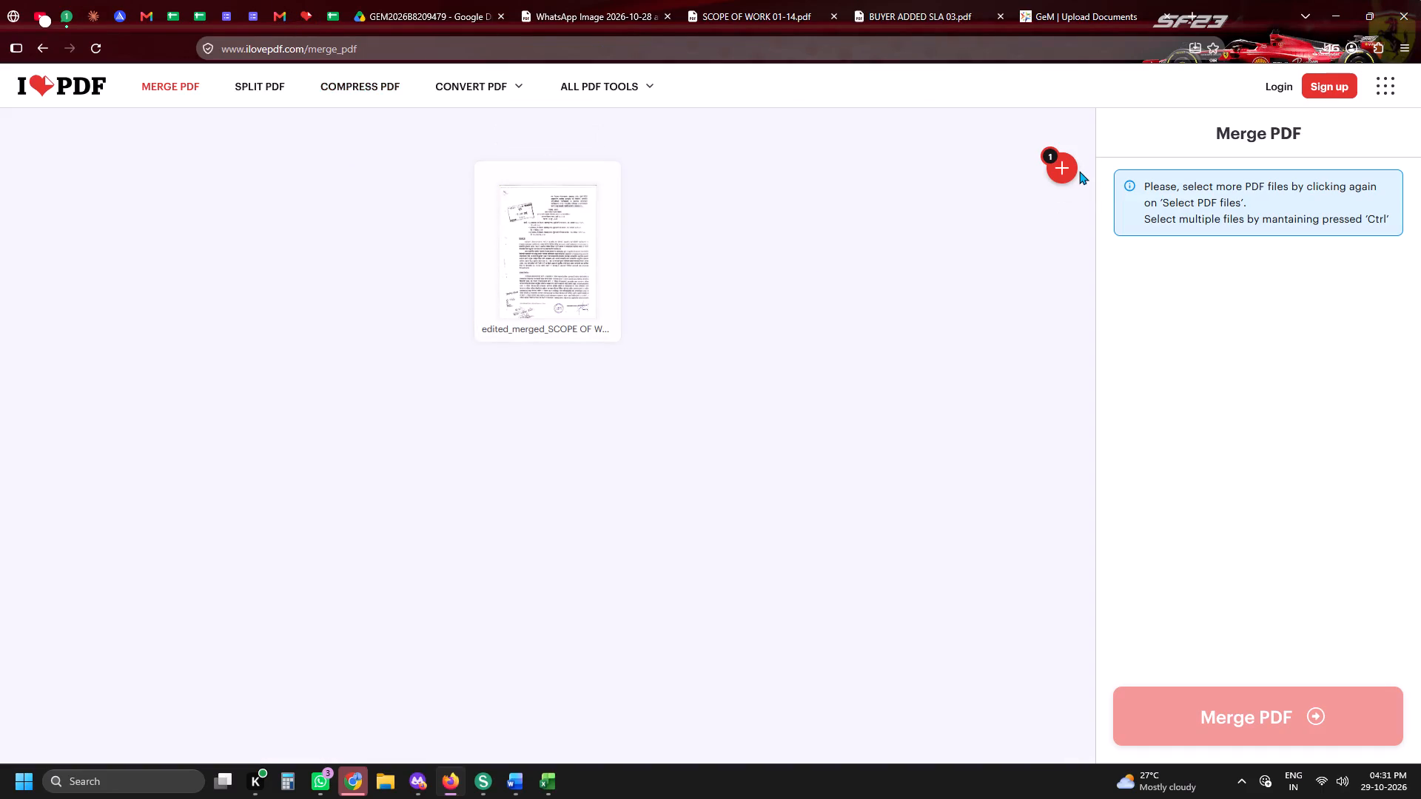
click(1079, 171)
click(1064, 174)
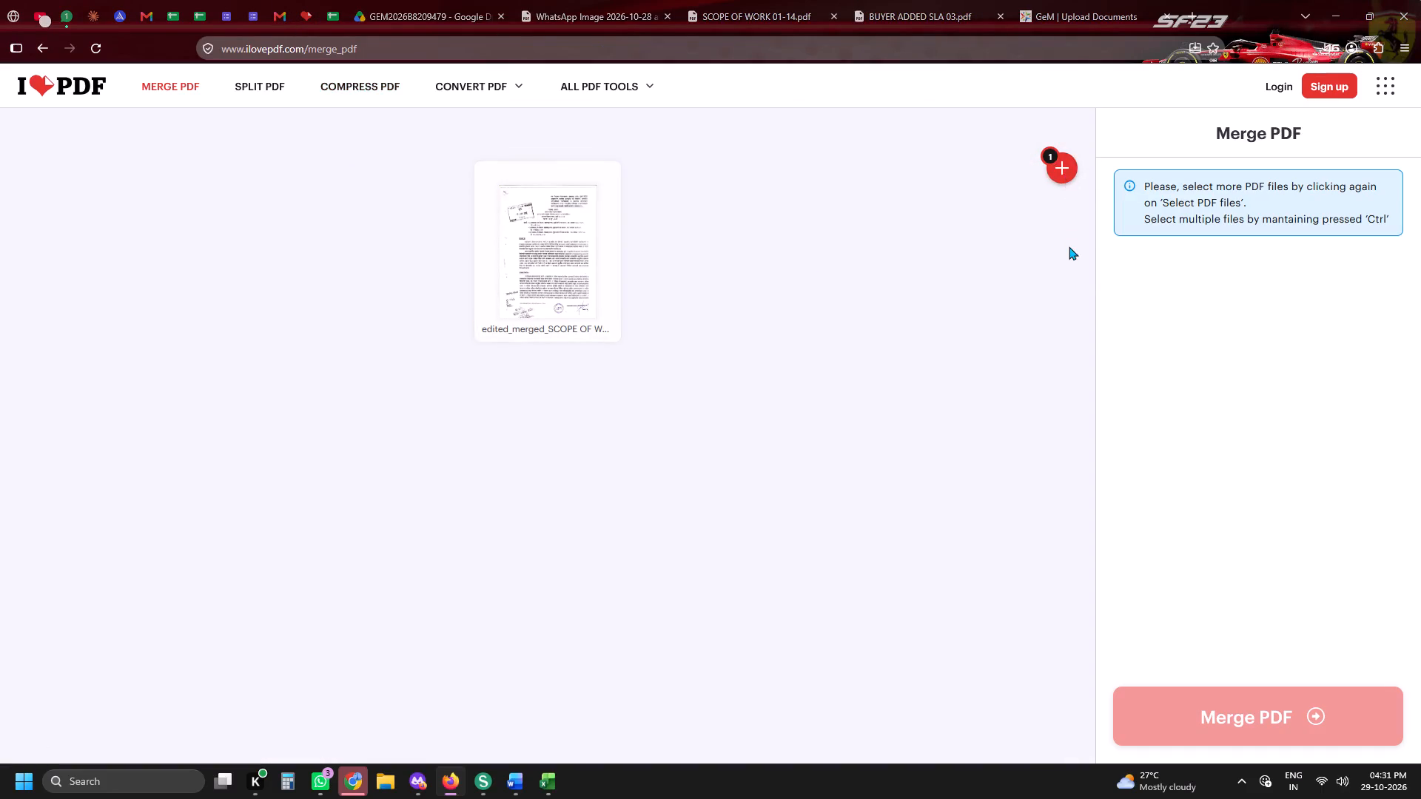
scroll(1032, 362, up, 2)
click(1033, 289)
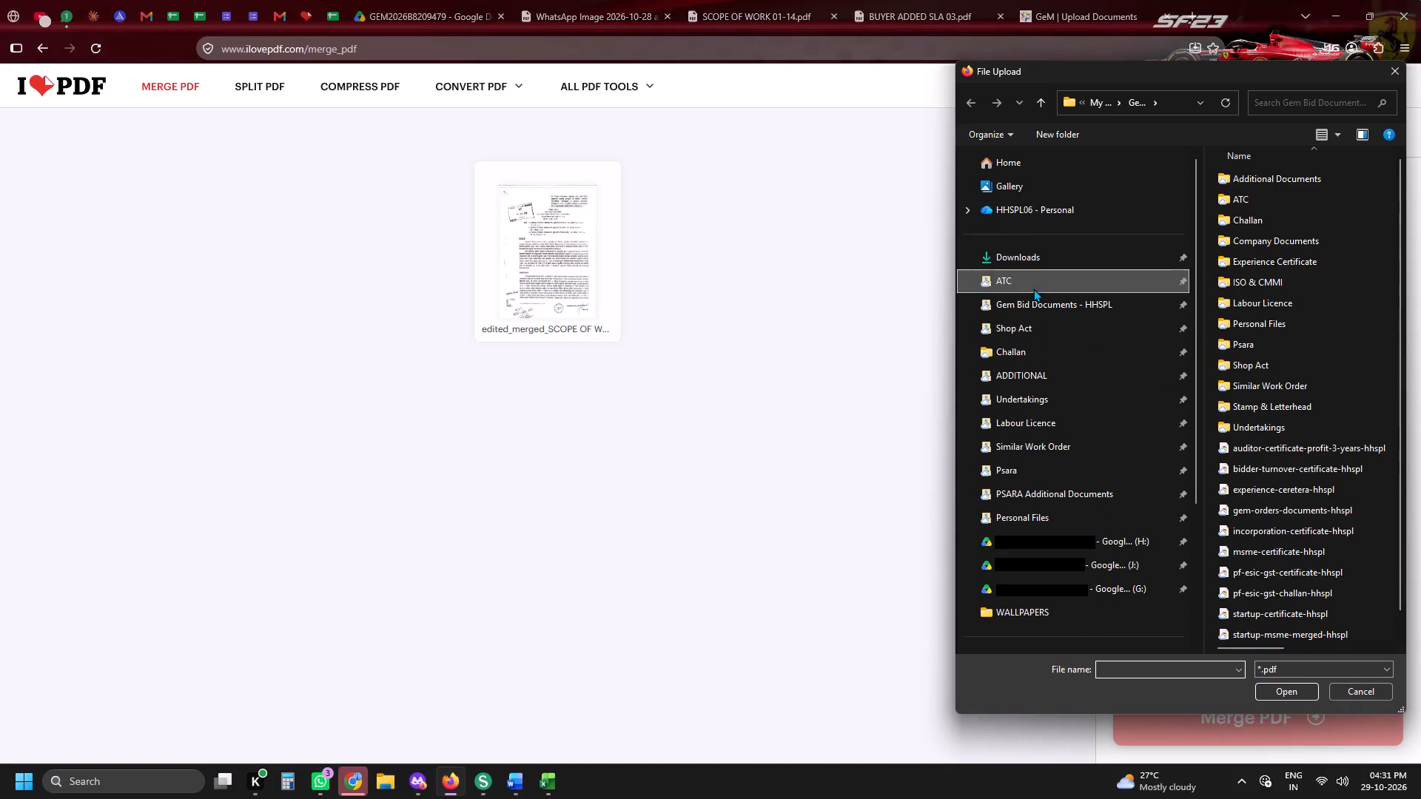
double_click(1235, 221)
click(322, 0)
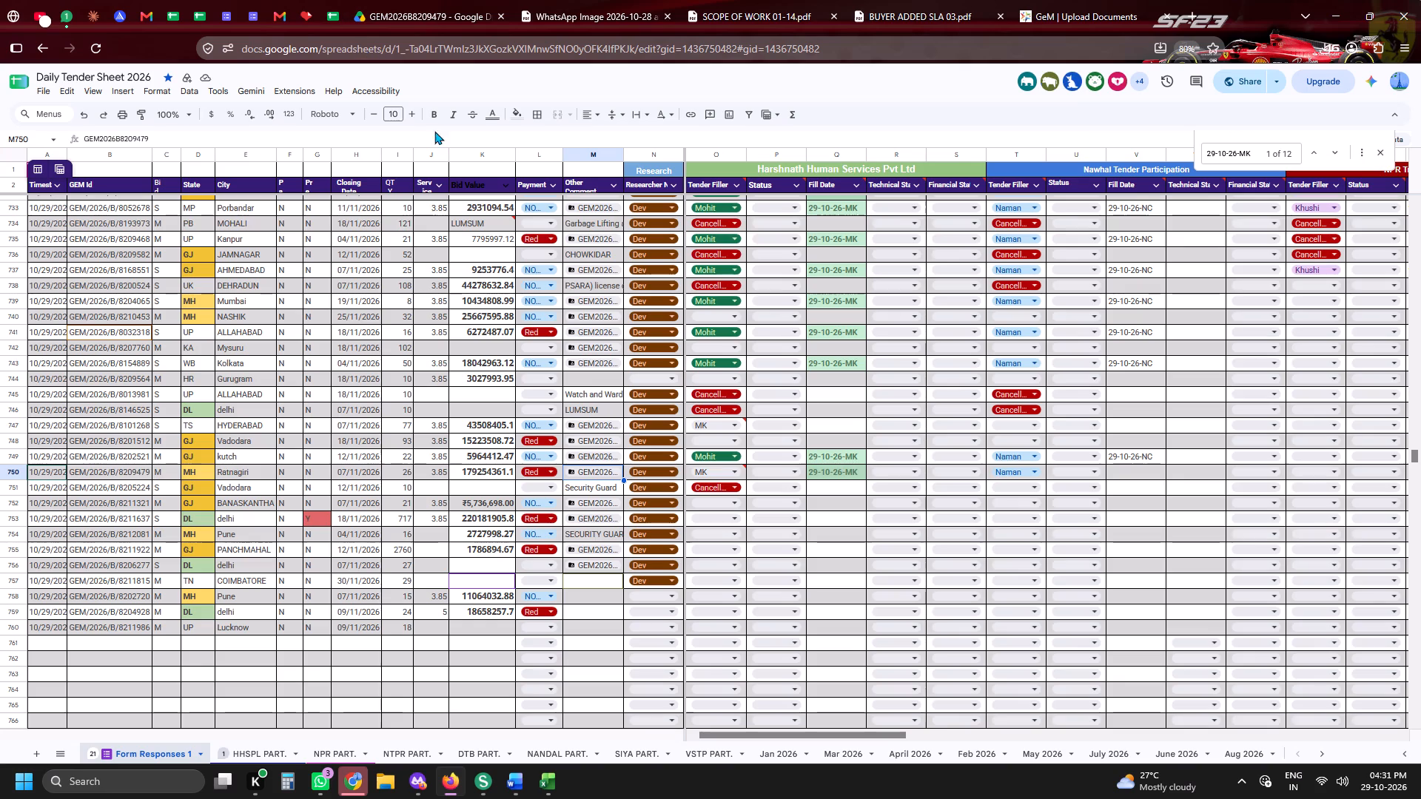
click(300, 0)
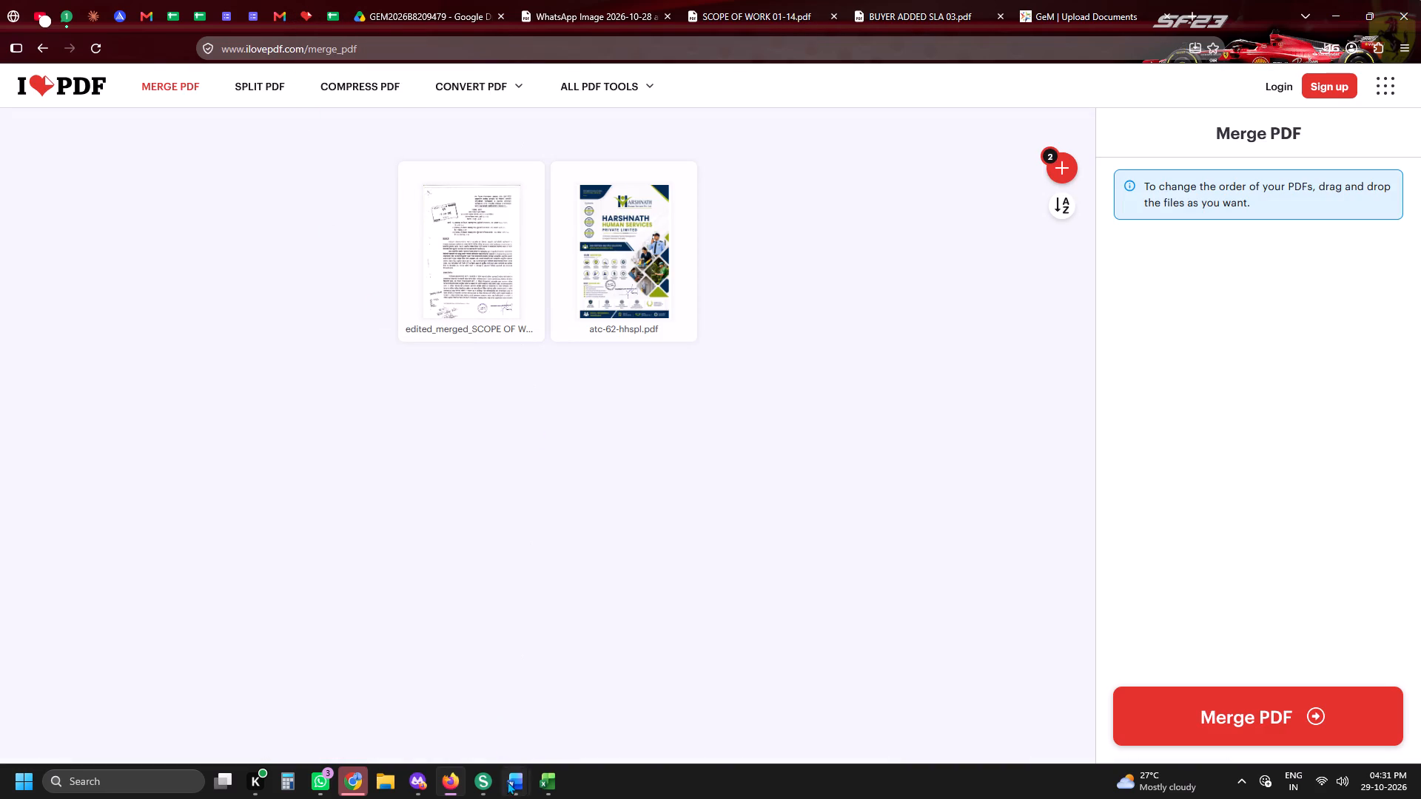
View the index table in the Word document atc-62-page-index and return to the PDF merge page.
click(520, 789)
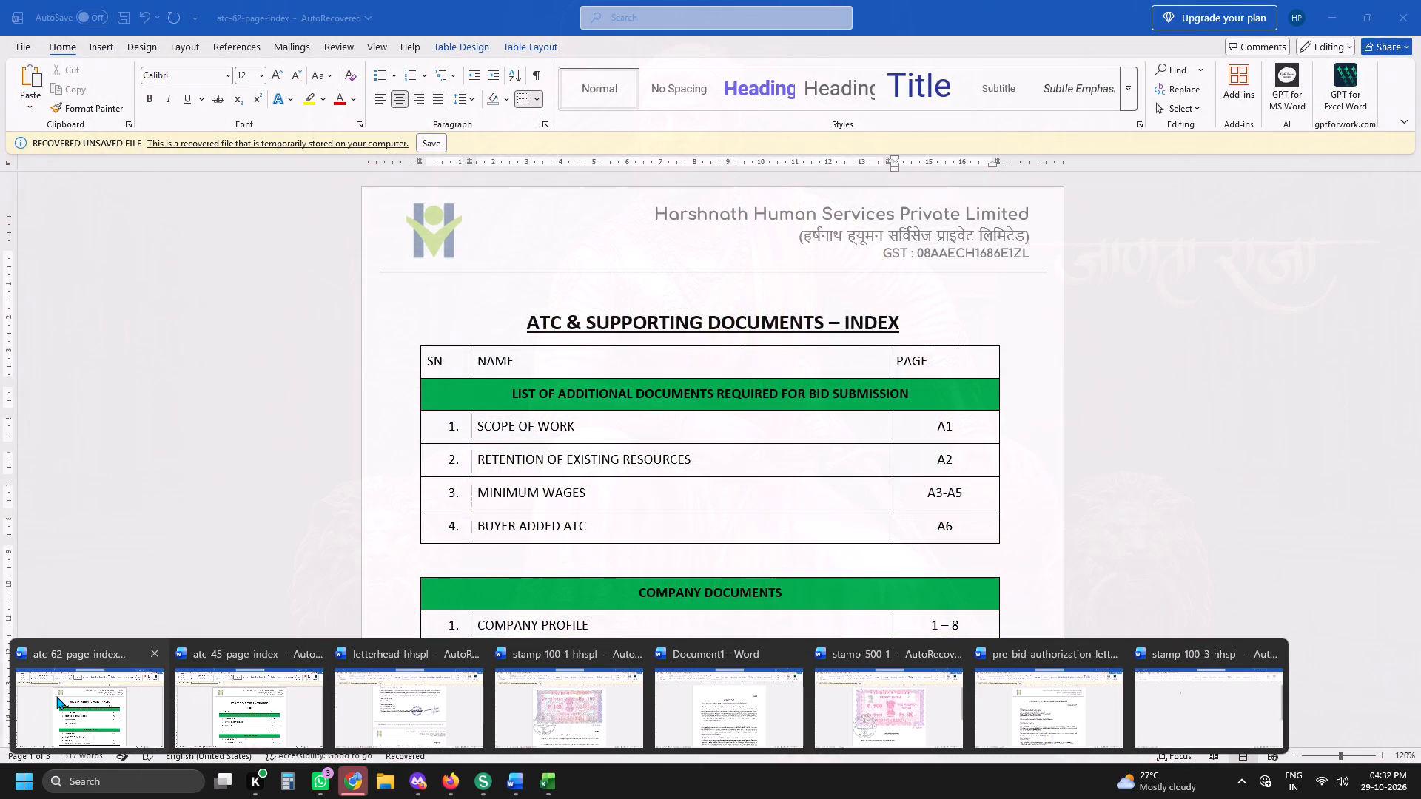
click(56, 696)
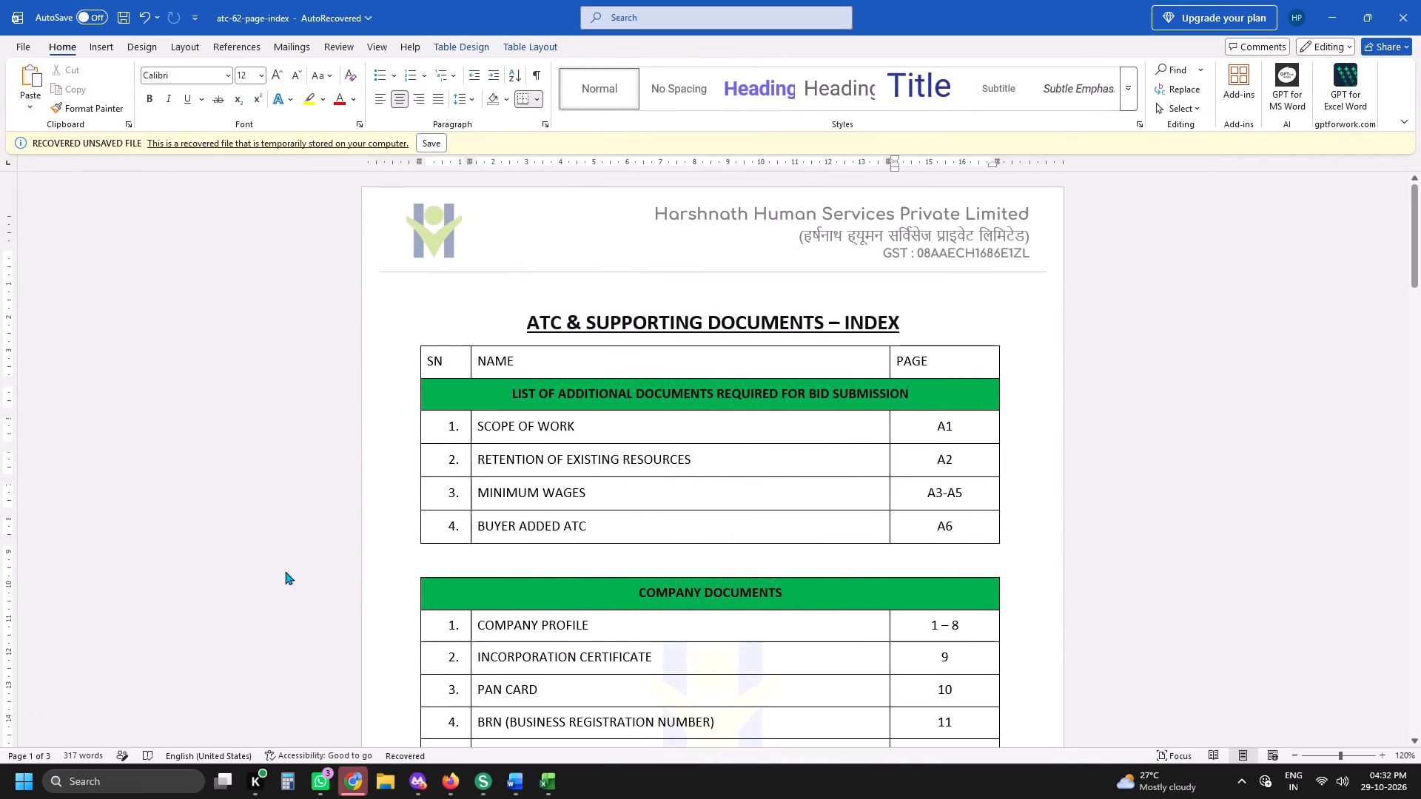
key(alt+Tab)
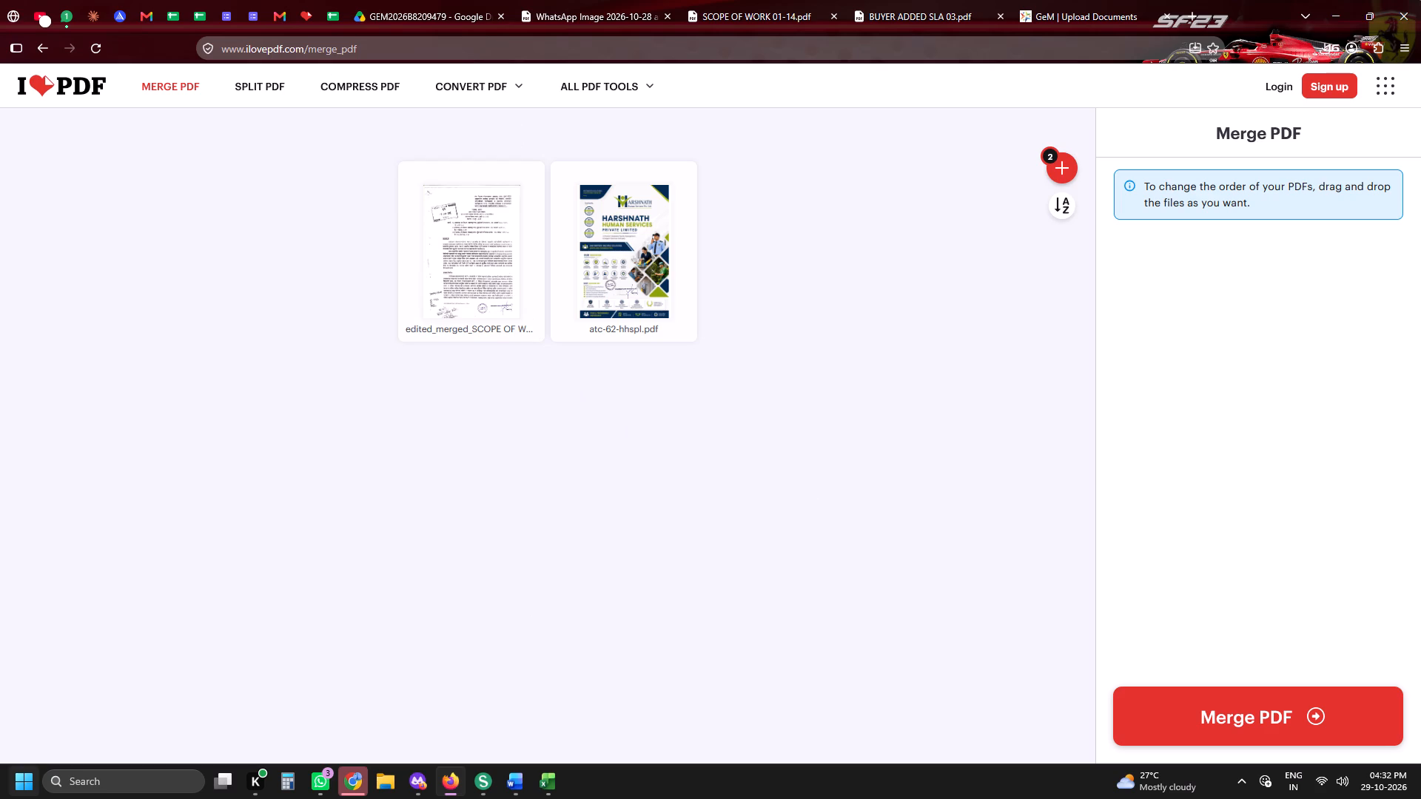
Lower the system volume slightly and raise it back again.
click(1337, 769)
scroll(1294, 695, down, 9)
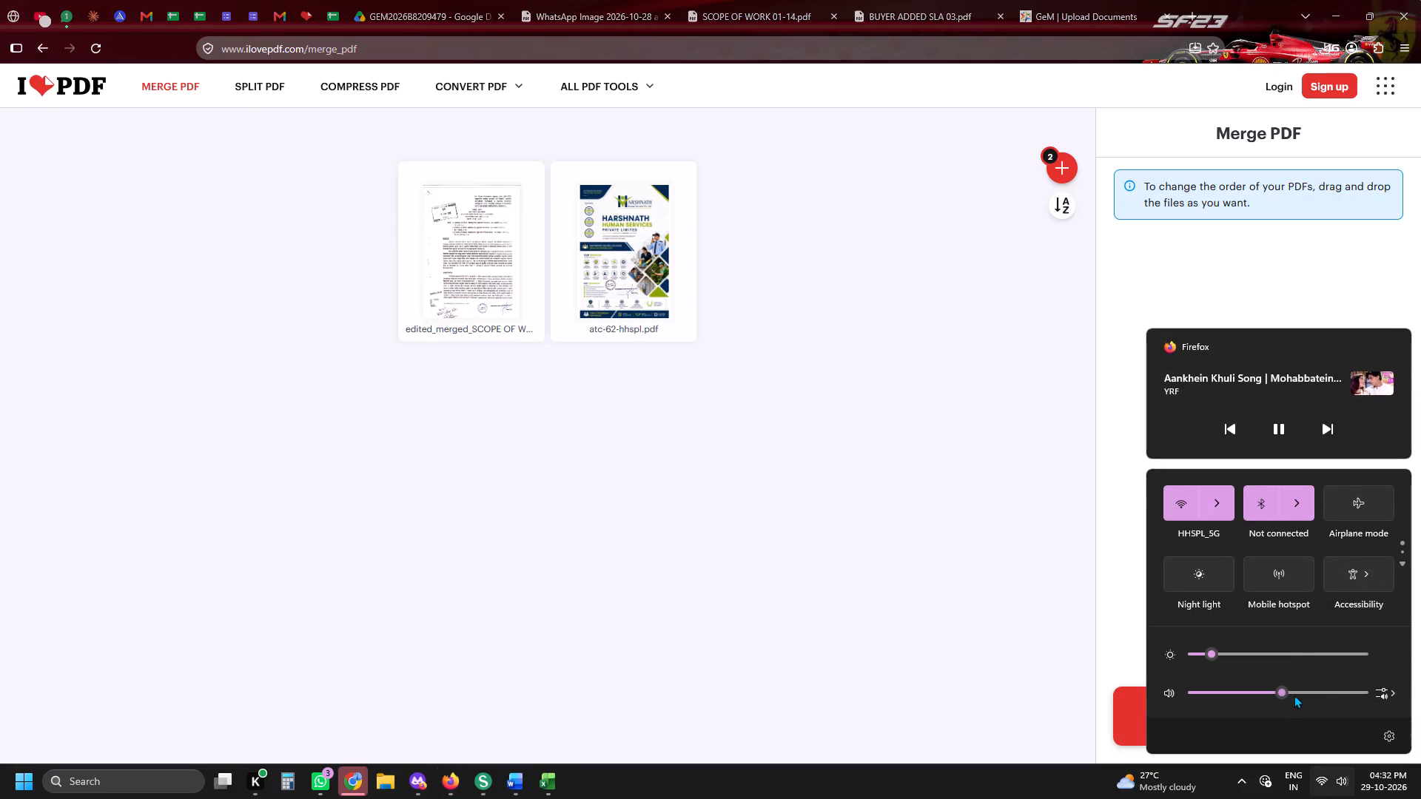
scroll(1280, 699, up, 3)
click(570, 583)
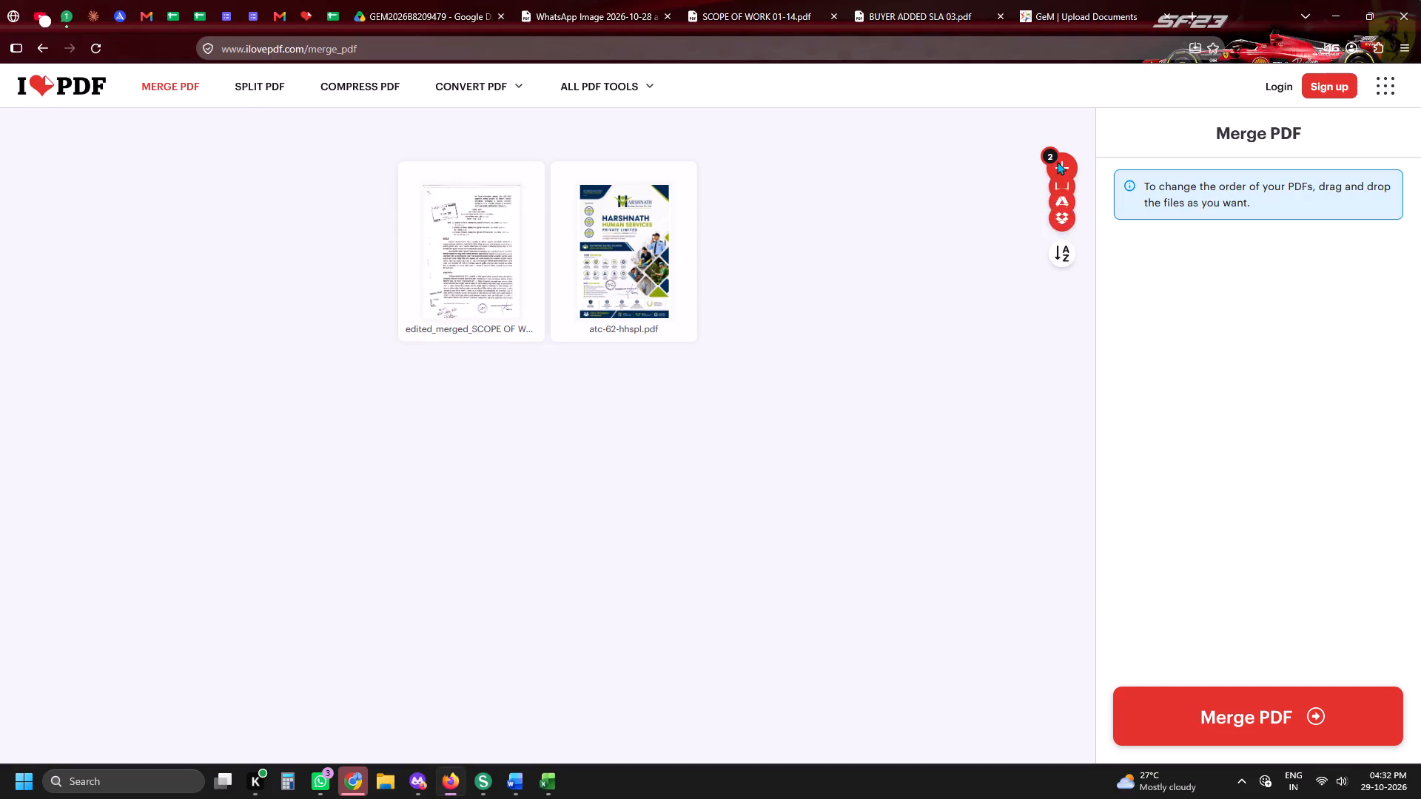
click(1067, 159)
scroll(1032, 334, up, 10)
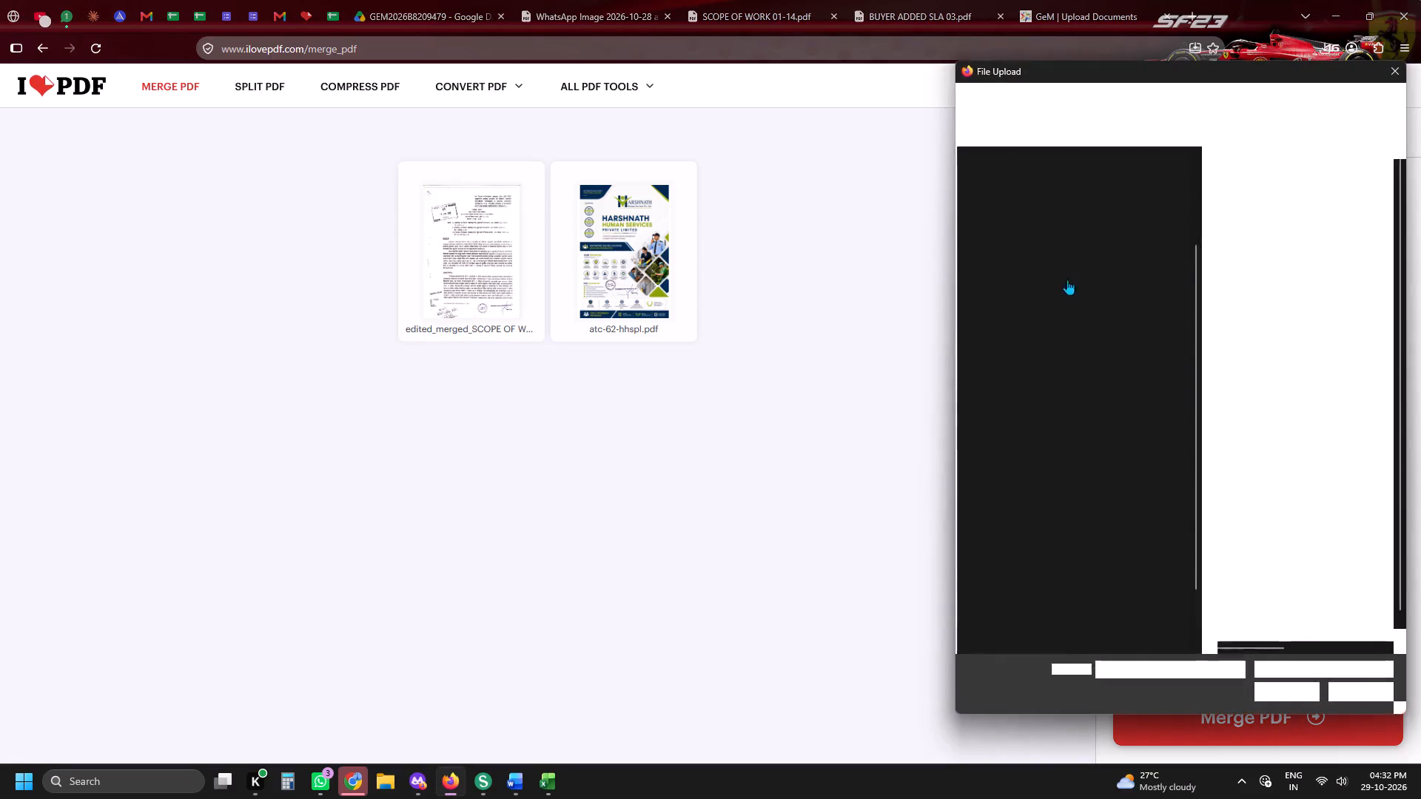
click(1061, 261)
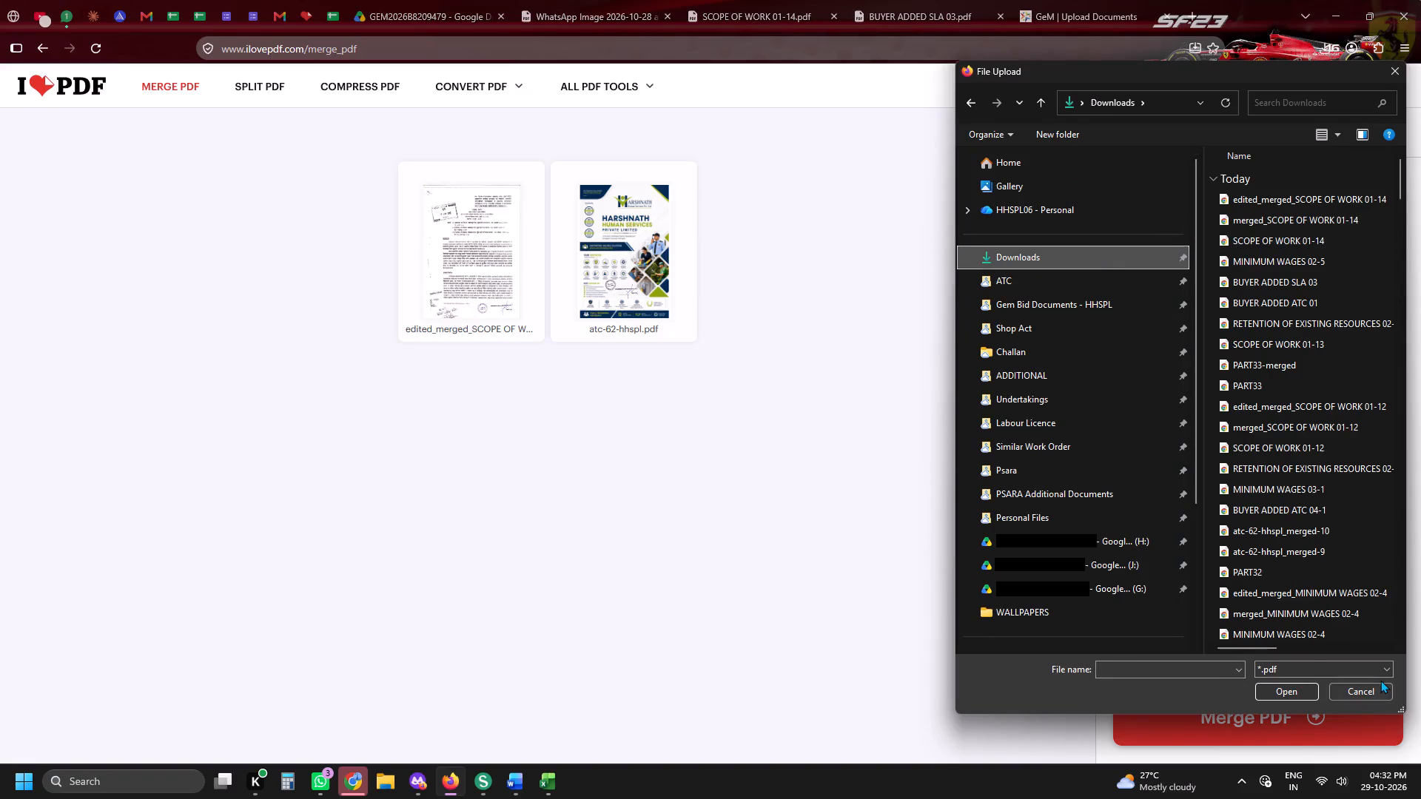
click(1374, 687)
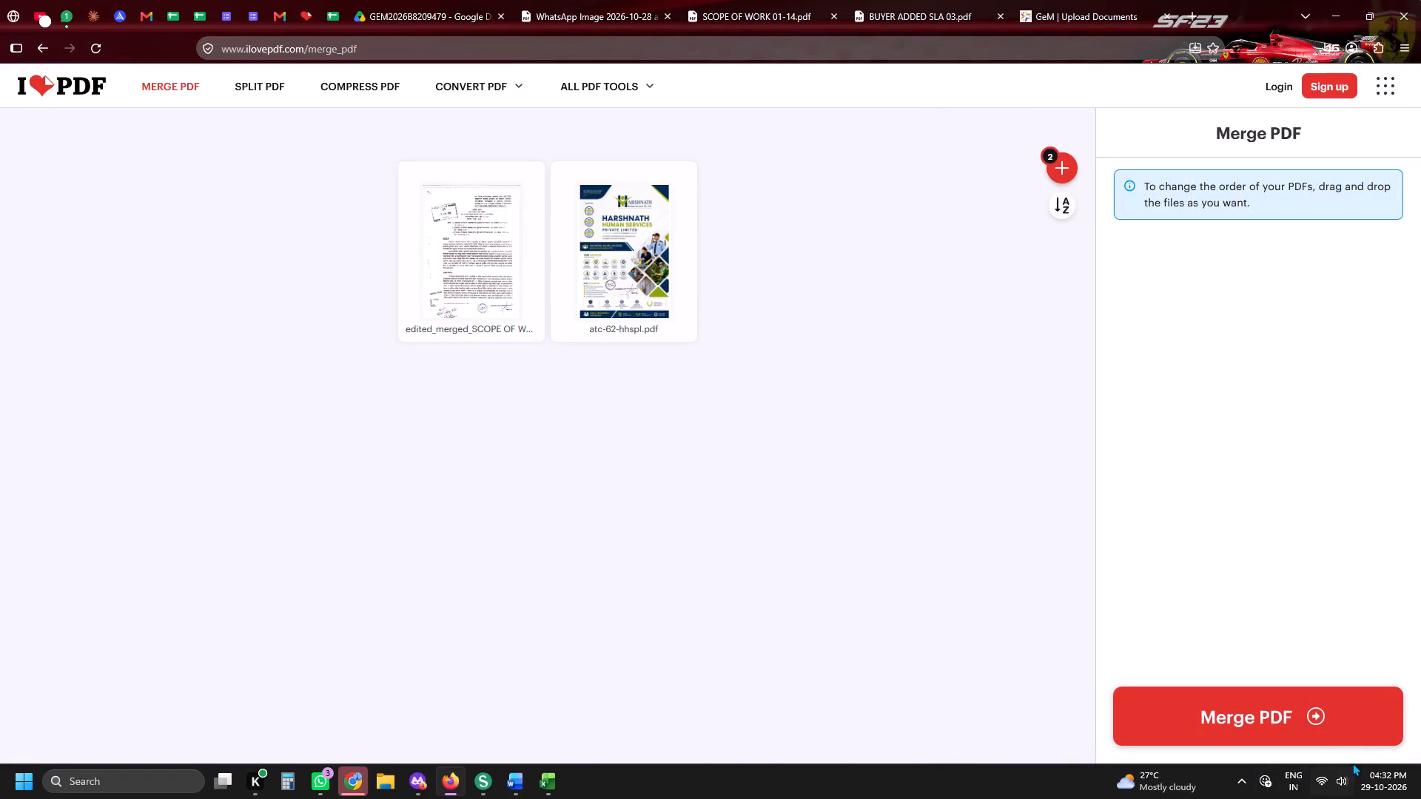
Raise the system volume slightly for the song playing in the background.
click(1331, 775)
click(1329, 775)
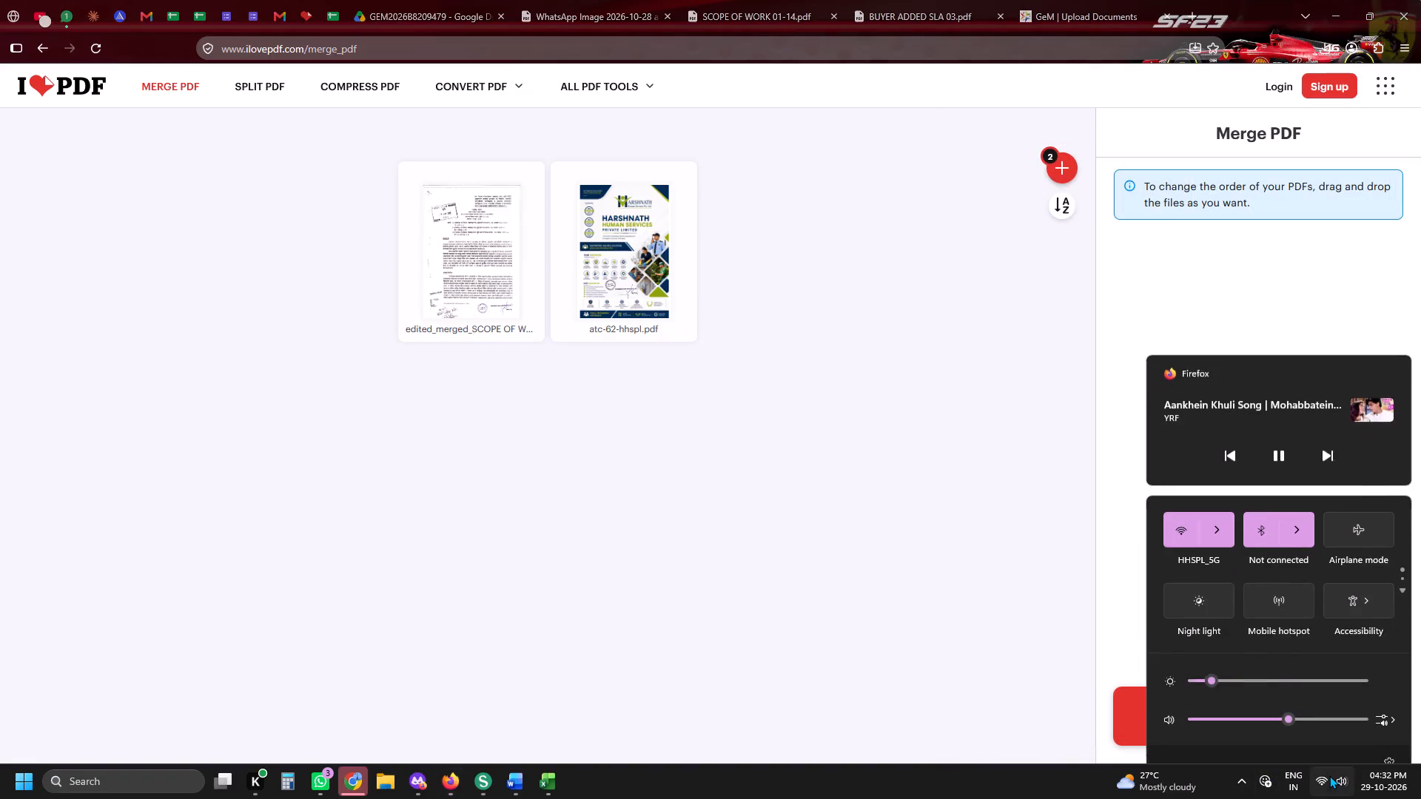
scroll(1300, 693, up, 3)
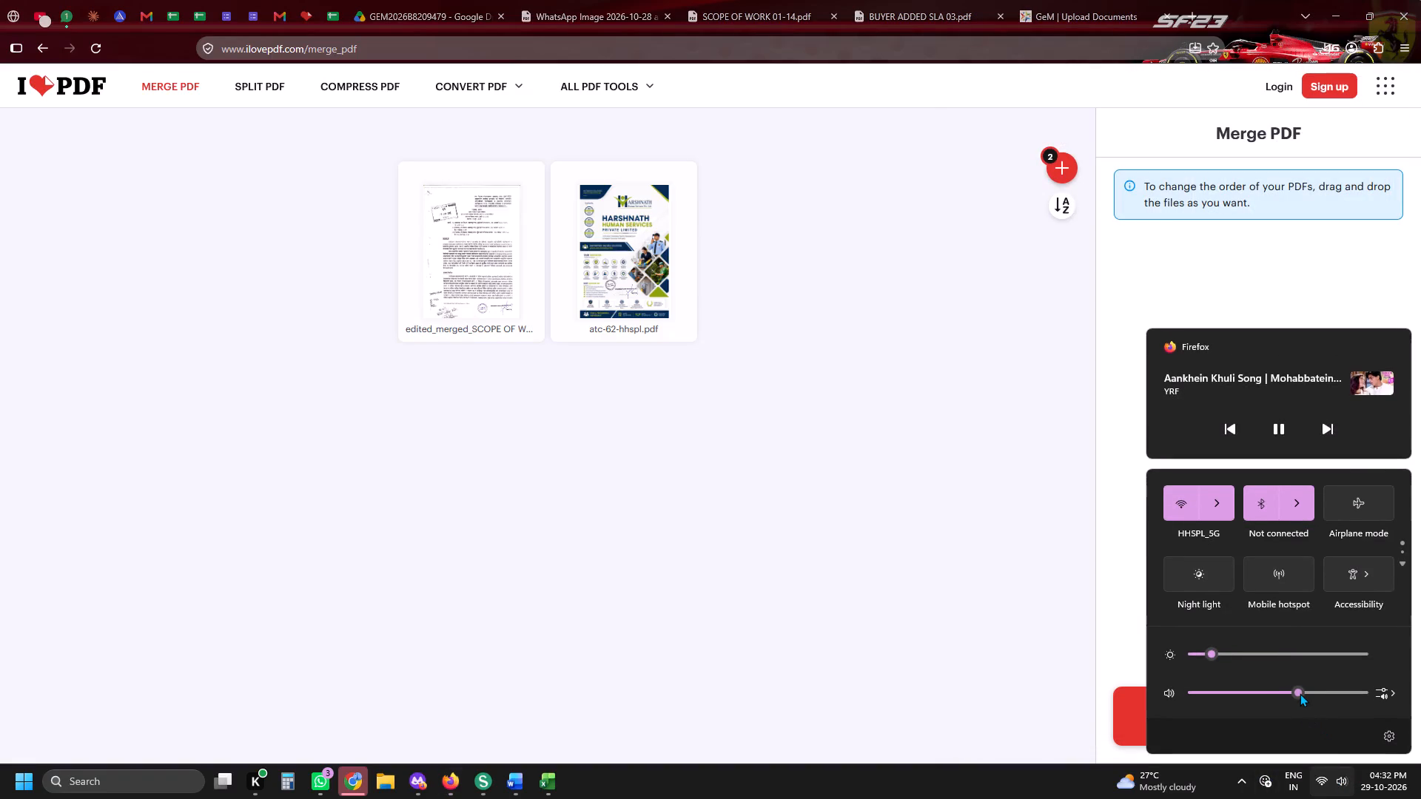
scroll(1300, 693, up, 1)
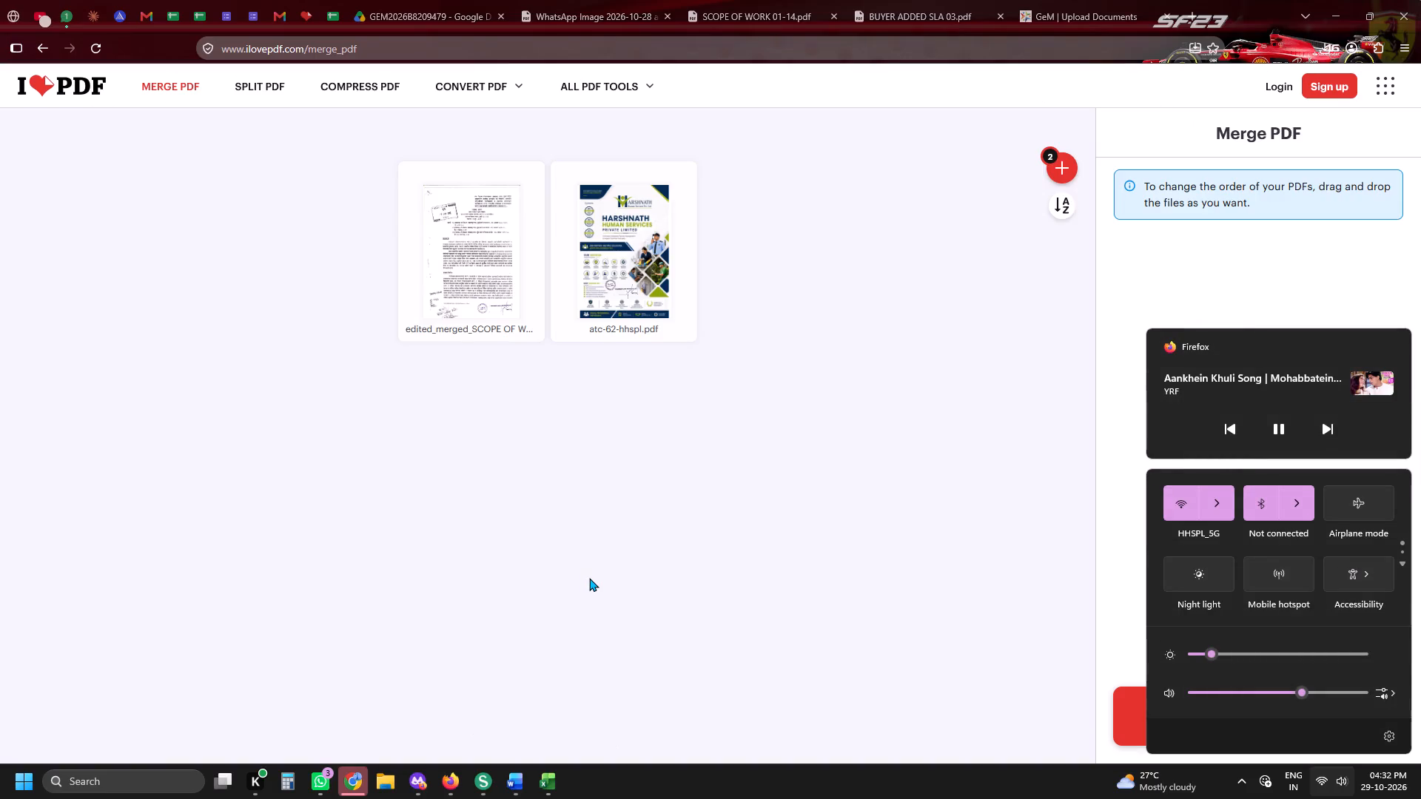
click(605, 522)
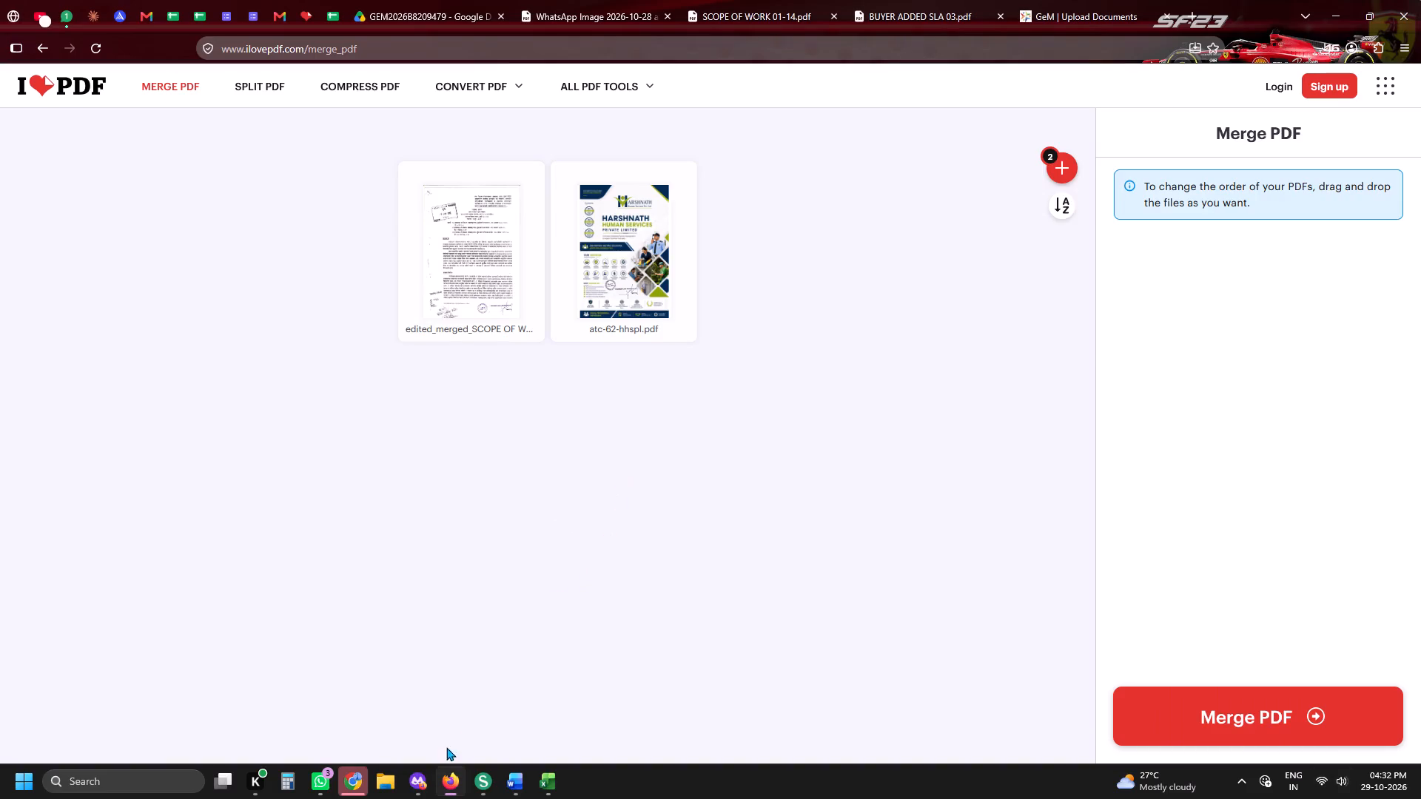
Review the additional-documents list in atc-62-page-index in Word and the bid files in the GEM2026B8209479 Drive folder.
click(512, 777)
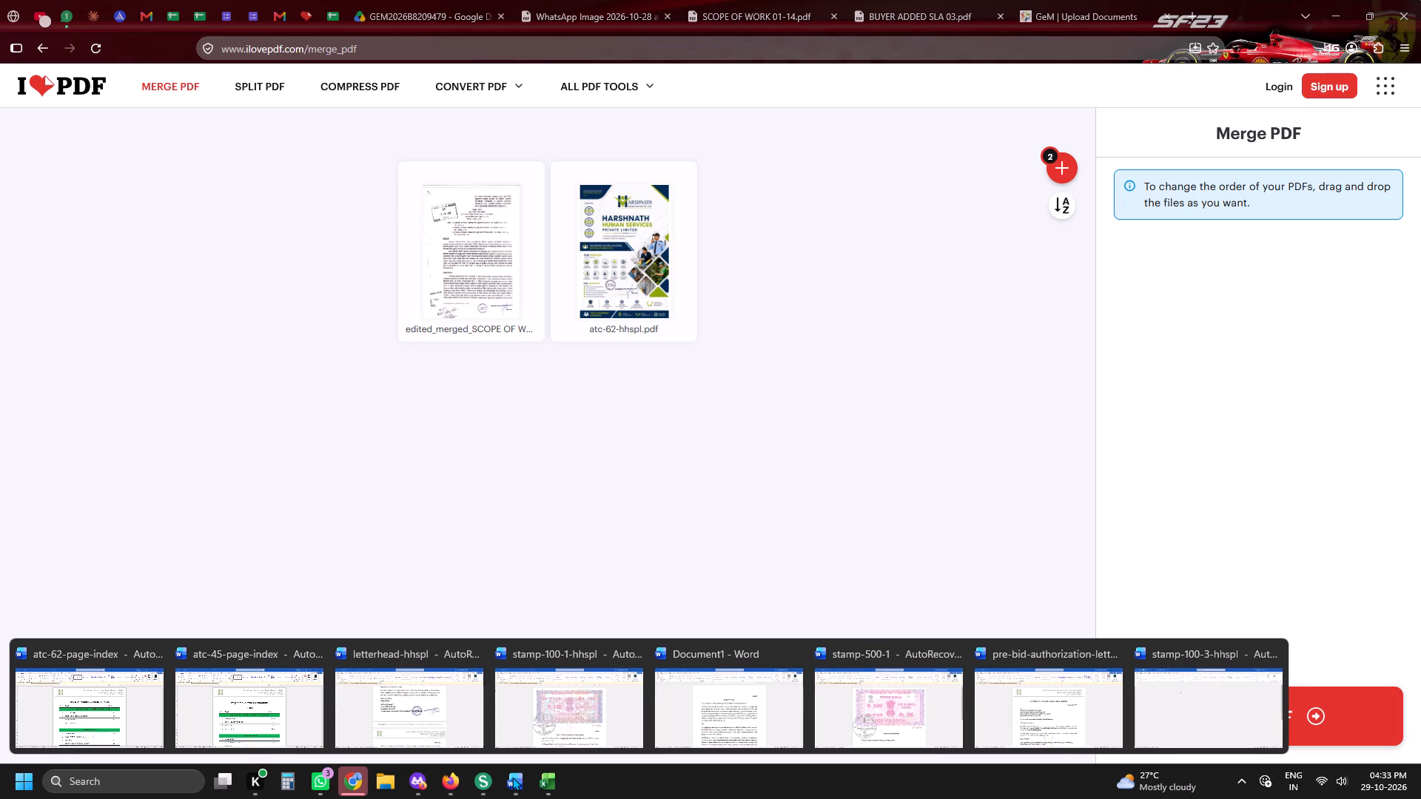
click(72, 701)
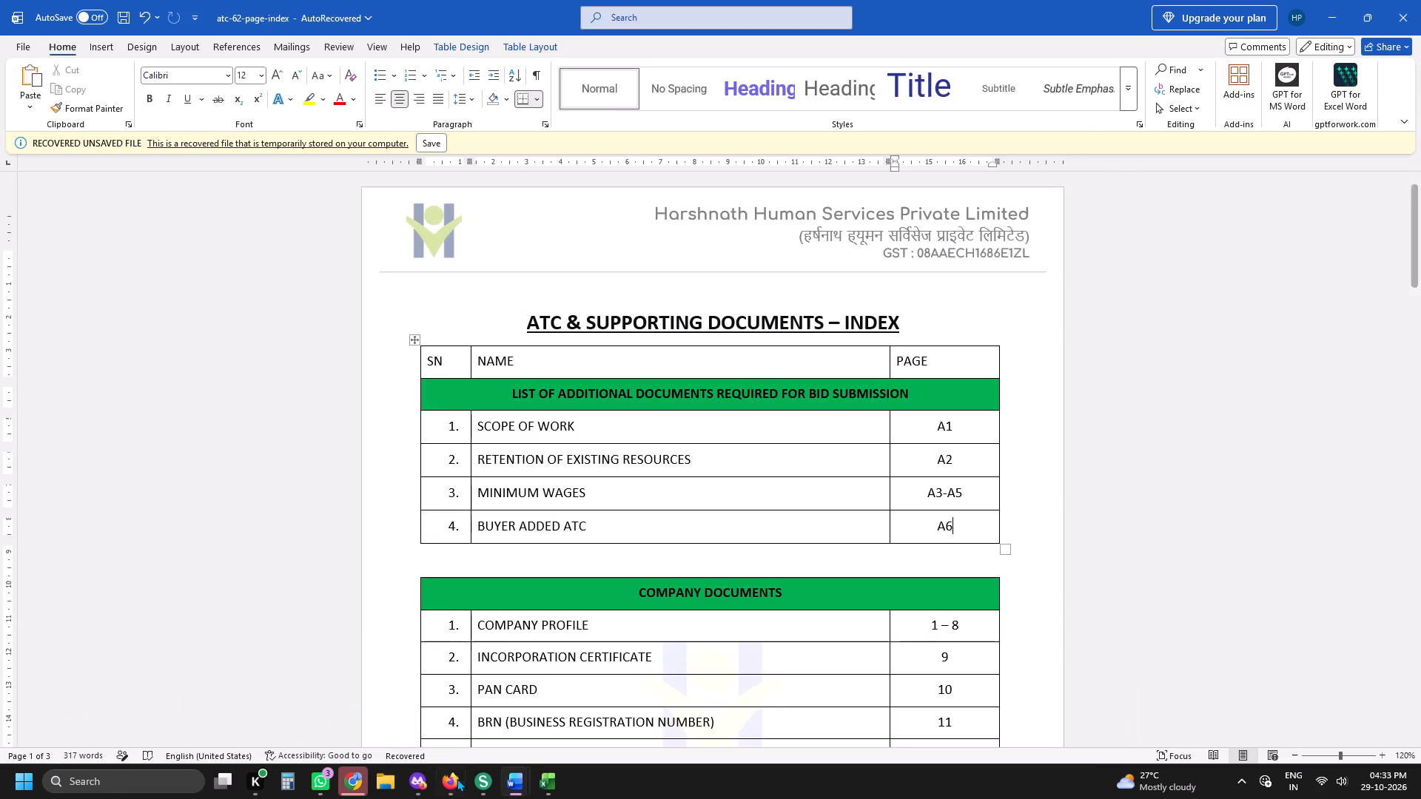
click(457, 781)
click(362, 0)
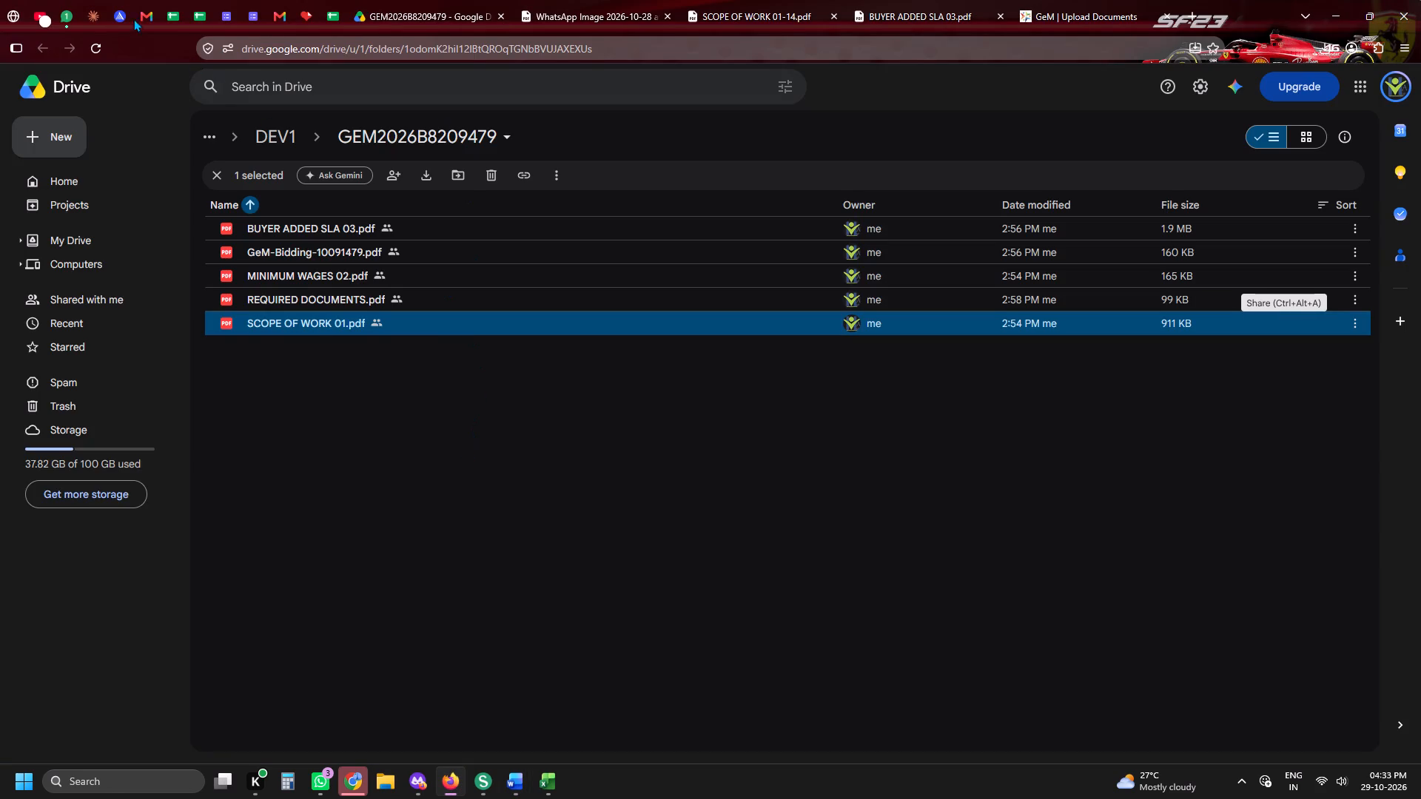
Switch to YouTube, browse the suggested videos and filter the home page's recommendations to Music.
click(31, 0)
scroll(1084, 444, down, 2)
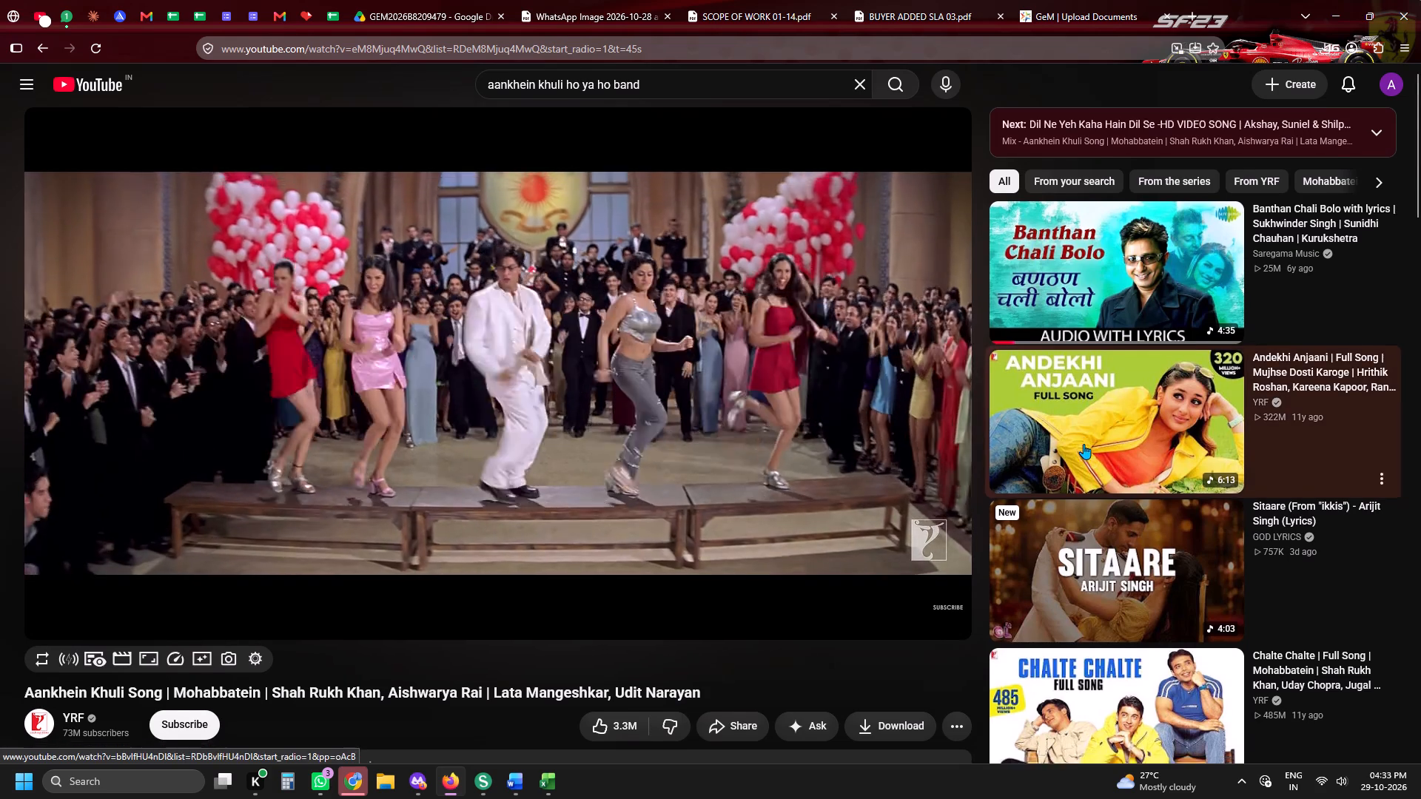
scroll(1084, 444, down, 3)
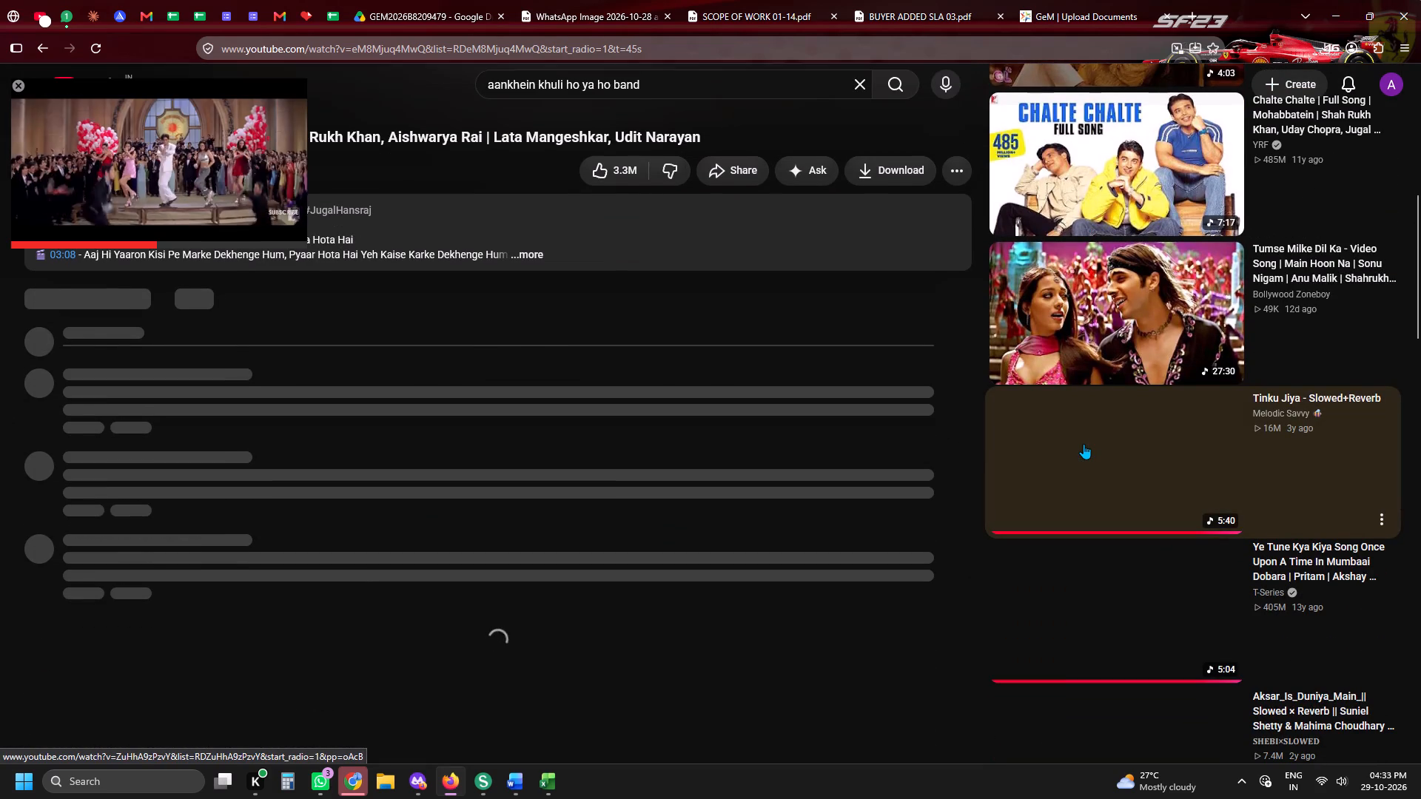
scroll(1084, 444, down, 3)
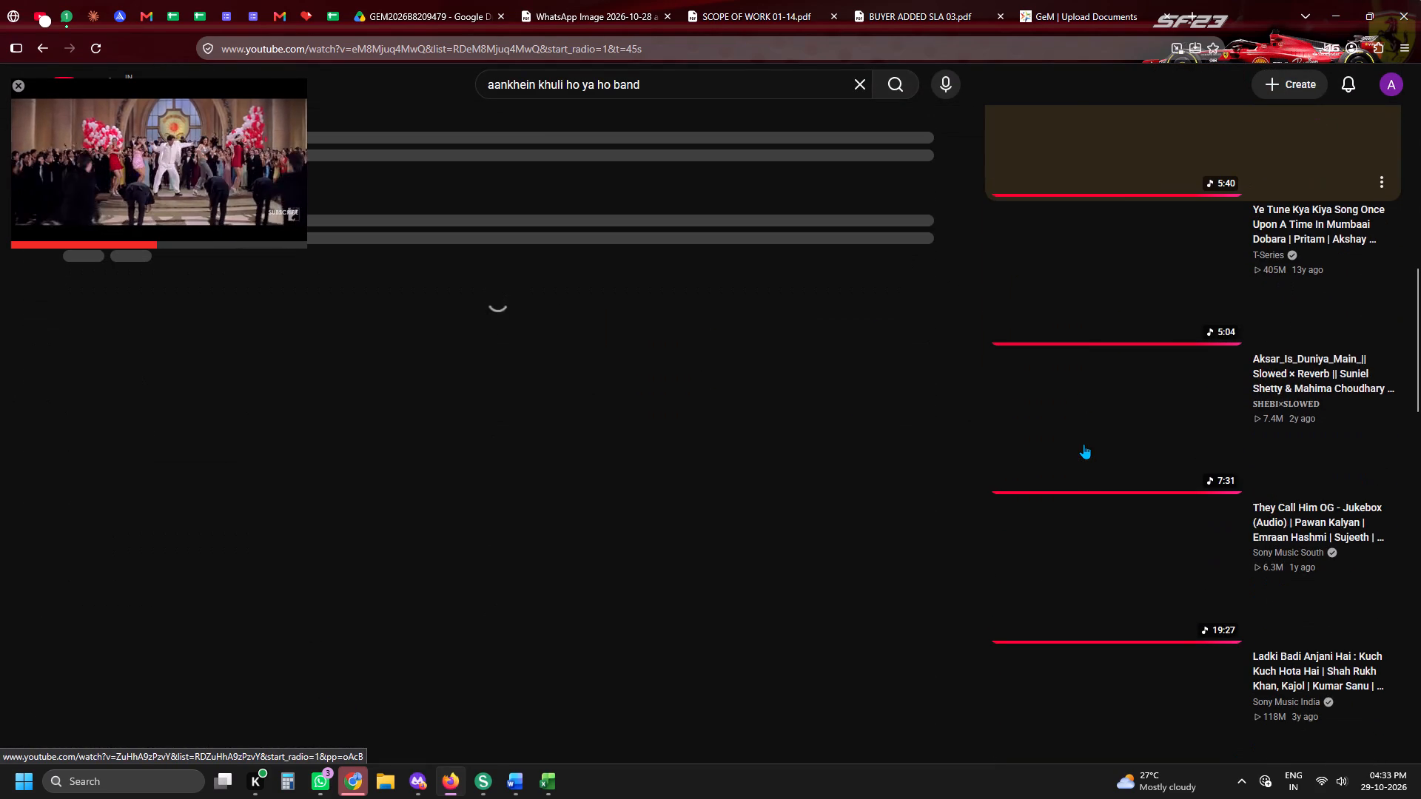
scroll(1084, 444, down, 3)
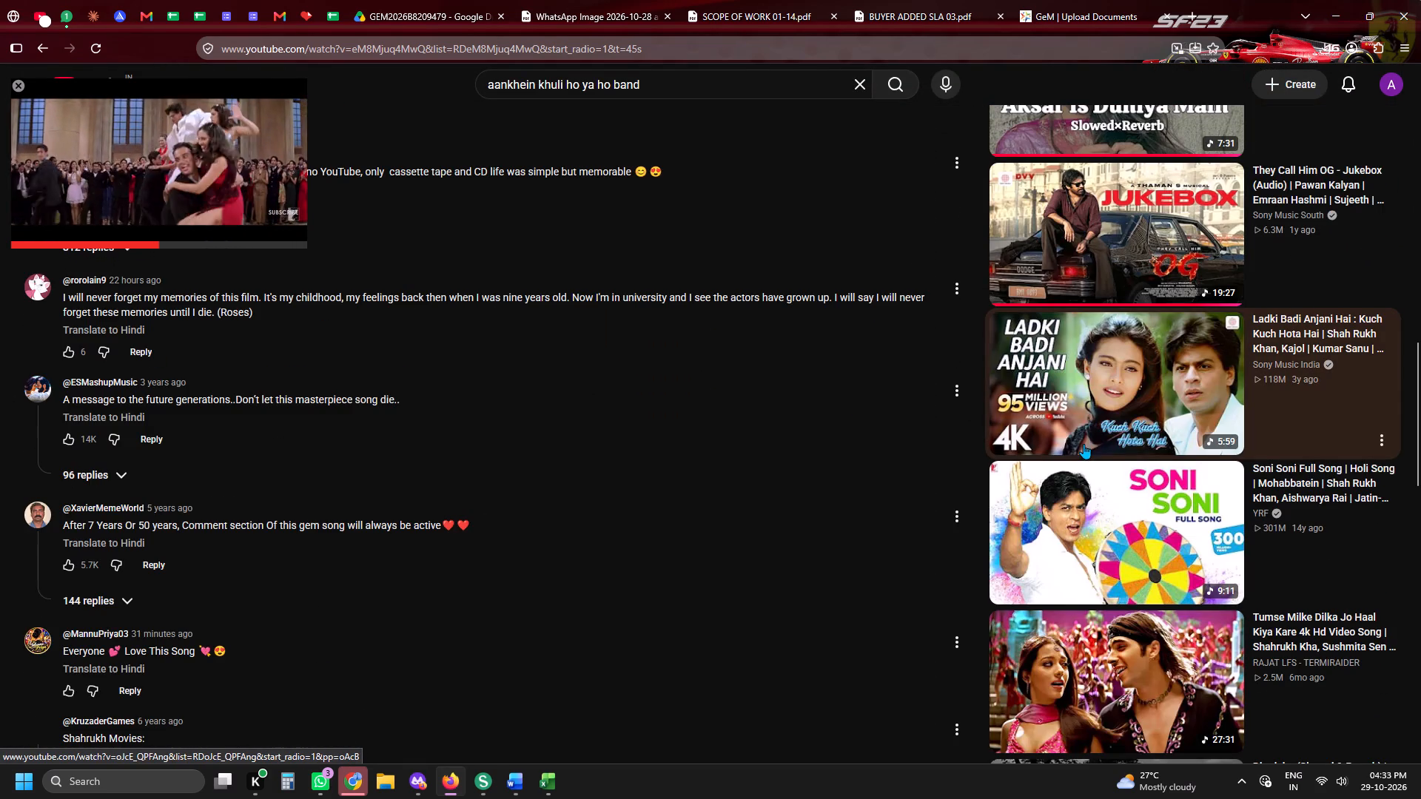
scroll(1084, 422, down, 5)
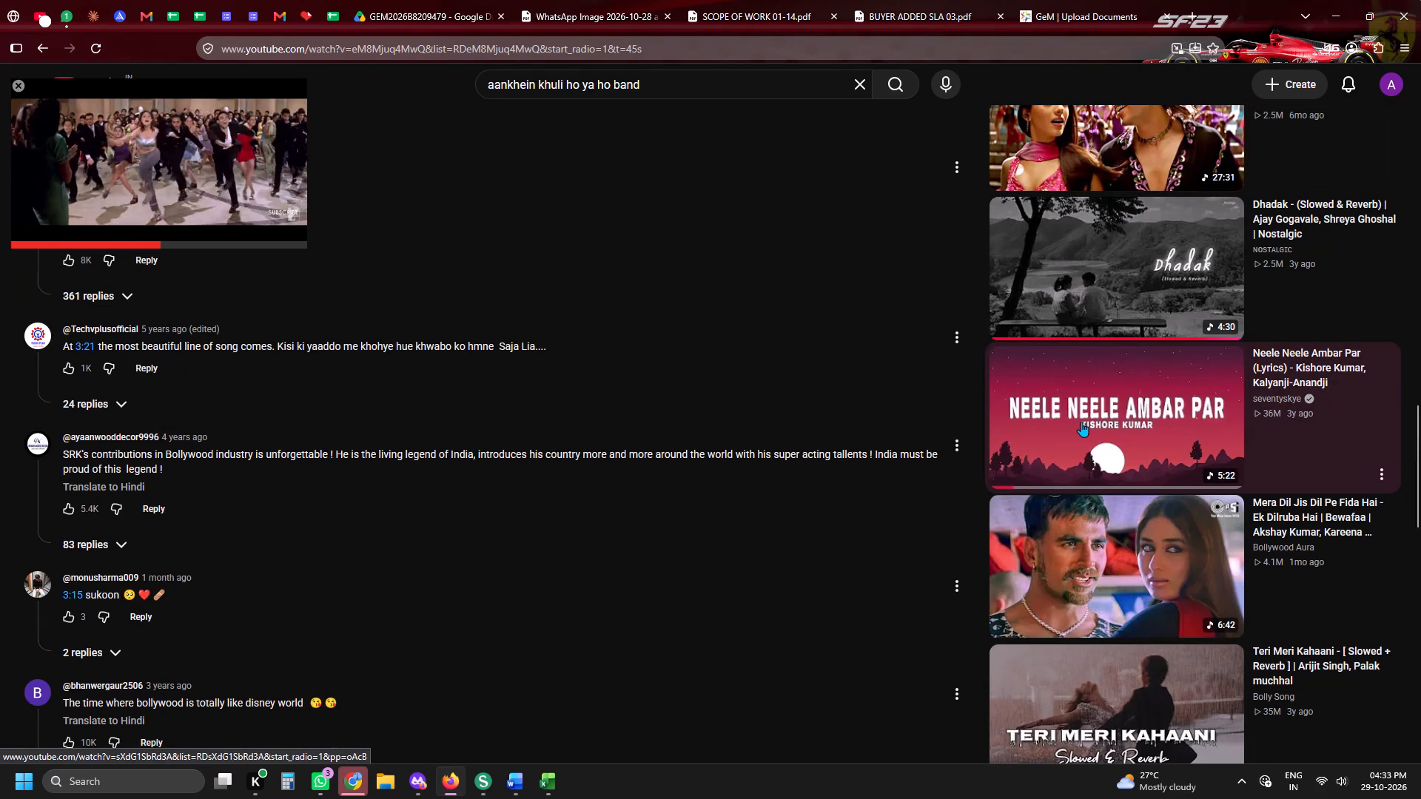
scroll(1081, 422, down, 6)
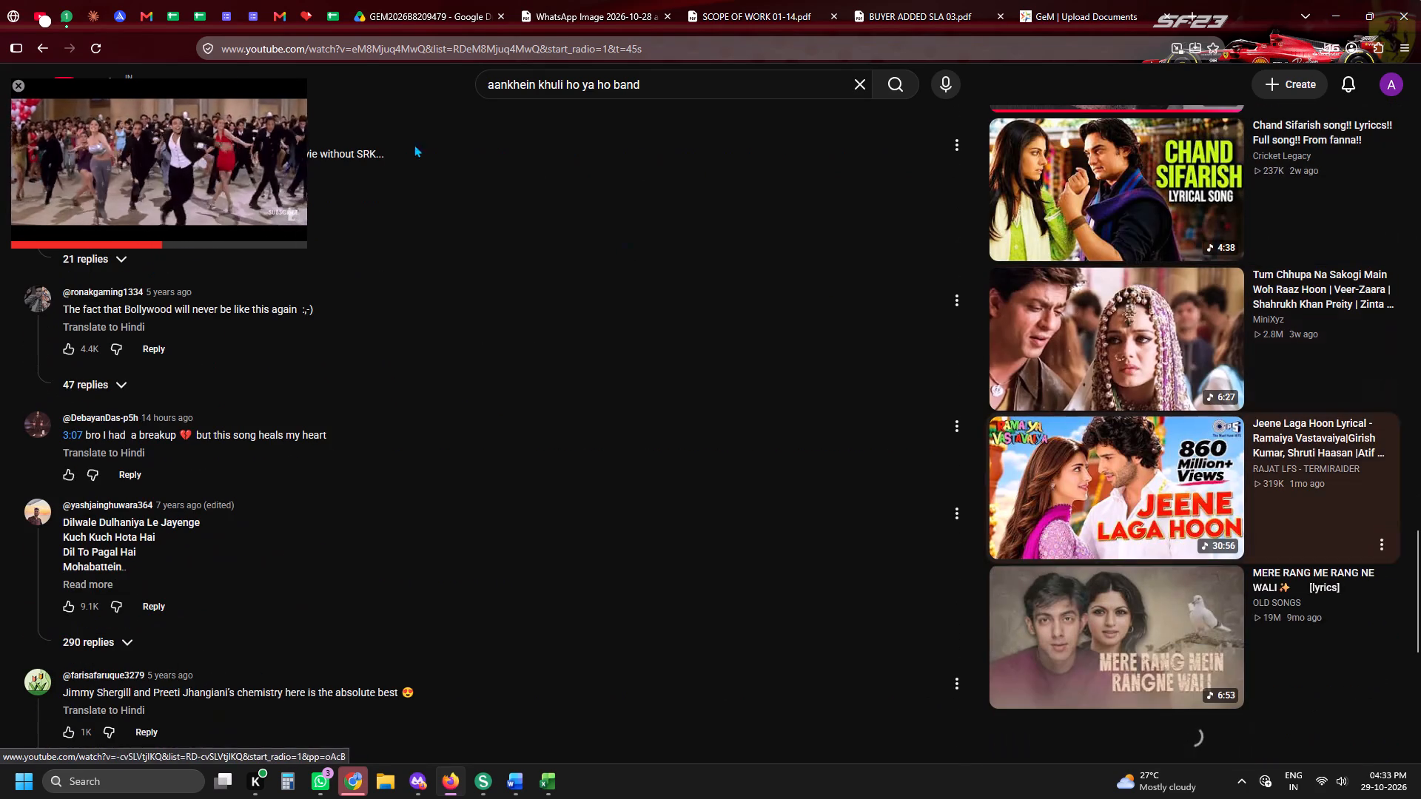
scroll(246, 215, up, 8)
scroll(433, 323, up, 13)
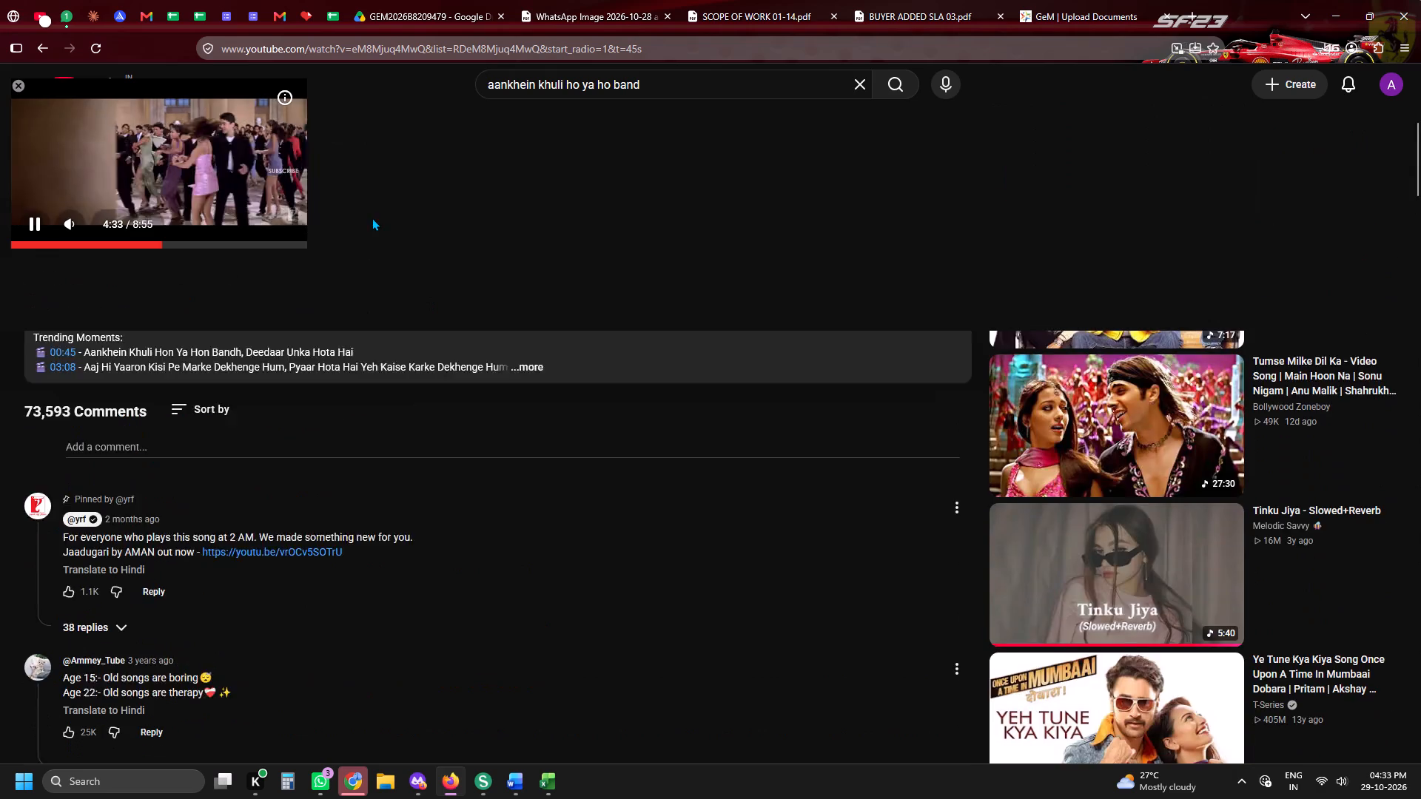
scroll(372, 218, up, 13)
click(92, 90)
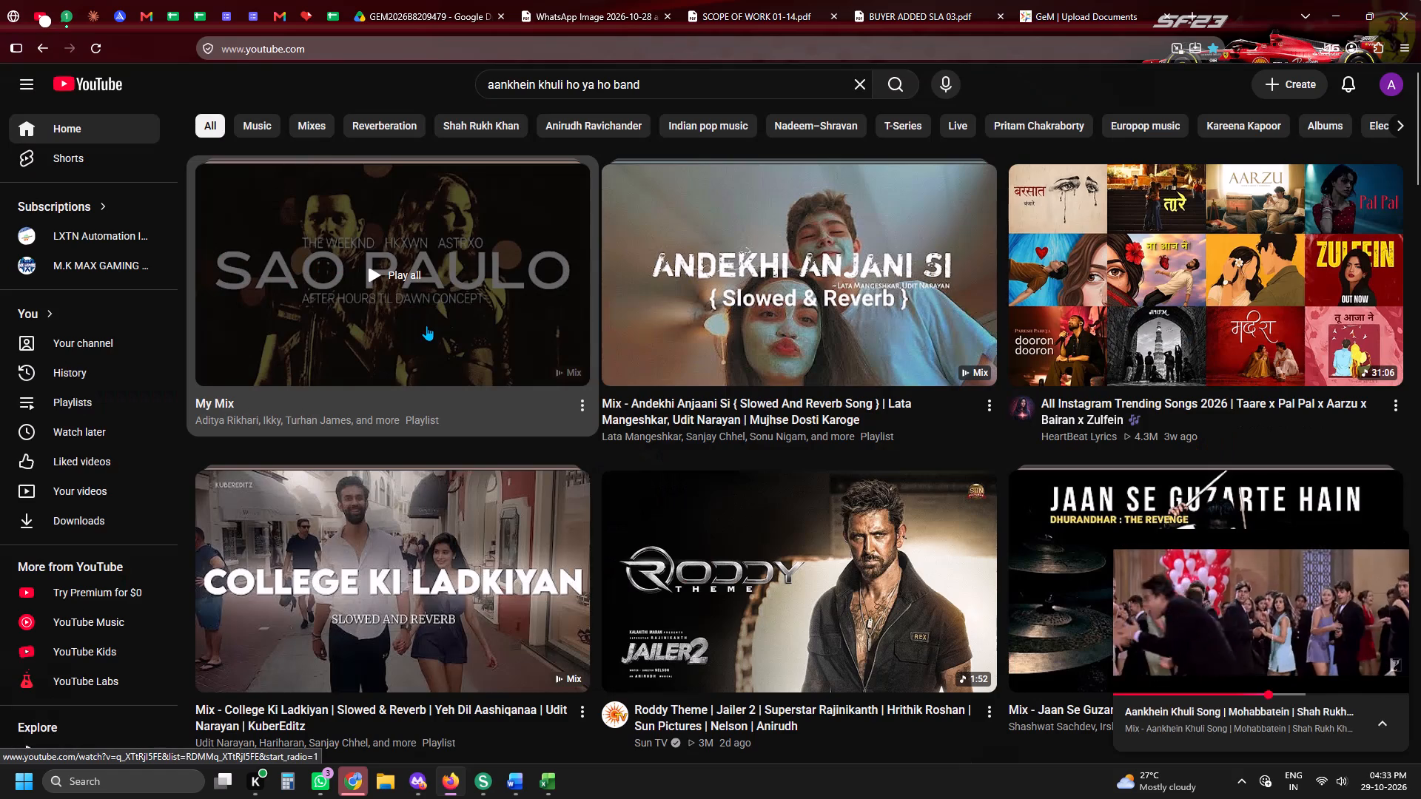
click(248, 123)
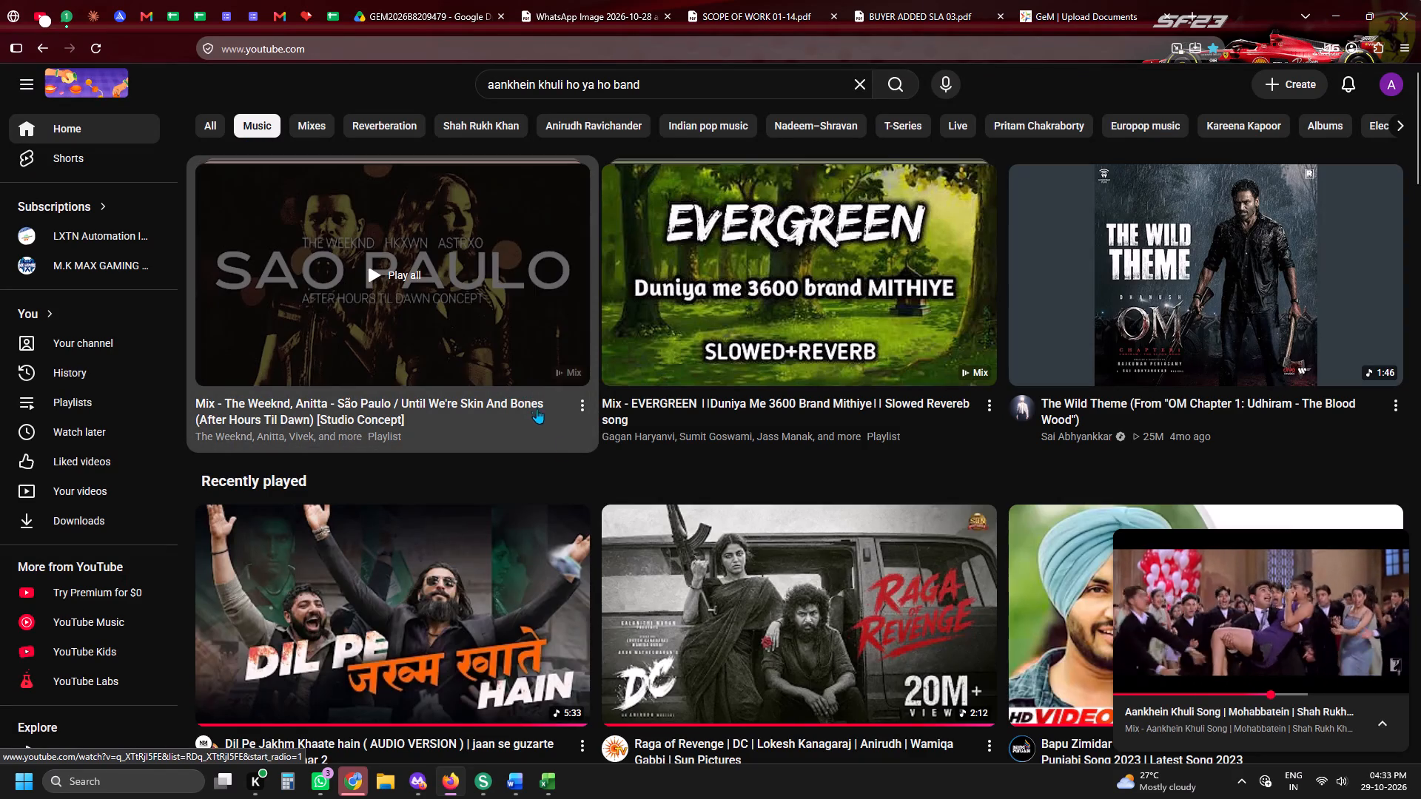
Look over the pending PDF merge, the atc-45-page-index document, the edited scope-of-work PDF in Sejda and the bid's Drive folder.
click(394, 0)
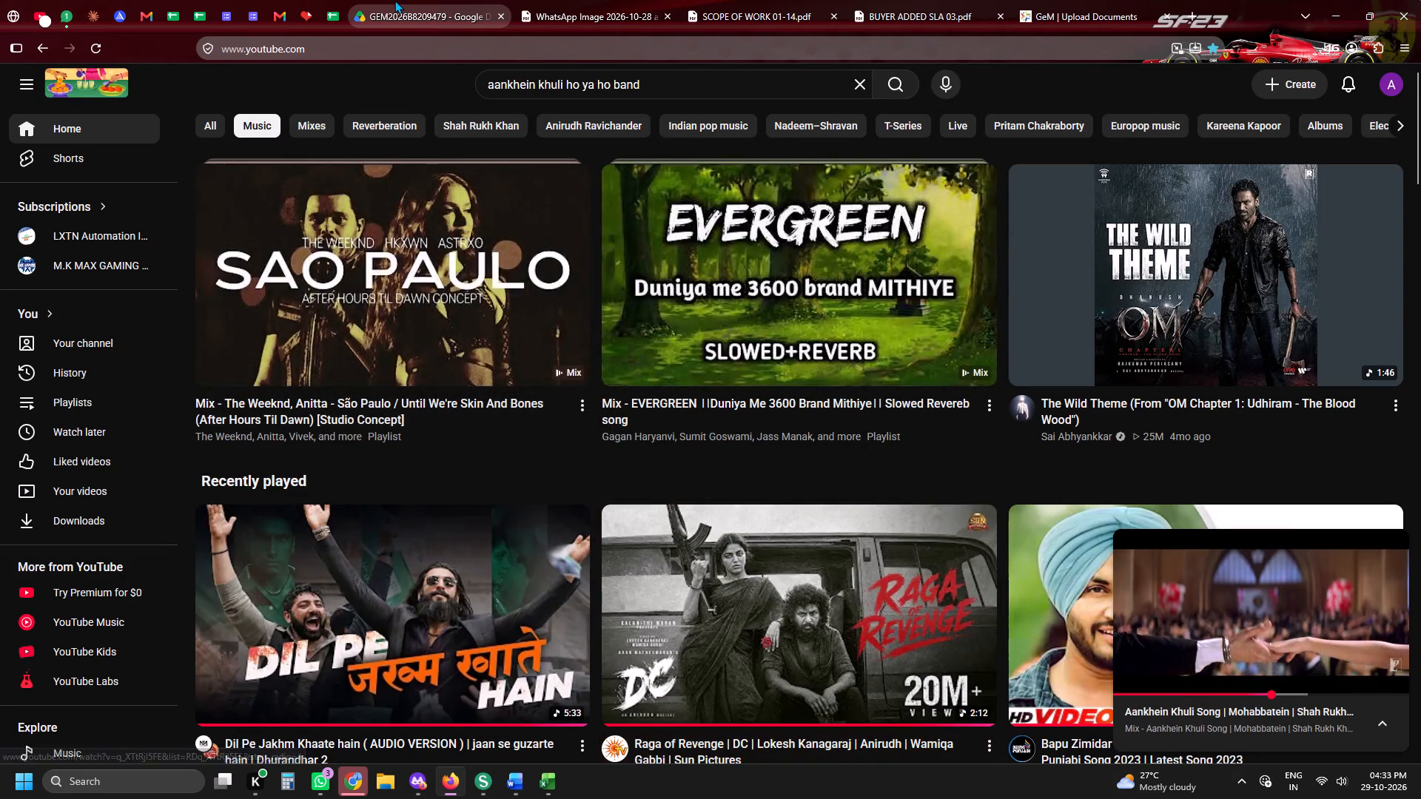
click(313, 0)
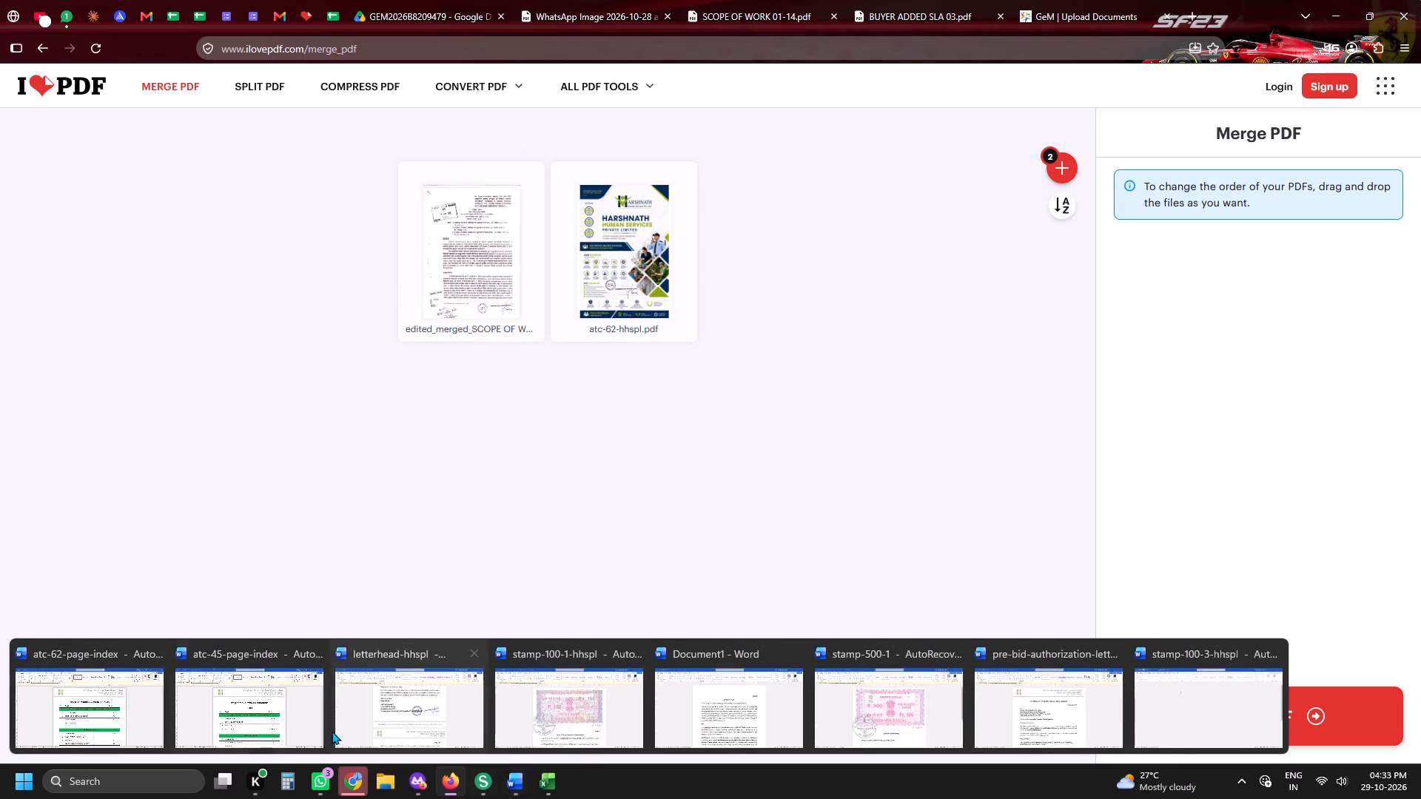
click(204, 726)
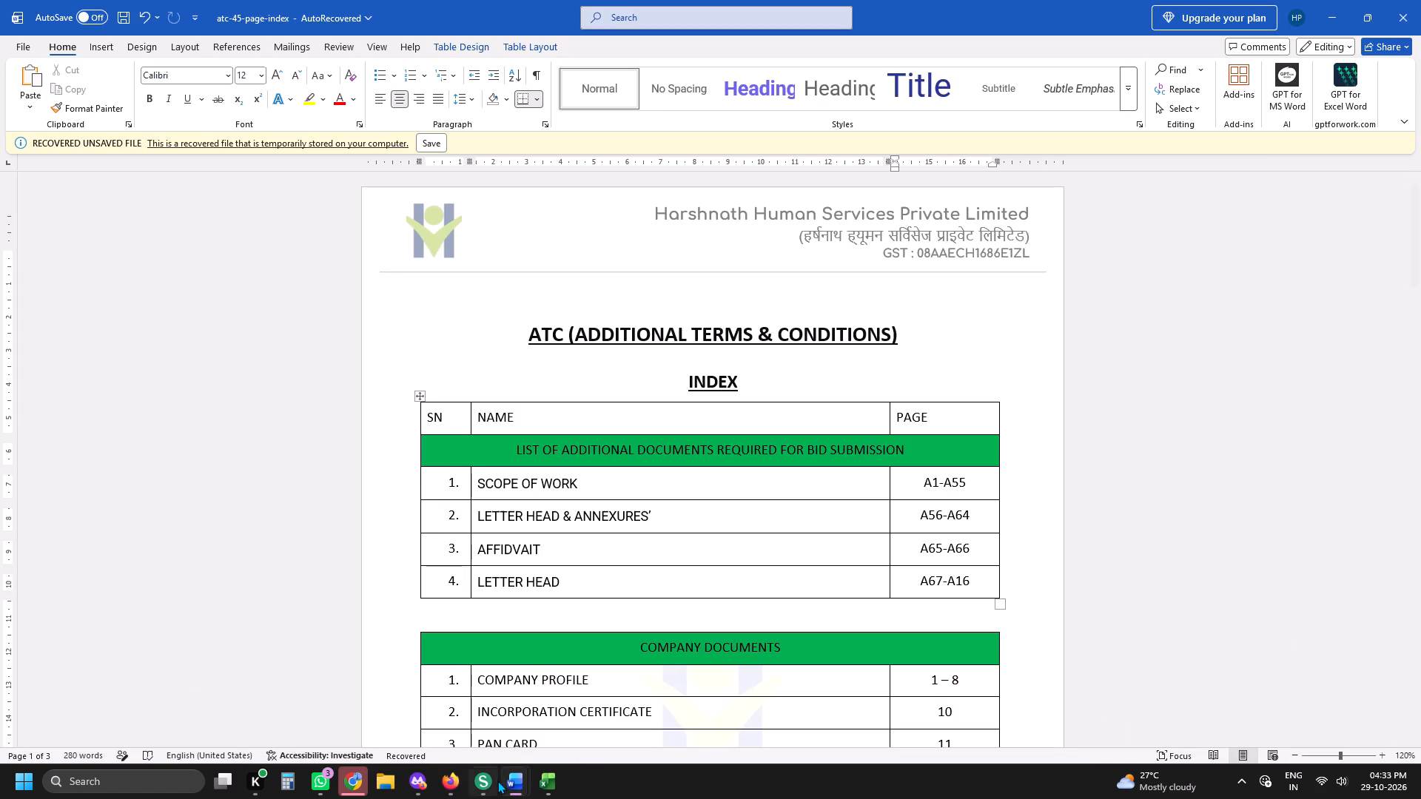
click(486, 781)
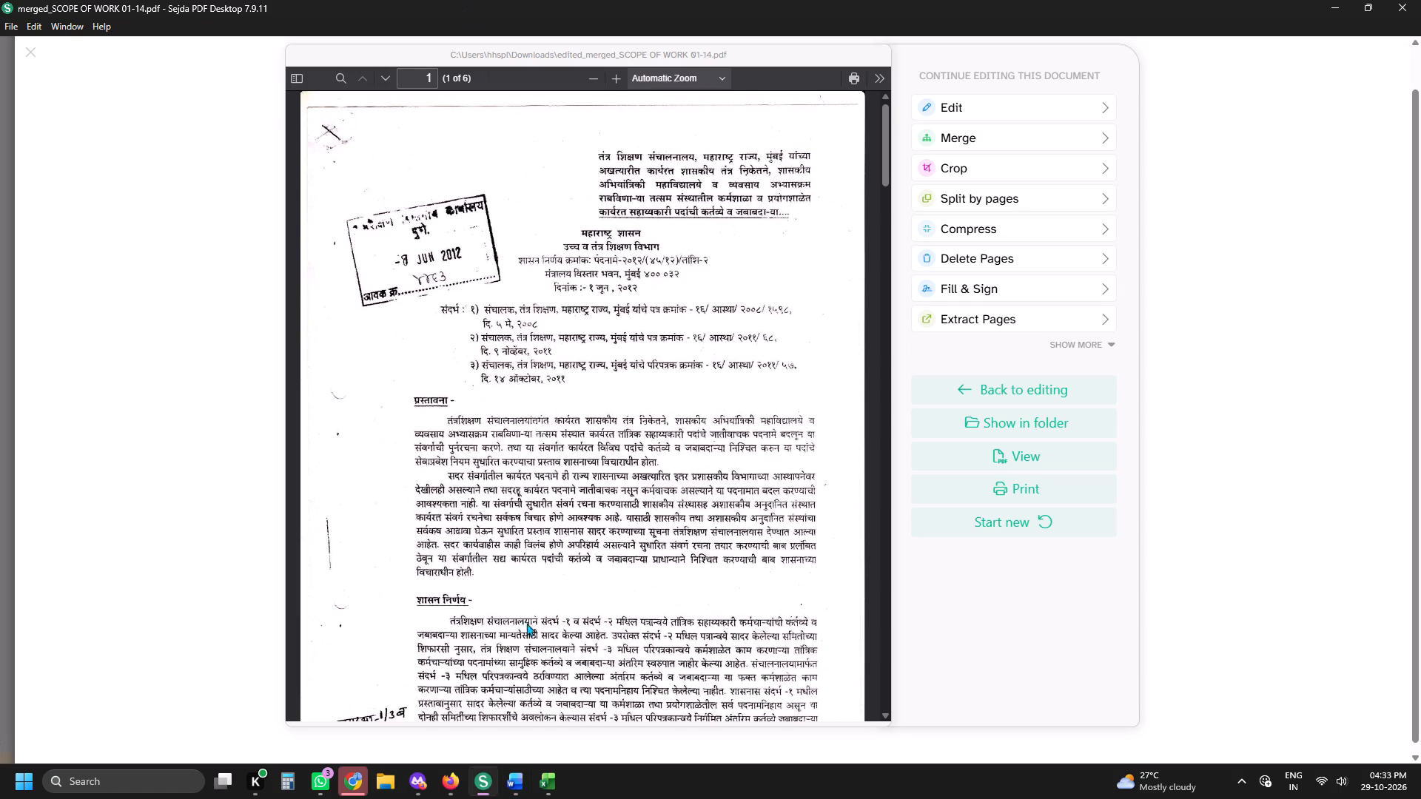
click(436, 785)
click(437, 0)
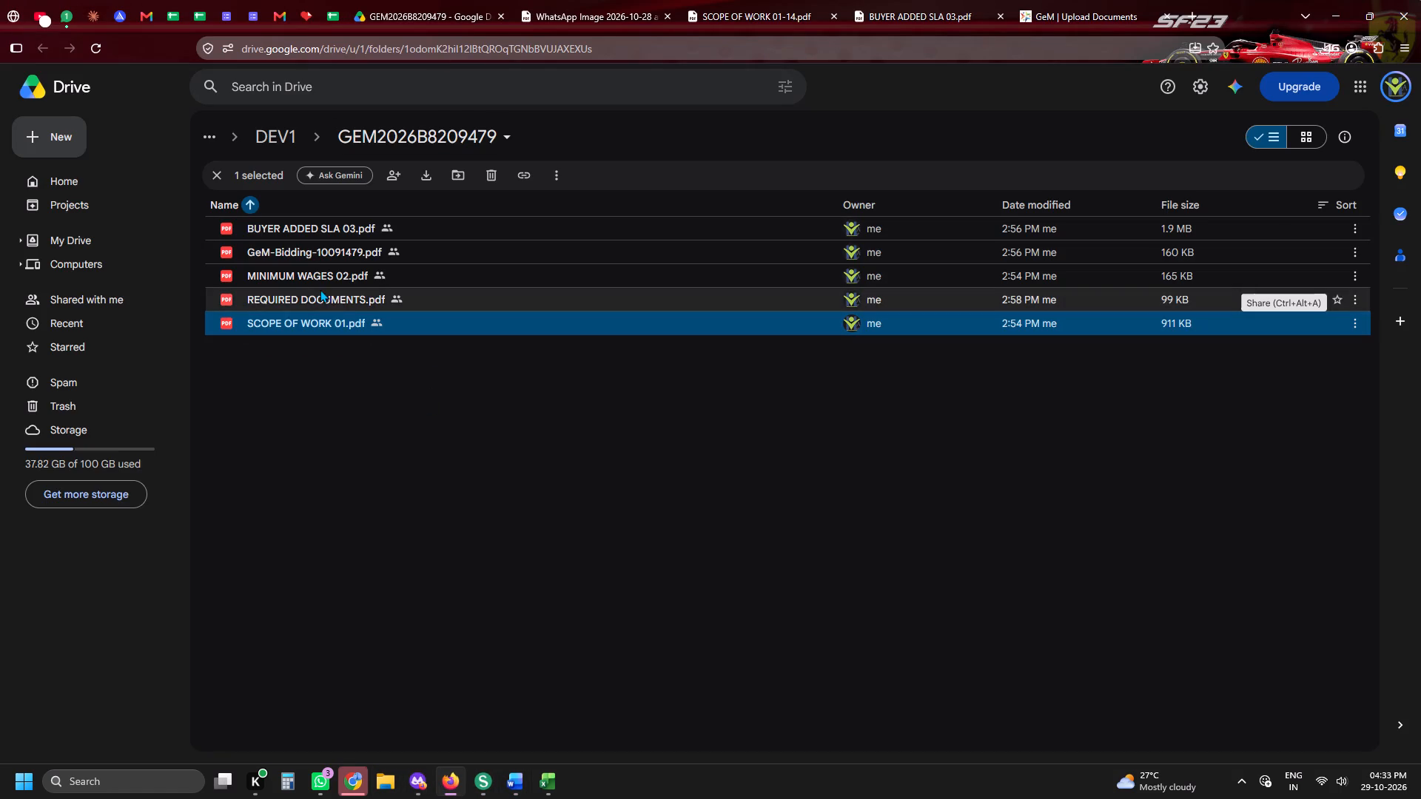
Check the SCOPE OF WORK 01-14 PDF and set the Scope of Work page range to A1-A3 in the atc-62-page-index document.
click(510, 783)
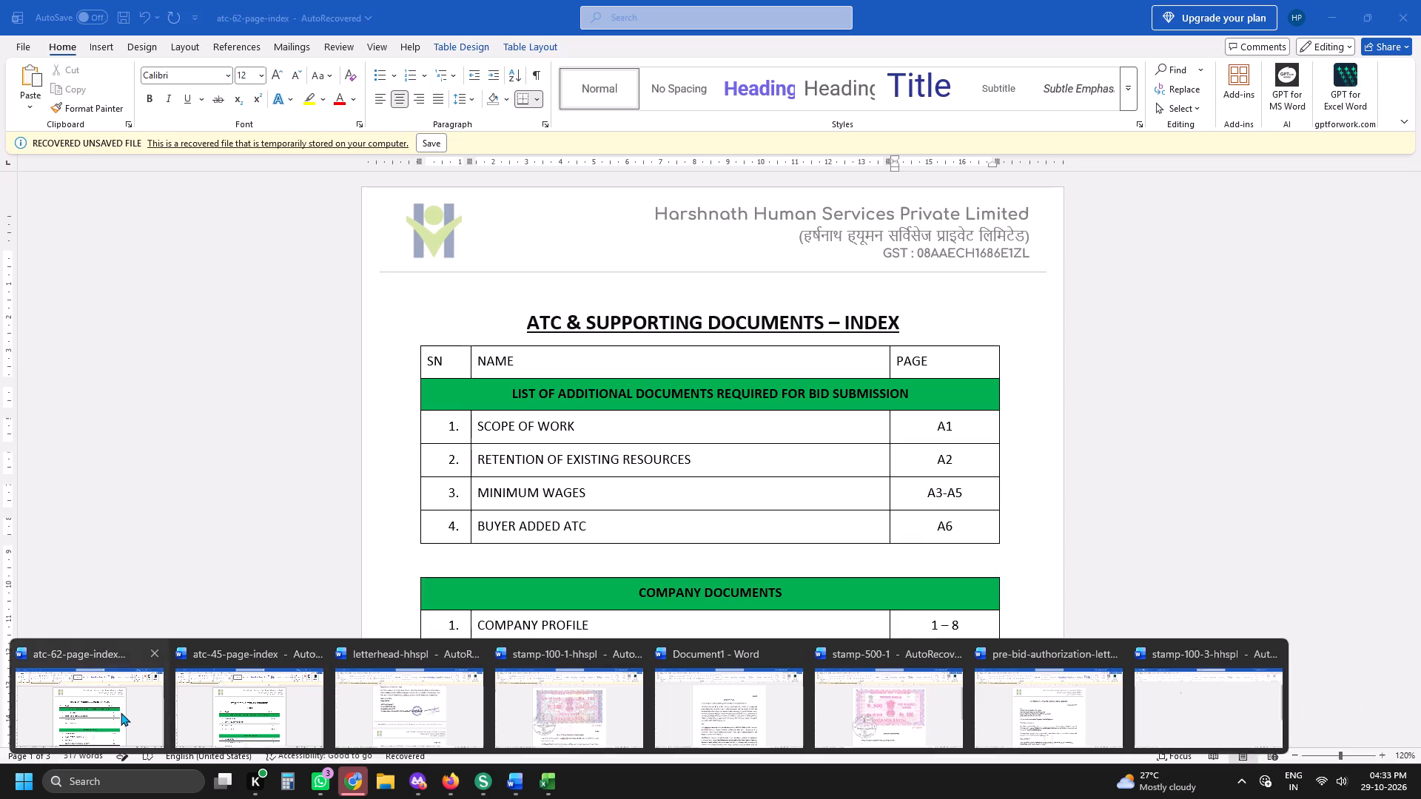
click(121, 712)
key(alt+Tab)
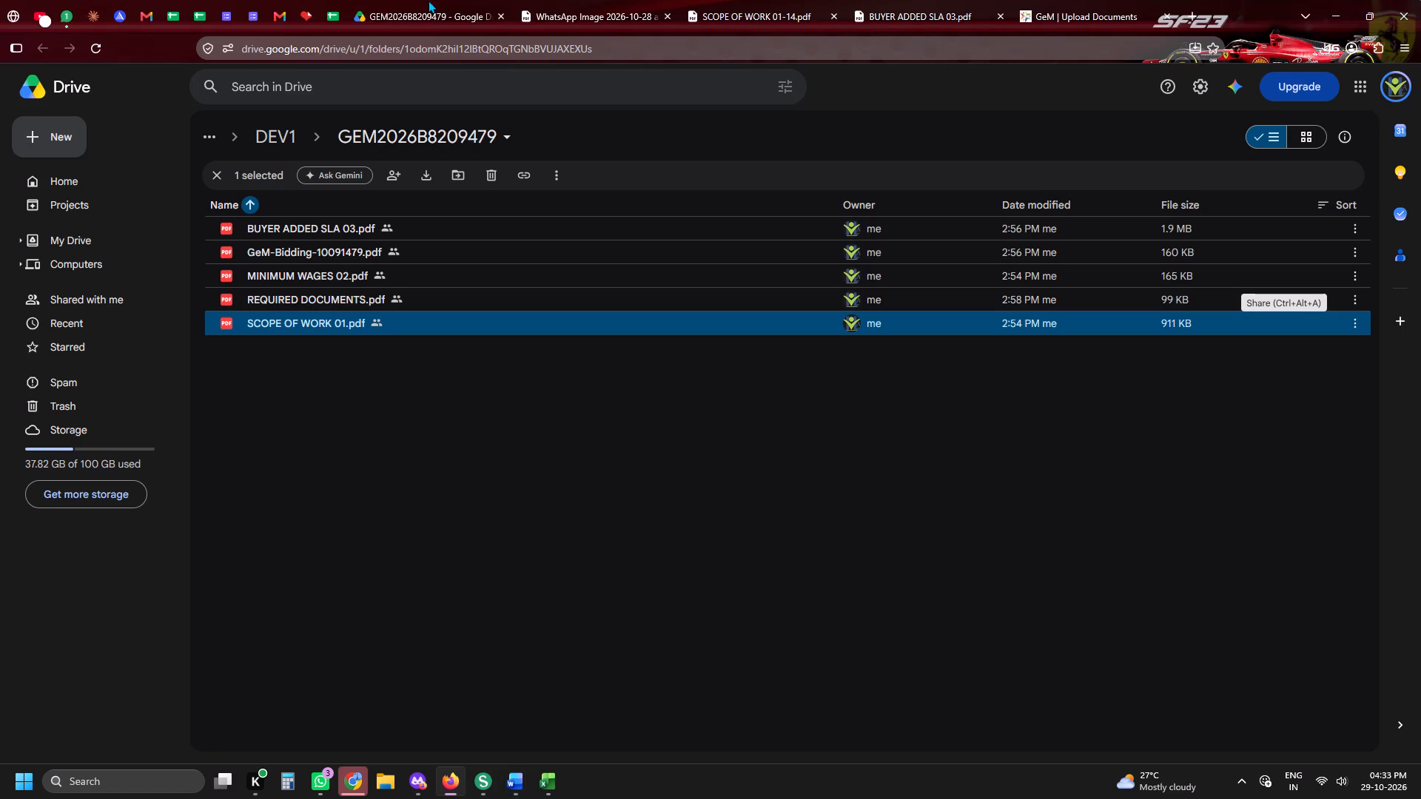
click(737, 5)
key(alt+Tab)
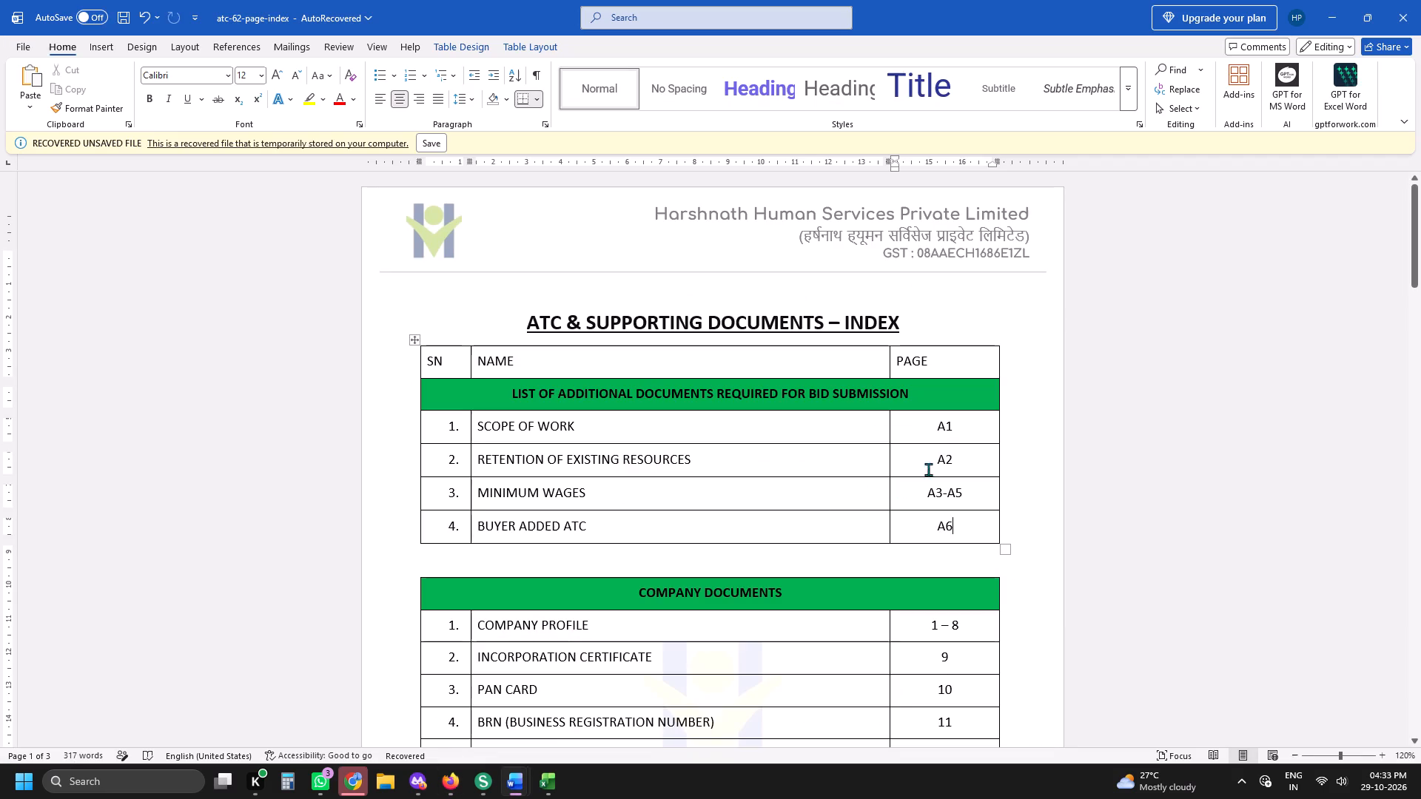
click(956, 439)
text(-A3)
Switch to Firefox, close the SCOPE OF WORK 01-14 PDF and check the BUYER ADDED SLA 03 PDF.
key(alt+Tab)
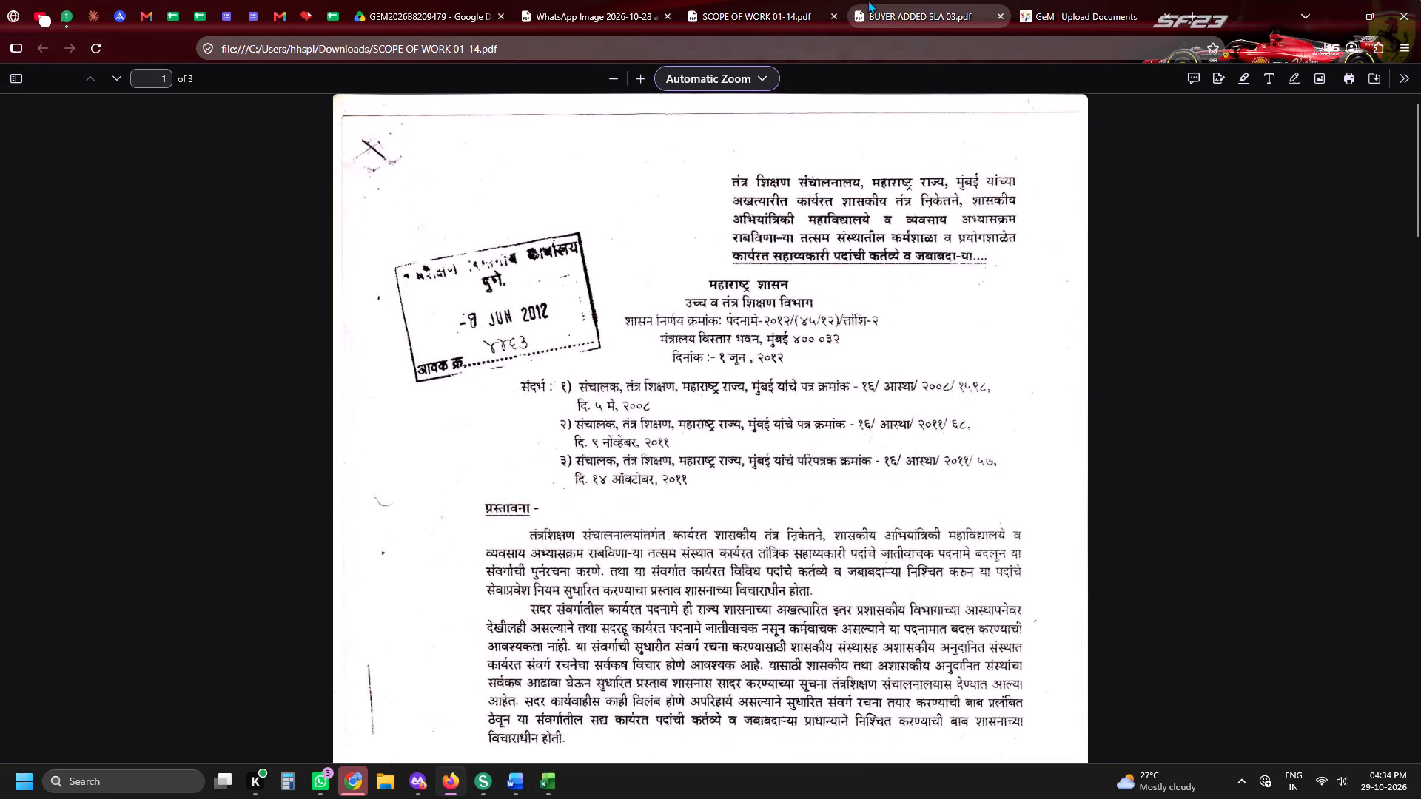
click(836, 18)
click(757, 18)
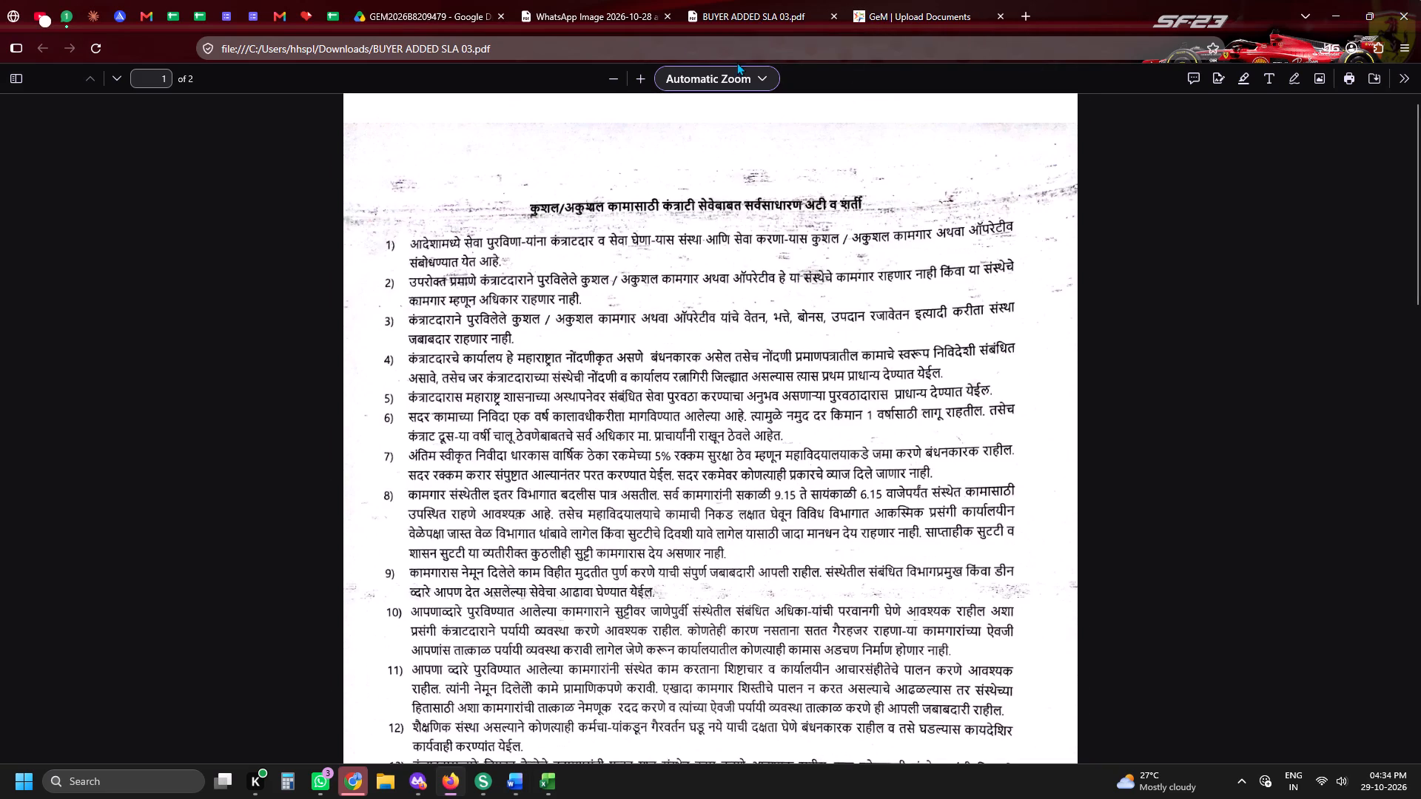
In the Word page index, move the BUYER ADDED ATC entry from row 4 to row 2, replacing RETENTION OF EXISTING RESOURCES.
key(alt+Tab)
drag(711, 467, 555, 472)
drag(597, 530, 508, 529)
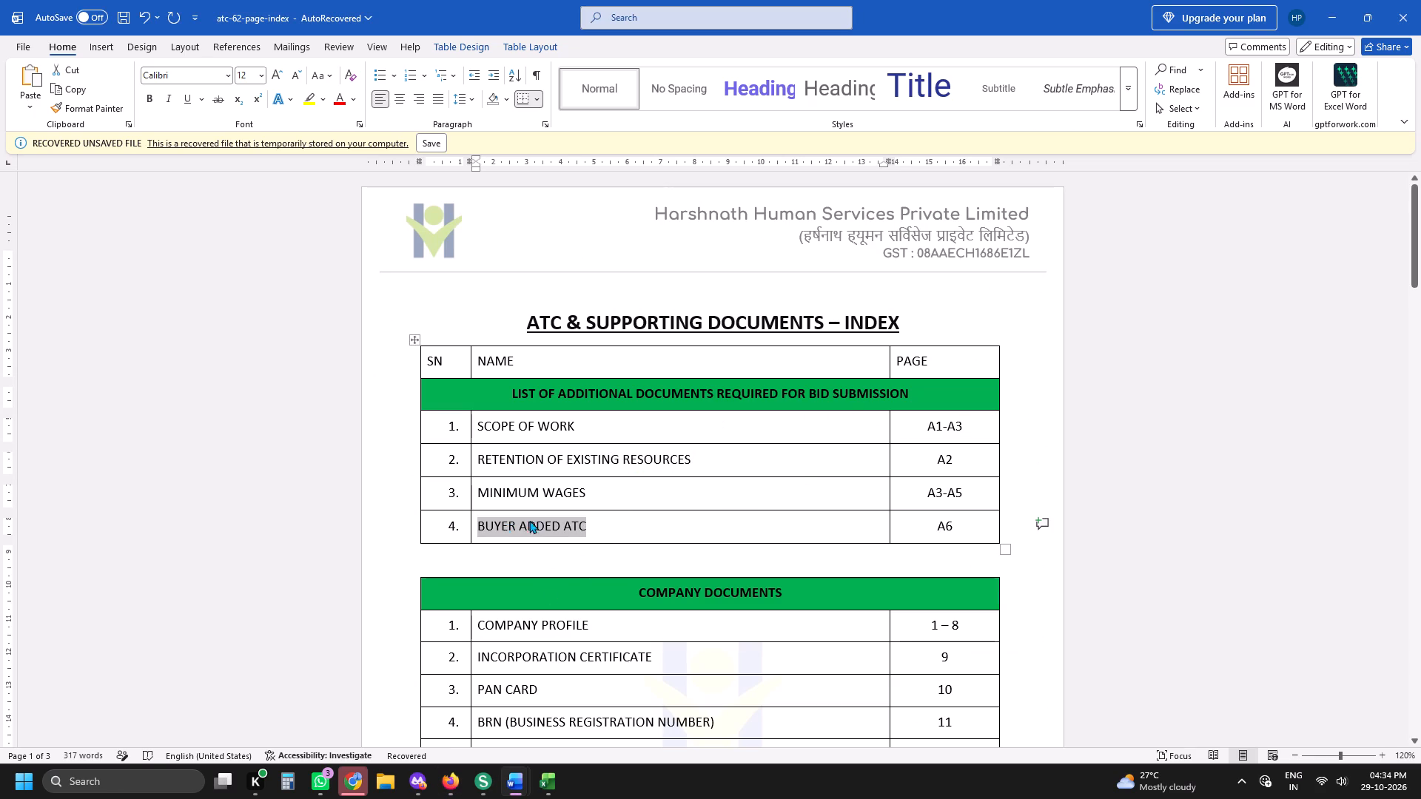
key(ctrl+x)
drag(706, 464, 509, 476)
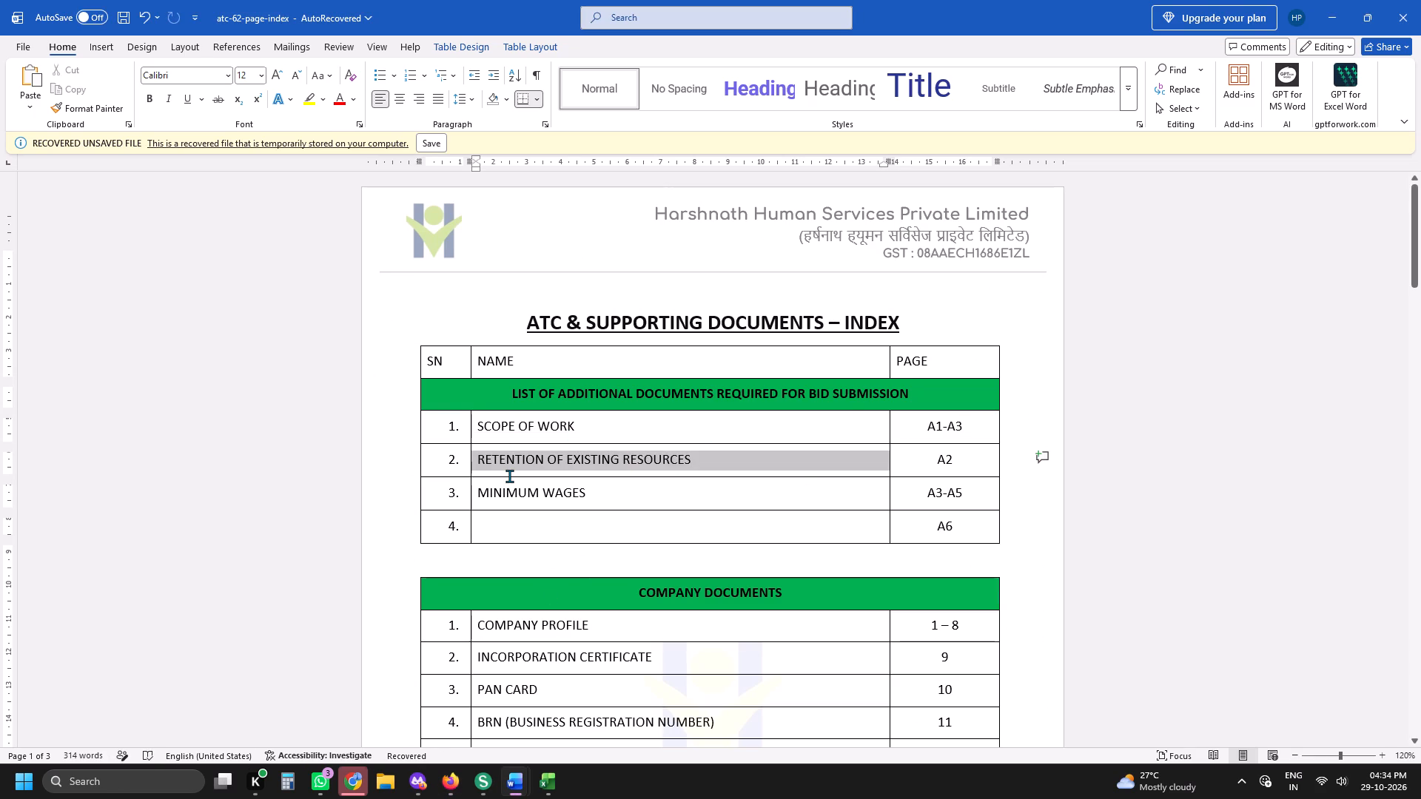
drag(509, 476, 502, 471)
key(ctrl+v)
Set the page range for BUYER ADDED ATC to A4-A5, checking it against the BUYER ADDED SLA 03 PDF in Firefox.
key(Tab)
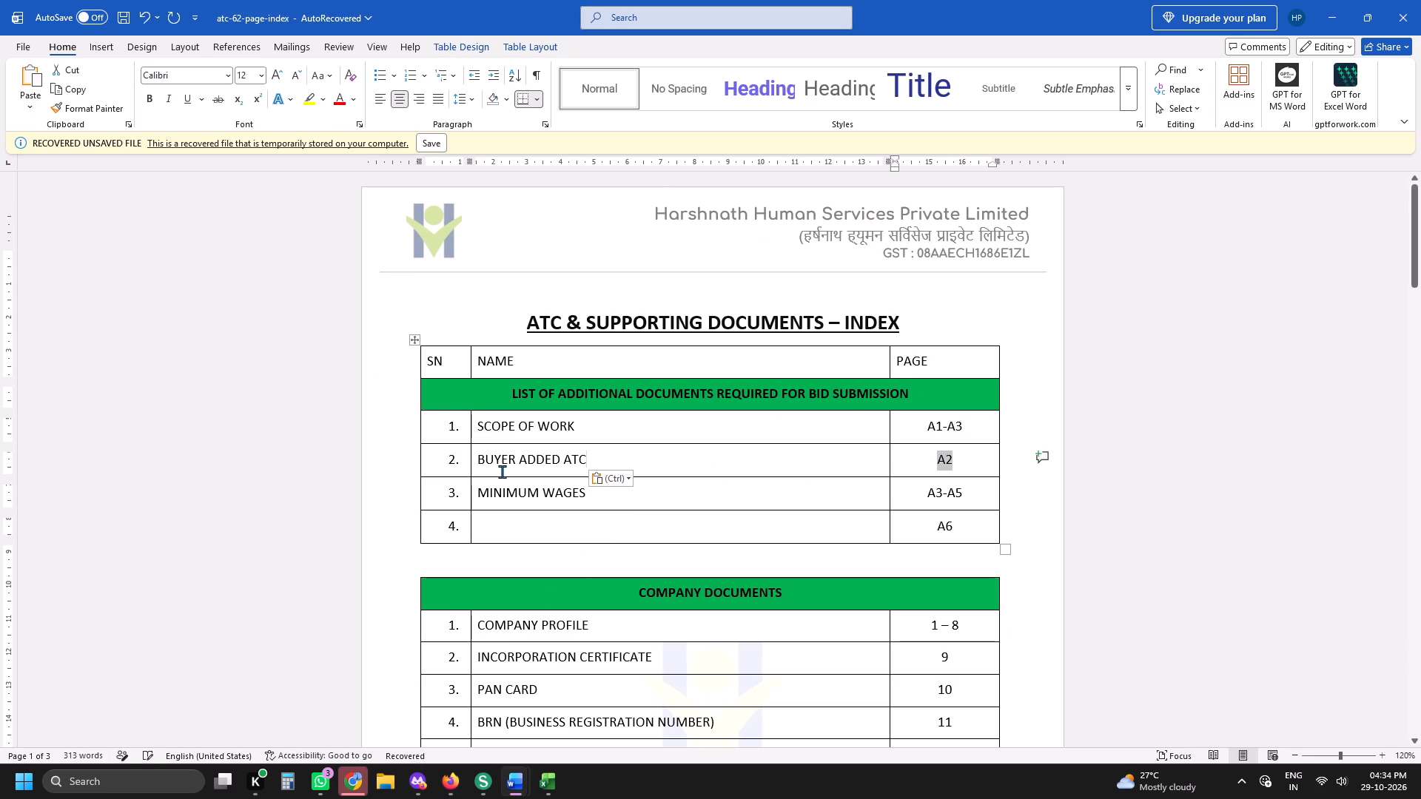
text(A4-)
key(alt+Tab)
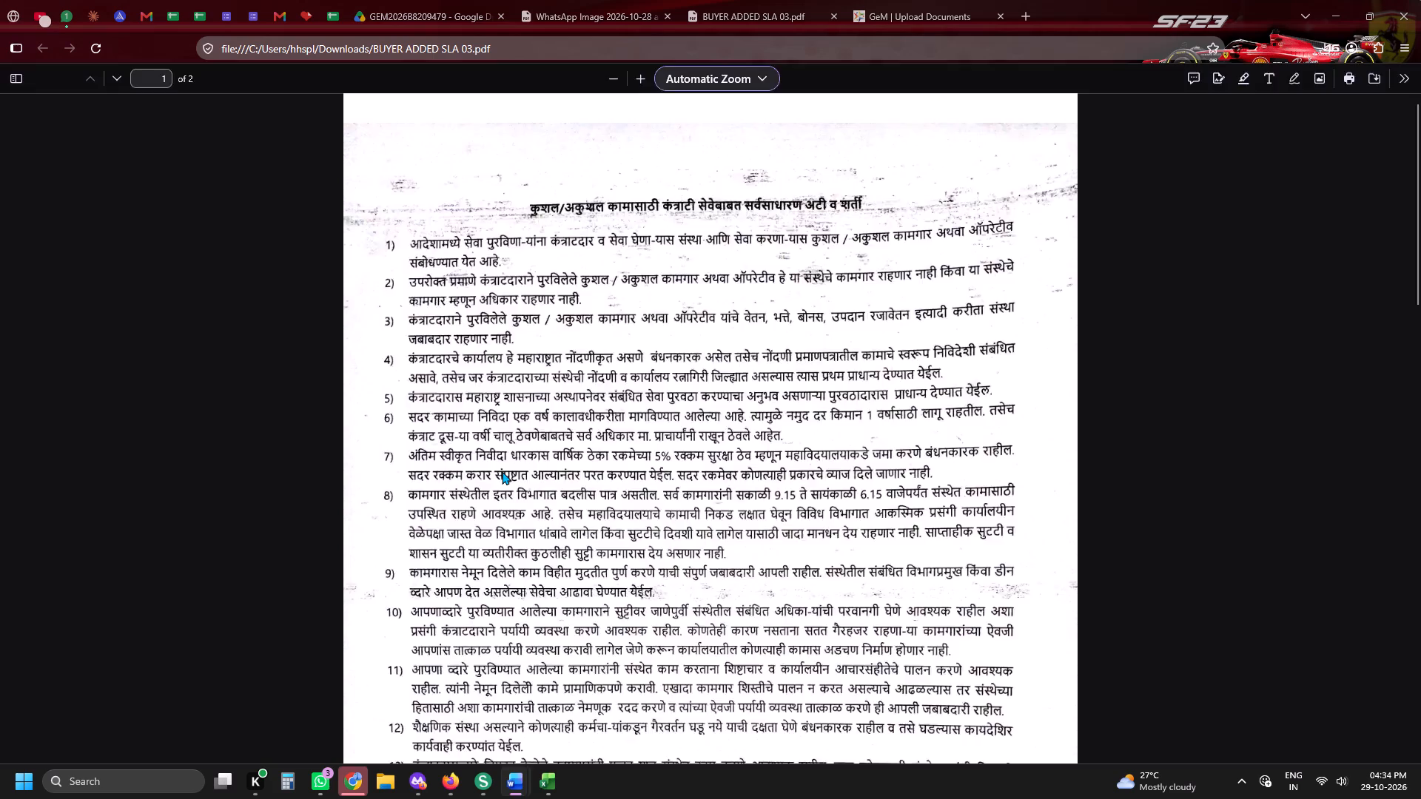
key(alt+Tab)
text(A5)
key(alt+Tab)
click(756, 0)
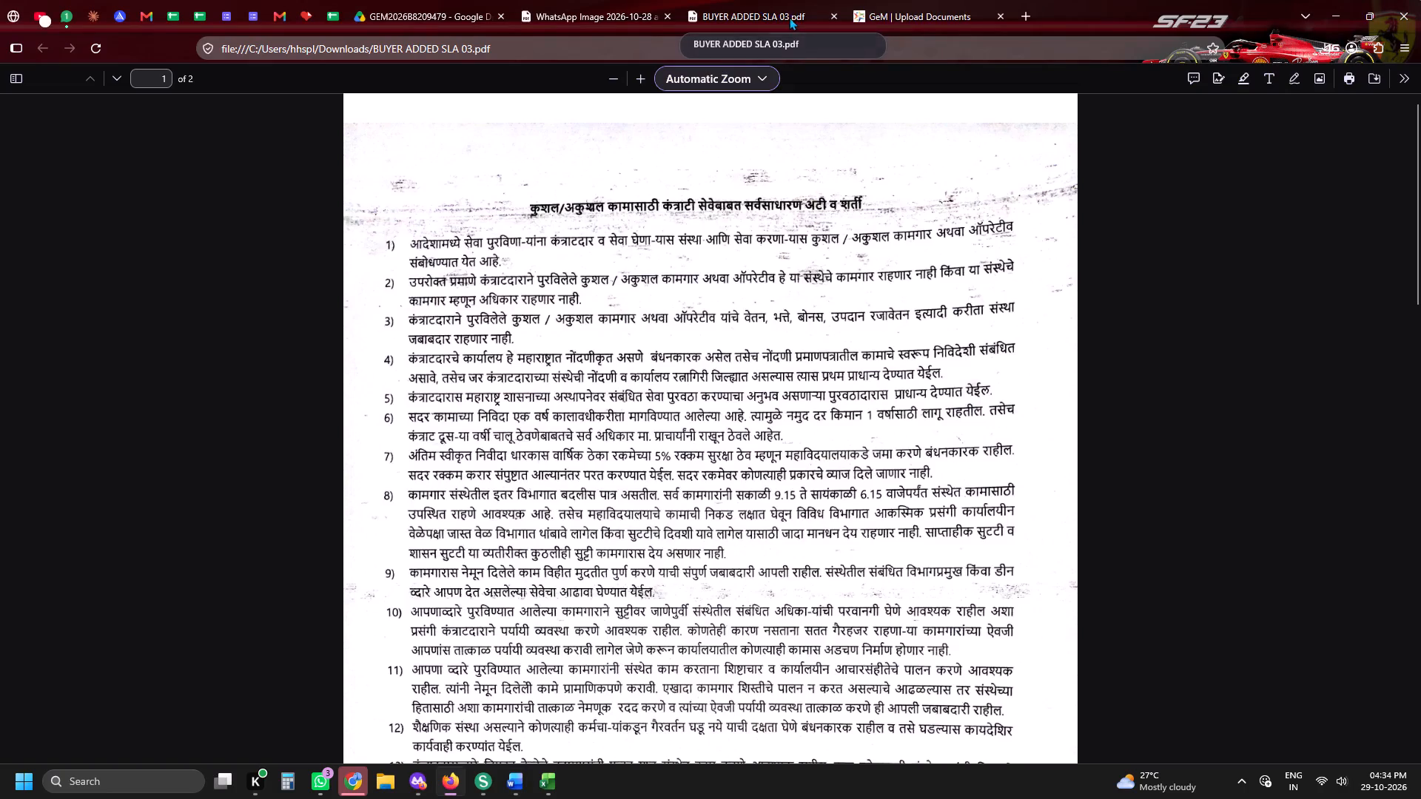
key(alt+Tab)
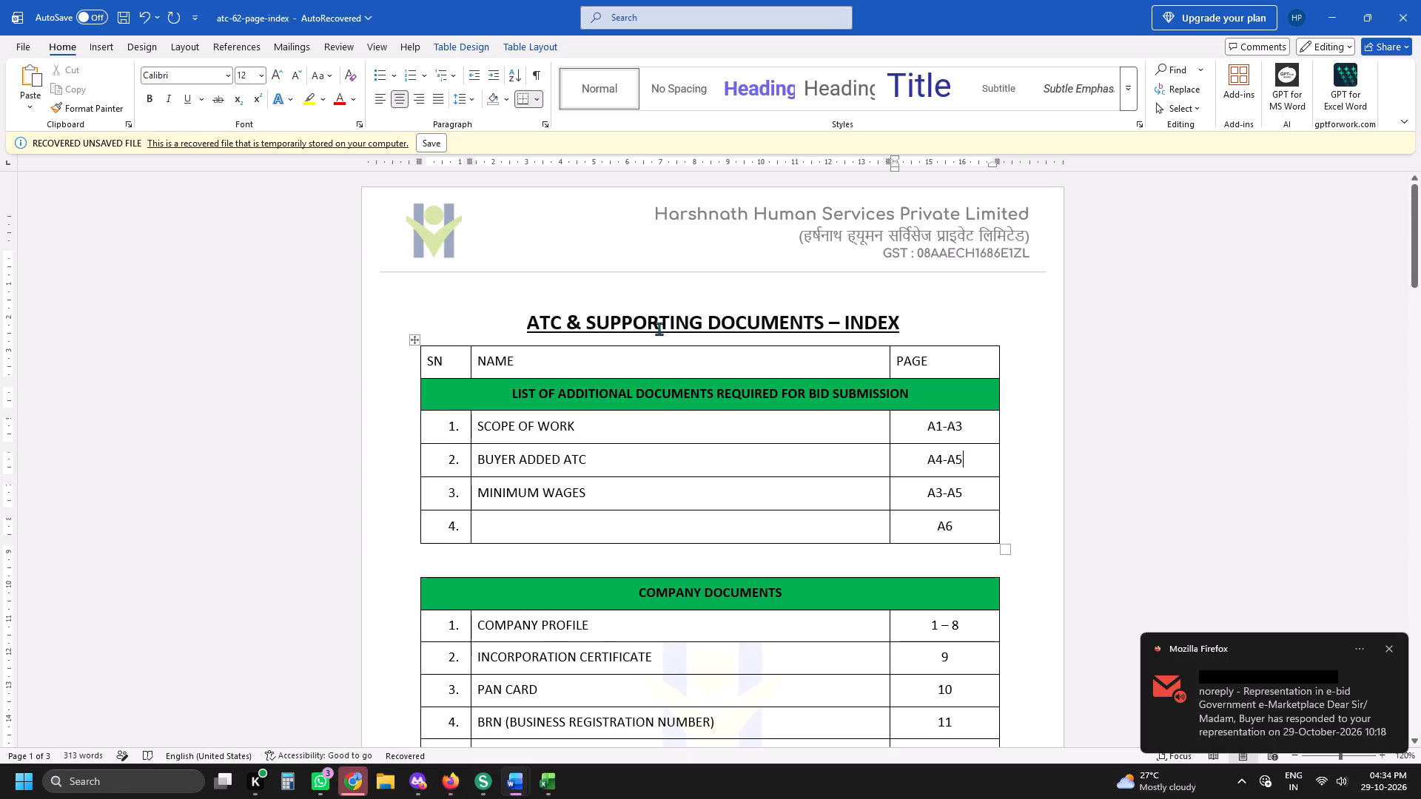
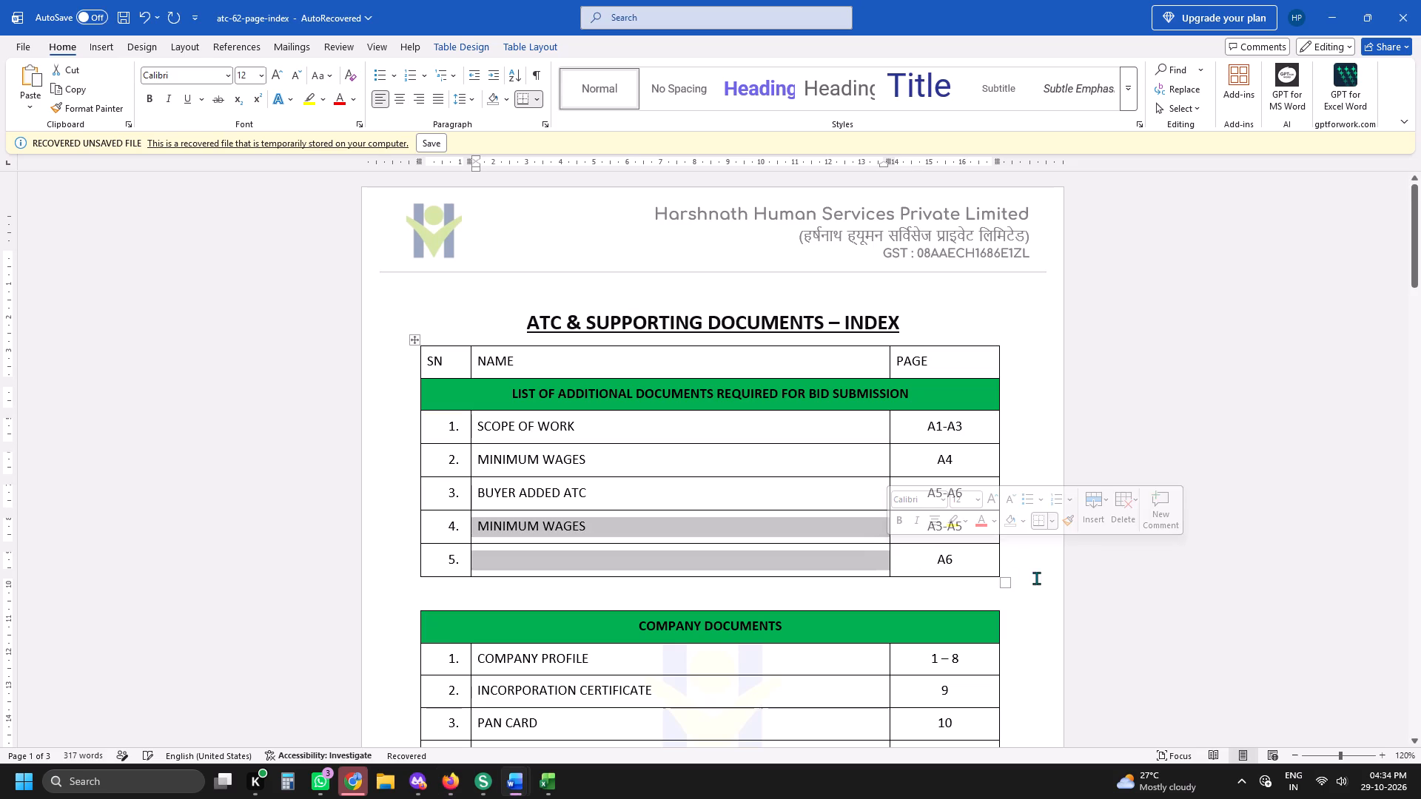
Delete rows 4 and 5 from the list of additional documents in the page index.
click(1122, 518)
click(1129, 578)
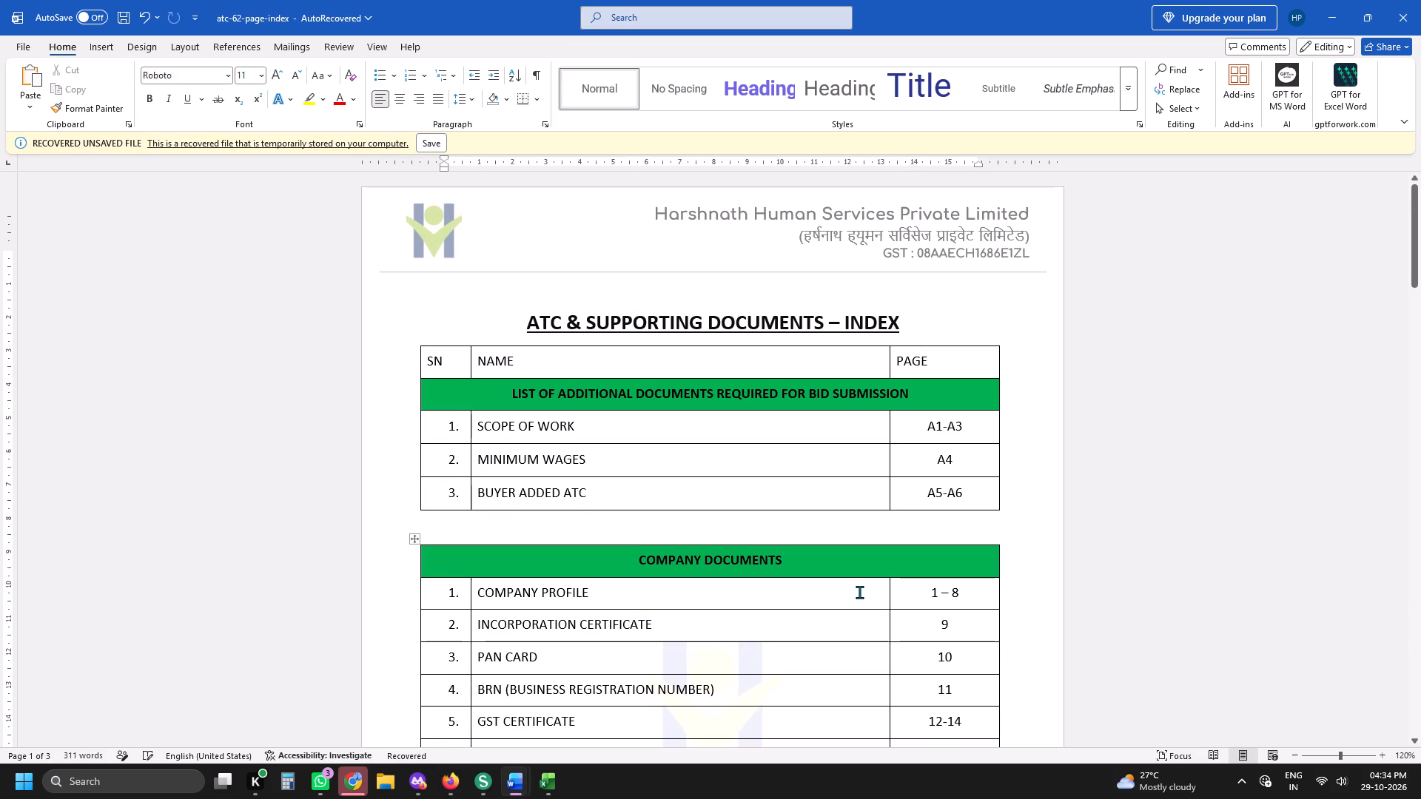
Publish the page index as a PDF named PART34 in the Downloads folder.
key(alt+f)
key(alt+e)
key(alt+a)
scroll(148, 423, up, 3)
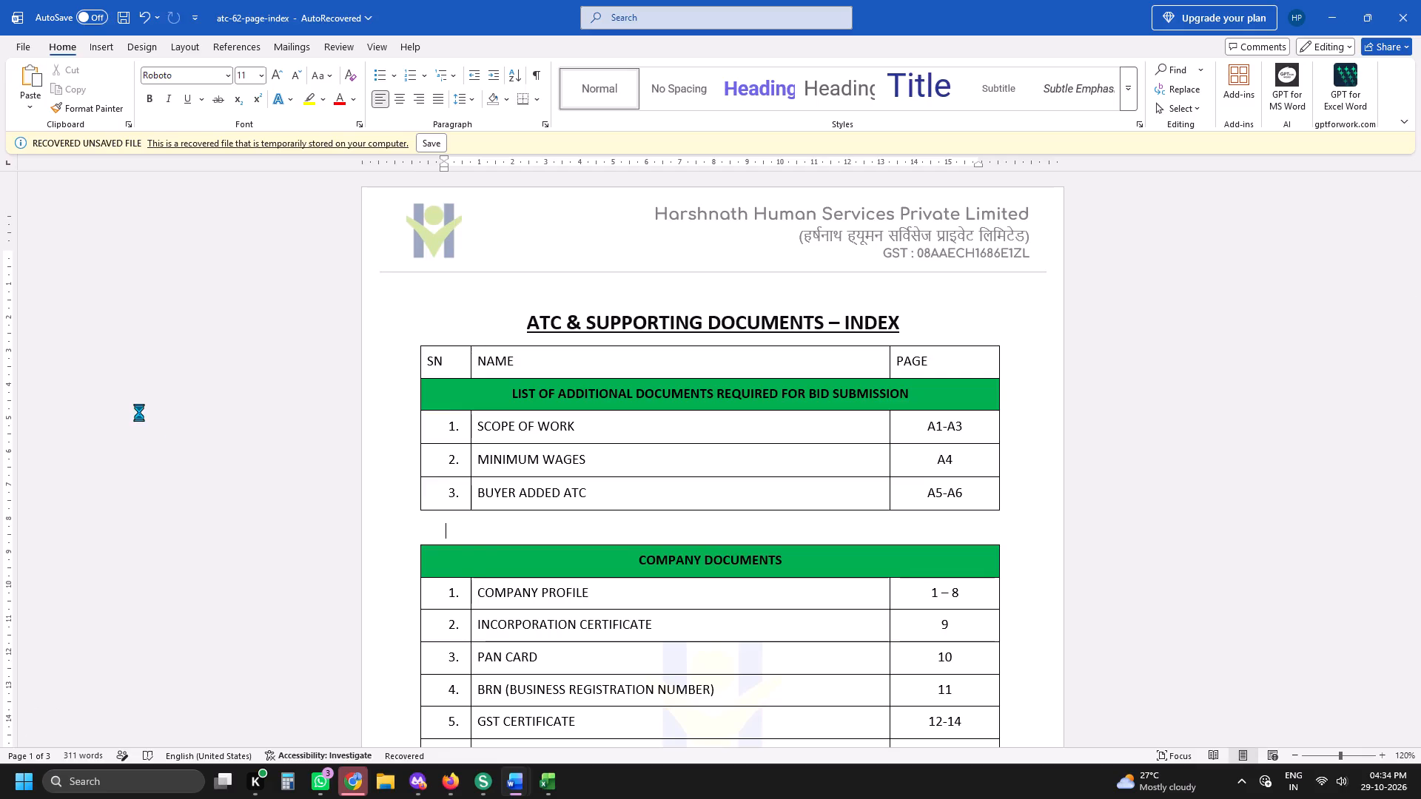
scroll(139, 412, up, 12)
click(66, 419)
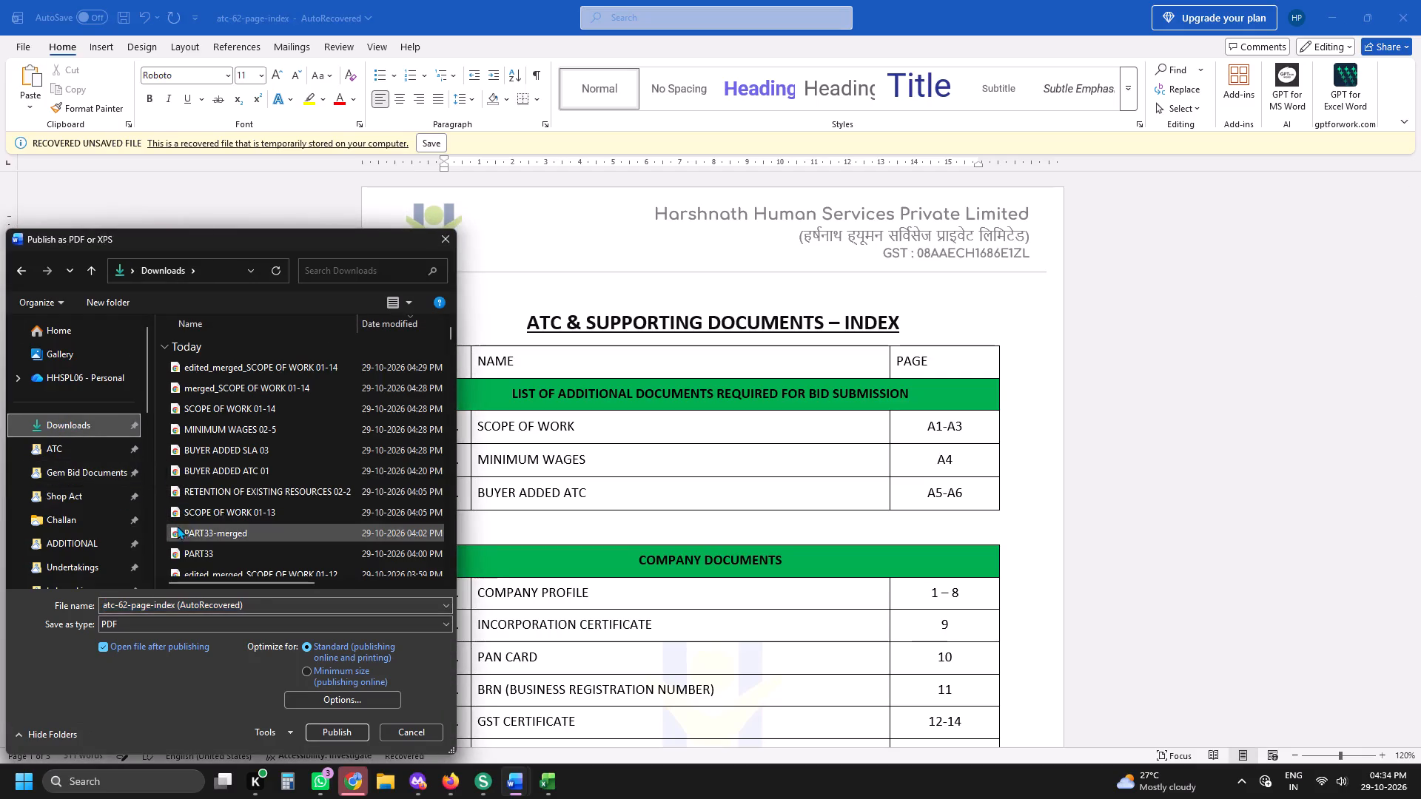
click(194, 549)
click(134, 603)
click(142, 604)
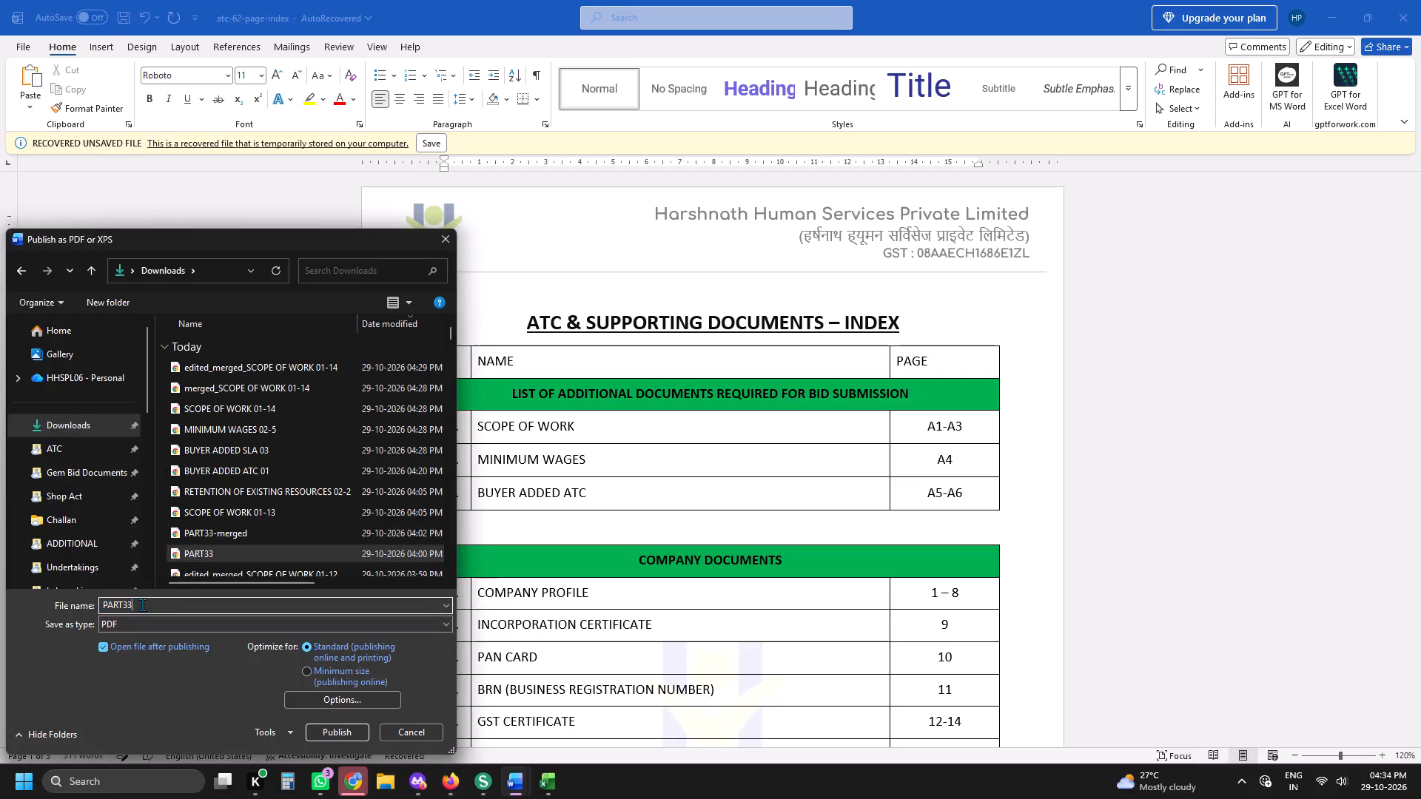
key(BackSpace)
key(4)
key(Return)
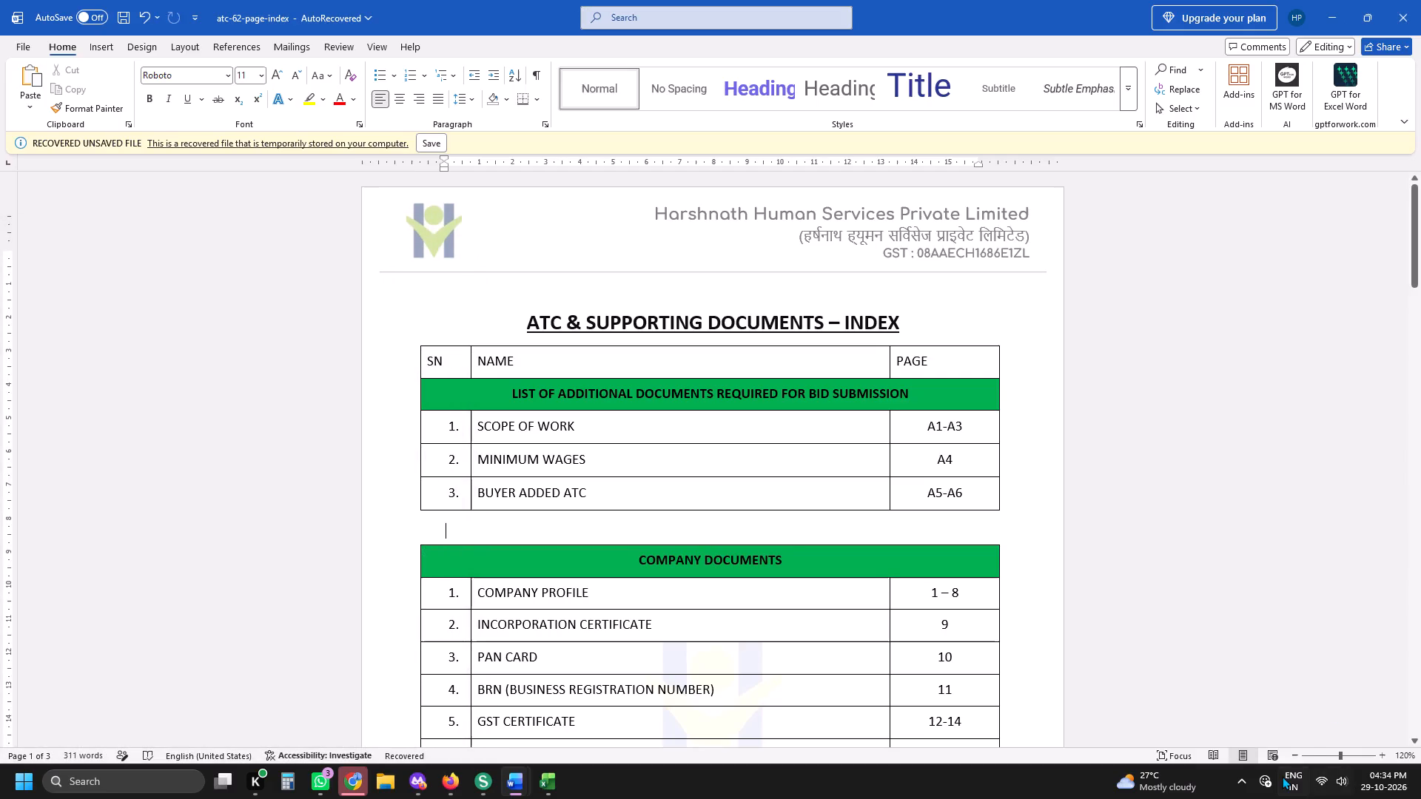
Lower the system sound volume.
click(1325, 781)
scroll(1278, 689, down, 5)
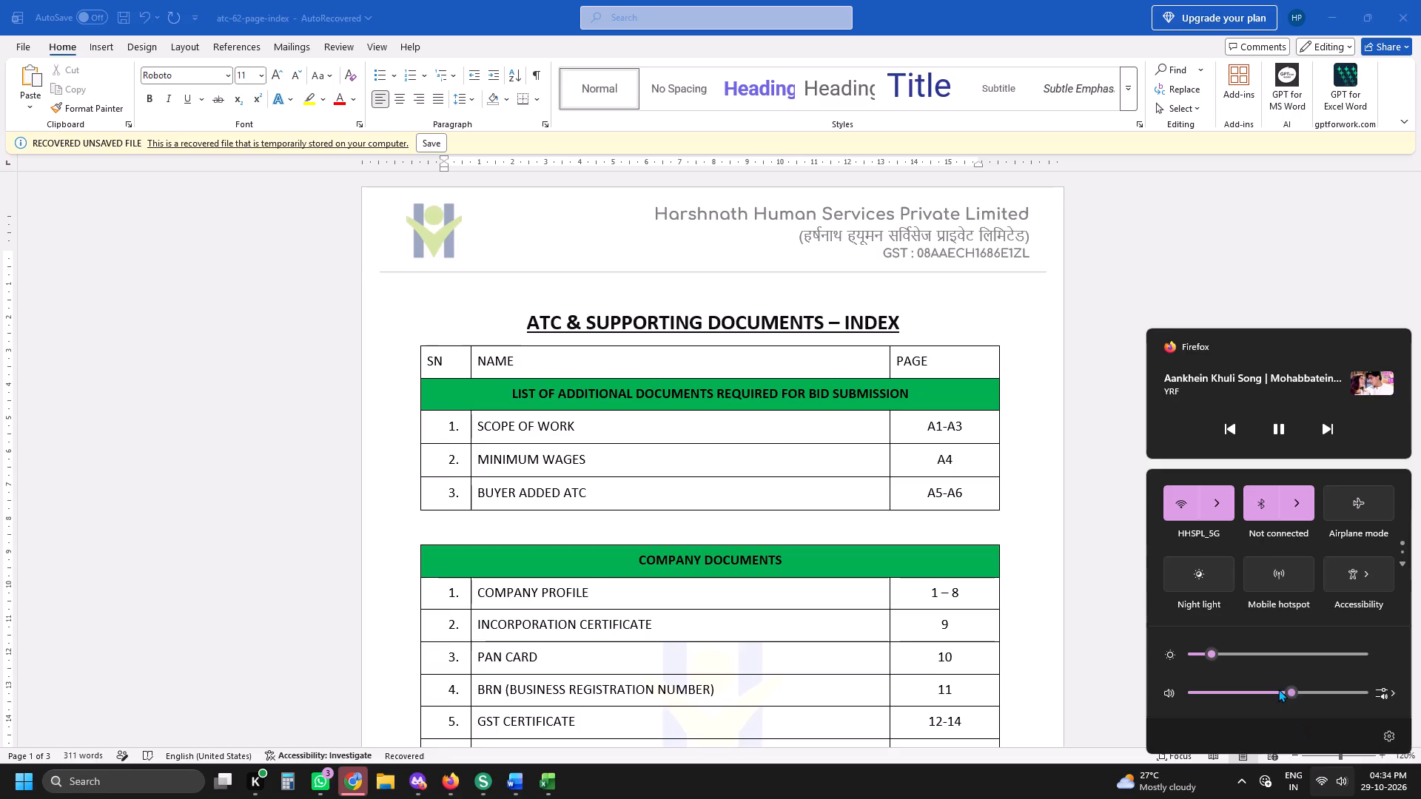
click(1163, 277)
Switch to Firefox, add PART34 from Downloads to the iLovePDF merge, place it first before edited_merged_SCOPE OF WORK, and merge the files.
key(alt+Tab)
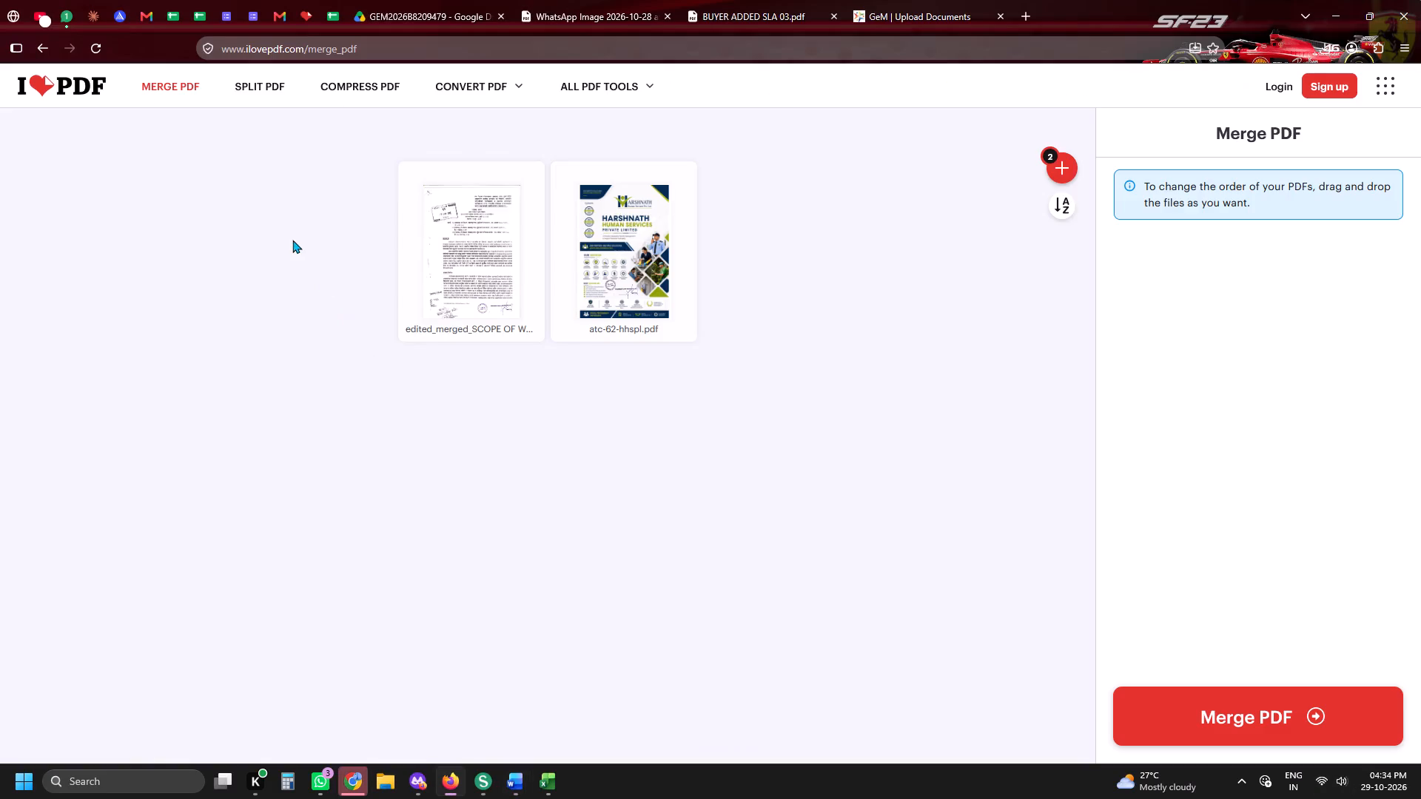
click(1062, 174)
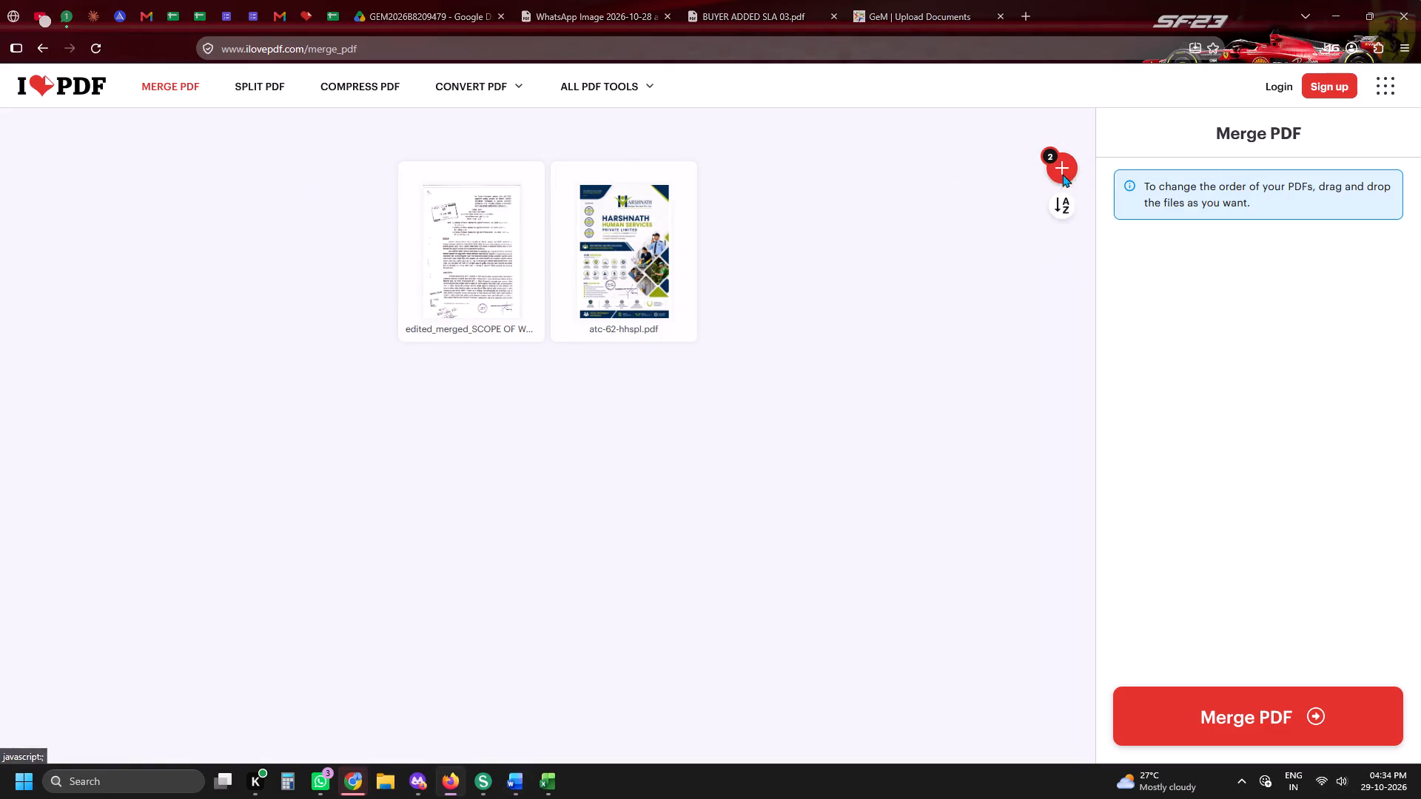
scroll(1048, 289, up, 5)
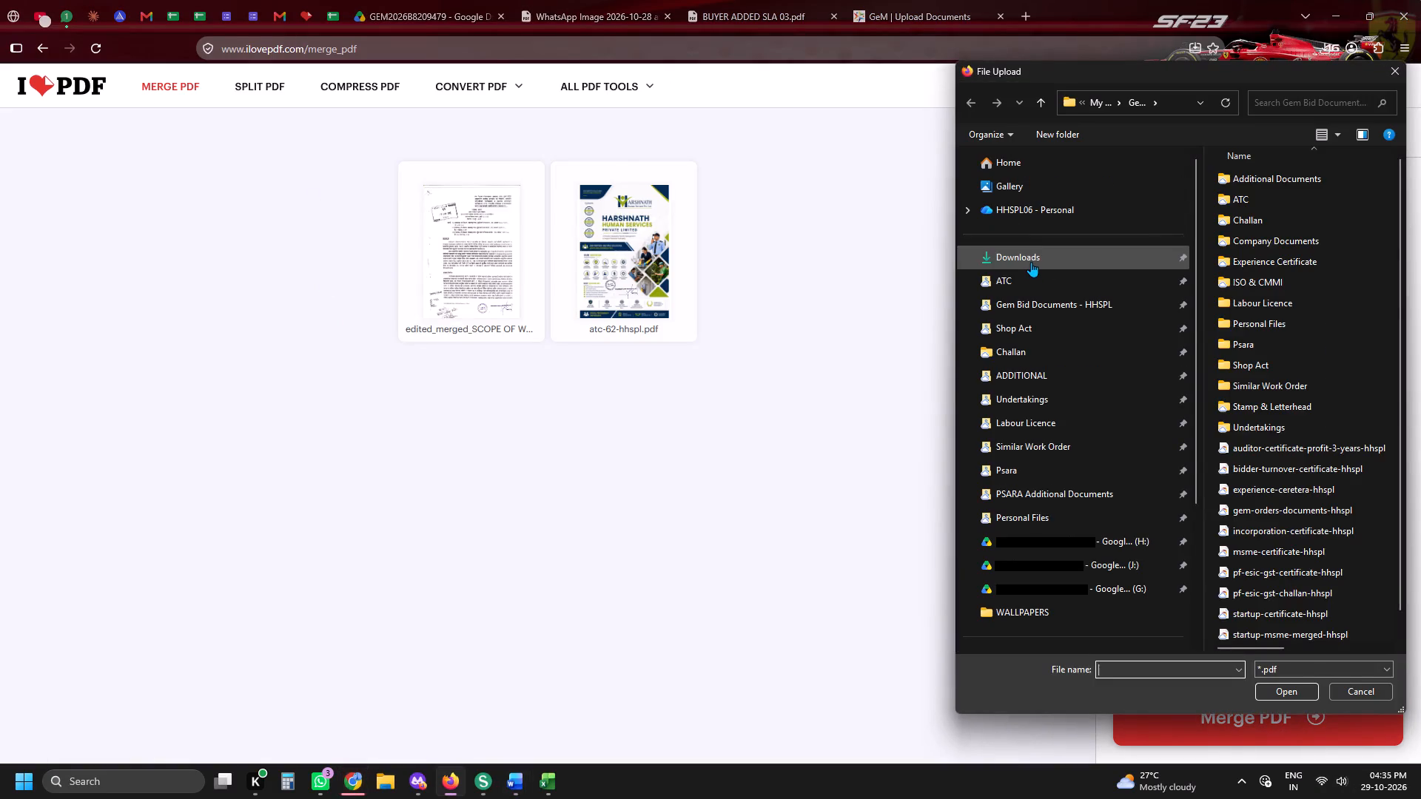
click(1031, 262)
double_click(1234, 197)
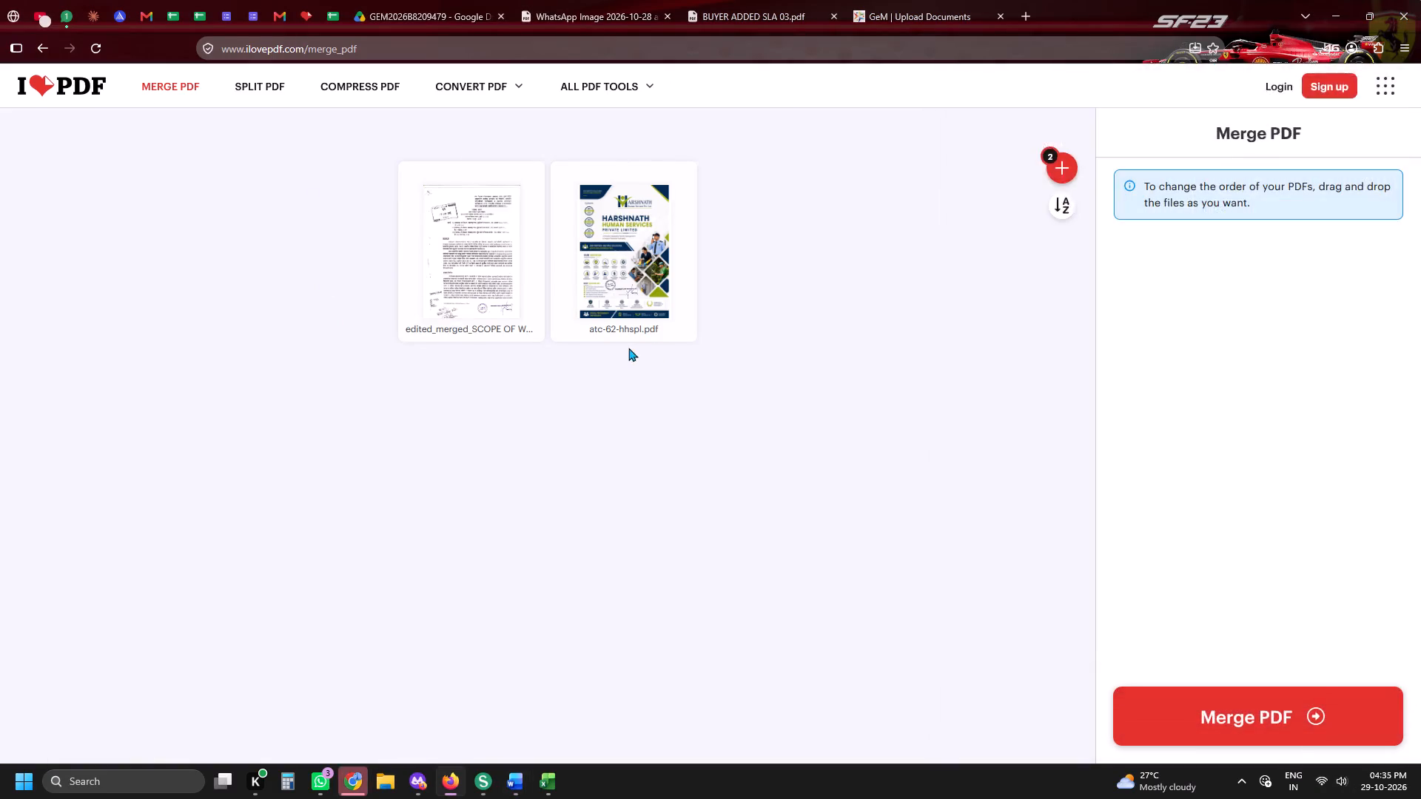
drag(764, 221, 280, 225)
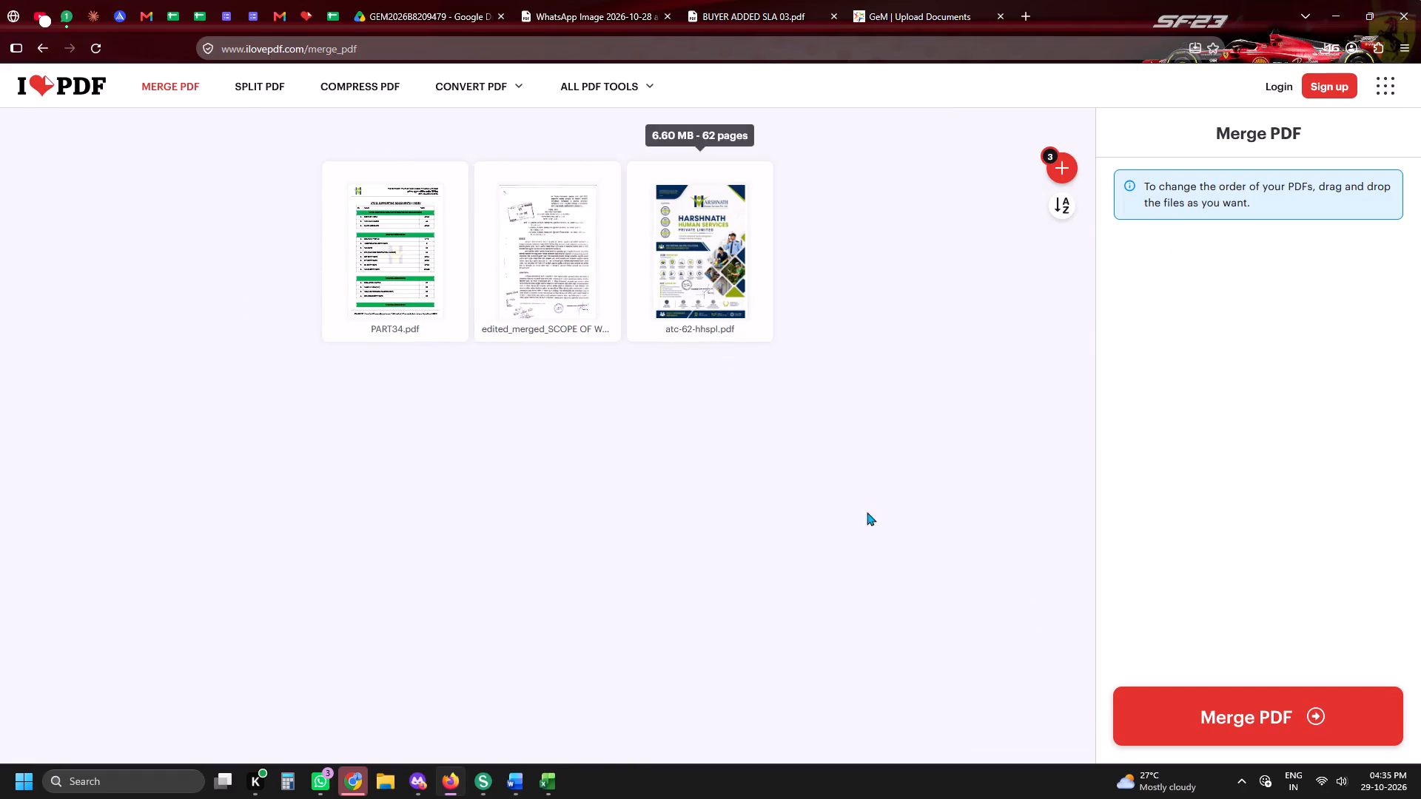
click(1161, 722)
On the GeM Upload Documents page, upload incorporation-certificate-hhspl as the copy of certificate for incorporation/registration of the bidding entity.
click(863, 0)
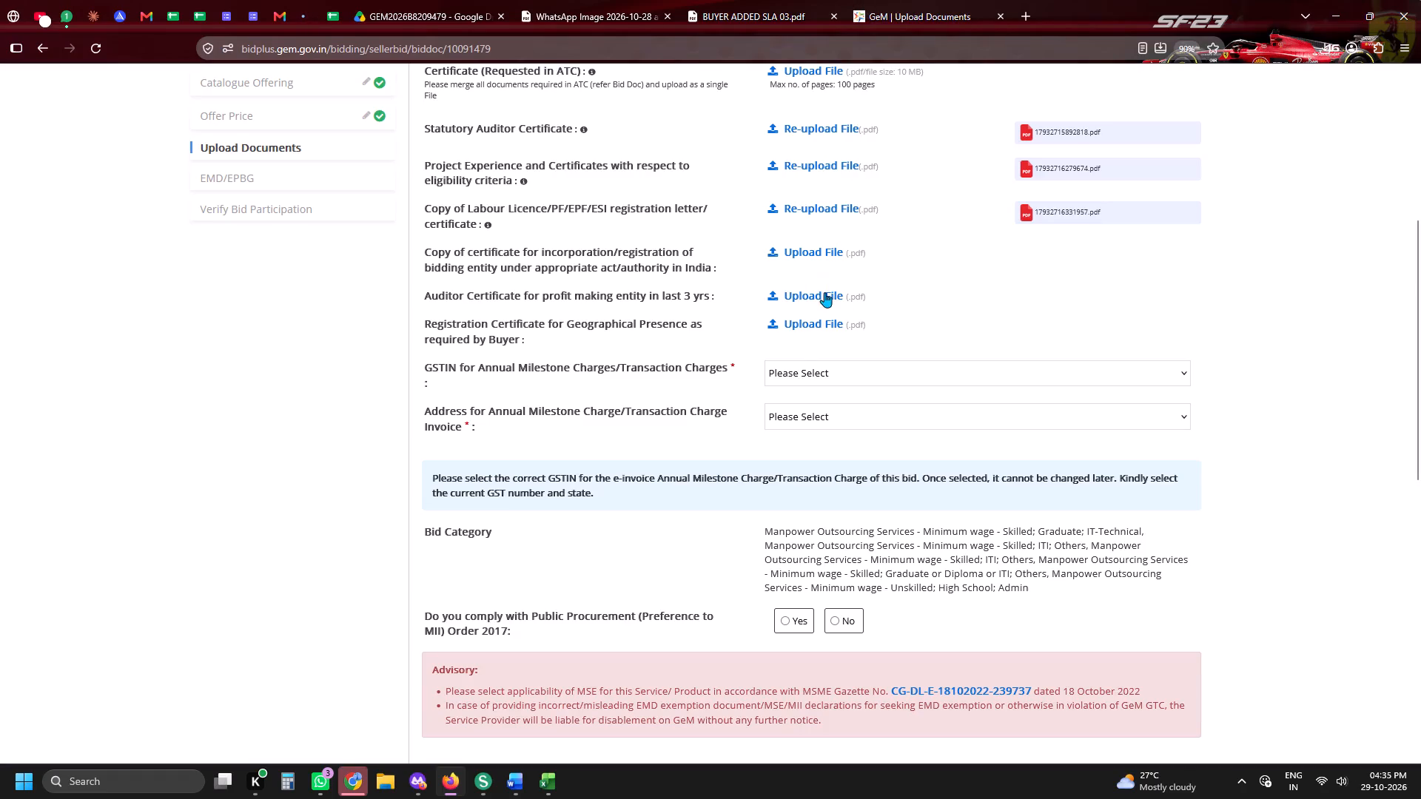
click(824, 252)
scroll(1146, 411, up, 4)
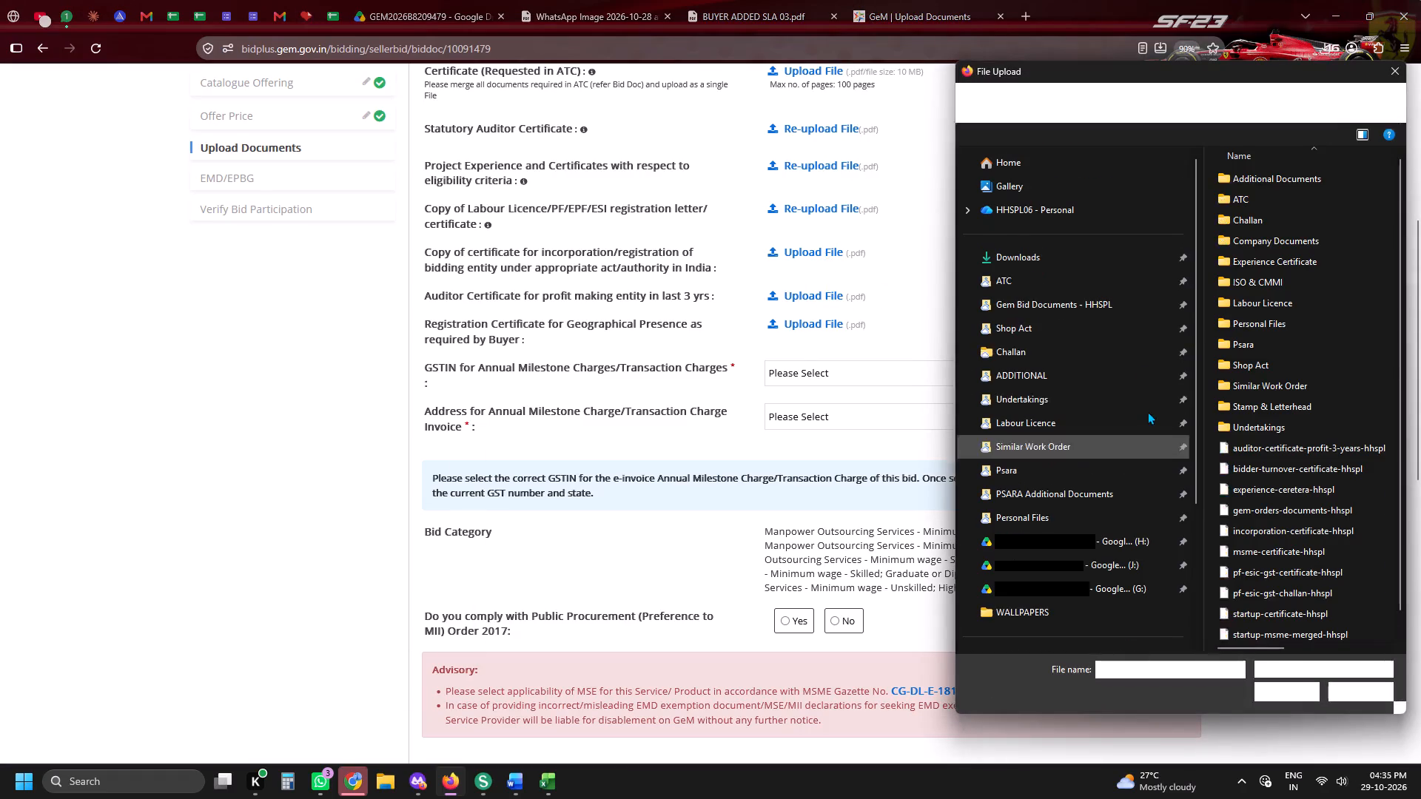
click(1100, 307)
click(1224, 522)
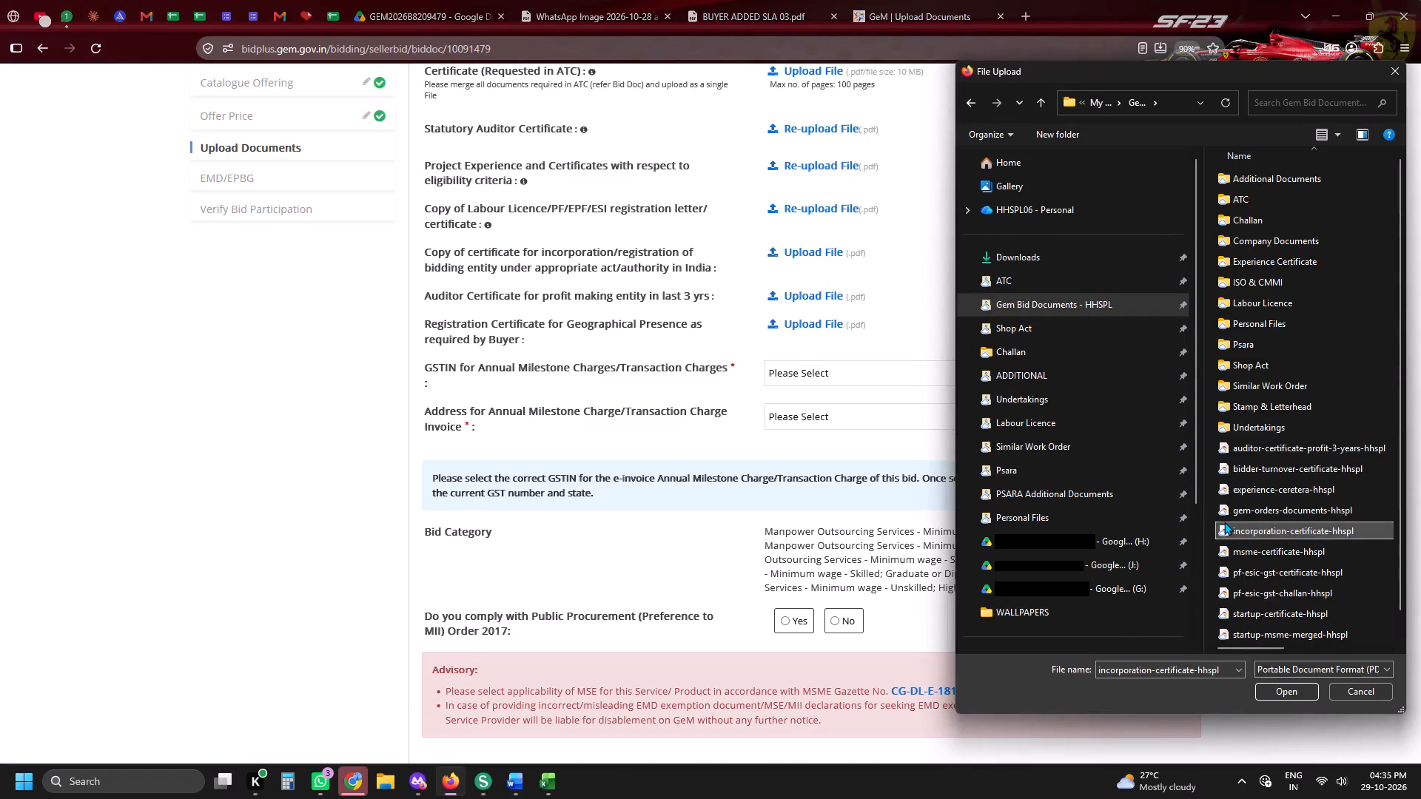
double_click(1224, 522)
Upload auditor-certificate-profit-3-years-hhspl as the Auditor Certificate for profit making entity in last 3 yrs.
click(838, 298)
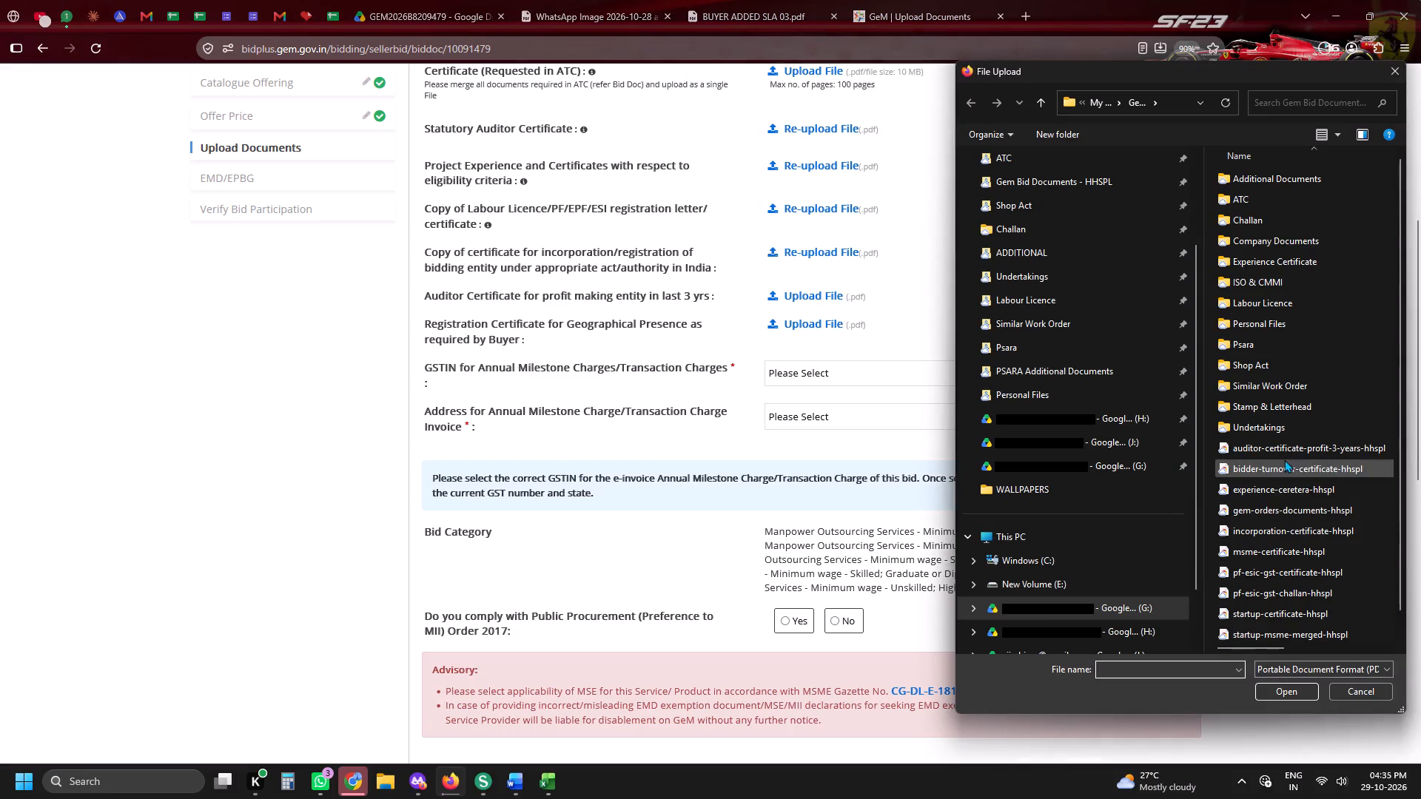
double_click(1284, 448)
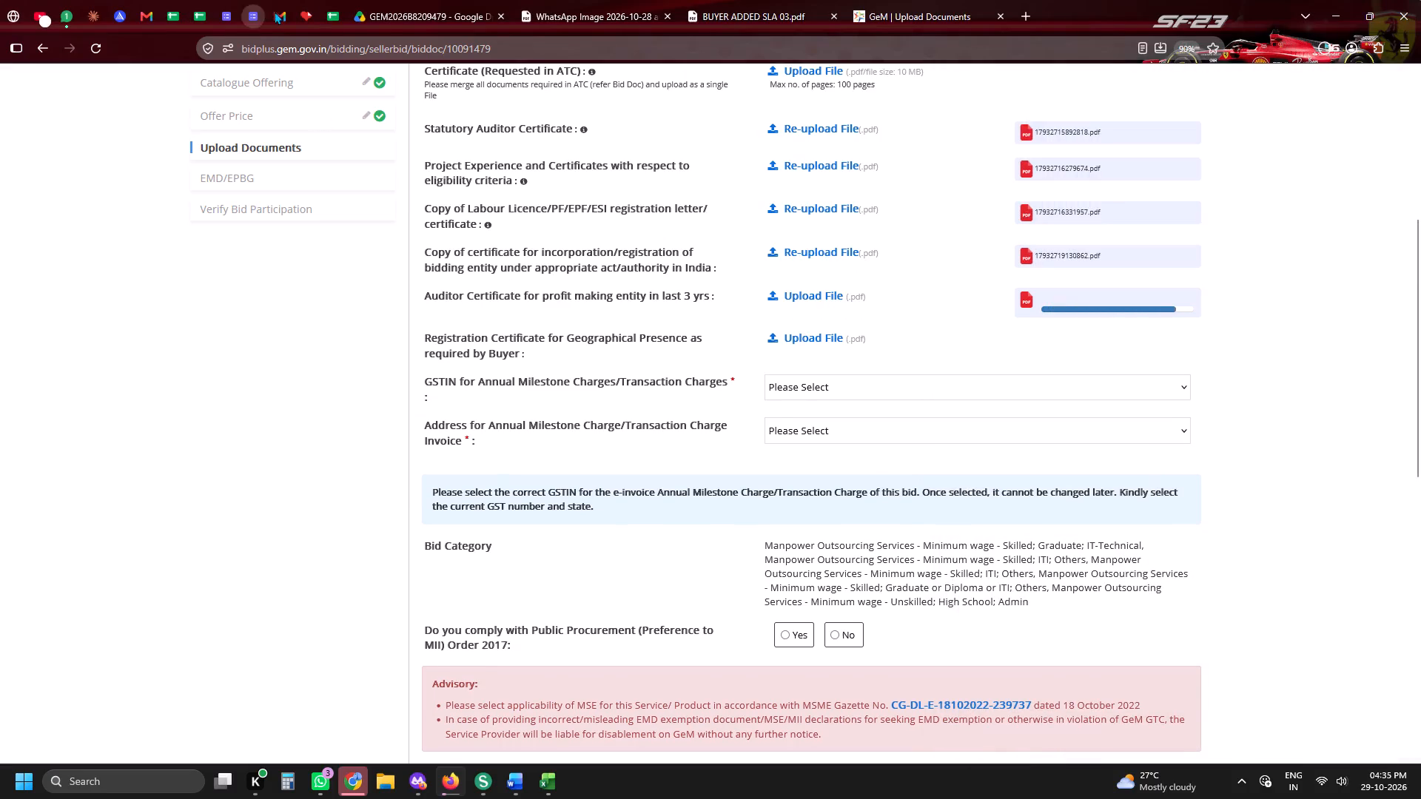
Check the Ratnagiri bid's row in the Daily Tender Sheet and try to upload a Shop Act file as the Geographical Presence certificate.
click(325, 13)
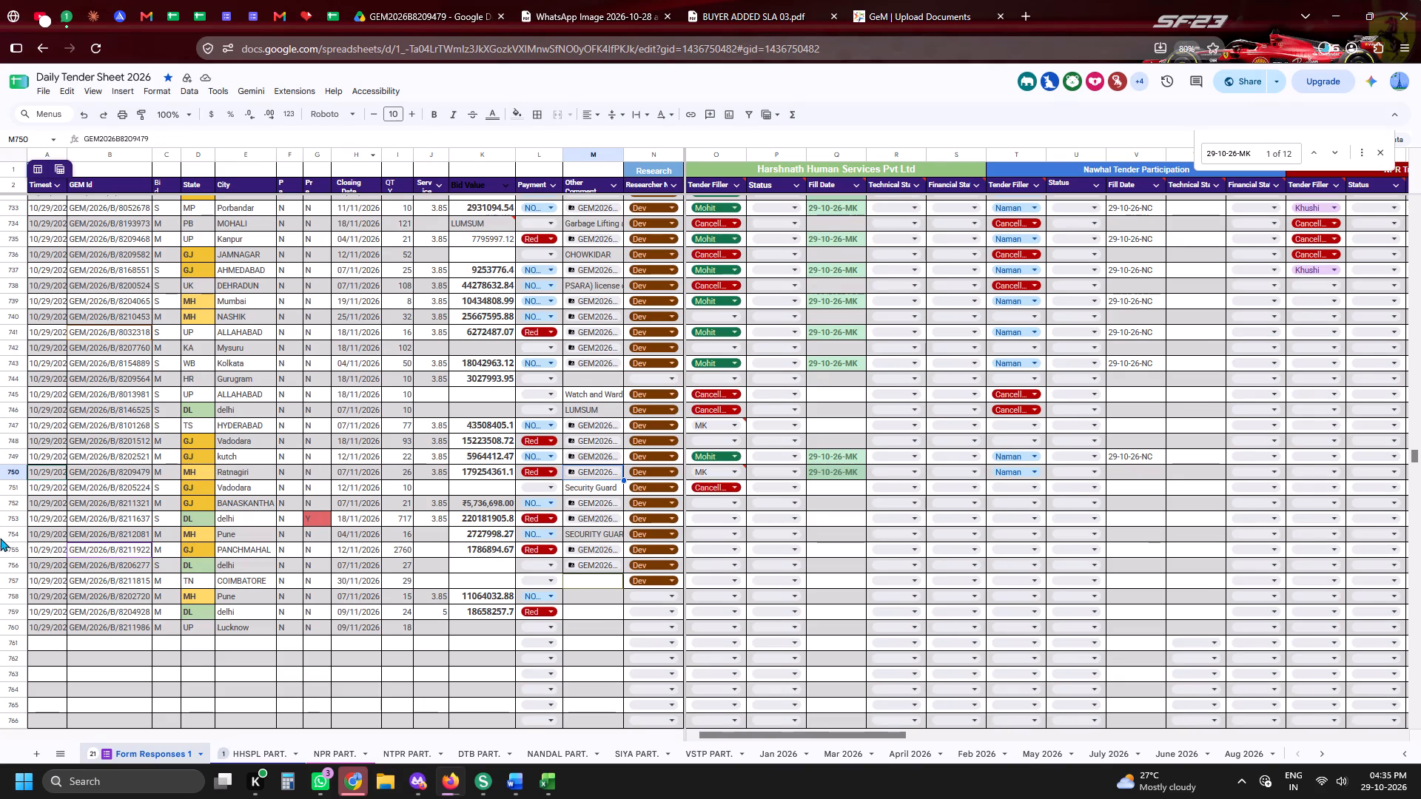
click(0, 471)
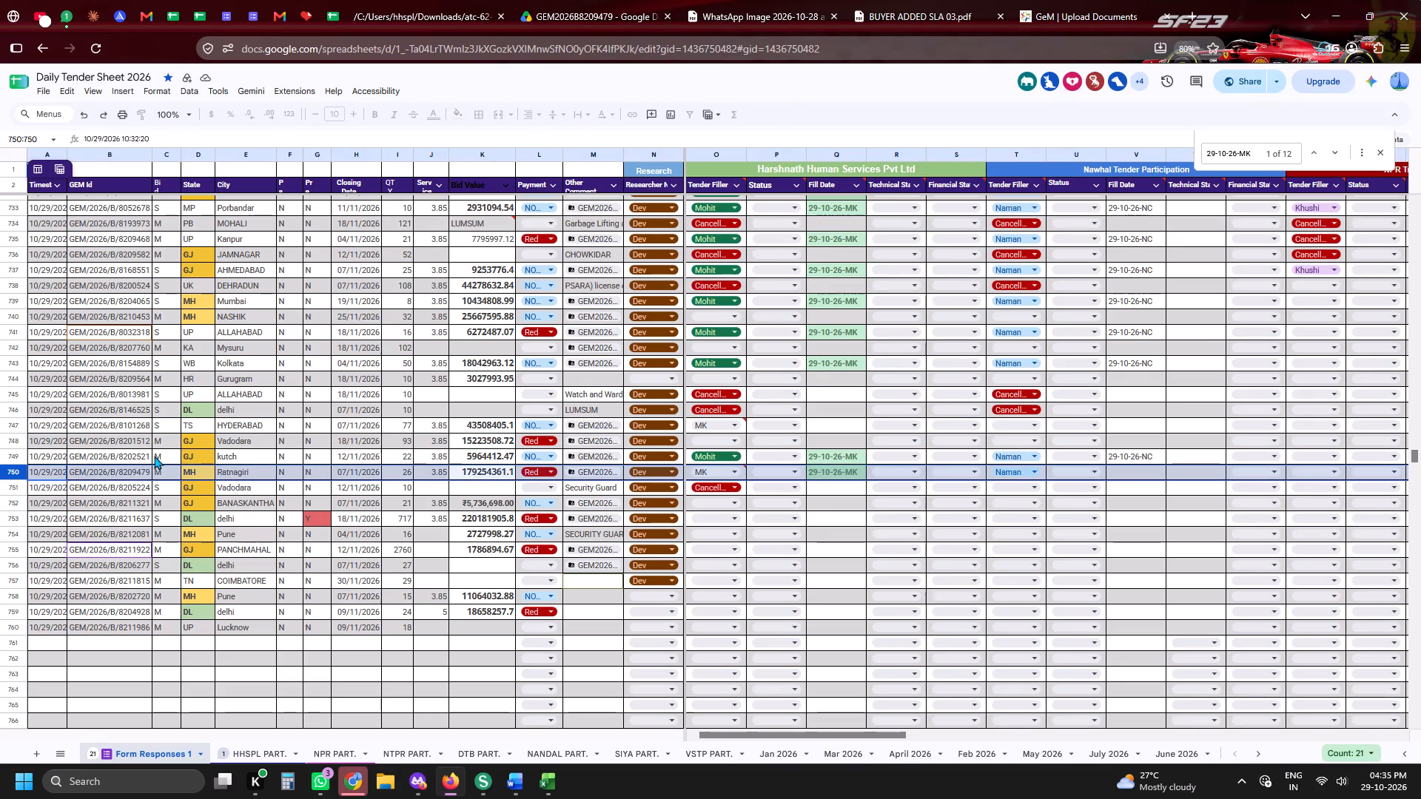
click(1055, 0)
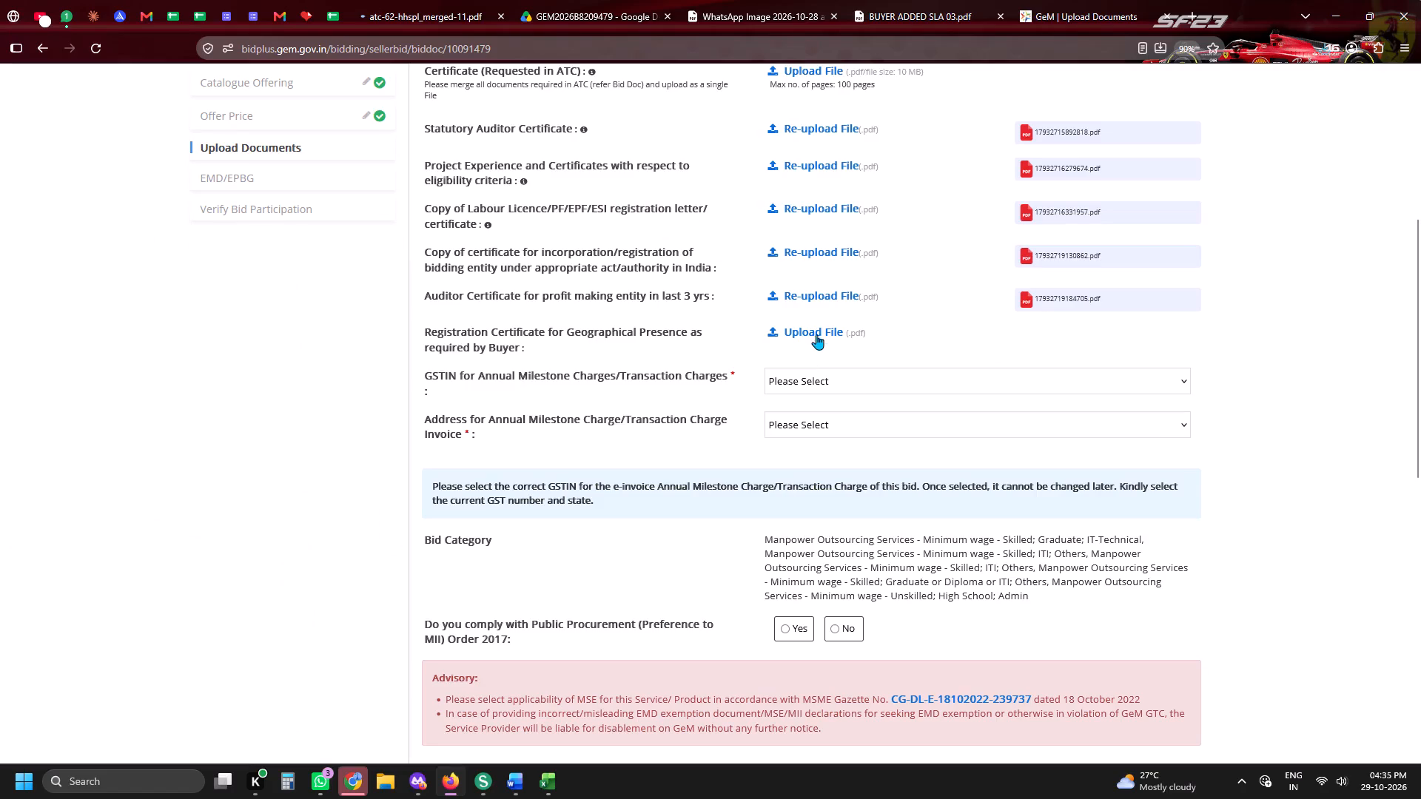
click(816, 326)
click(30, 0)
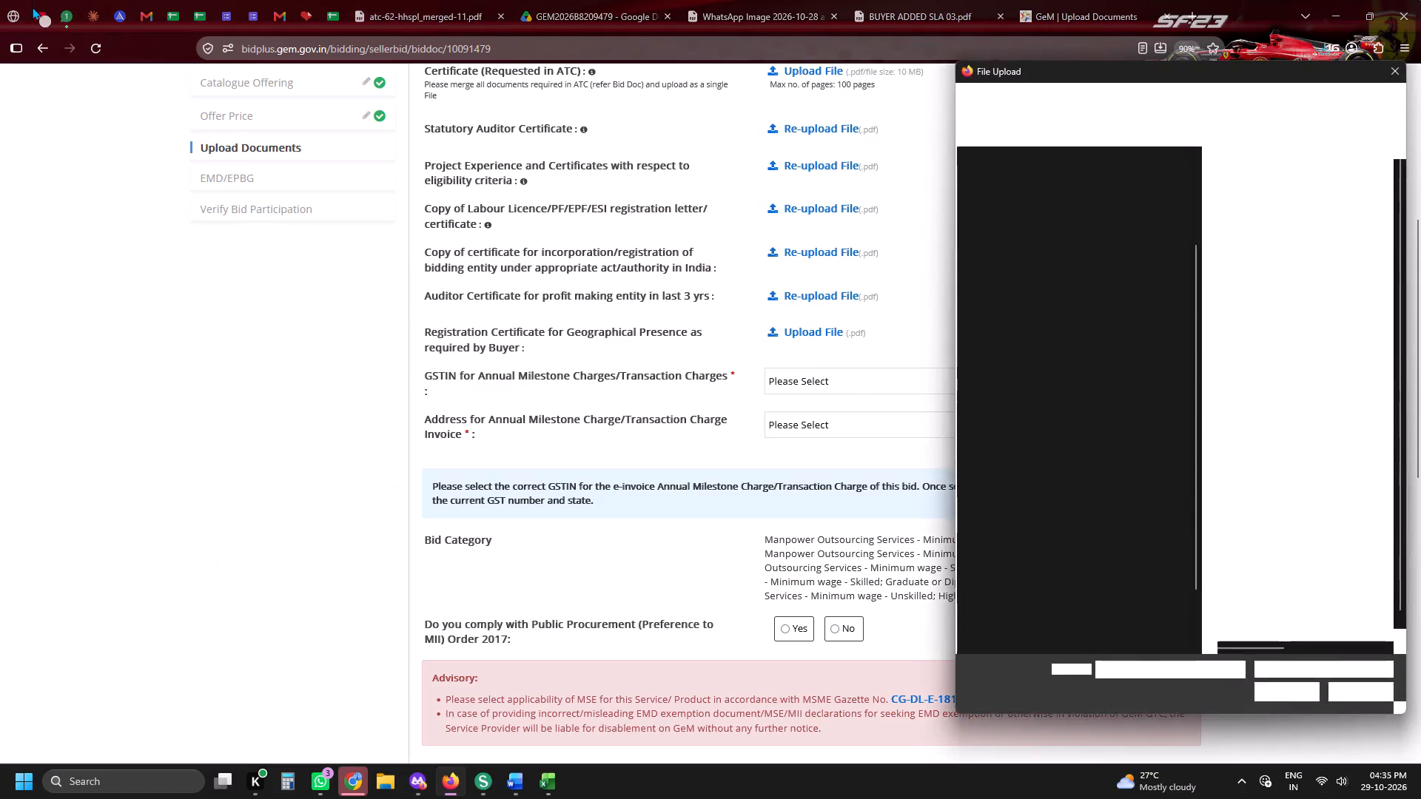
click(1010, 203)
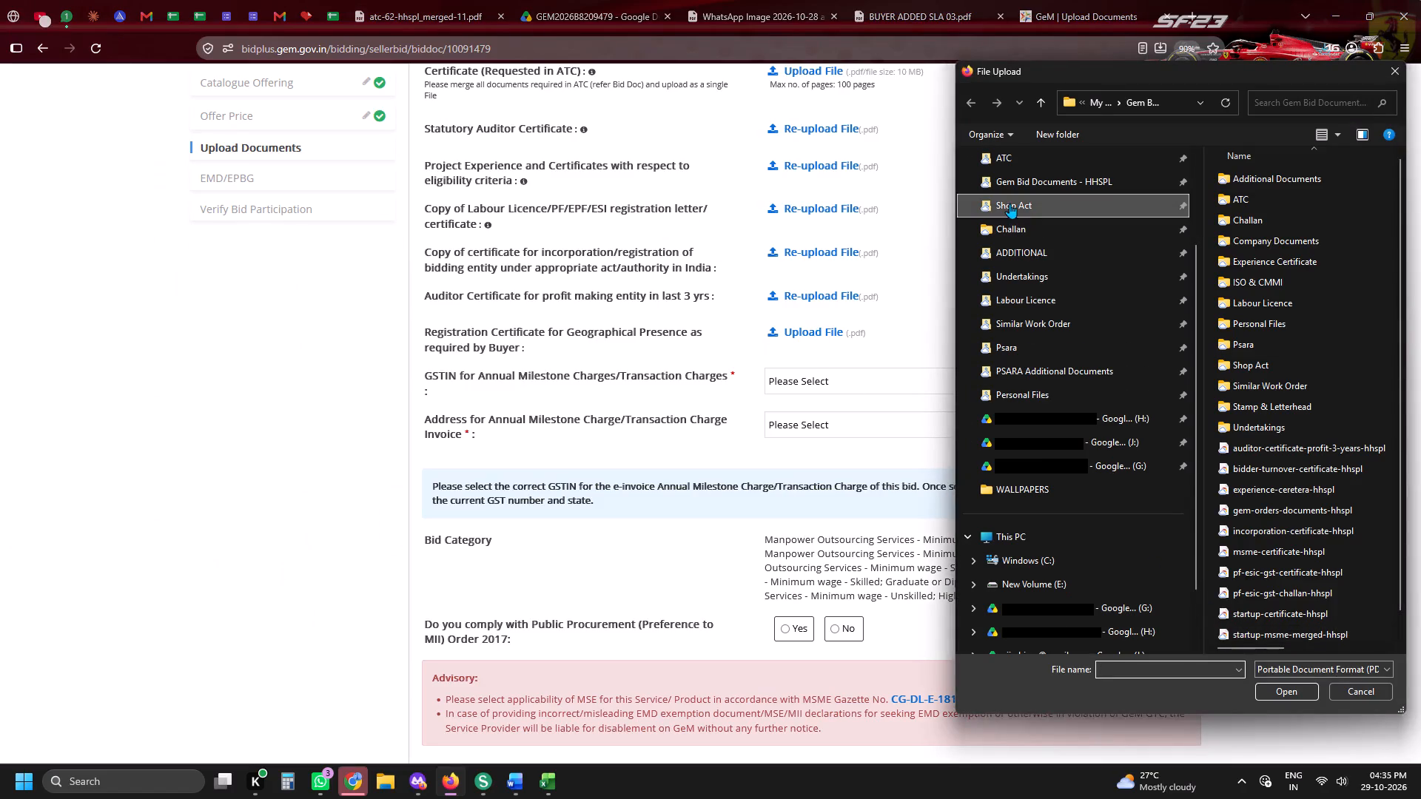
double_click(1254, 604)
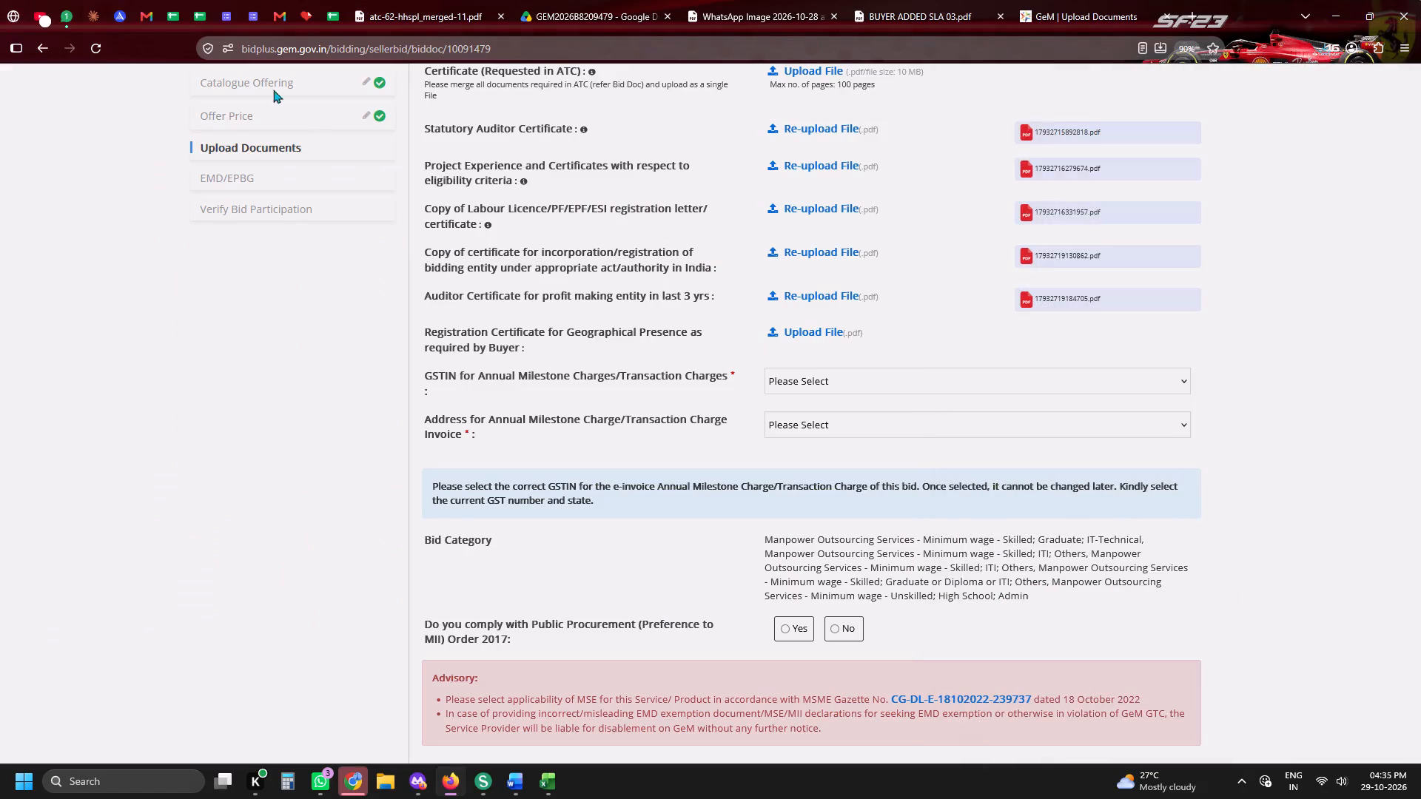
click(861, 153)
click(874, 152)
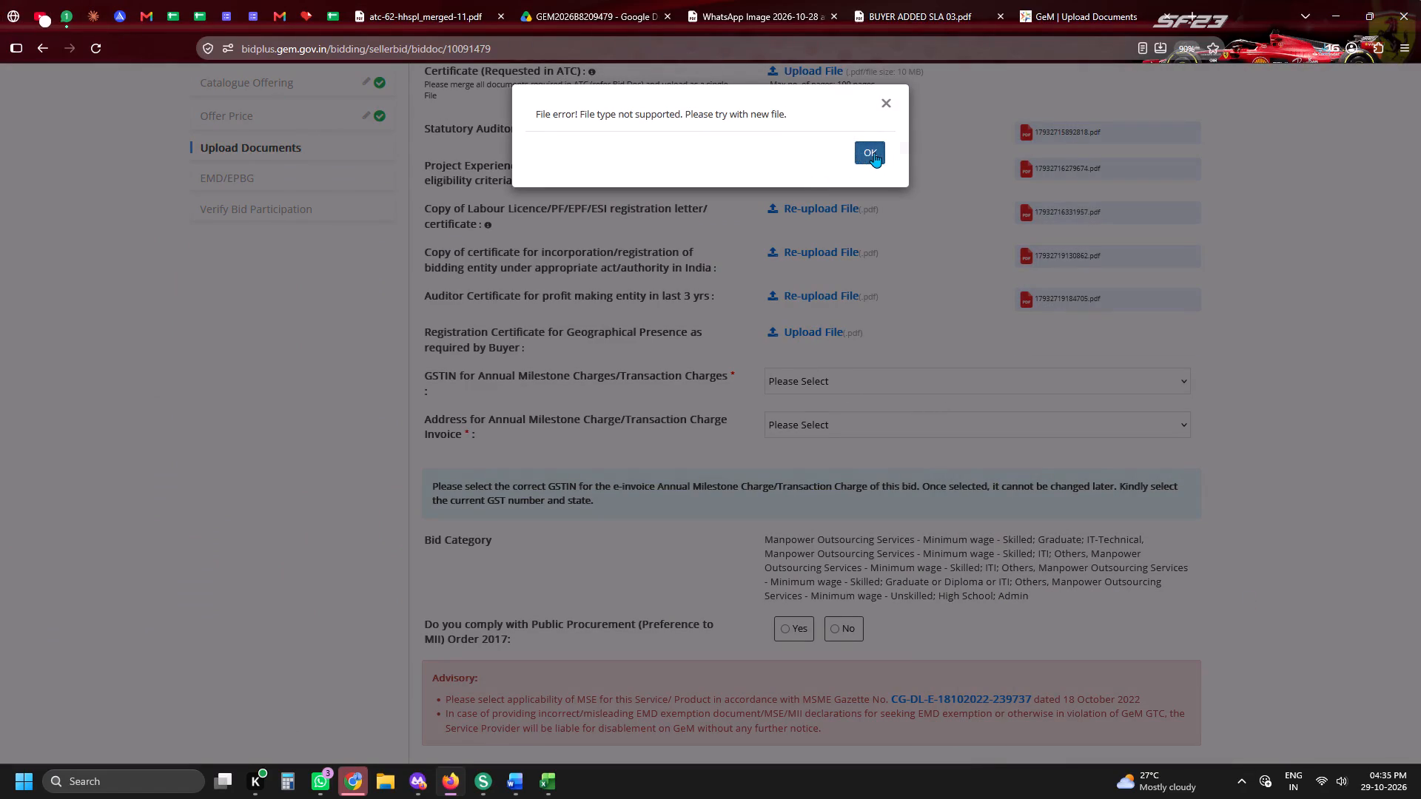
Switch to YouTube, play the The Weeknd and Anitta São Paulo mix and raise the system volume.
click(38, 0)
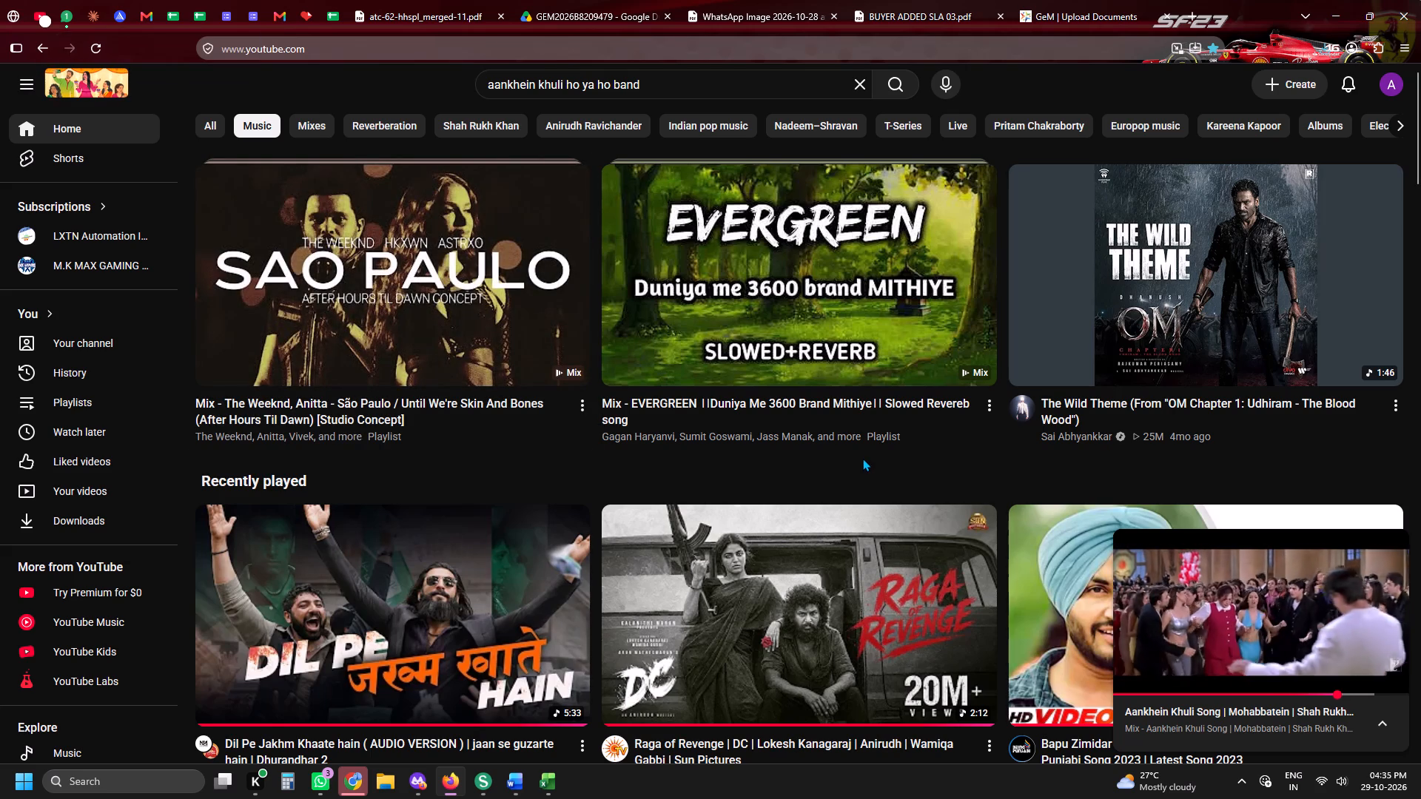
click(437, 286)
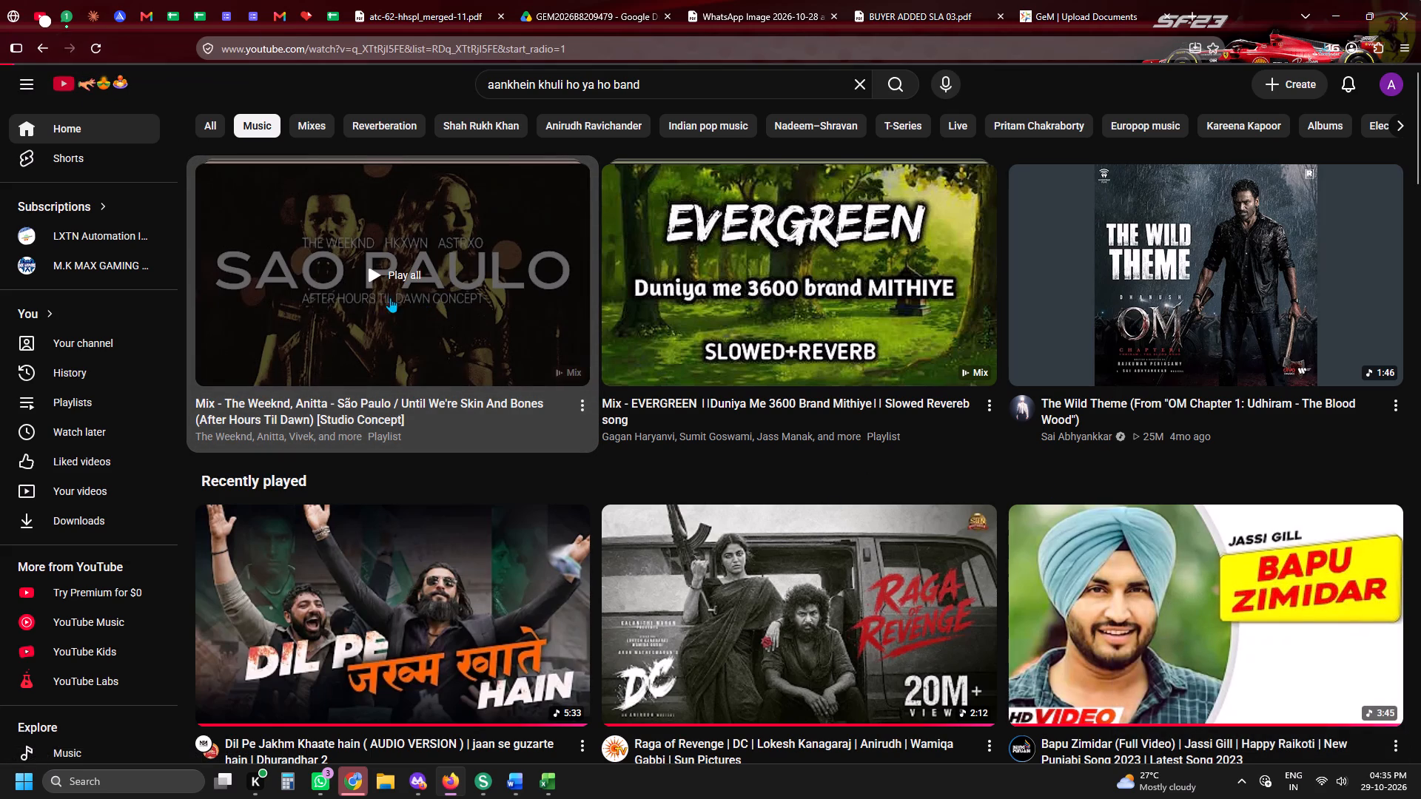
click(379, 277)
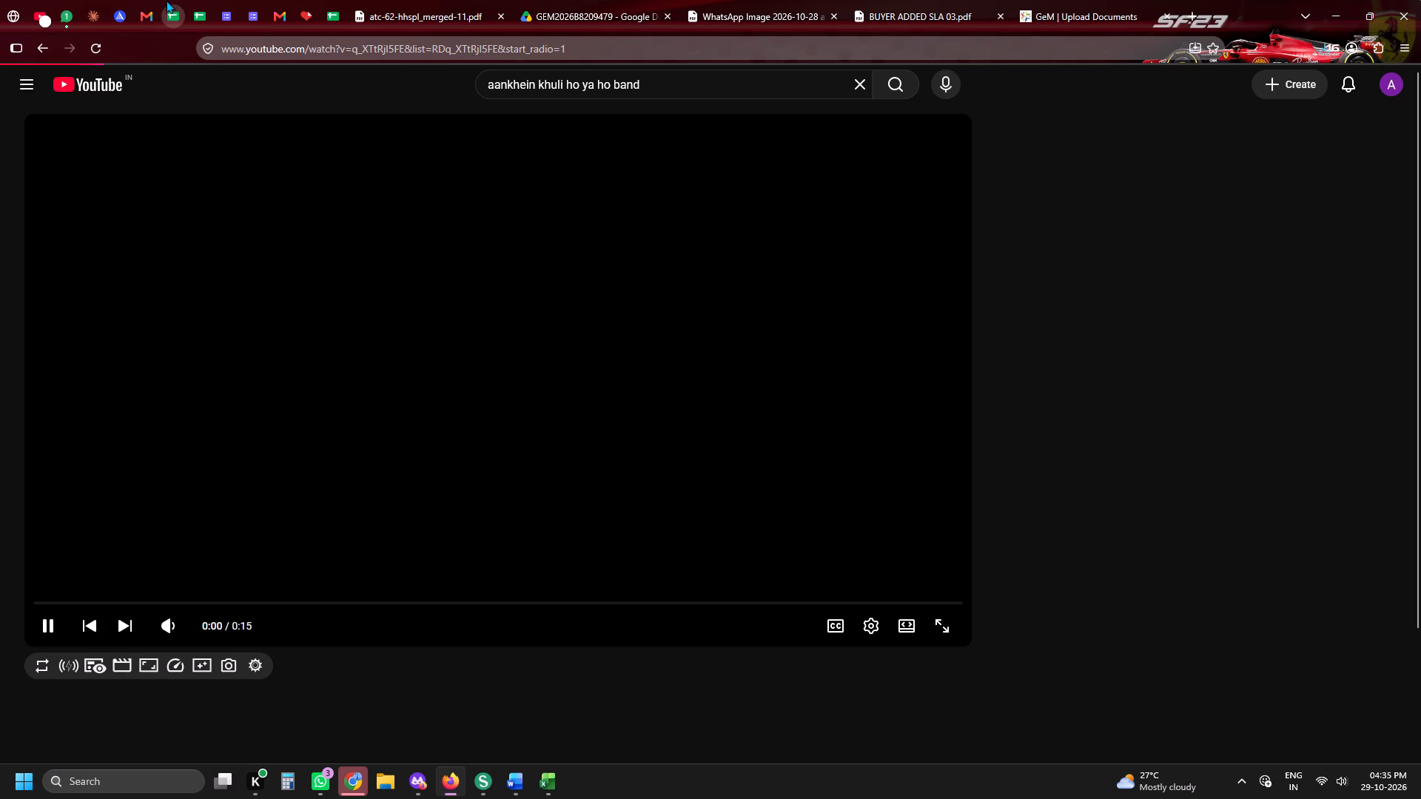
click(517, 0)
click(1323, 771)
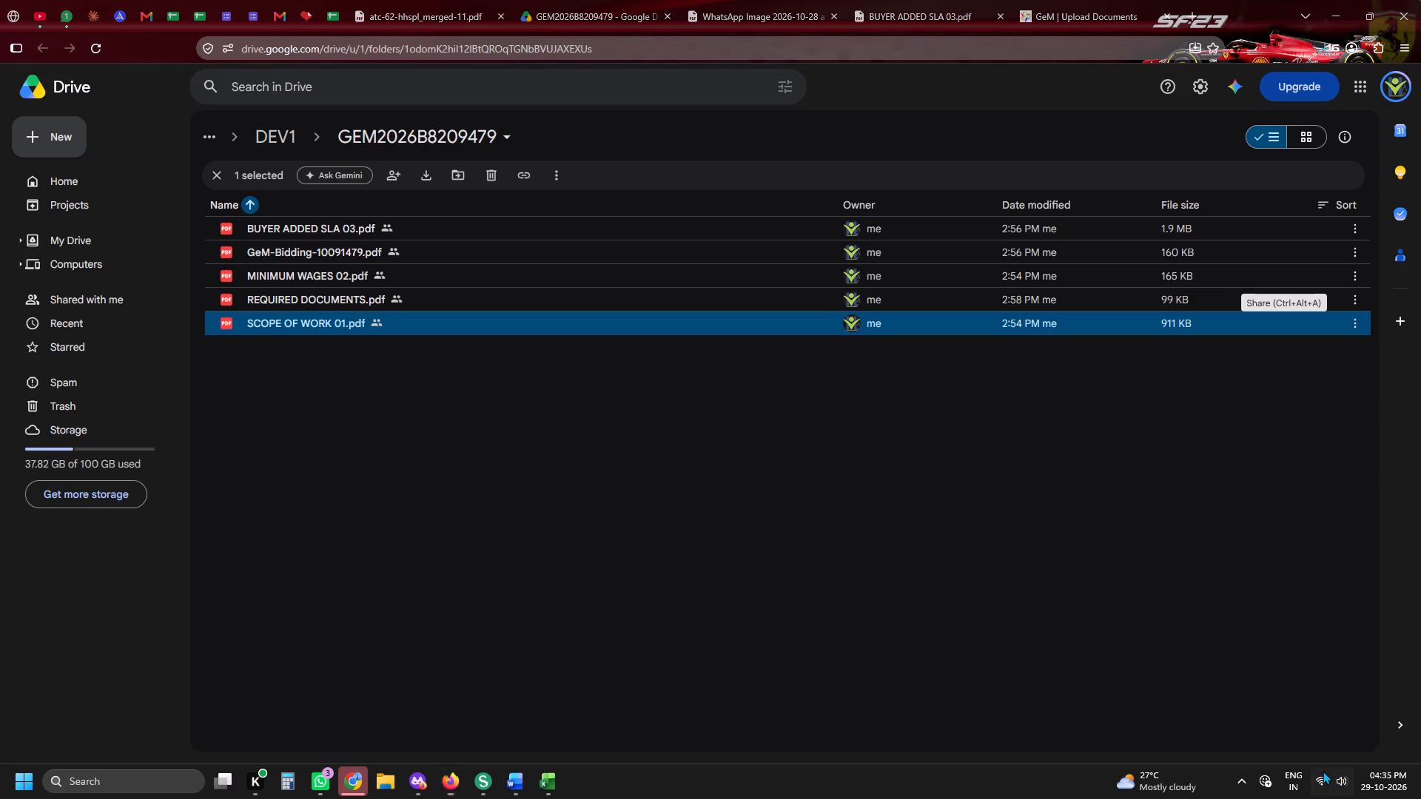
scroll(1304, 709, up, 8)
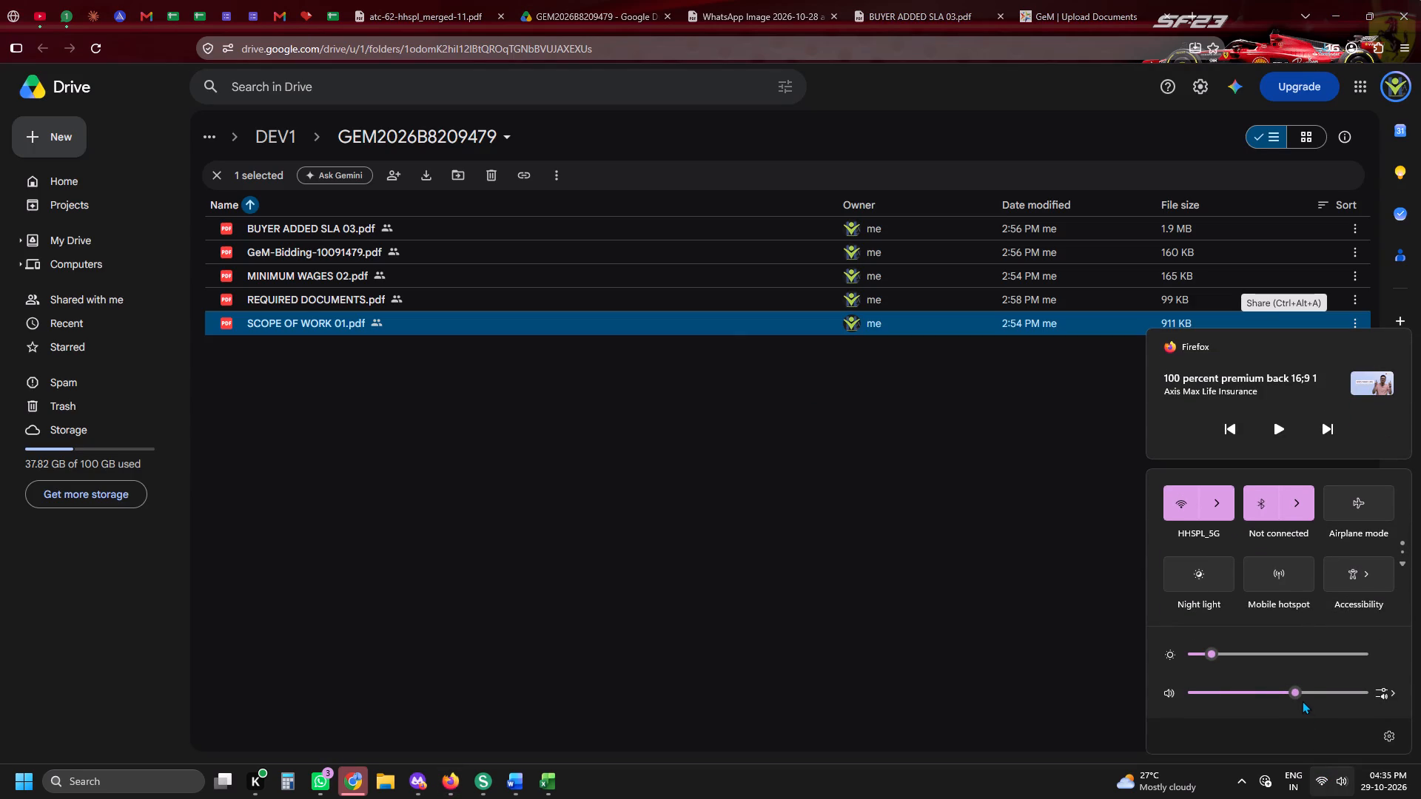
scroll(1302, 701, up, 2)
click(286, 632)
Recheck the bid's row in the tender sheet and upload mh-kolhapur-shopact-hhspl from Shop Act as the Registration Certificate for Geographical Presence.
click(298, 0)
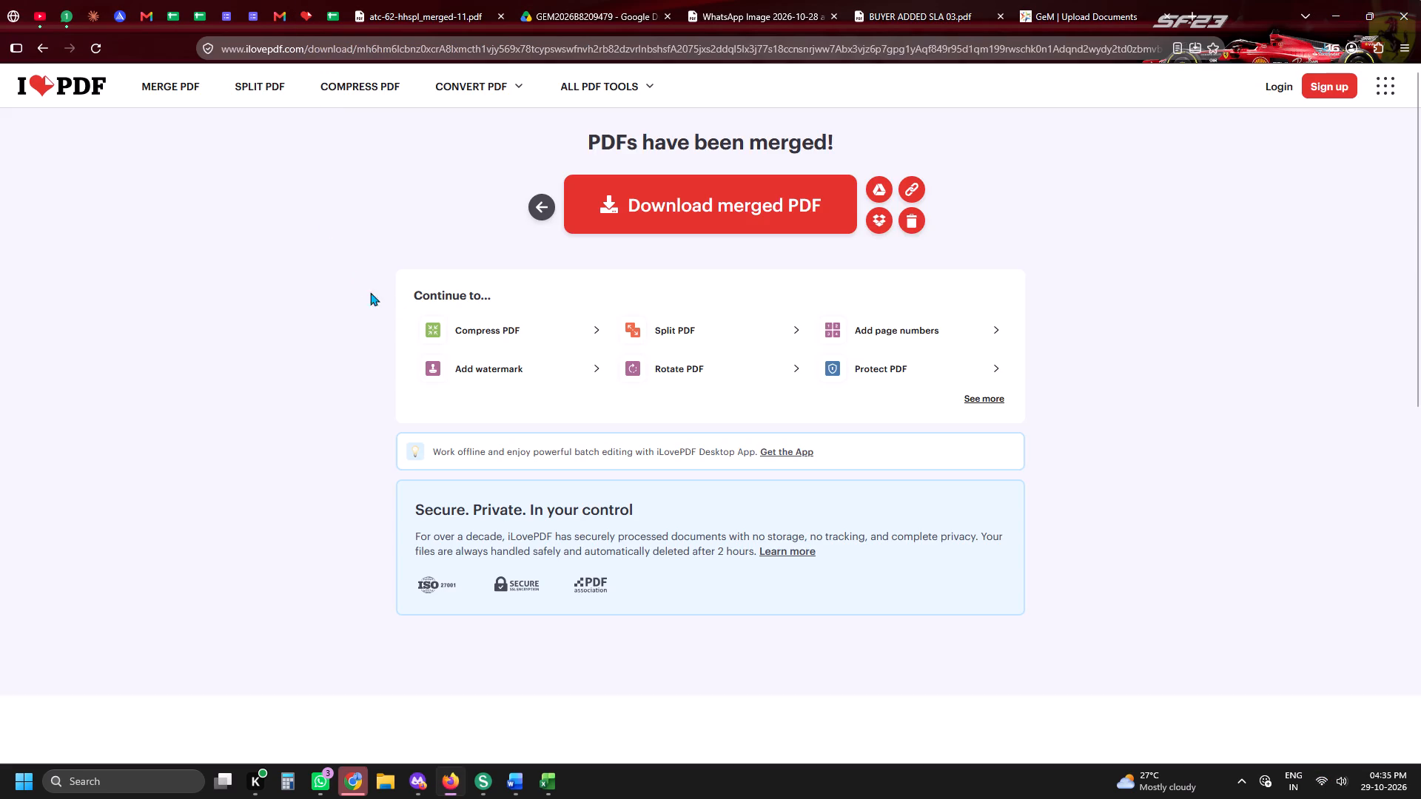
click(1051, 0)
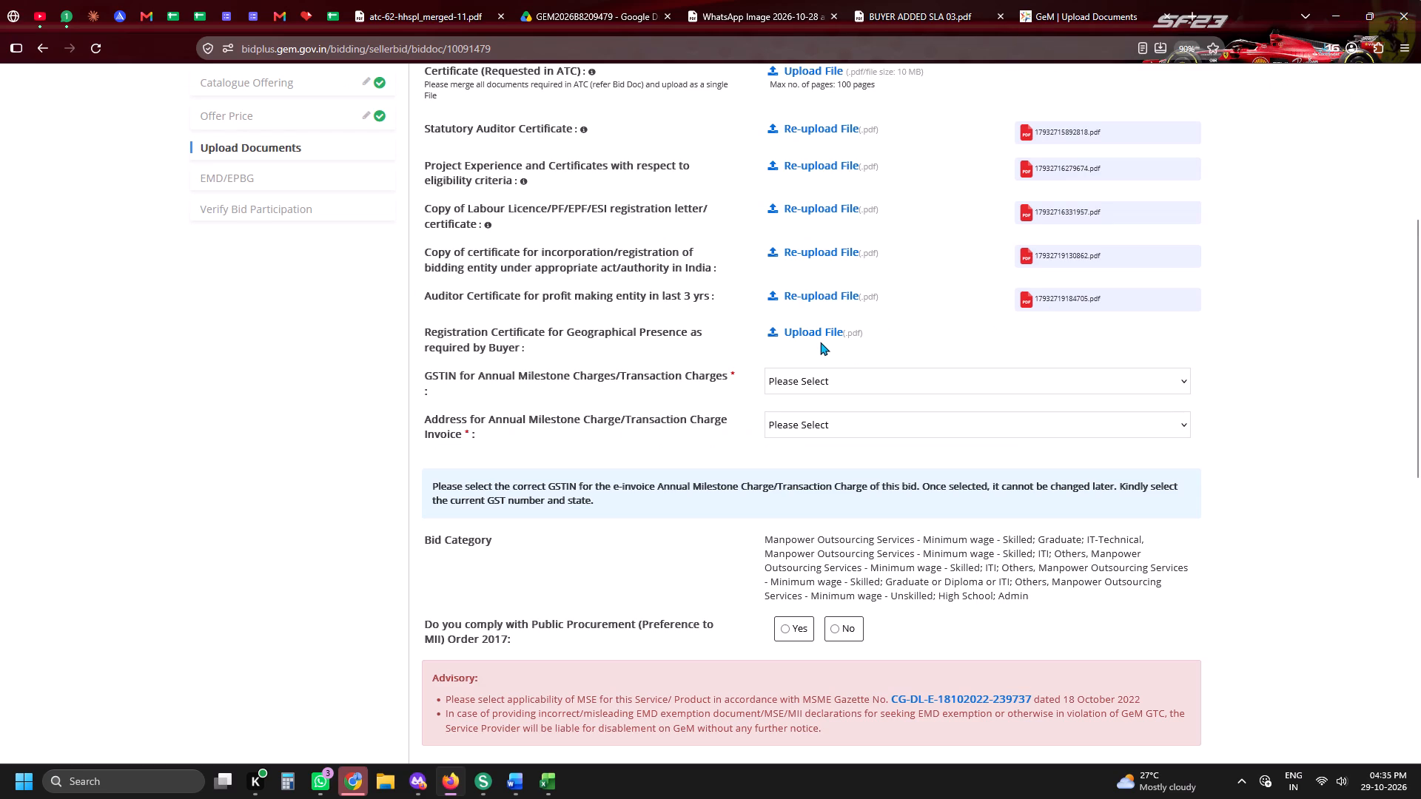
click(333, 0)
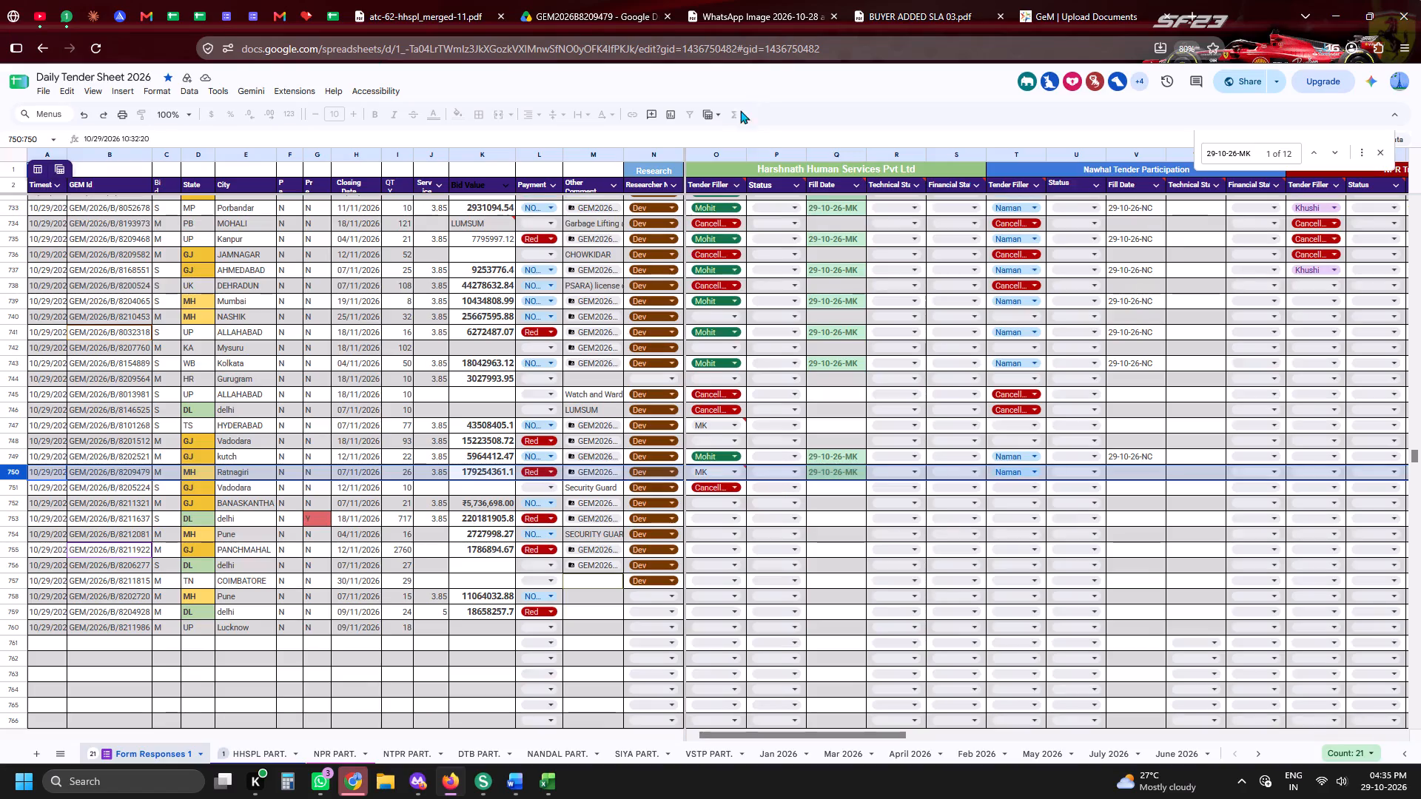
click(1081, 0)
click(841, 336)
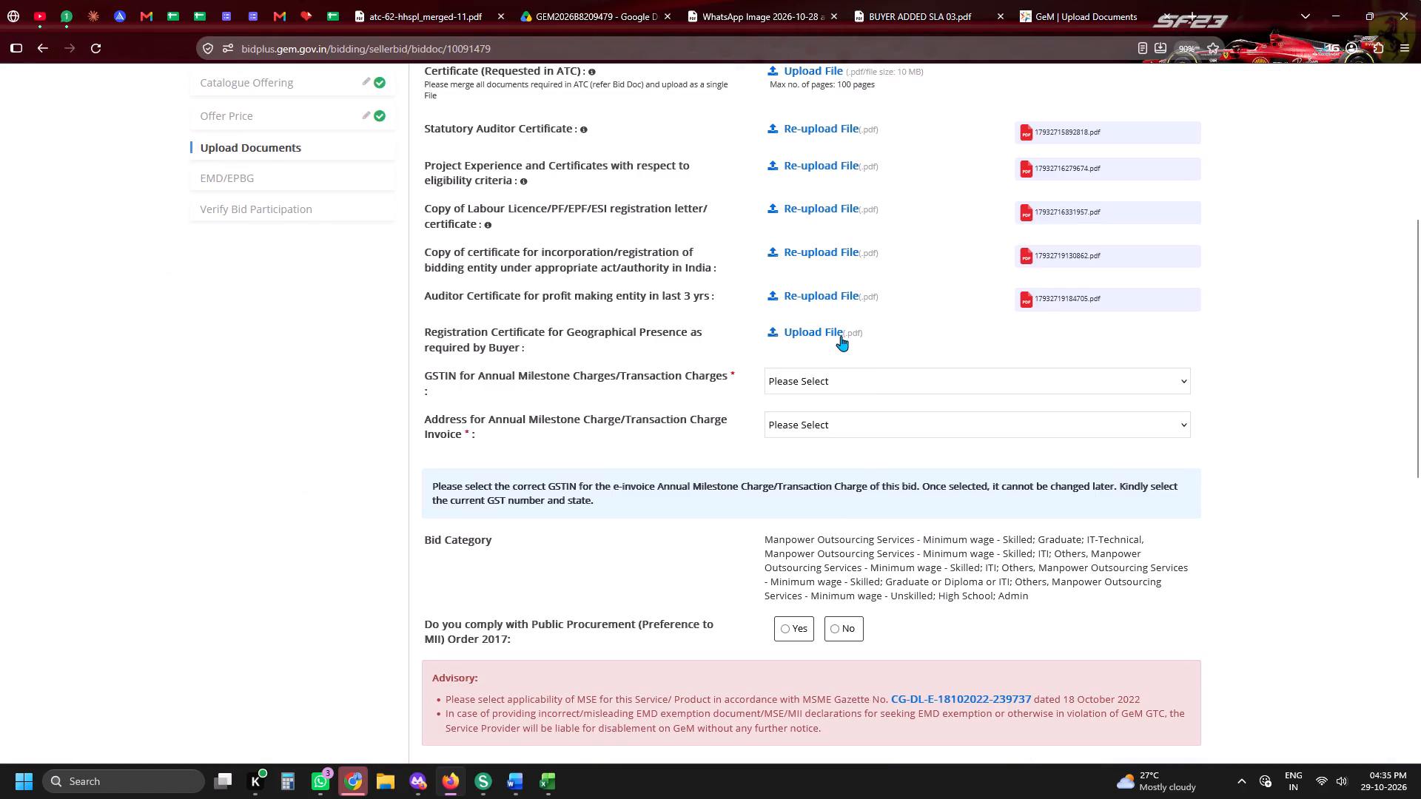
scroll(992, 388, up, 7)
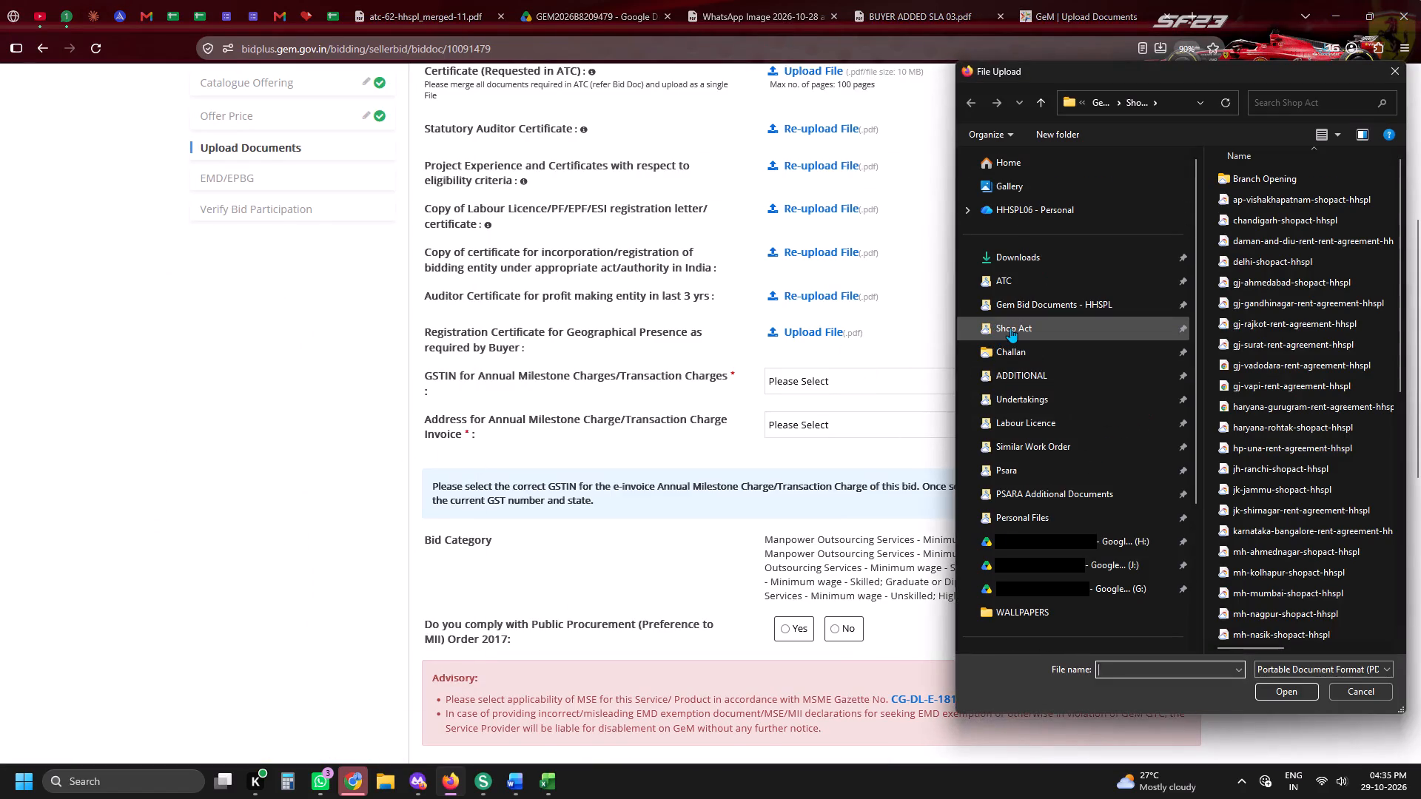
click(1010, 328)
double_click(1271, 575)
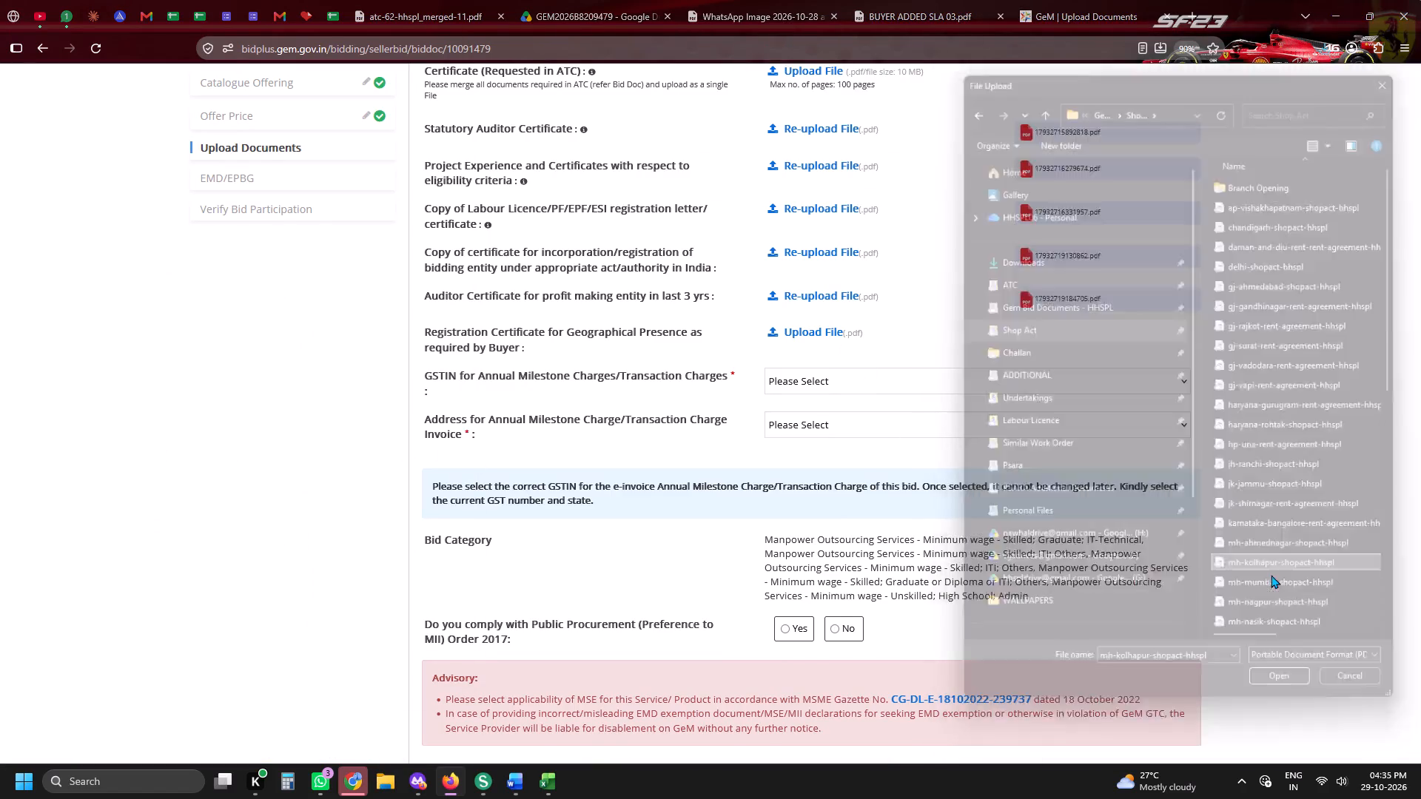
scroll(1035, 487, up, 2)
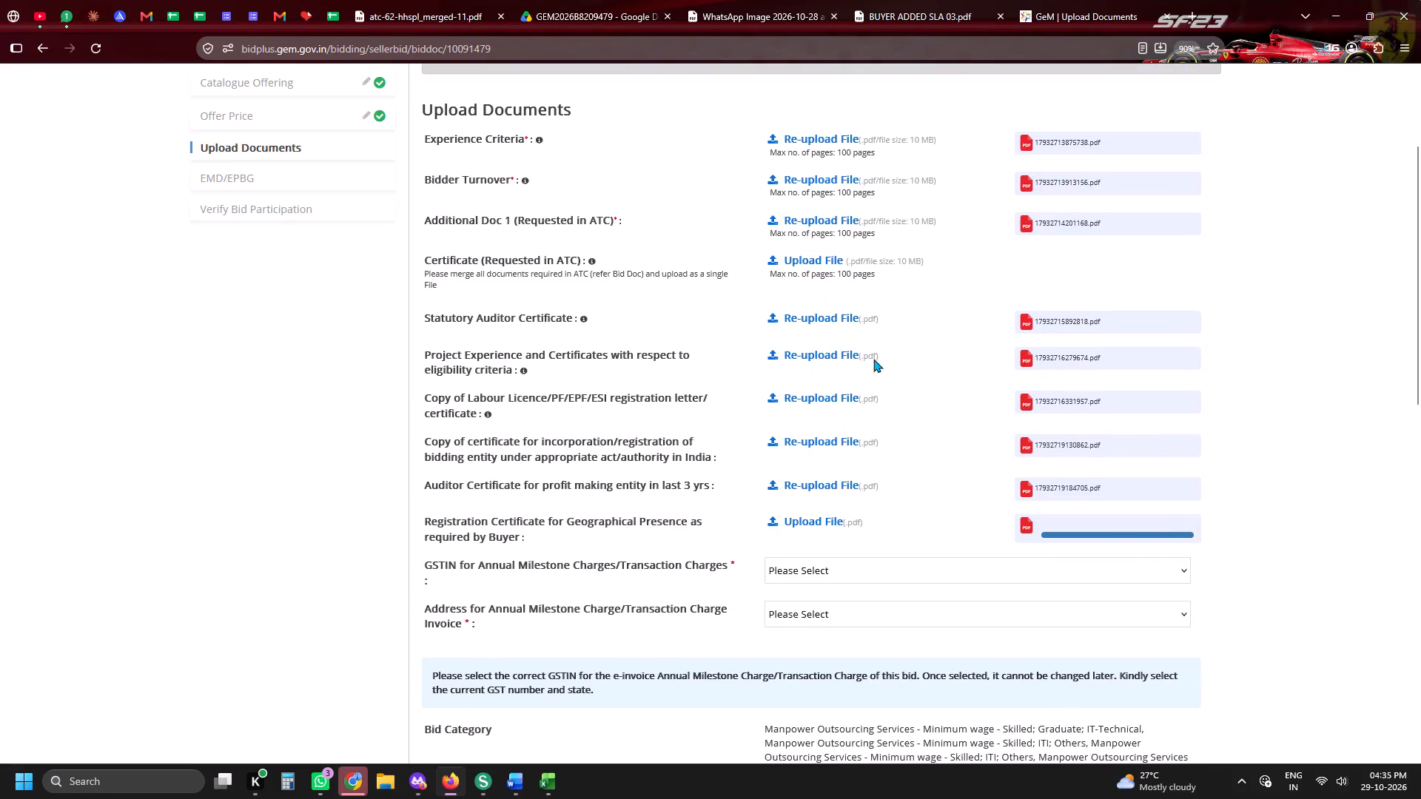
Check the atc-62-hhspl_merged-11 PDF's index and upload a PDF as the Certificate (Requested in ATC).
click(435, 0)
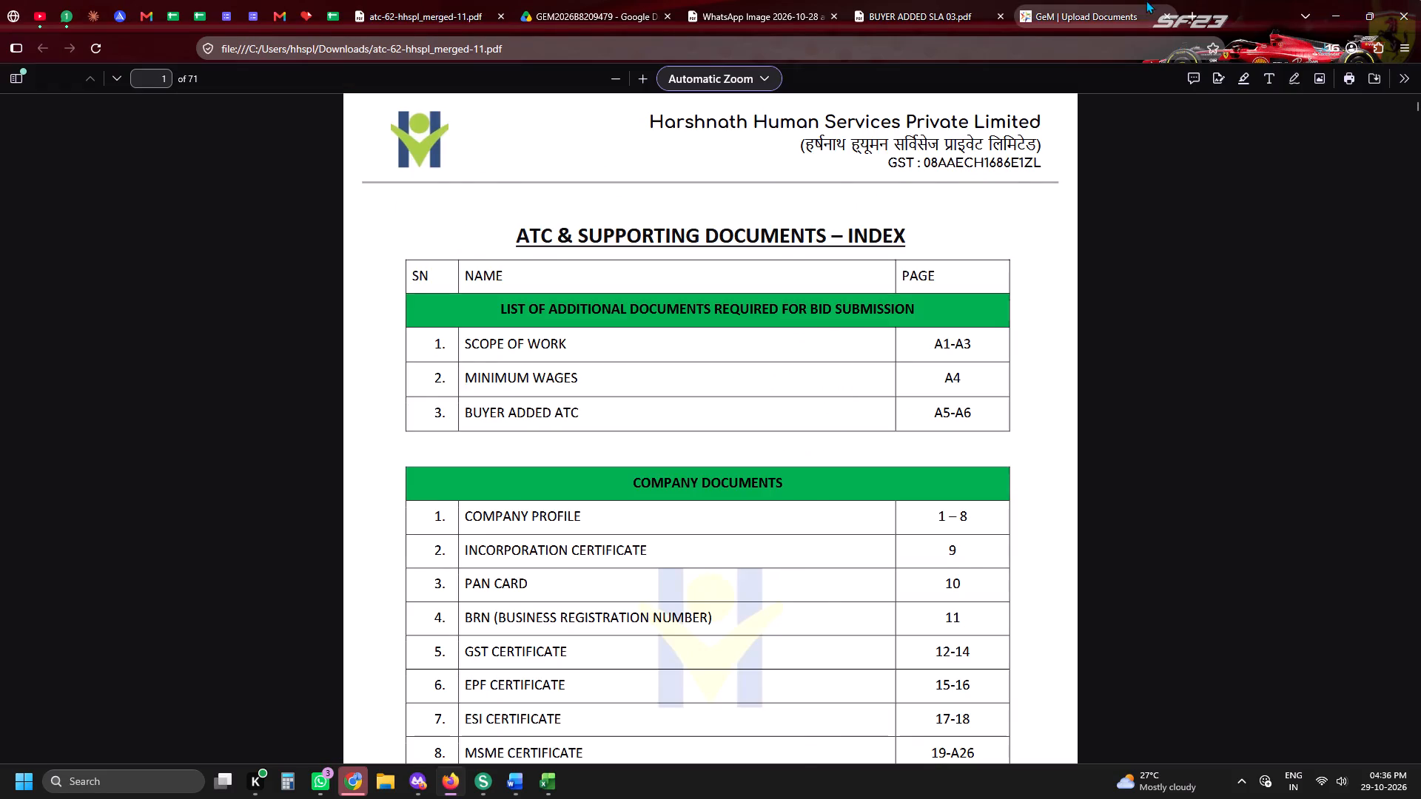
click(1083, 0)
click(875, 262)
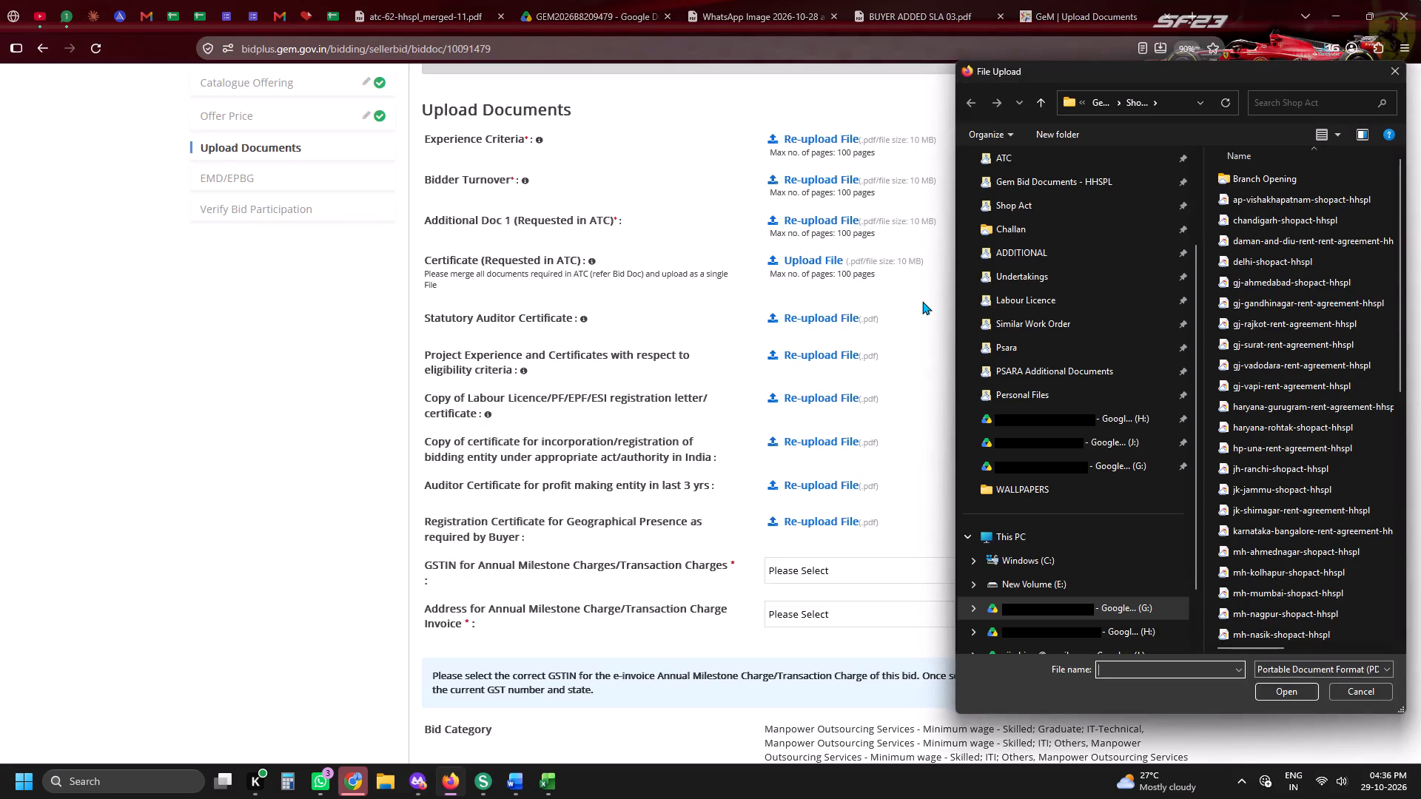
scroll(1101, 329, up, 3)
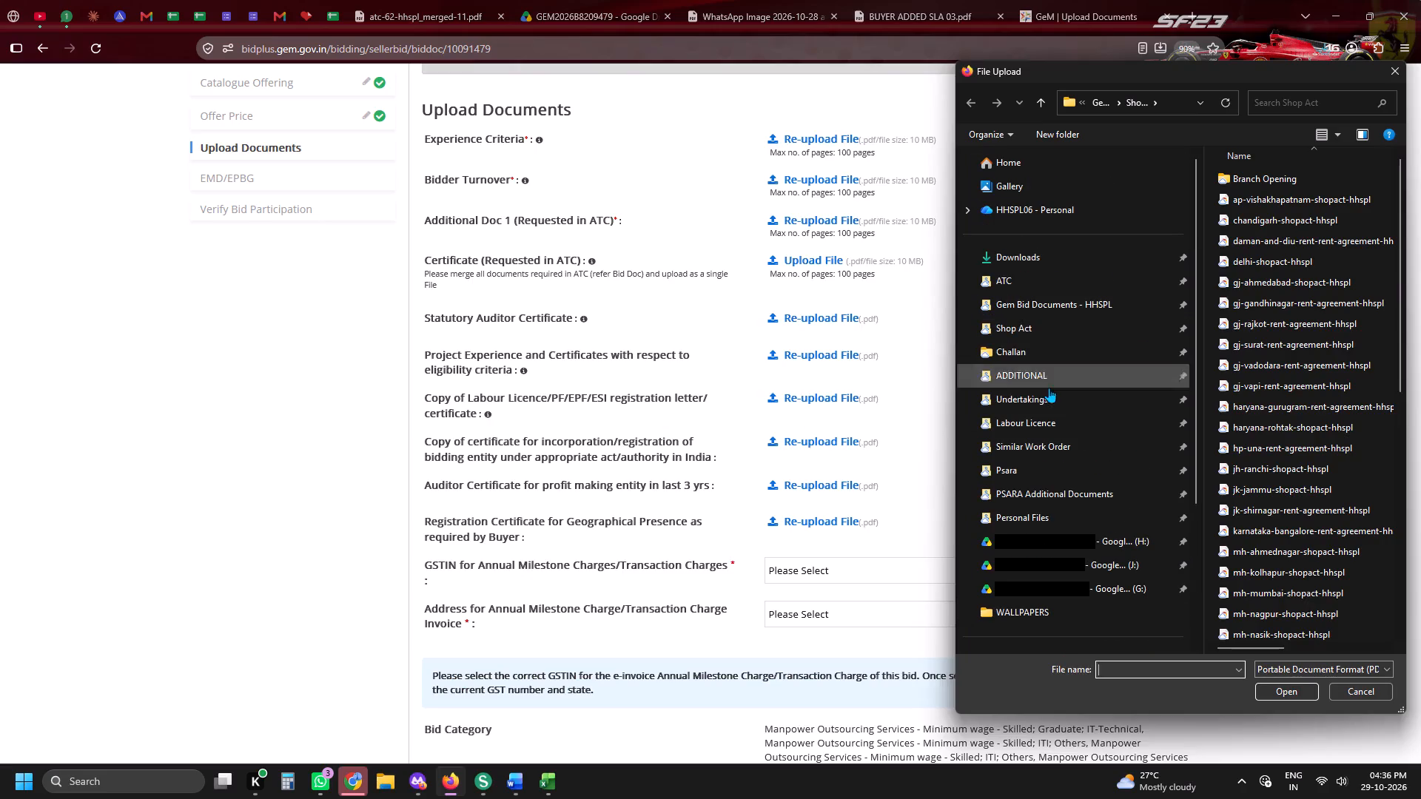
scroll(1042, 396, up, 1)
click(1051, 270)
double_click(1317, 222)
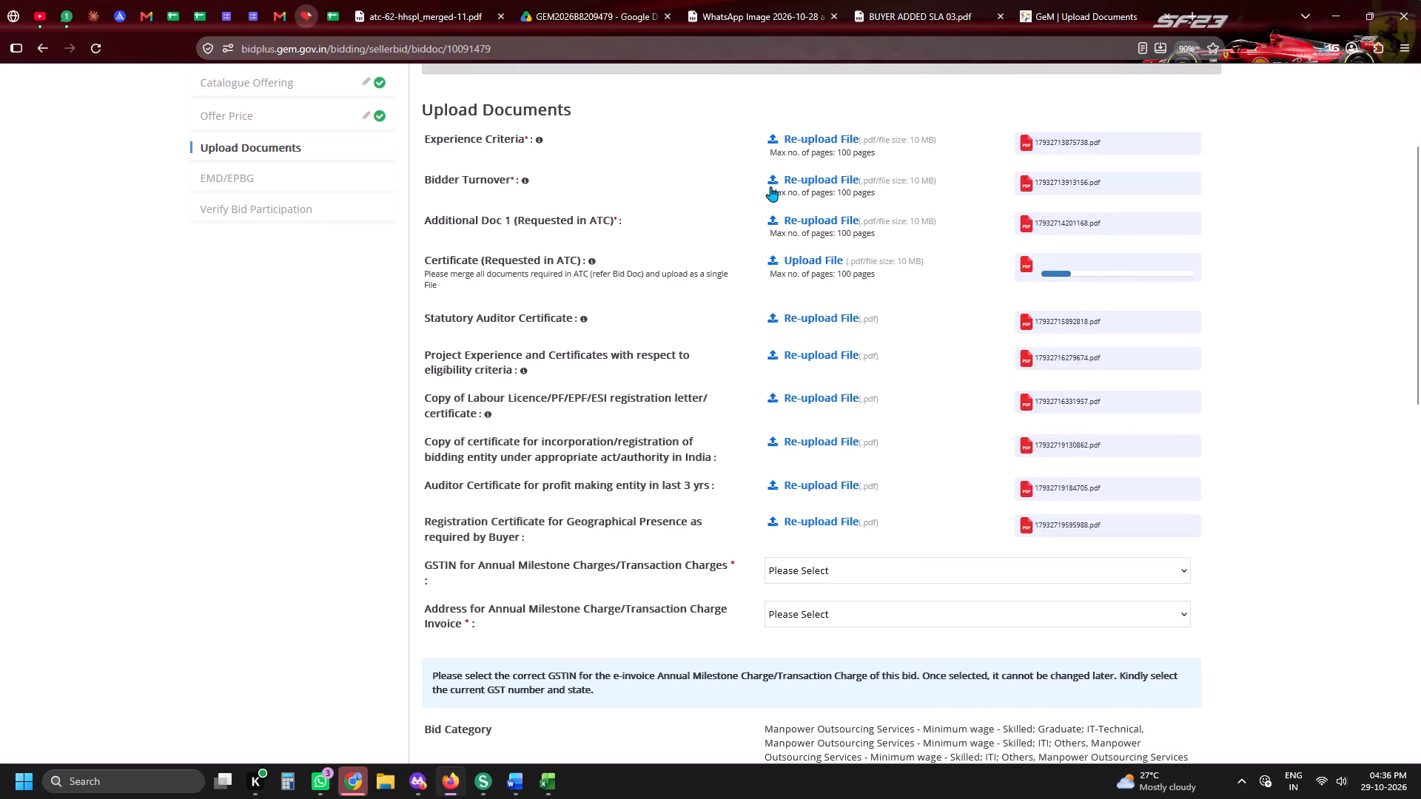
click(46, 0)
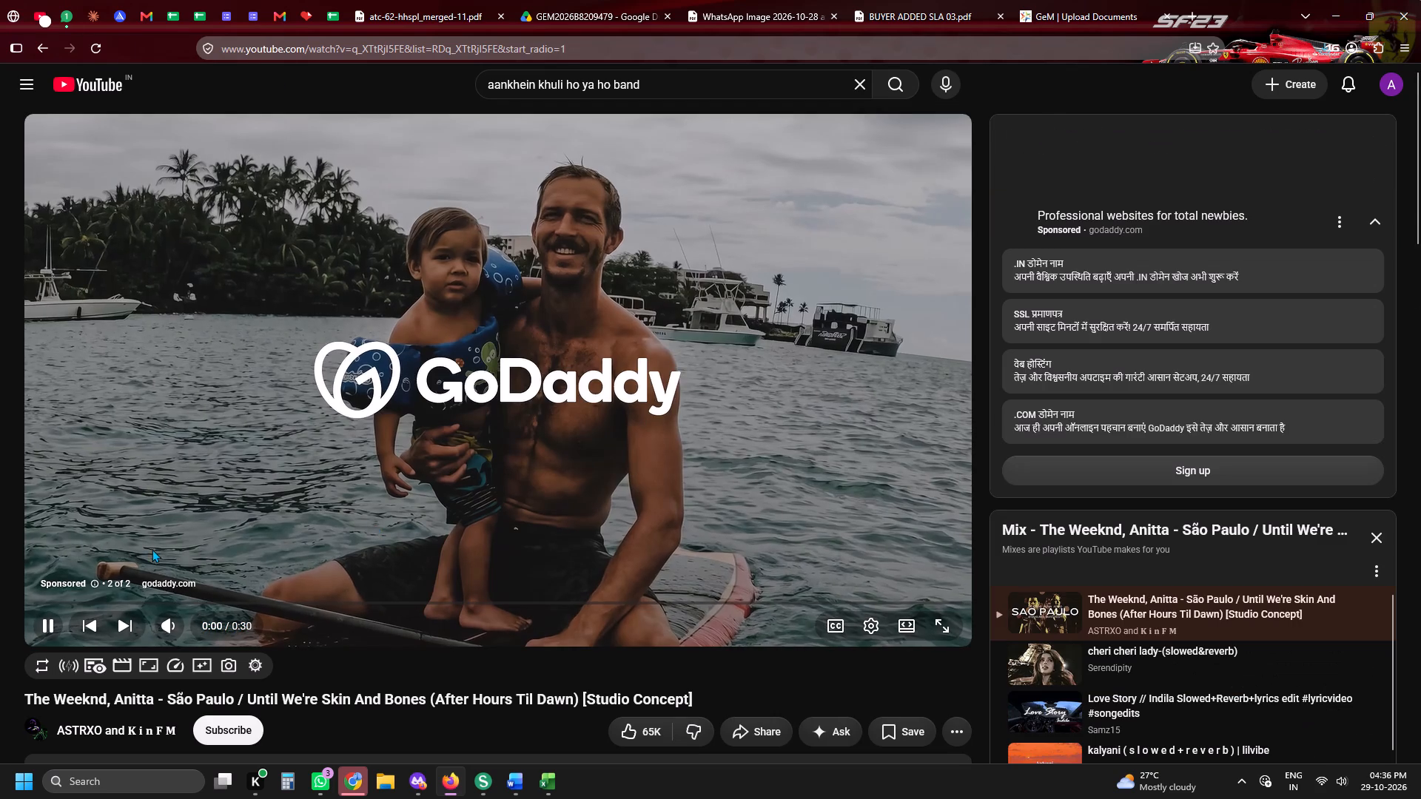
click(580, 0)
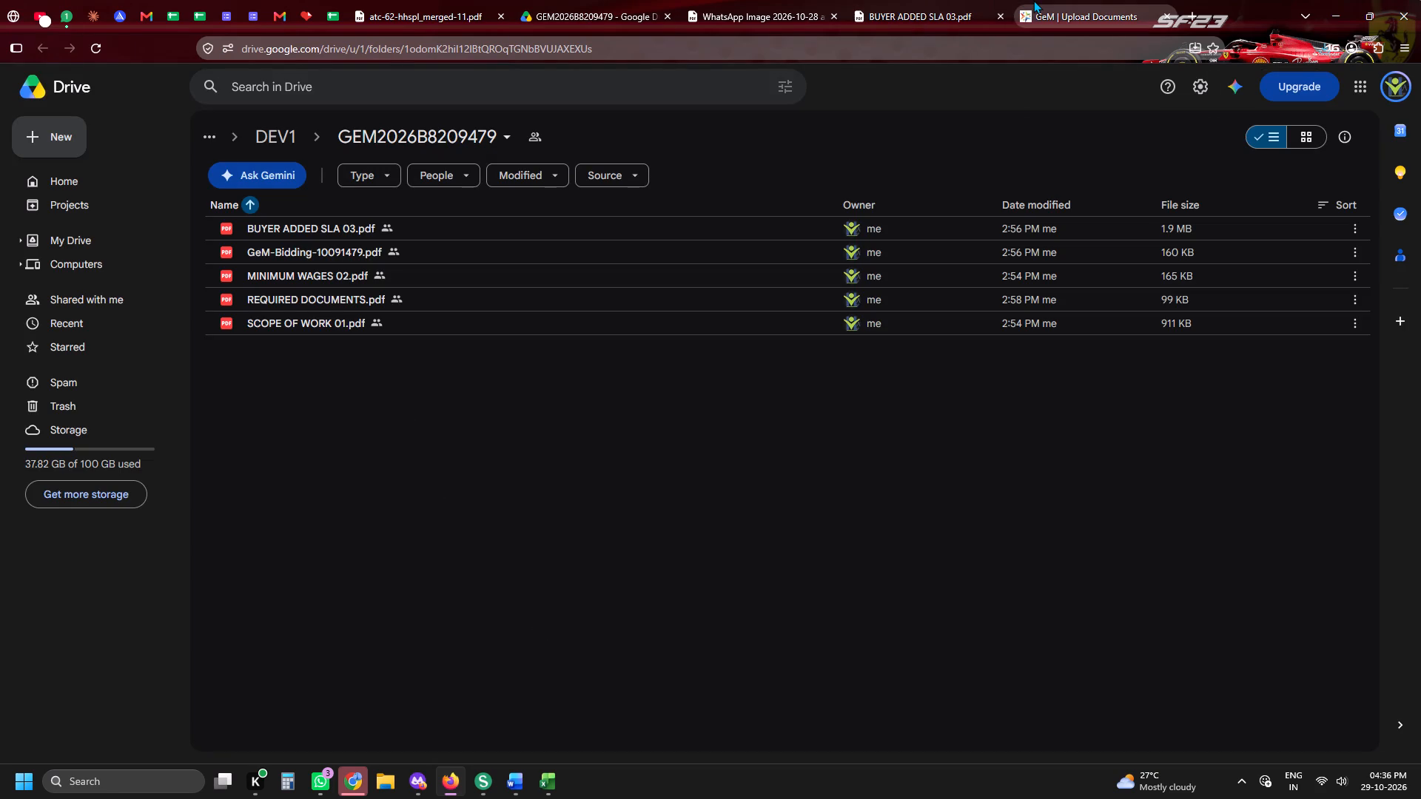
Replace the Certificate (Requested in ATC) file with the merged ATC PDF from the Downloads folder.
click(1033, 0)
click(850, 260)
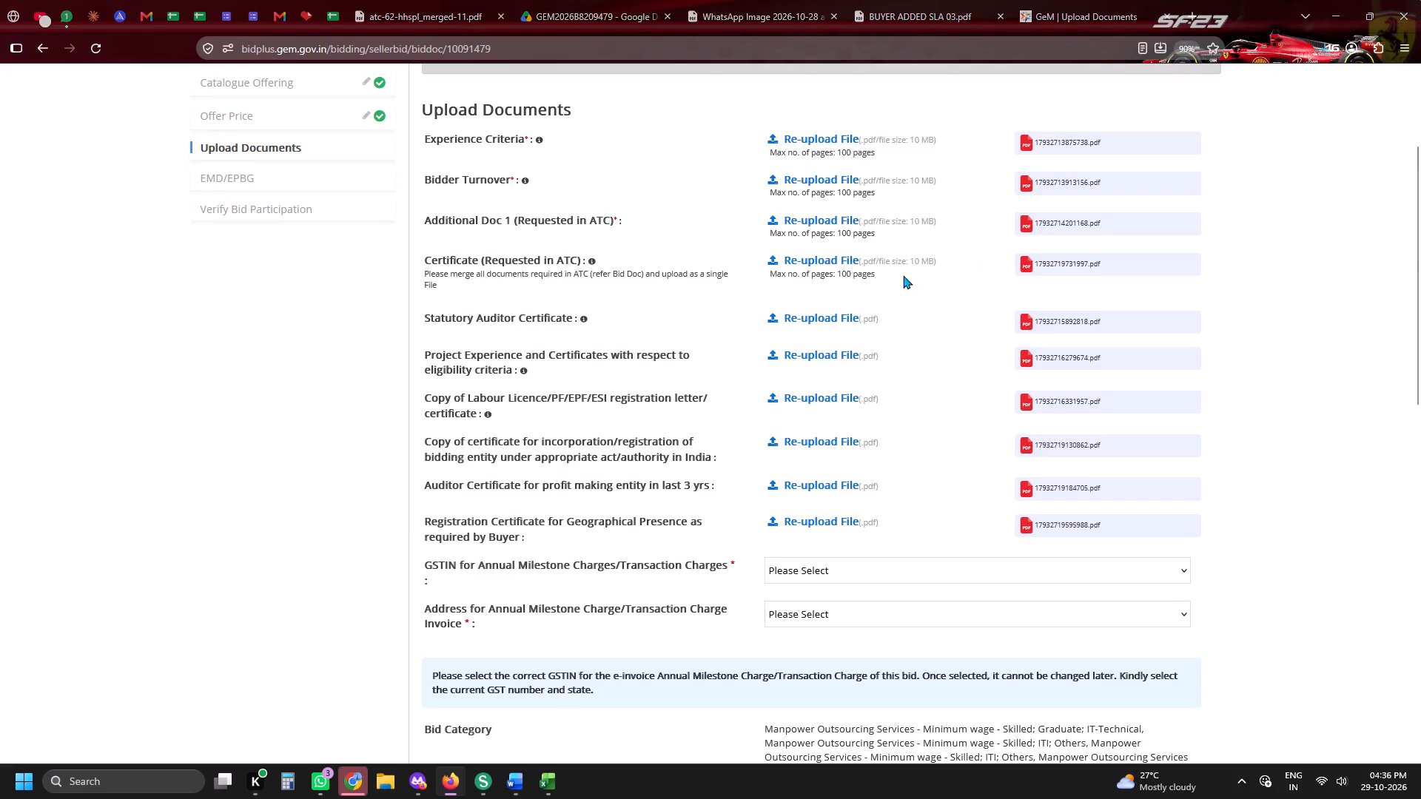
scroll(1002, 318, up, 4)
click(1016, 276)
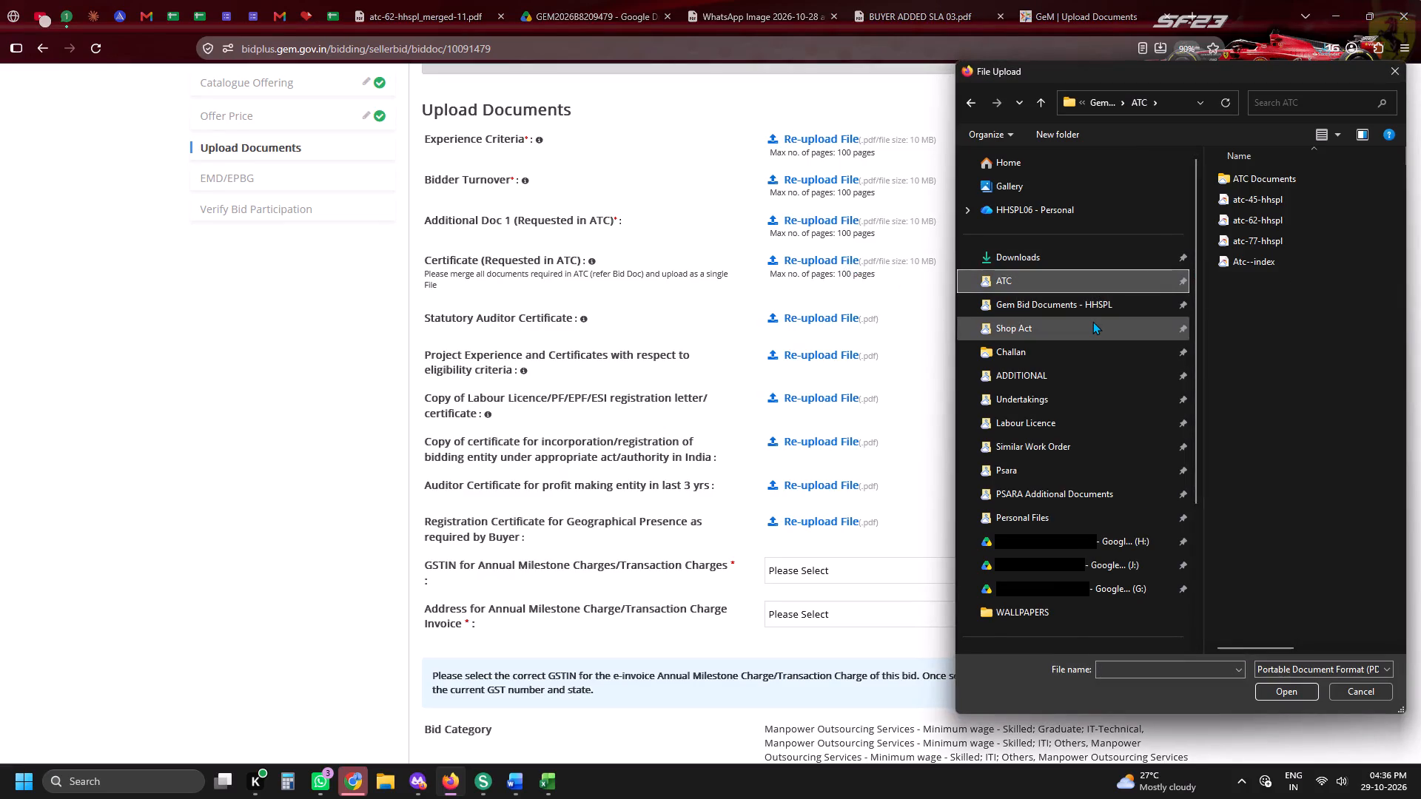
click(1055, 255)
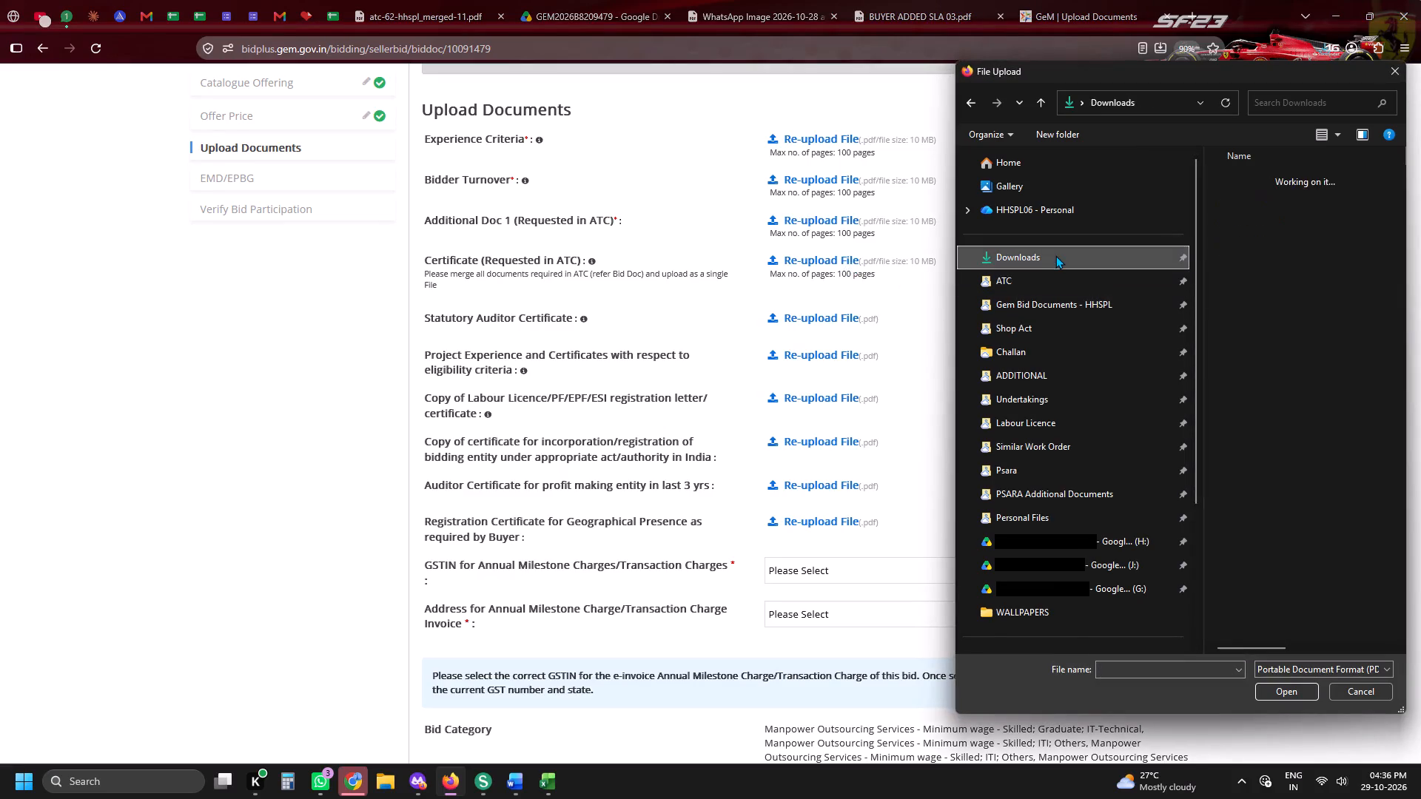
double_click(1260, 204)
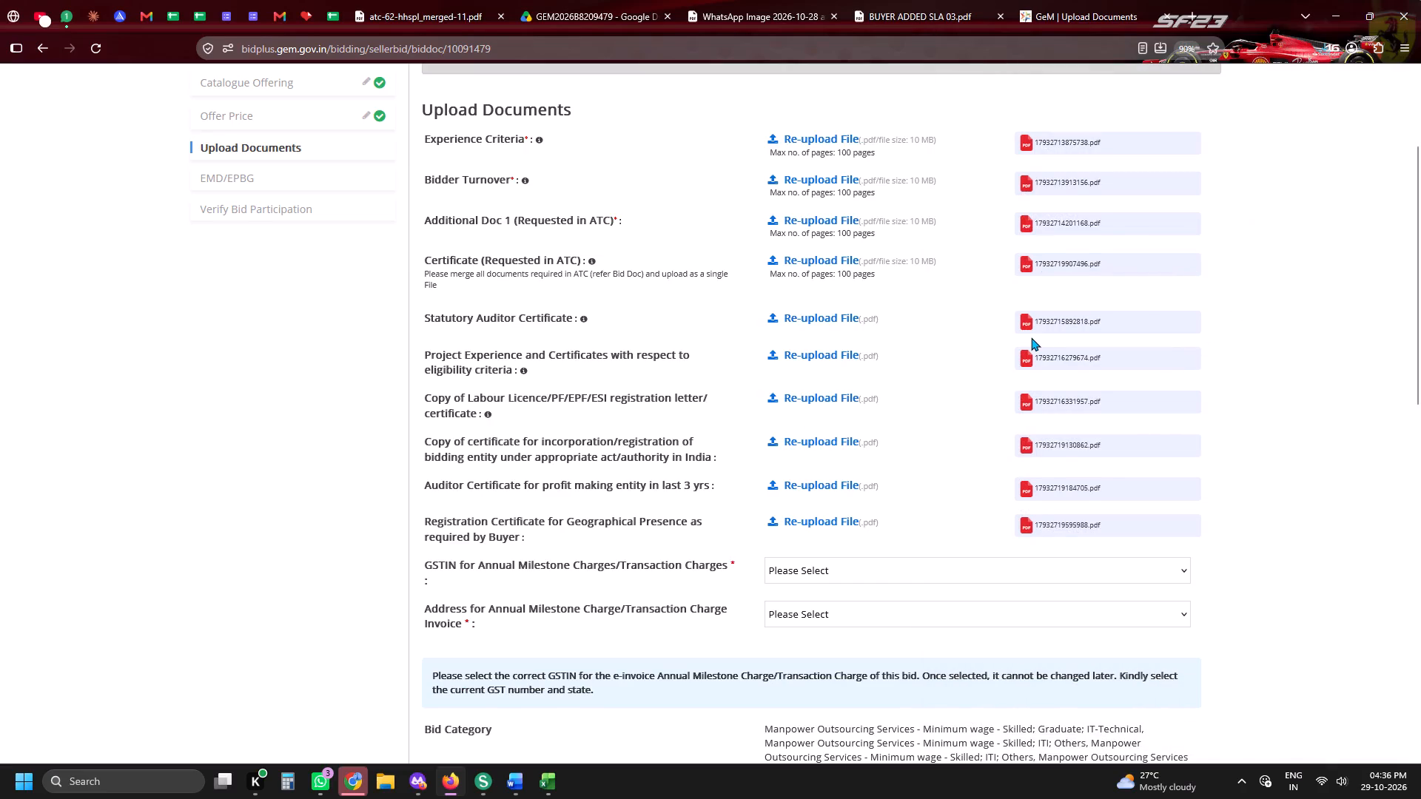
Select the registered company GSTIN and its Jaipur, Rajasthan address for the annual milestone and transaction charge invoice.
scroll(1023, 349, down, 2)
click(857, 388)
click(857, 425)
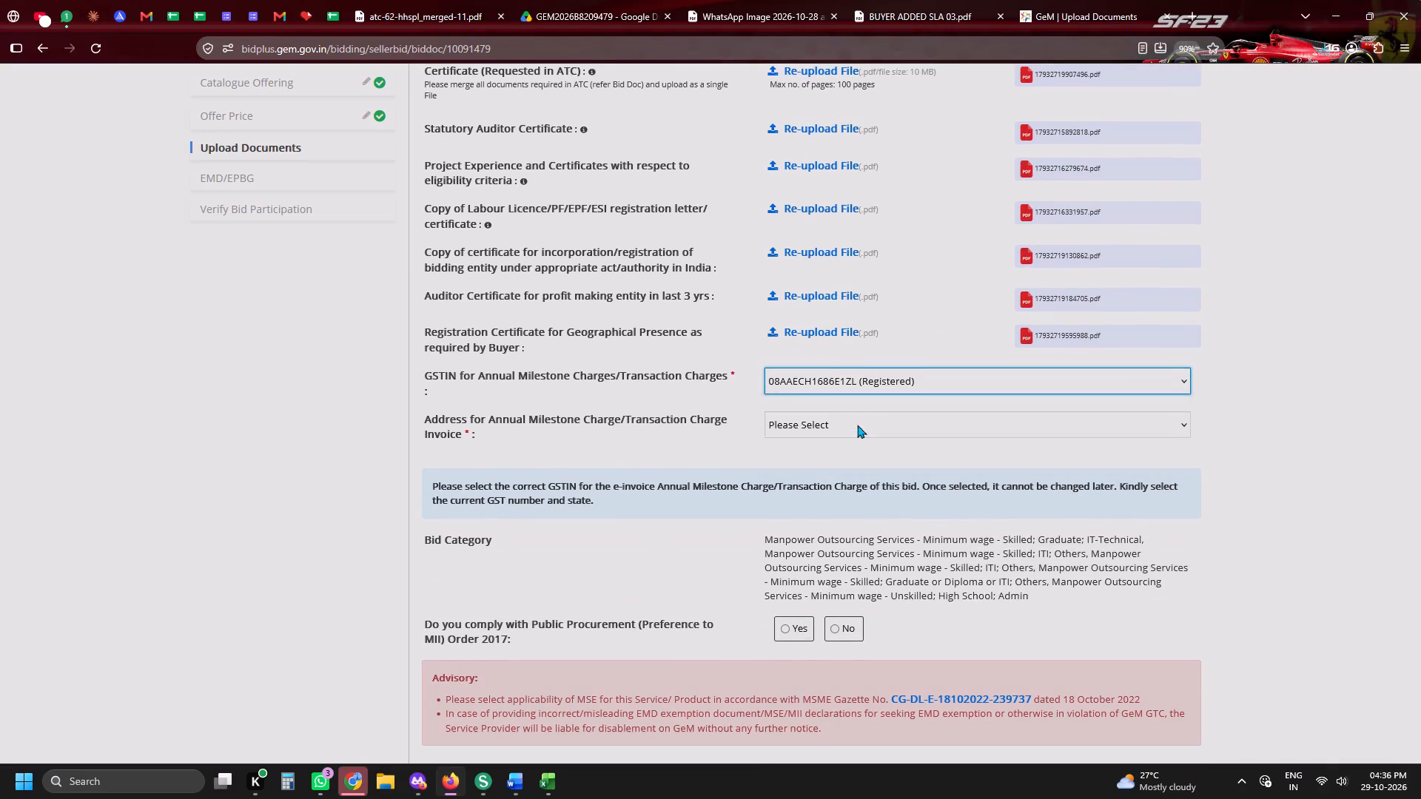
click(876, 169)
click(844, 426)
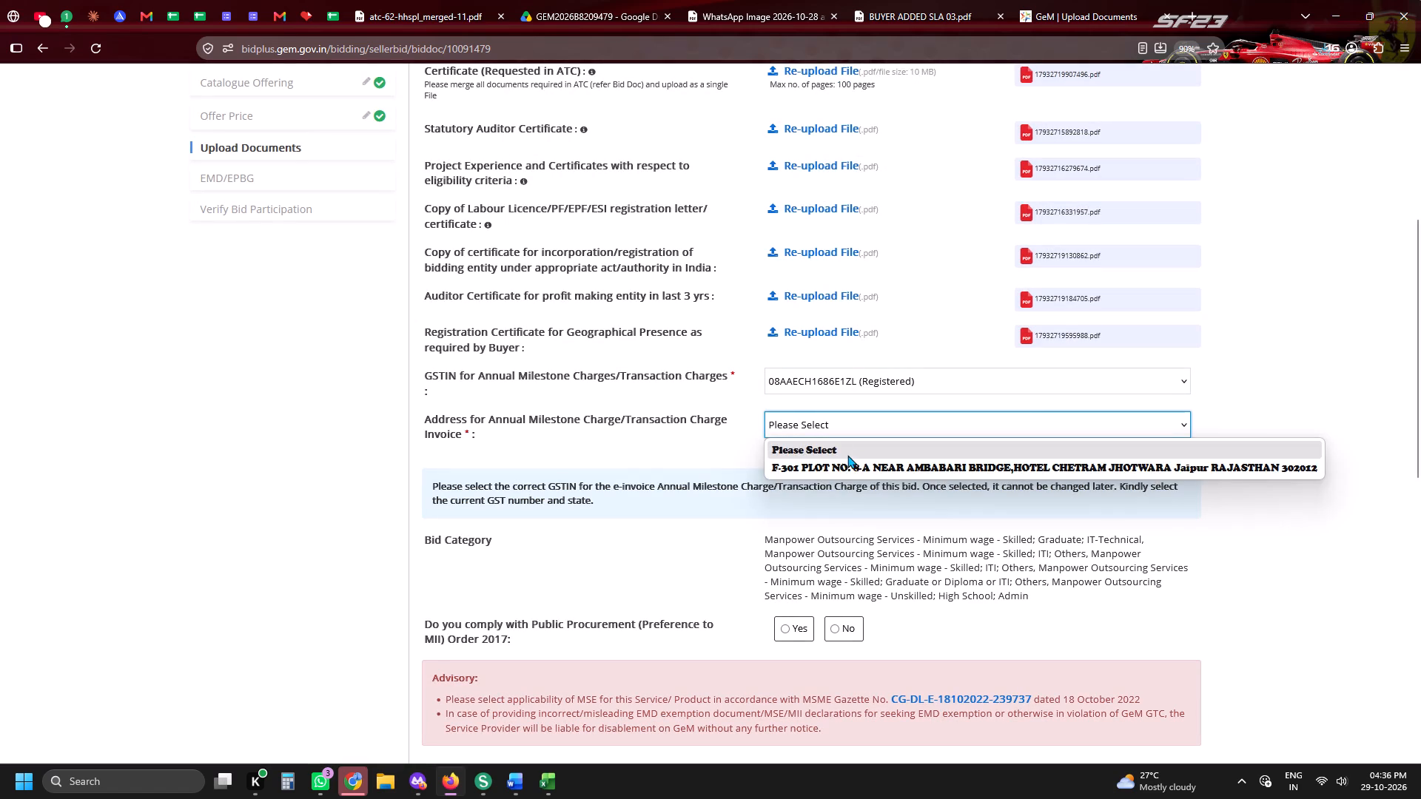
click(847, 463)
click(855, 165)
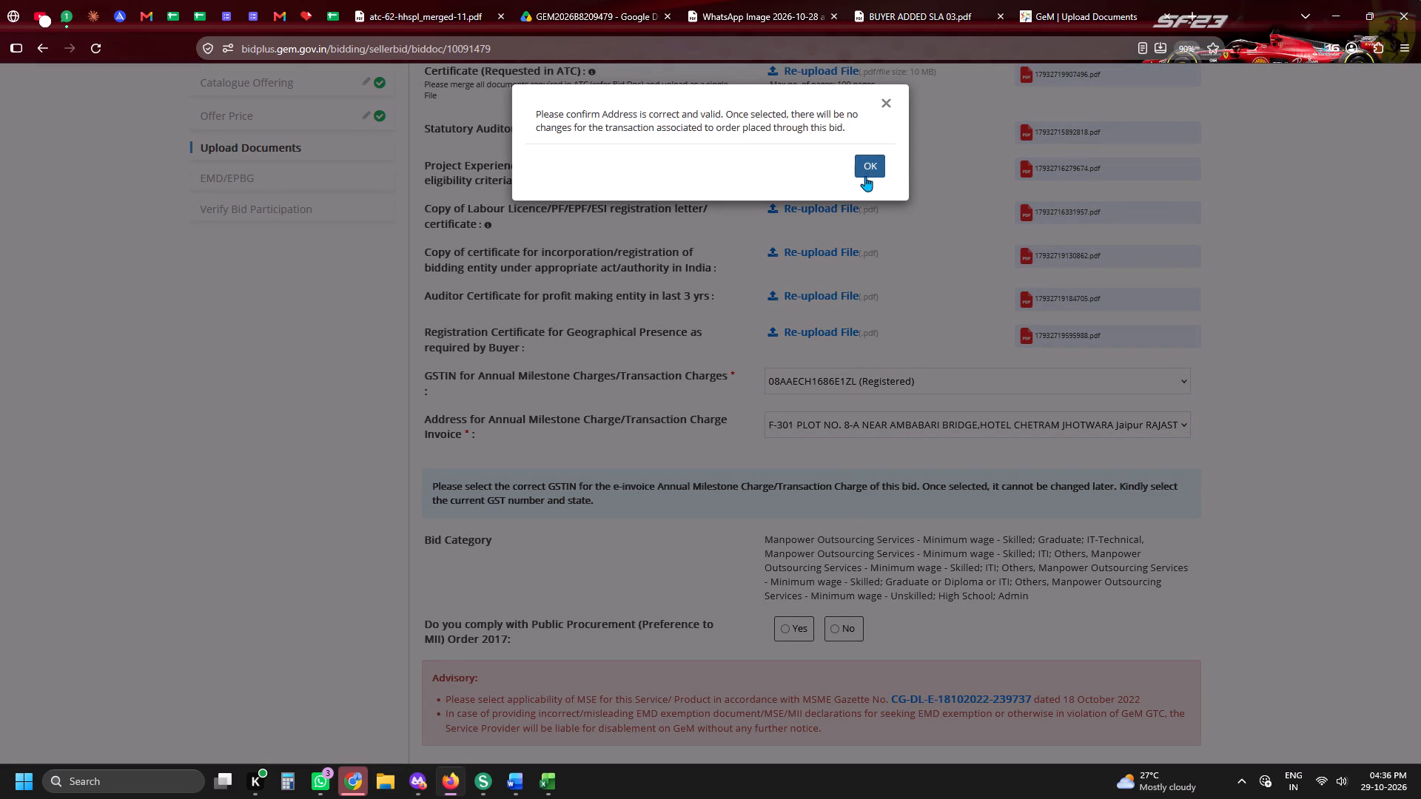
click(865, 176)
Answer Yes to complying with the Public Procurement (Preference to MII) Order 2017 and Yes to MSE Purchase Preference eligibility.
scroll(874, 266, down, 3)
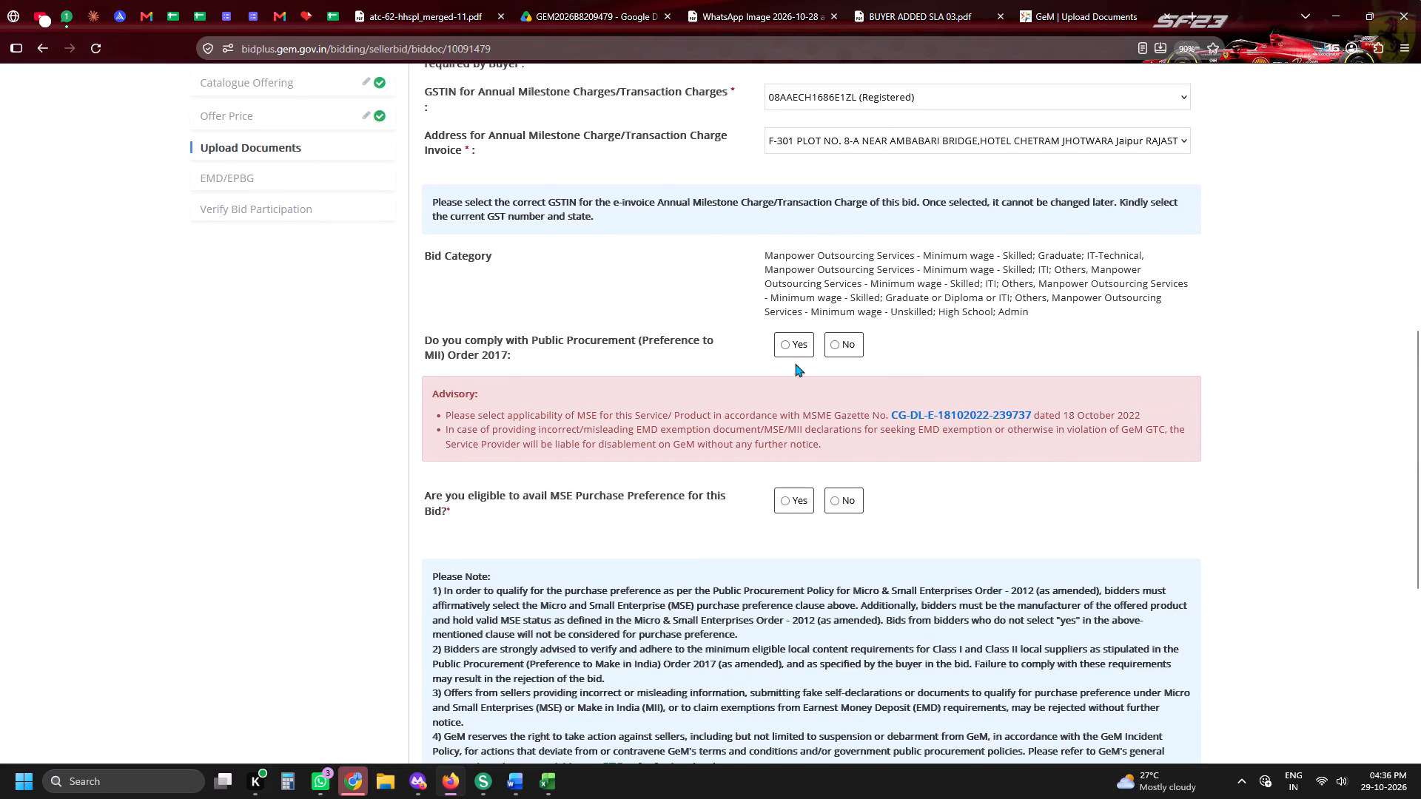
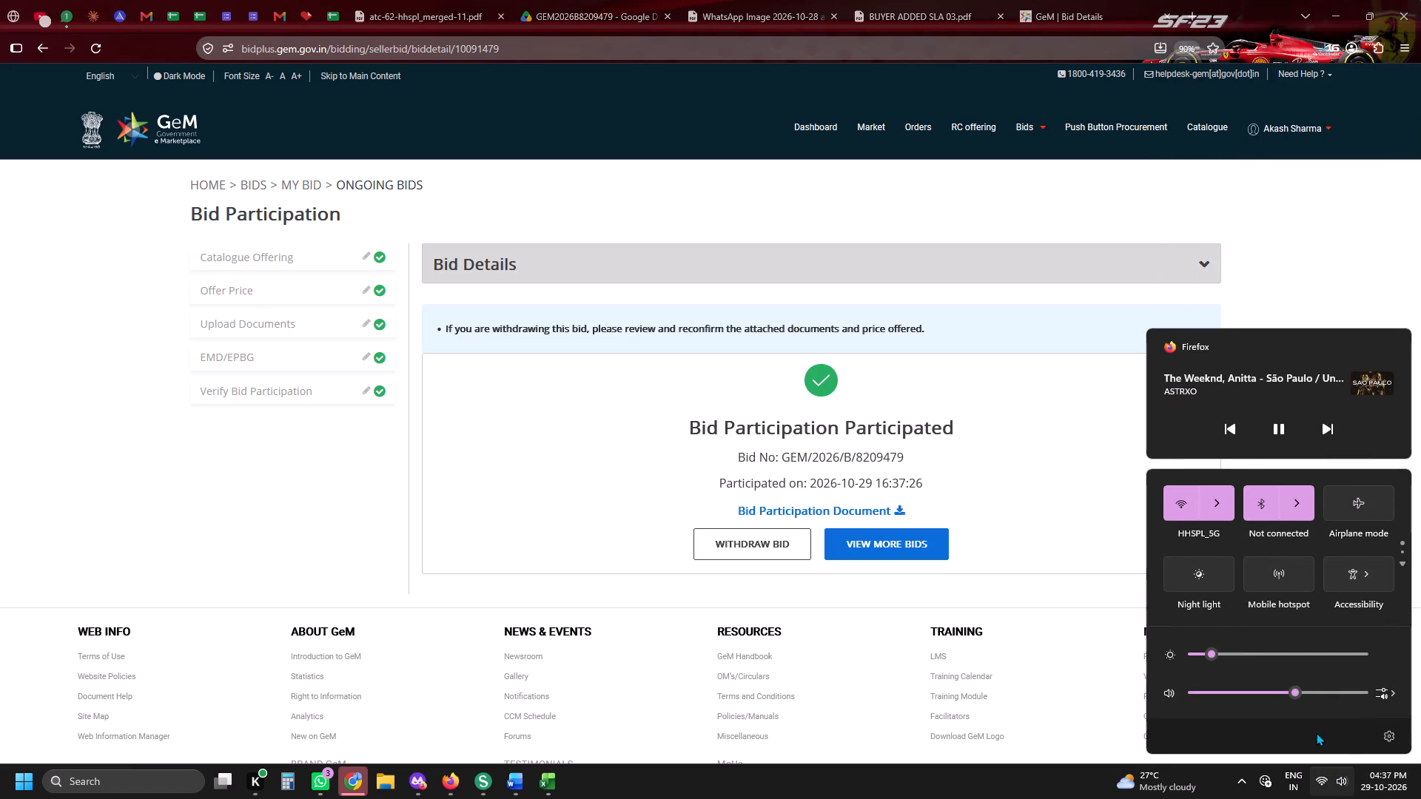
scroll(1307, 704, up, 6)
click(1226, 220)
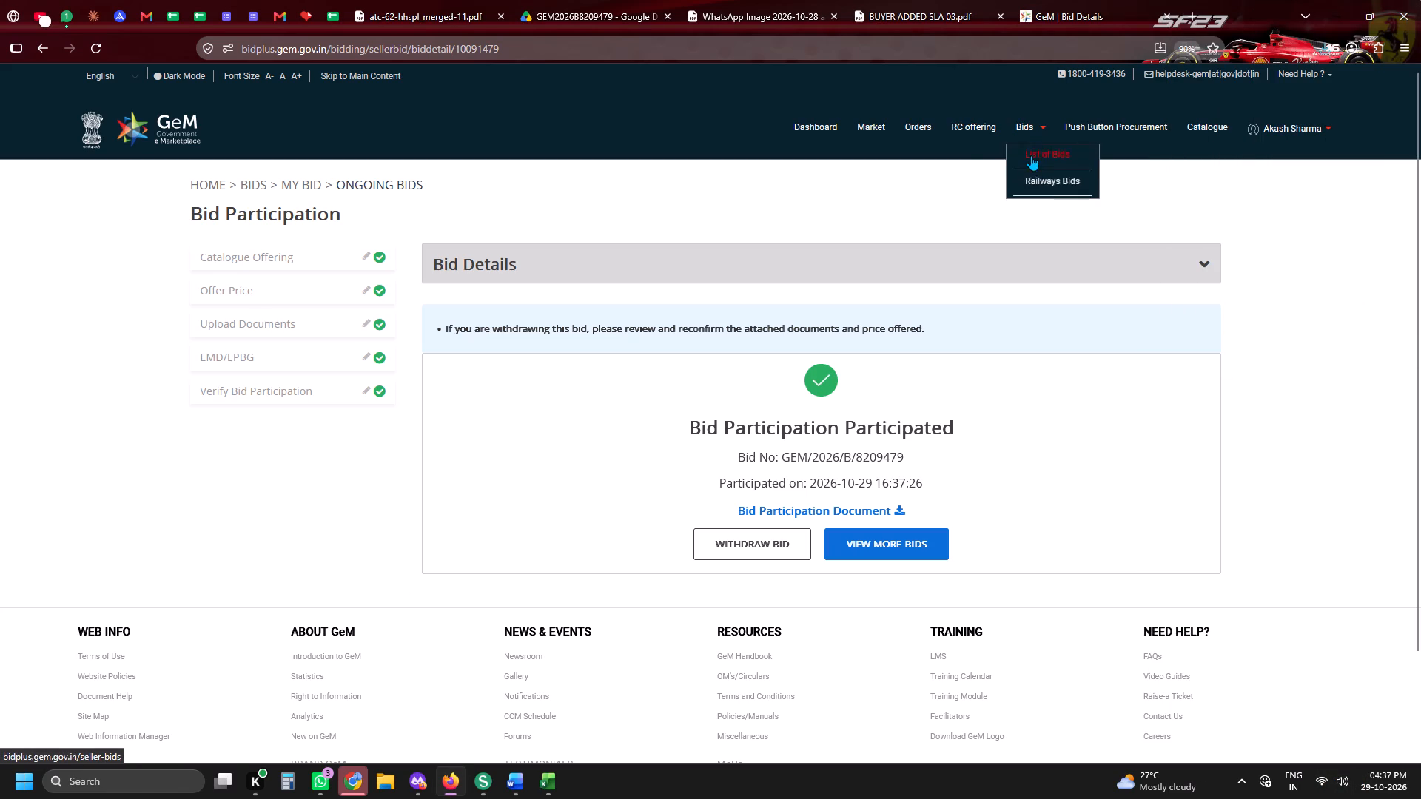
Open the list of bids on the GeM portal.
click(1031, 155)
In the Daily Tender Sheet, set Harshnath's Tender Filler for the Ratnagiri bid GEM/2026/B/8209479 to Mohit.
click(331, 0)
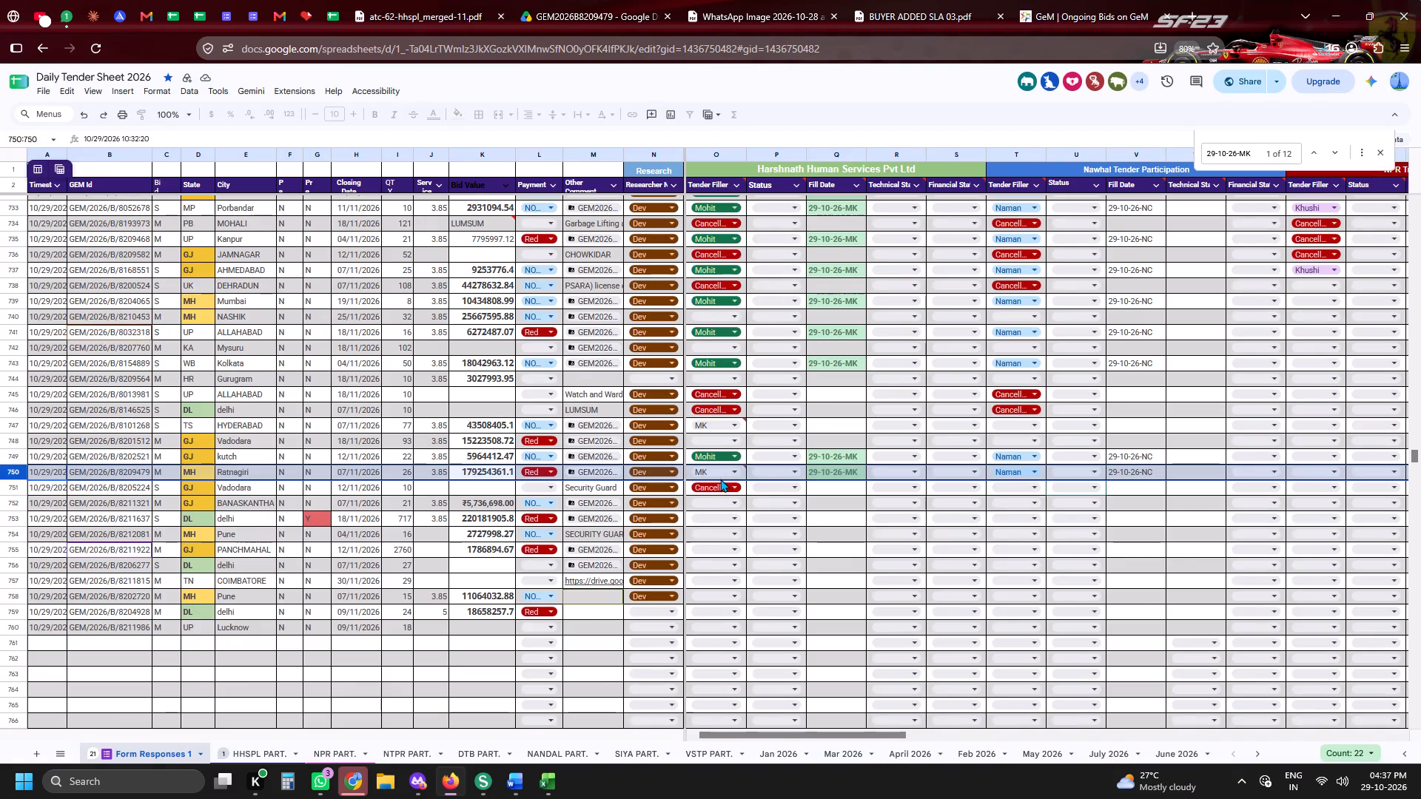
click(720, 479)
click(716, 469)
click(722, 492)
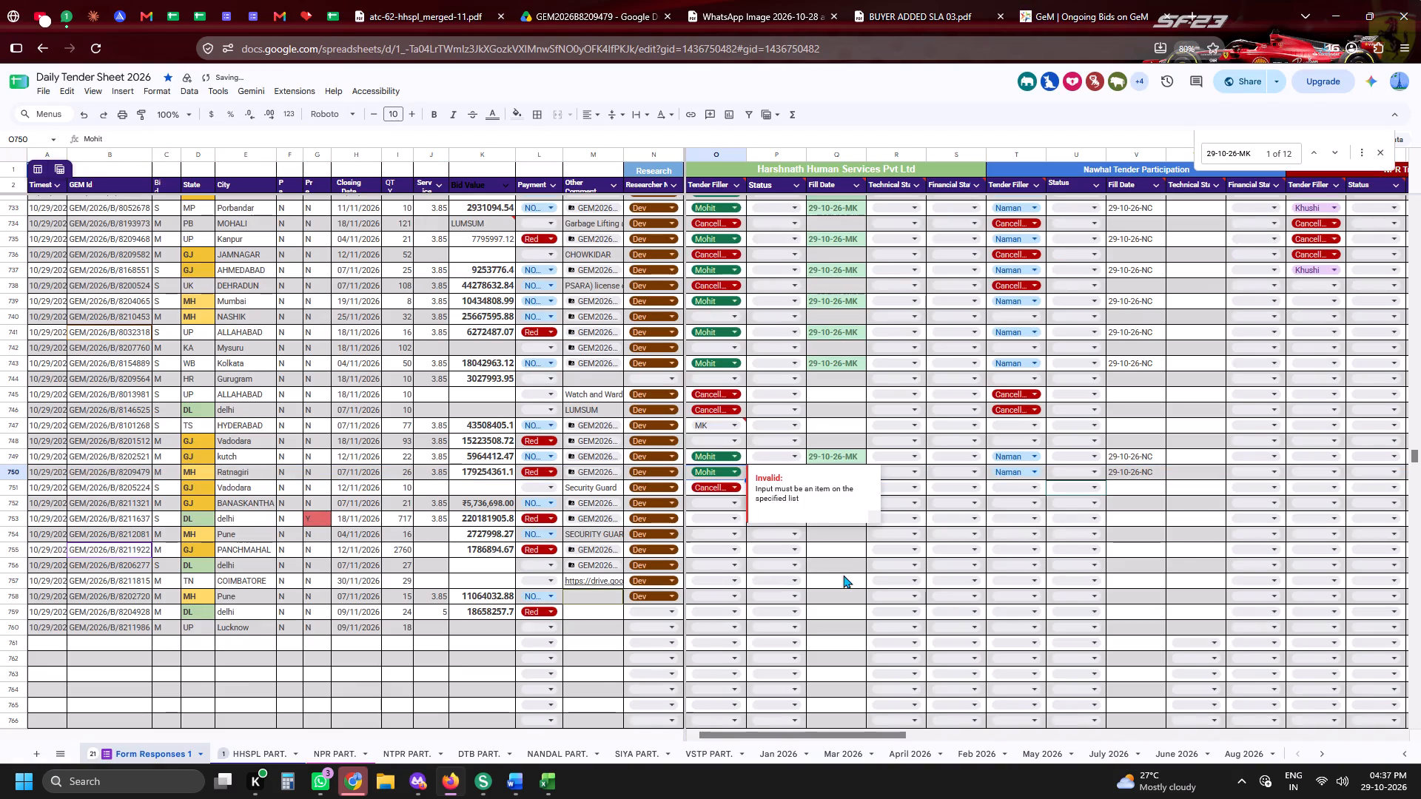
click(843, 575)
Open the linked Drive folder of the Banaskantha bid GEM/2026/B/8211321 from the tender sheet.
scroll(833, 472, down, 1)
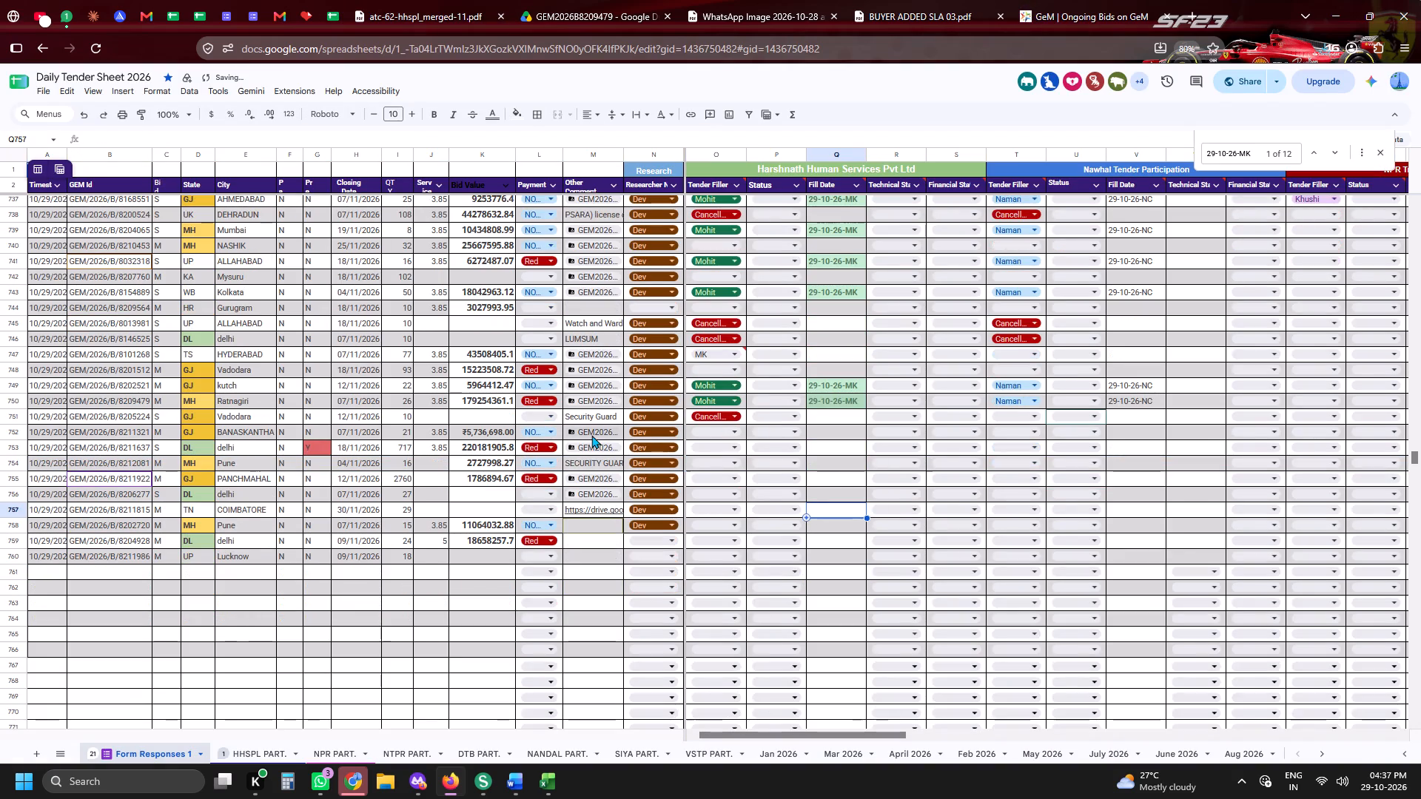
click(584, 436)
click(618, 455)
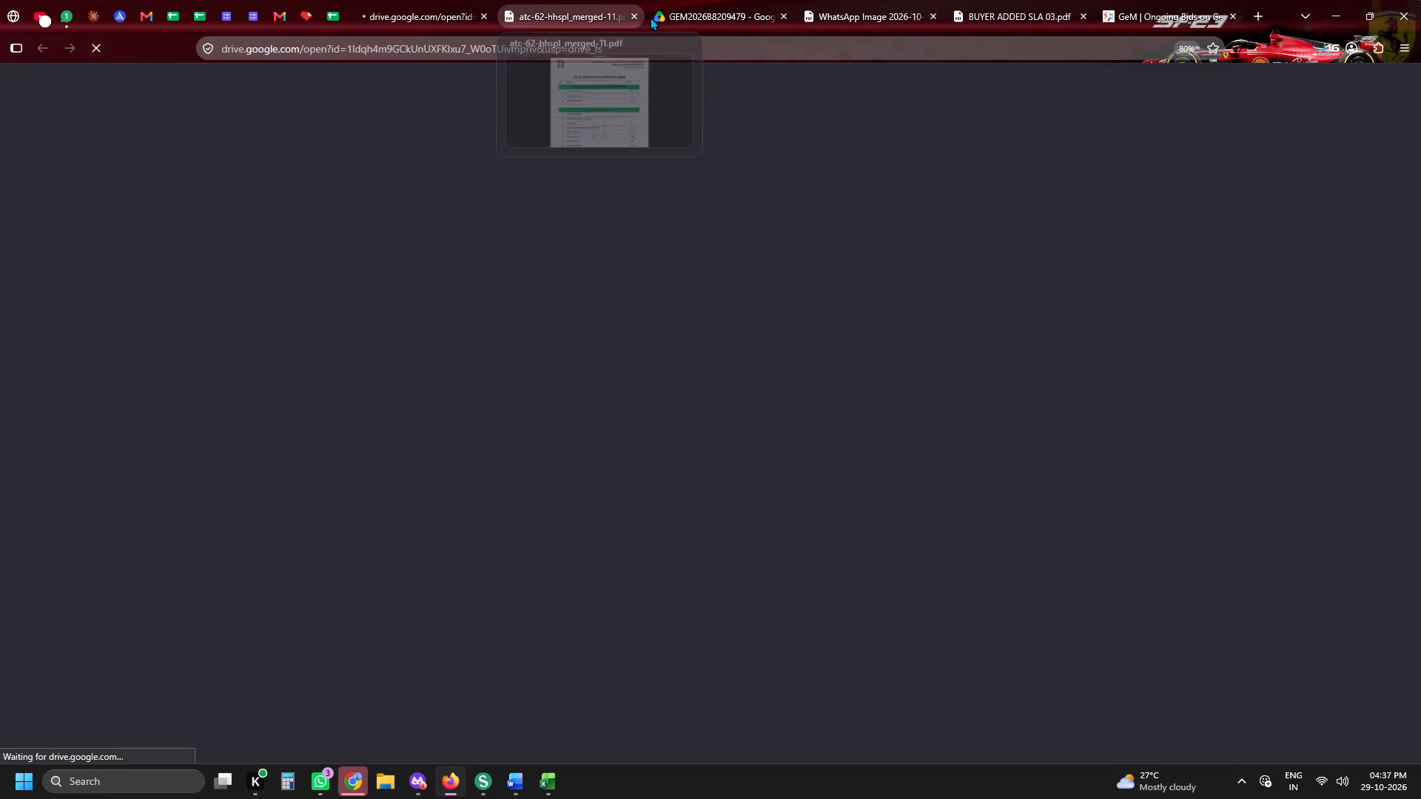
Close the previous bid's merged ATC PDF, GEM2026B8209479 Drive folder, WhatsApp image and BUYER ADDED SLA 03 documents.
click(628, 21)
click(628, 21)
click(628, 21)
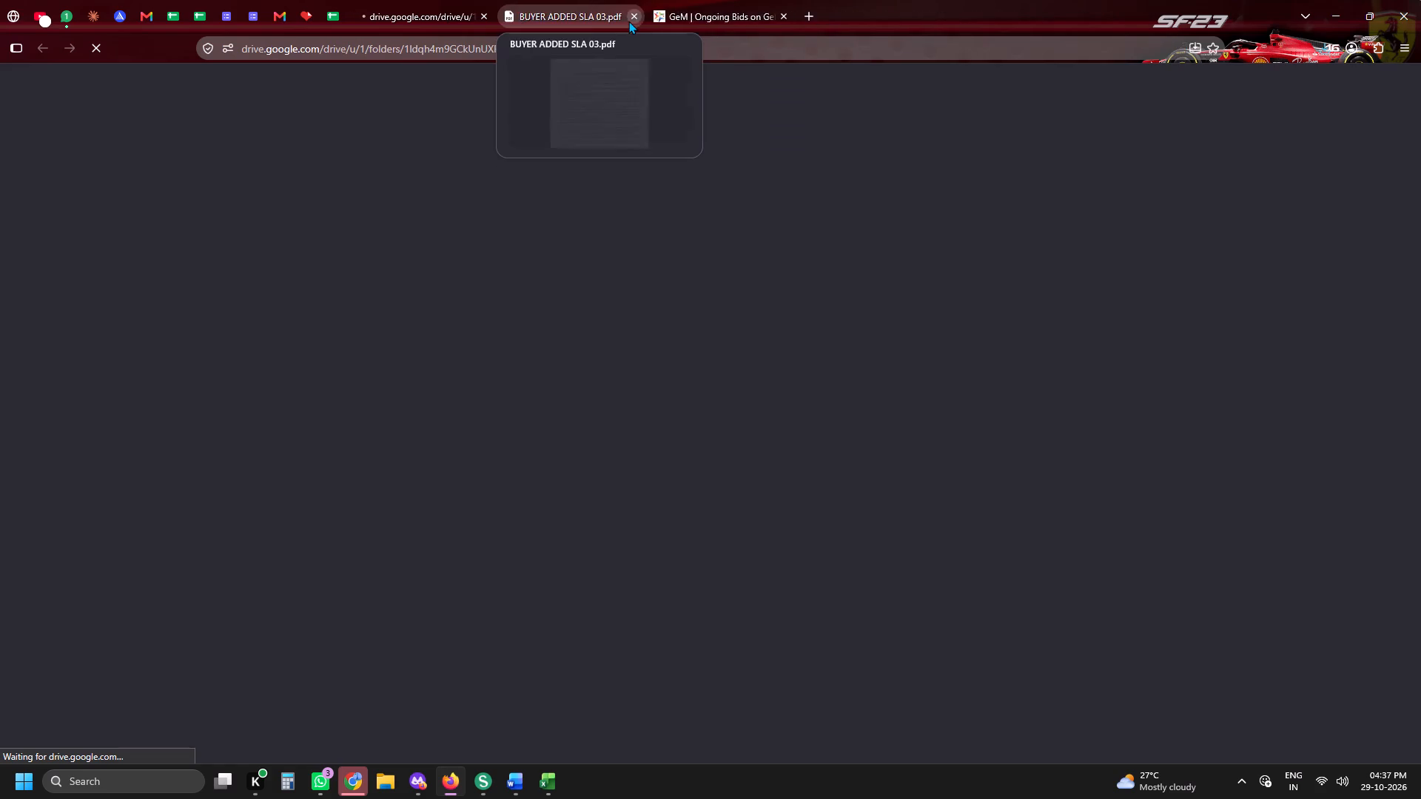
click(628, 21)
In Harshnath's columns for the Banaskantha bid row, enter MK as Tender Filler and 29-10-26-MK as Fill Date.
click(434, 0)
click(339, 1)
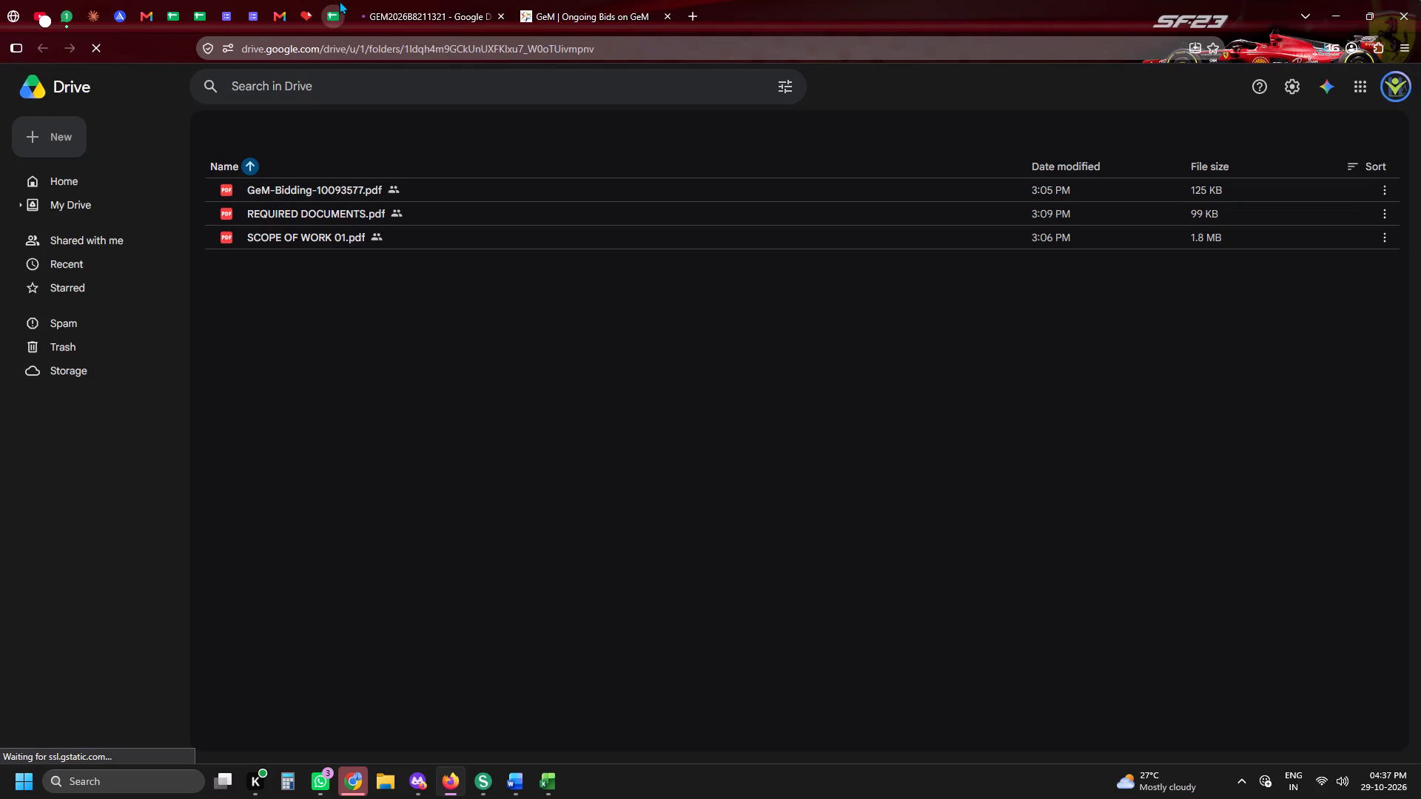
click(716, 437)
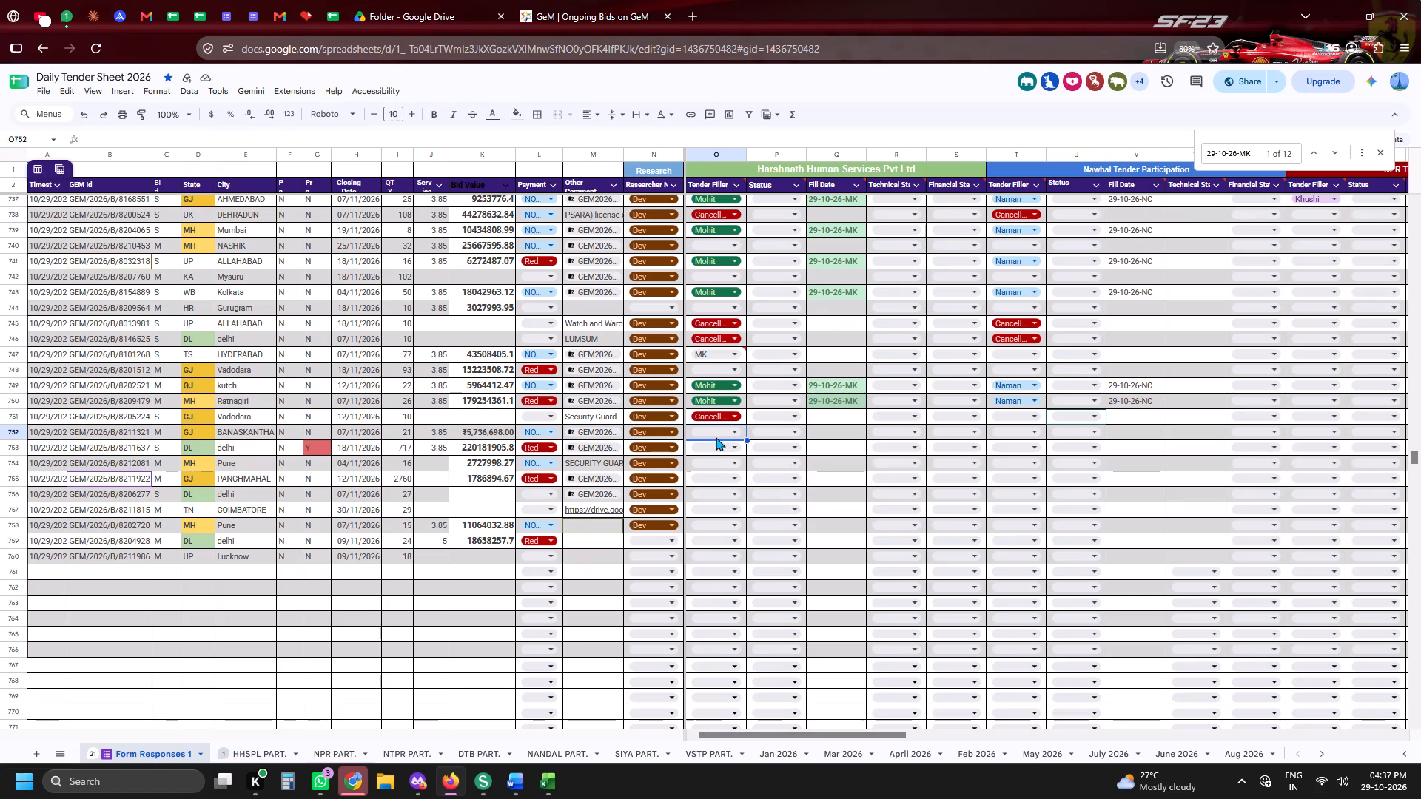
text(MK)
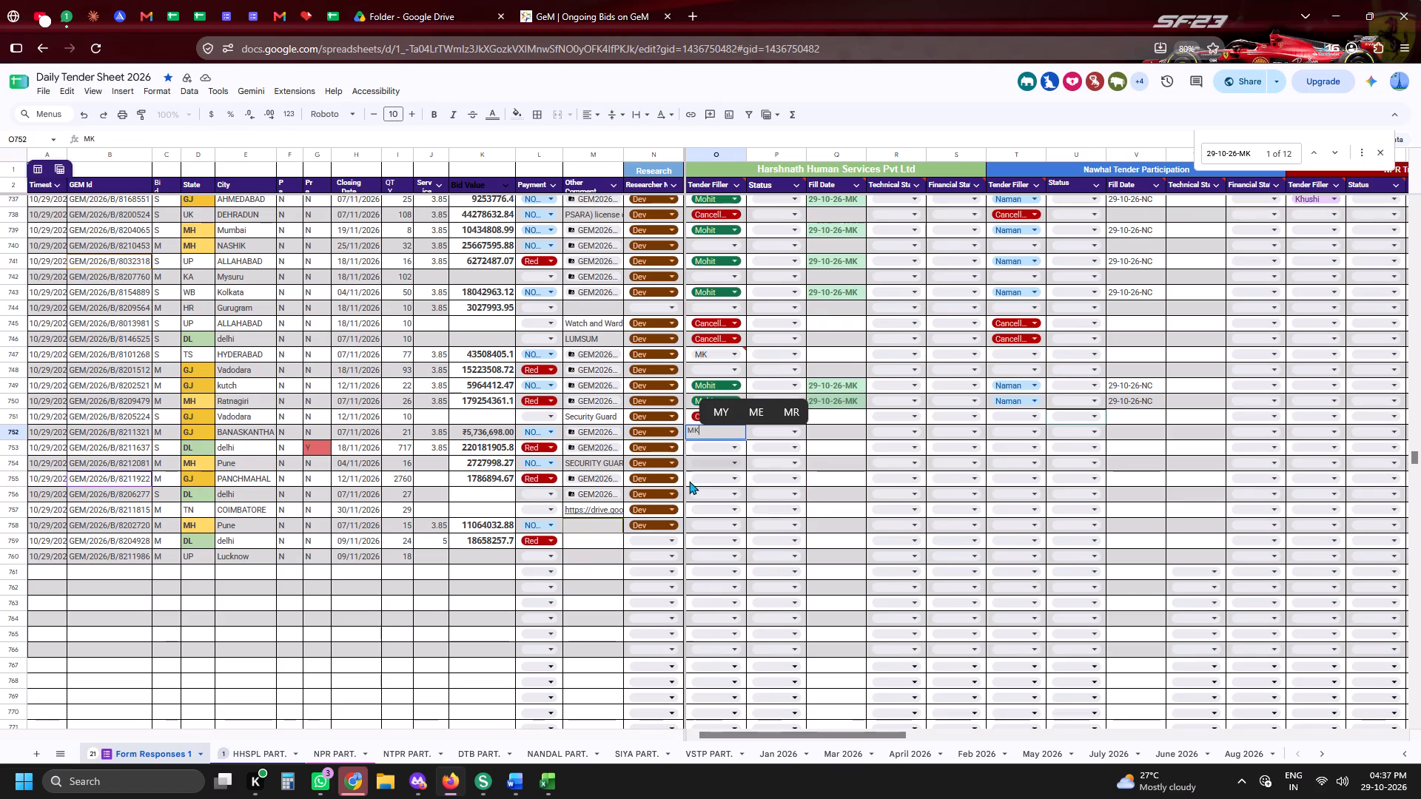
key(Tab)
click(839, 407)
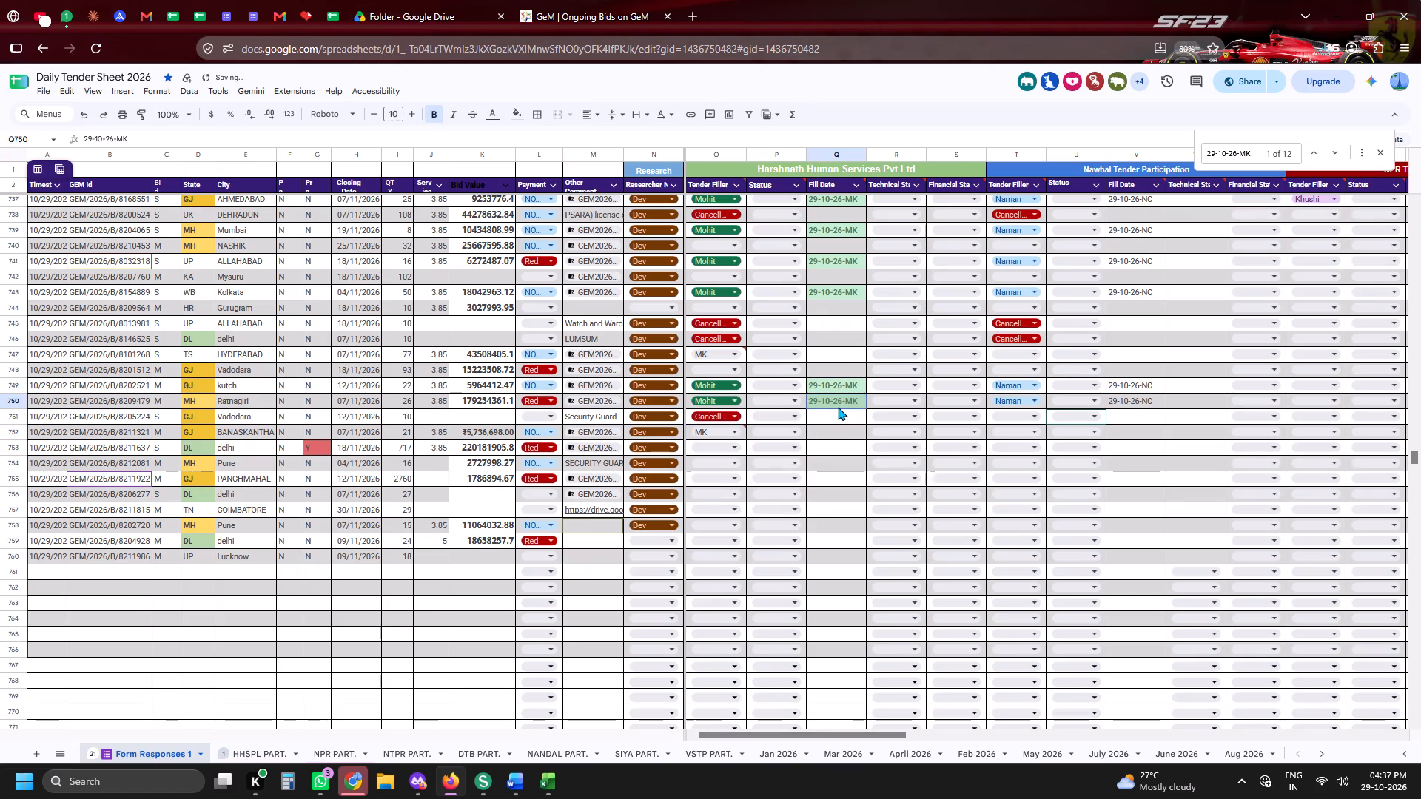
key(ctrl+c)
click(833, 434)
key(ctrl+v)
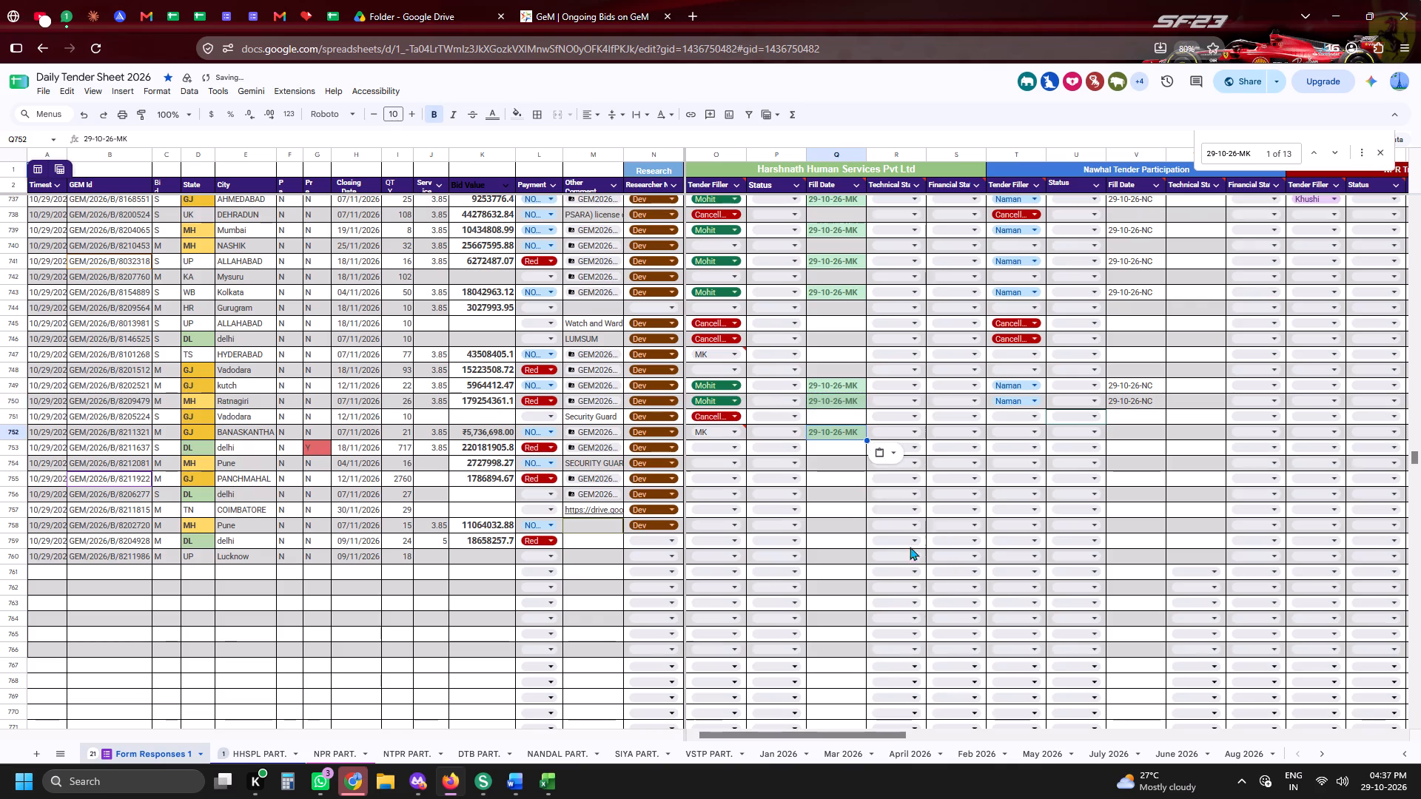
click(0, 422)
Open REQUIRED DOCUMENTS.pdf from the GEM2026B8211321 Drive folder.
click(421, 0)
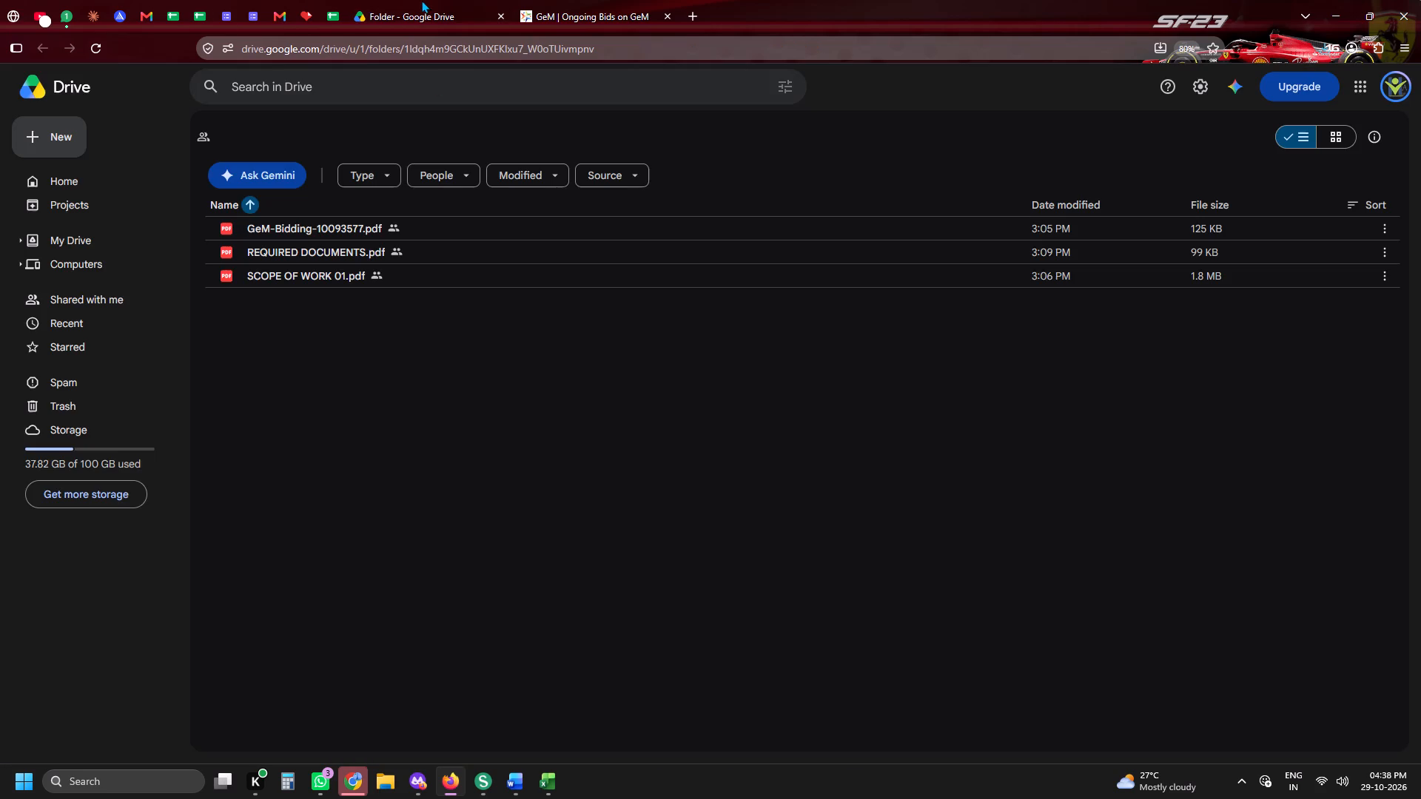
double_click(304, 262)
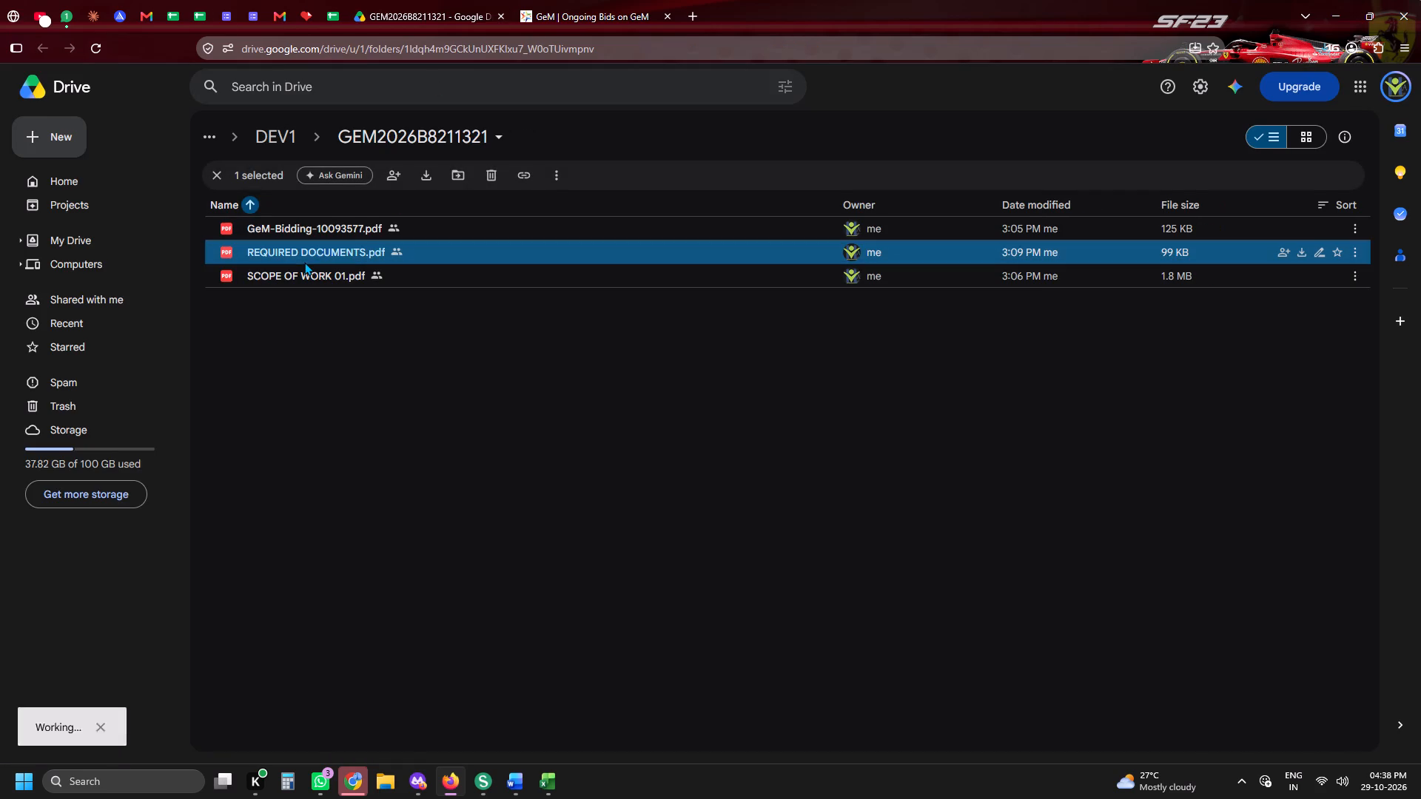
Copy bid number GEM/2026/B/8211321 from the tender sheet and find it in GeM's Bid Listing using Exact Bid Search.
click(647, 0)
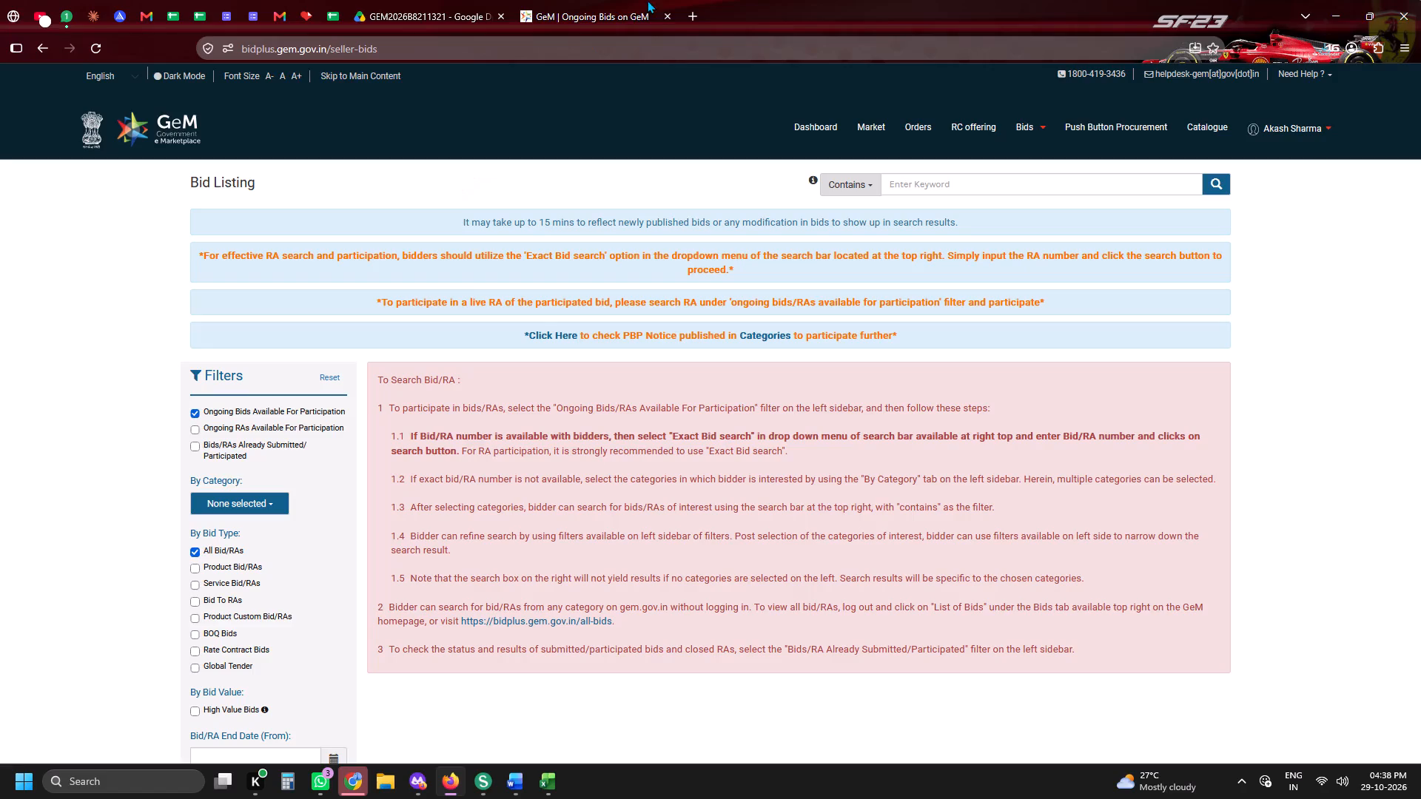
click(320, 18)
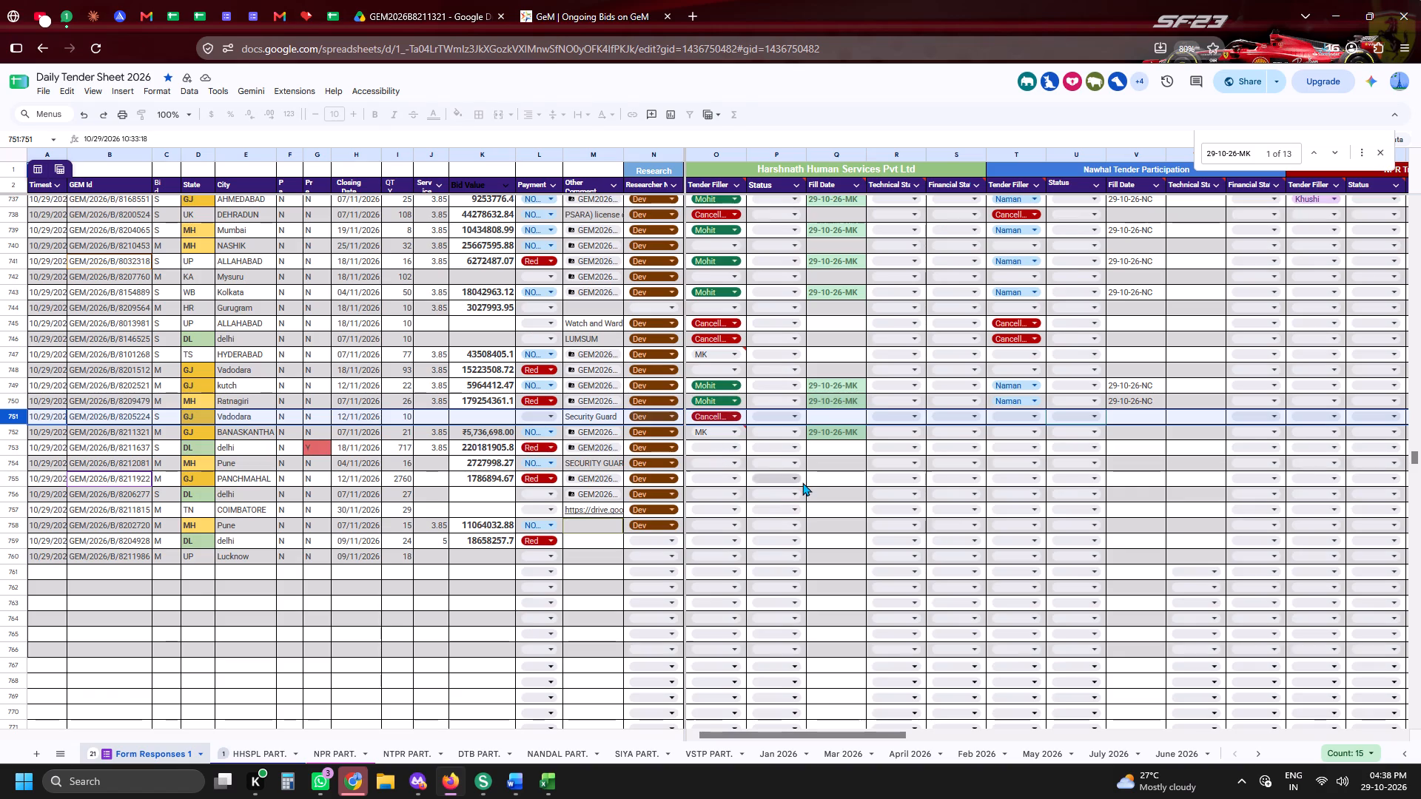
click(802, 482)
click(0, 435)
click(122, 435)
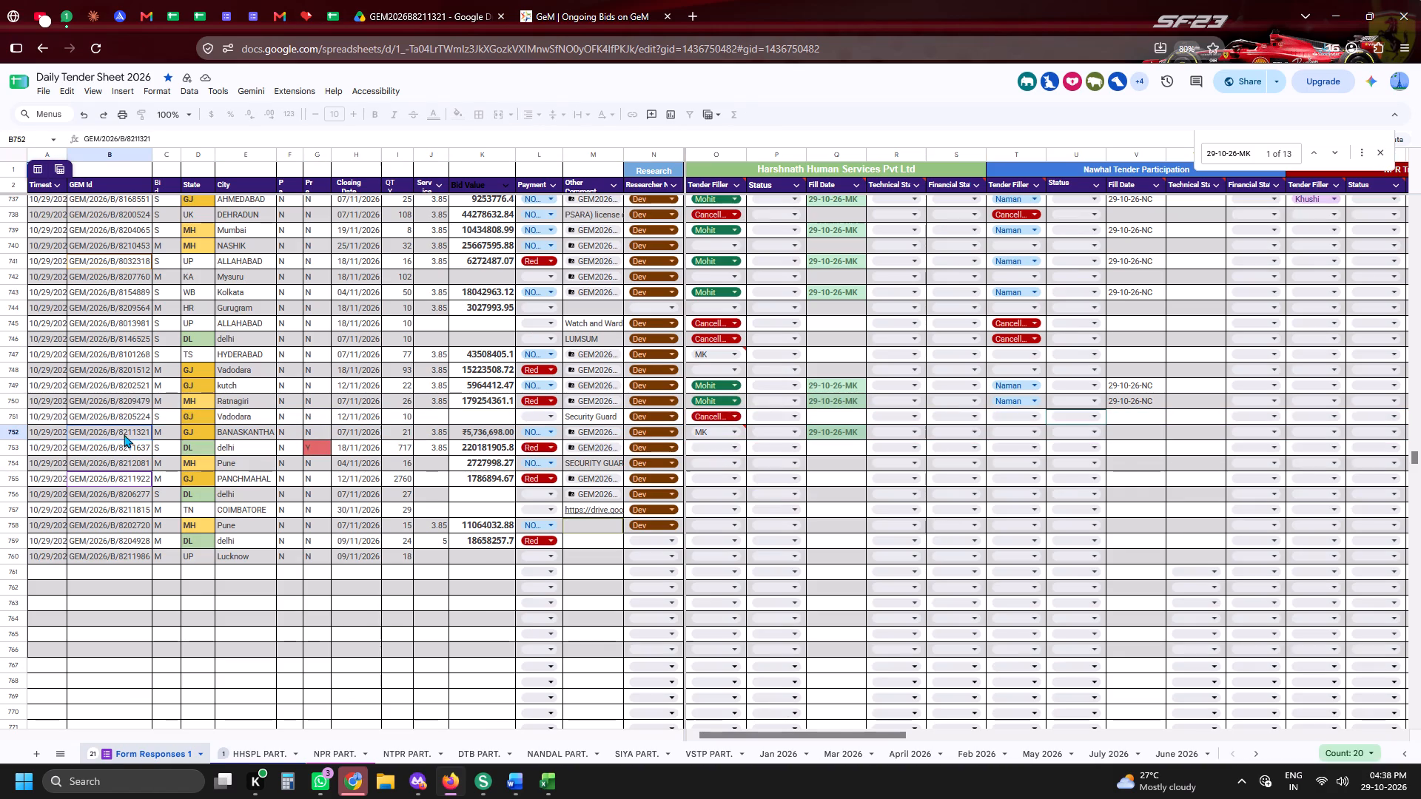
key(ctrl+c)
key(ctrl+c)
key(ctrl+c)
click(590, 0)
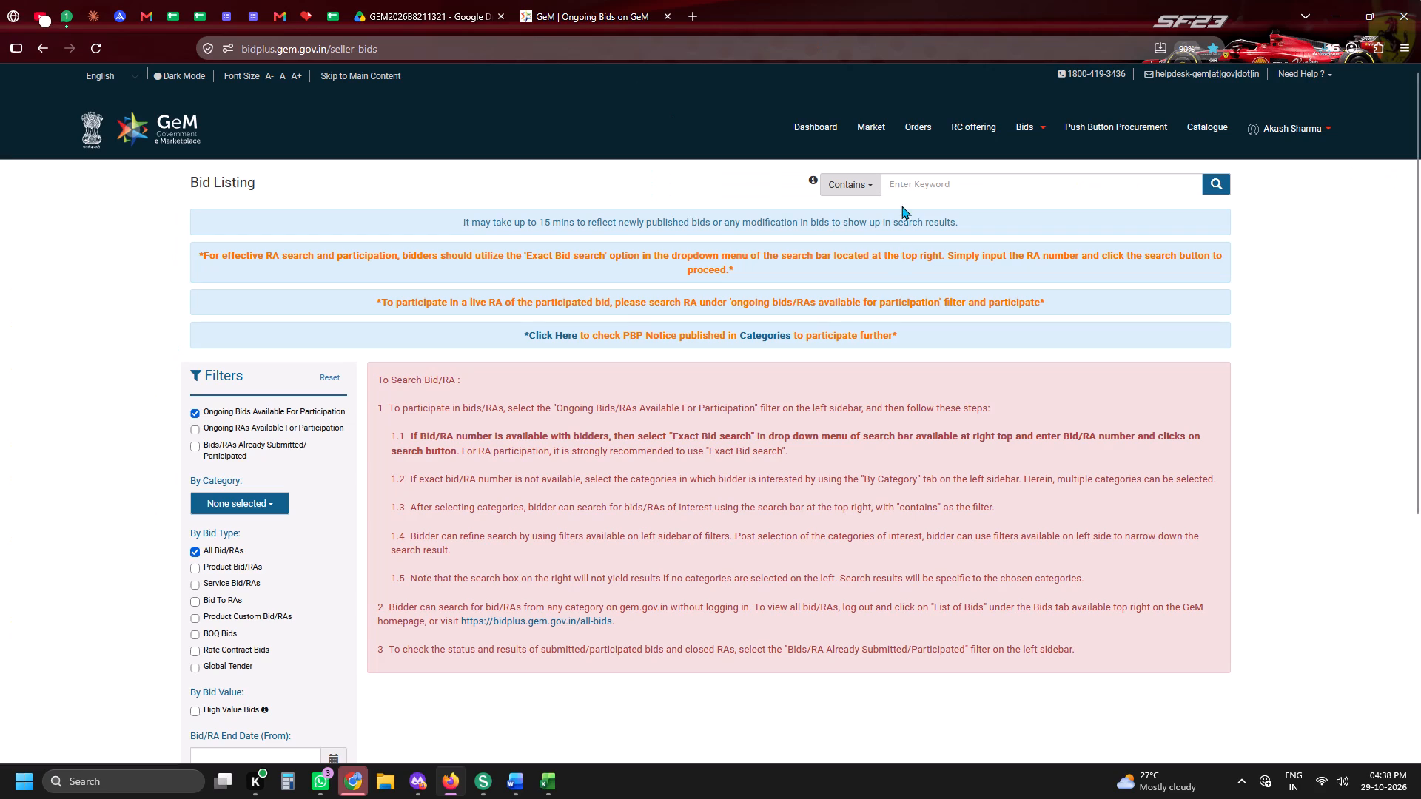
click(909, 195)
click(909, 186)
key(ctrl+v)
click(869, 185)
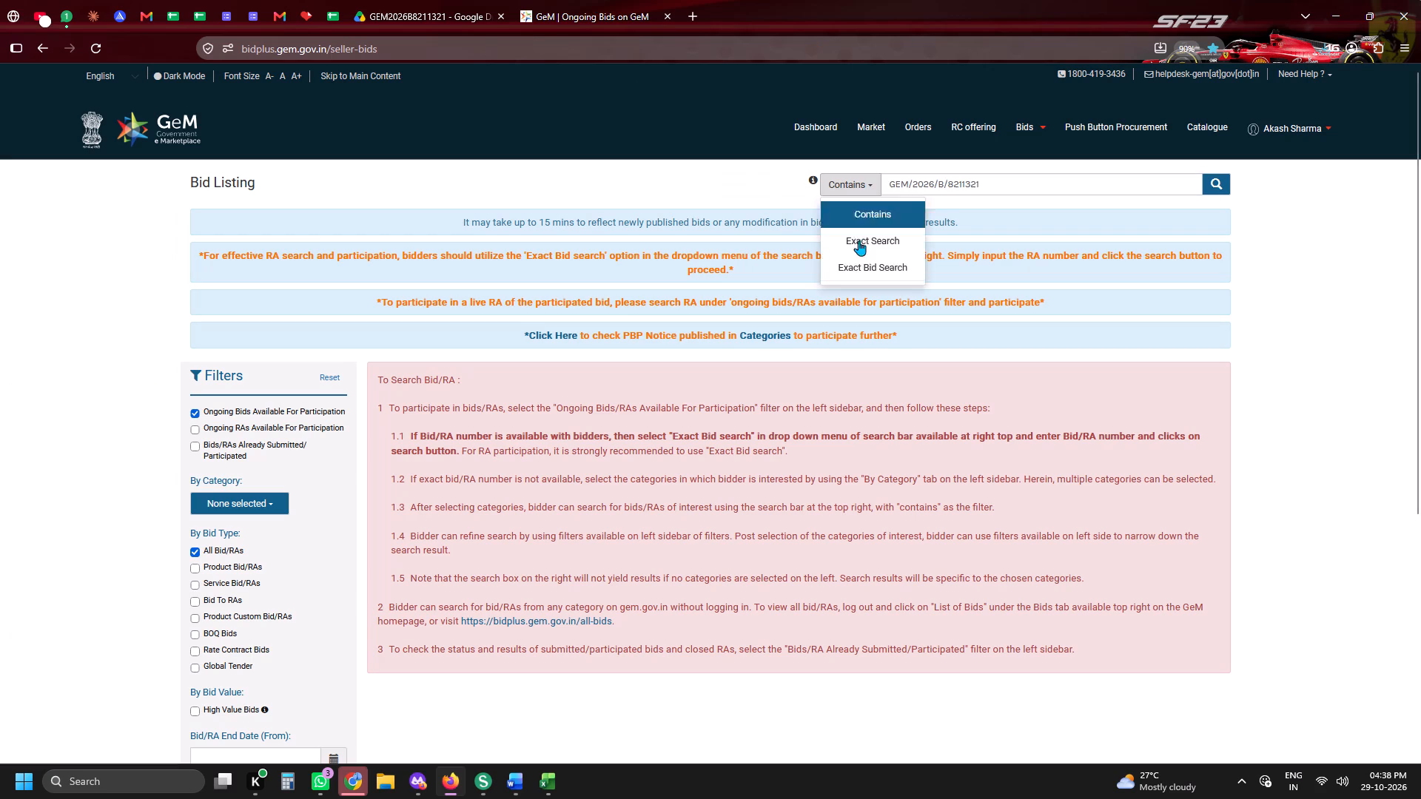
click(859, 257)
click(1221, 187)
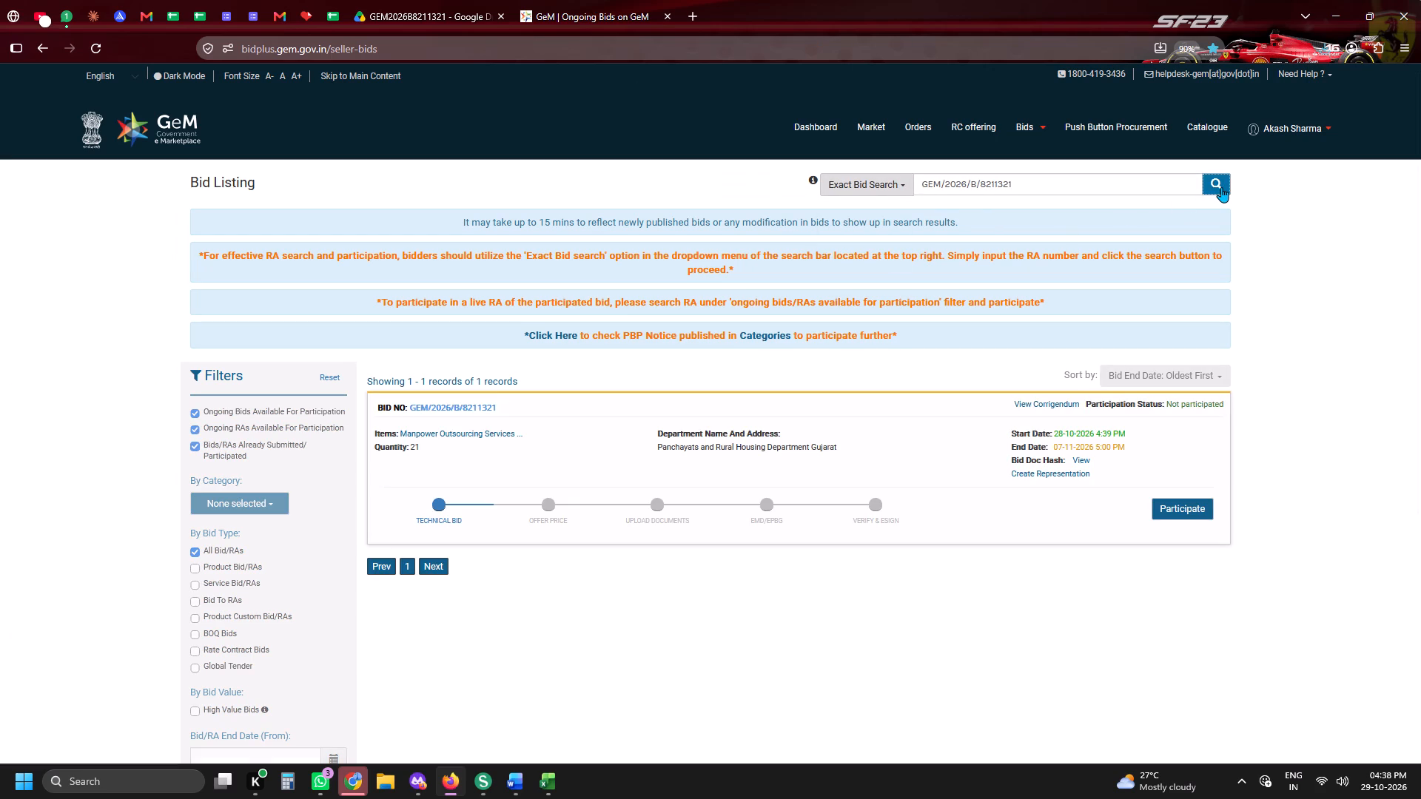
Start participating in the bid, answering No to land-border ownership, No to the ToT arrangement and Yes to the eligibility certification, and save.
click(1170, 508)
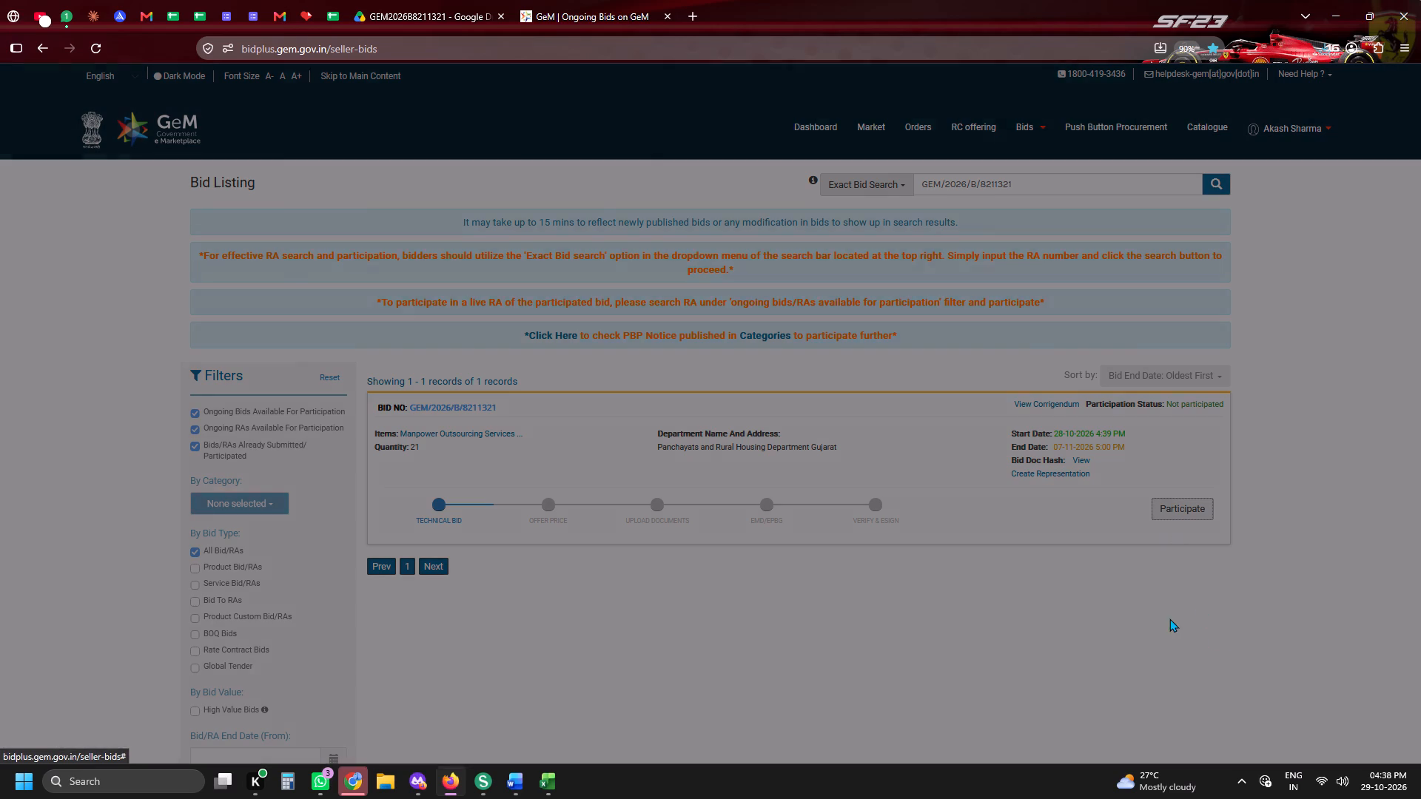
click(835, 183)
click(833, 153)
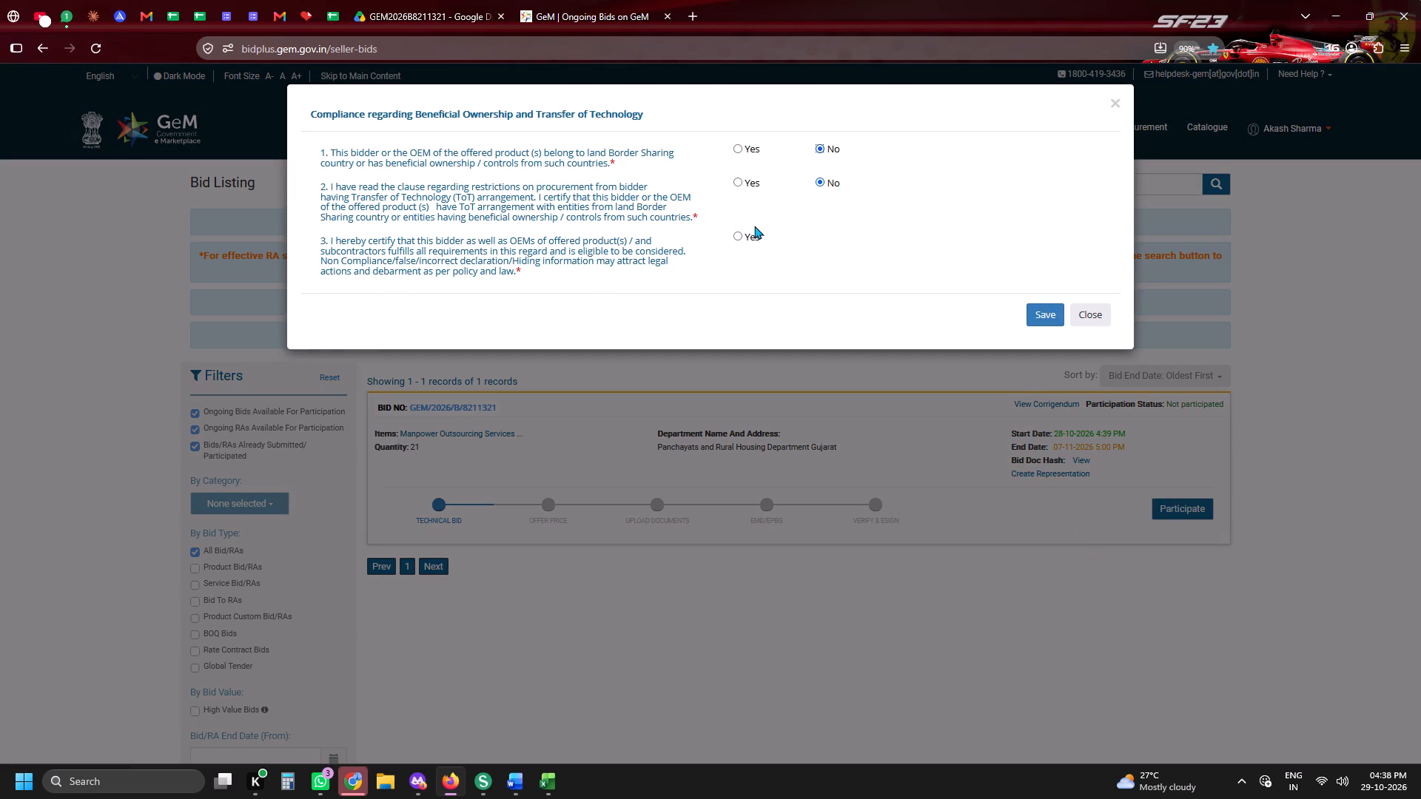
click(752, 229)
click(753, 238)
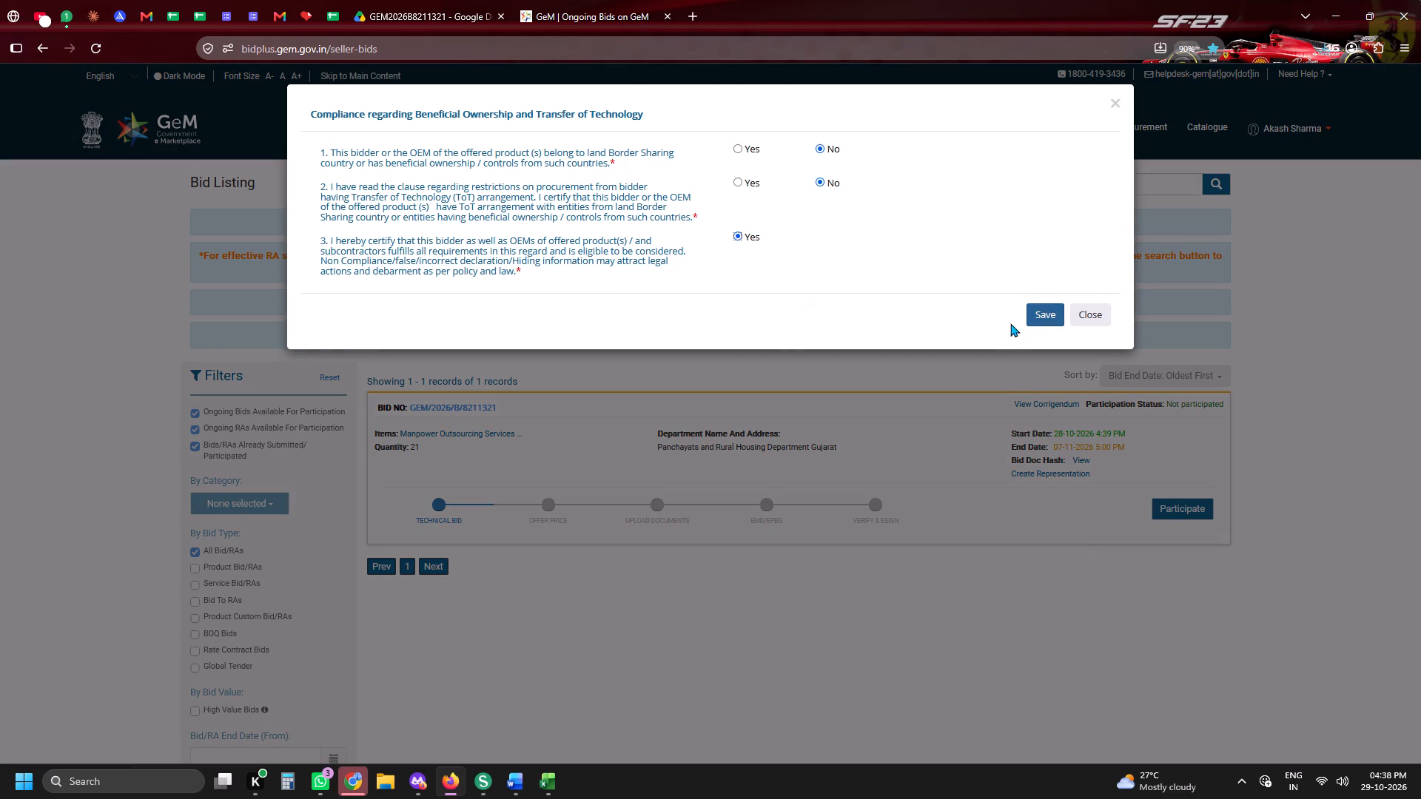
click(1061, 312)
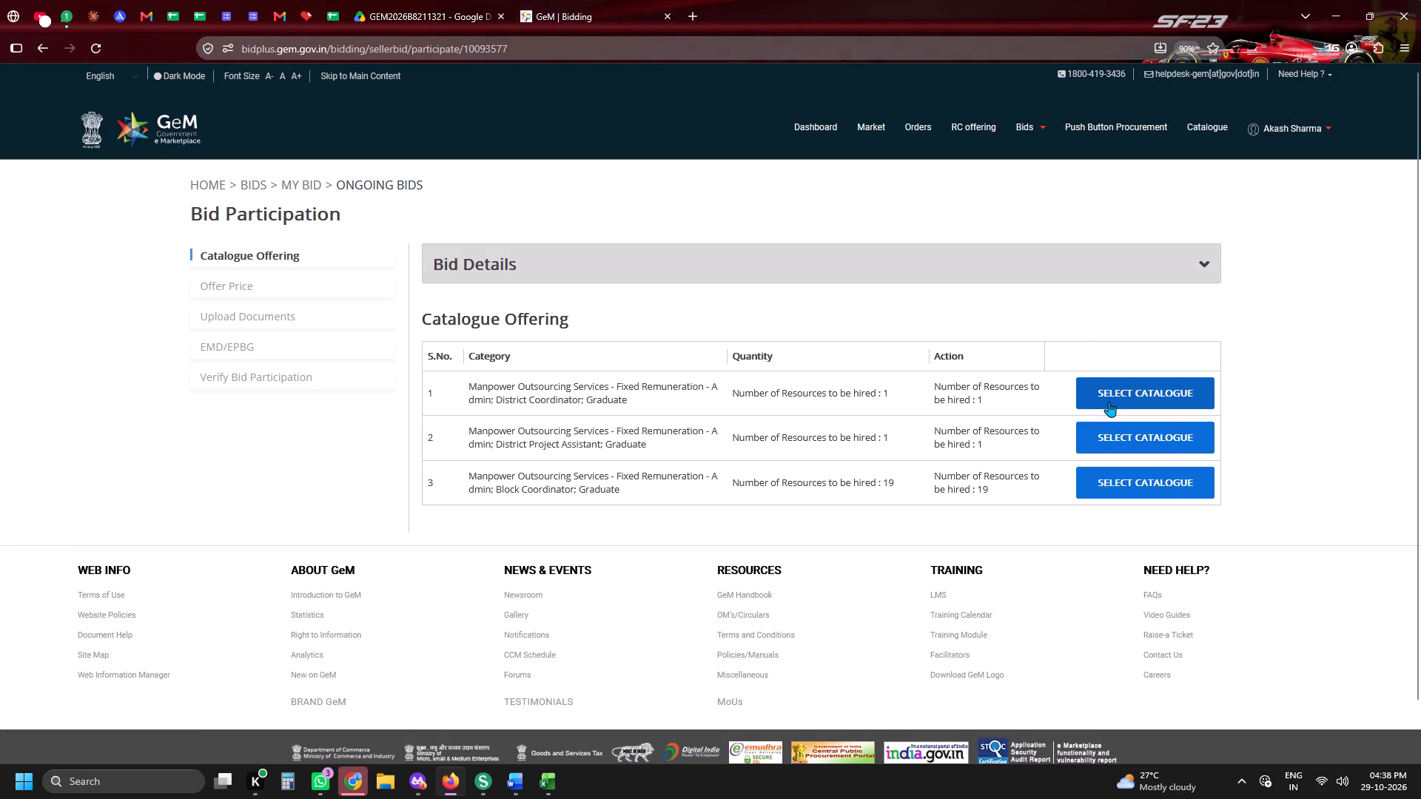
Select the District Coordinator catalogue, set the geographical presence state to Gujarat only, and encrypt and save the offering.
click(1109, 402)
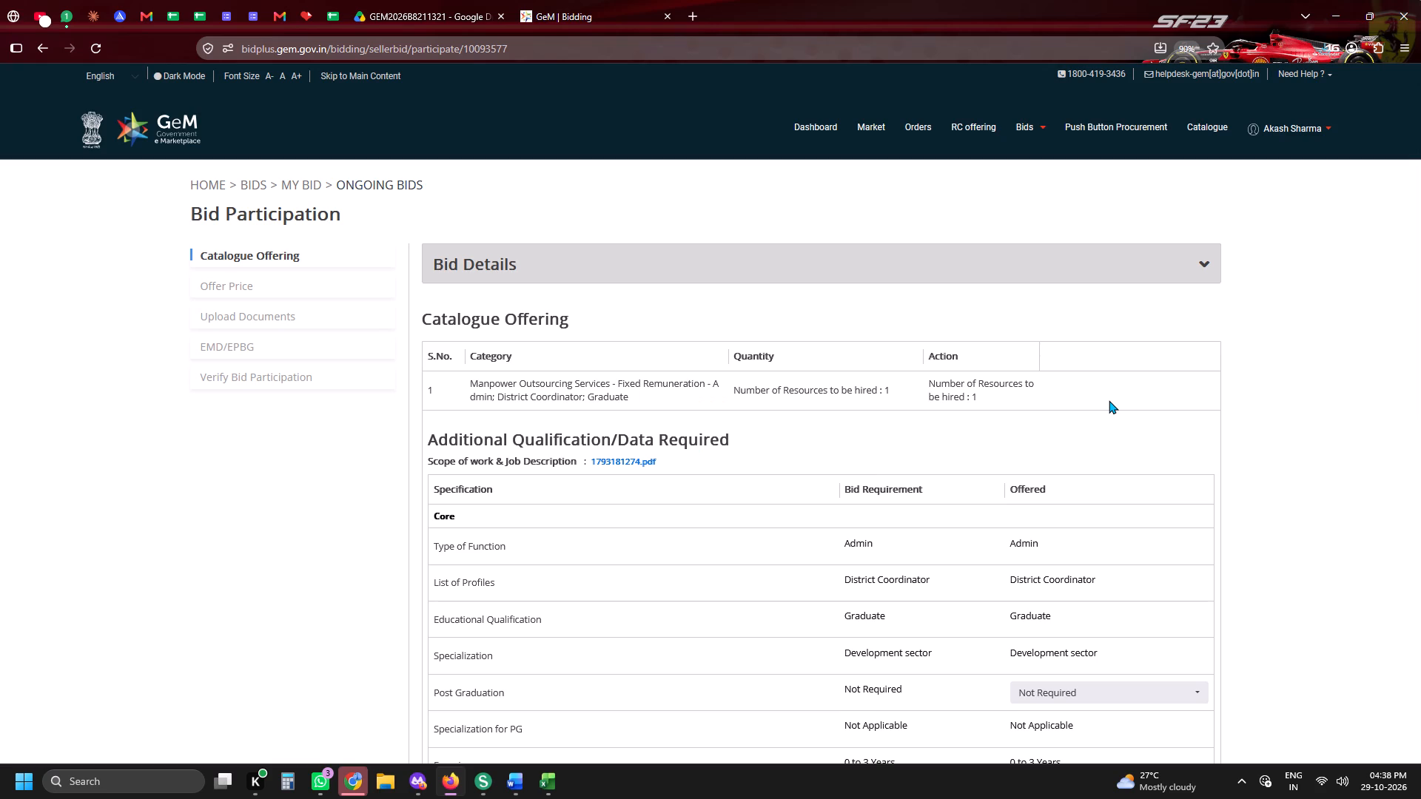
scroll(1244, 450, down, 3)
scroll(1278, 313, down, 2)
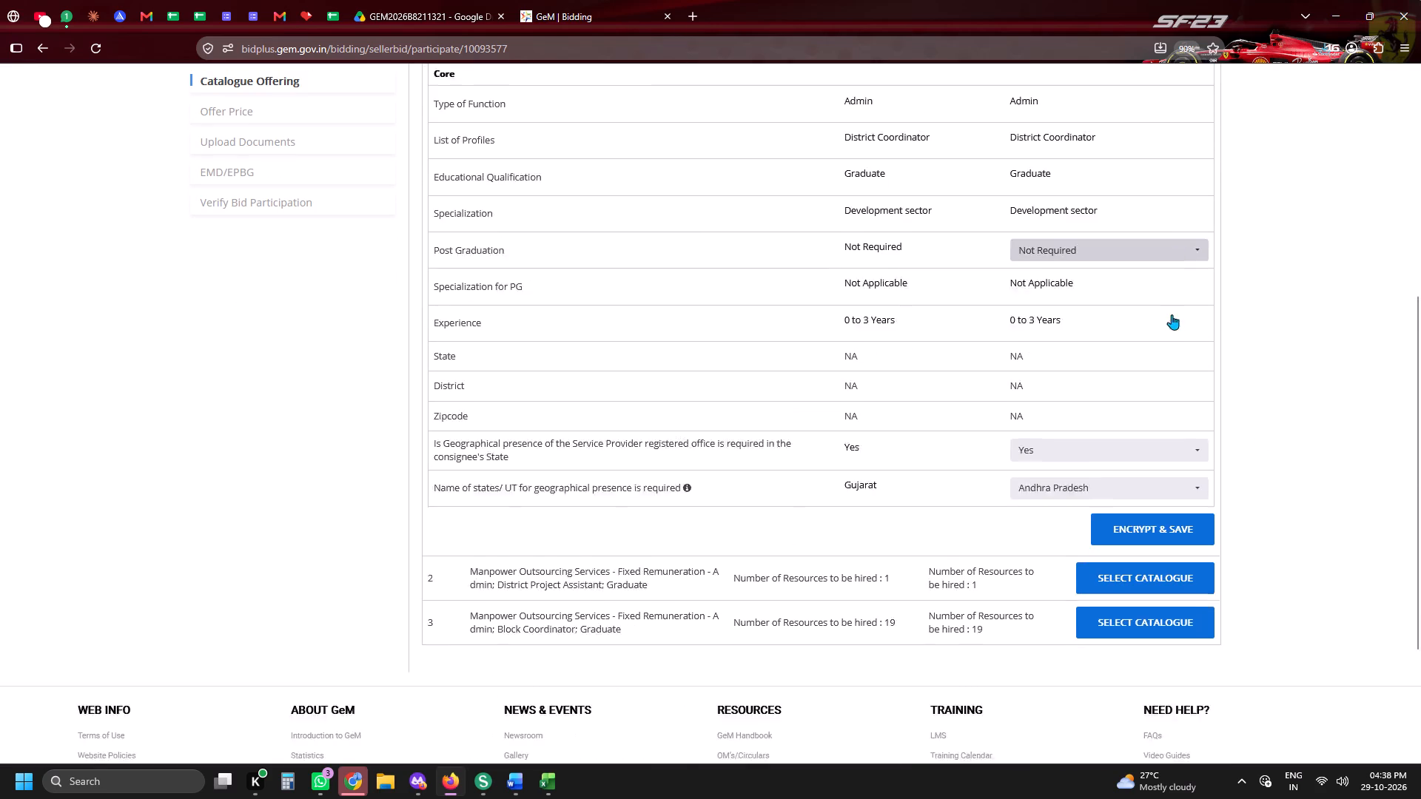
scroll(1101, 340, down, 2)
click(1062, 286)
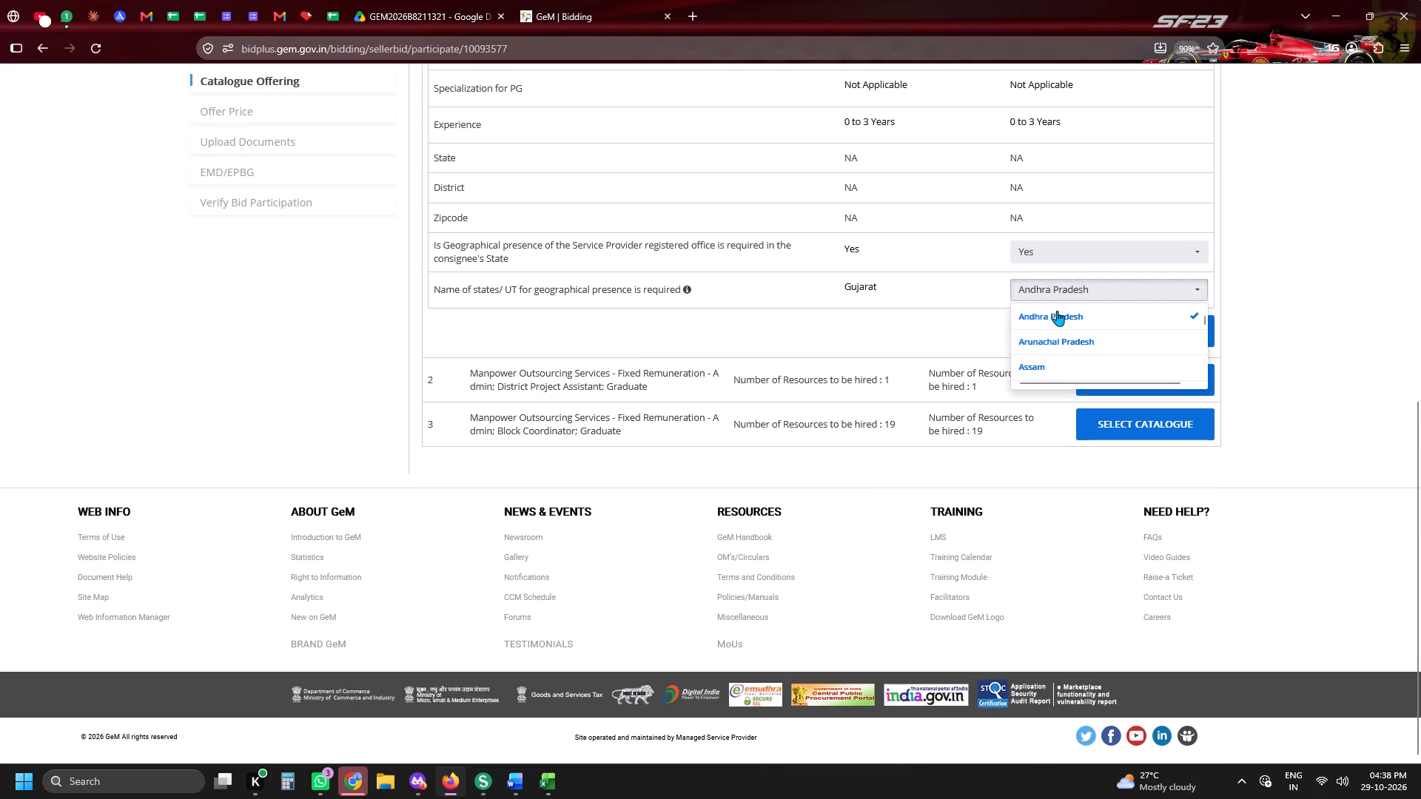
click(1057, 311)
click(925, 341)
click(1063, 297)
key(g)
key(g)
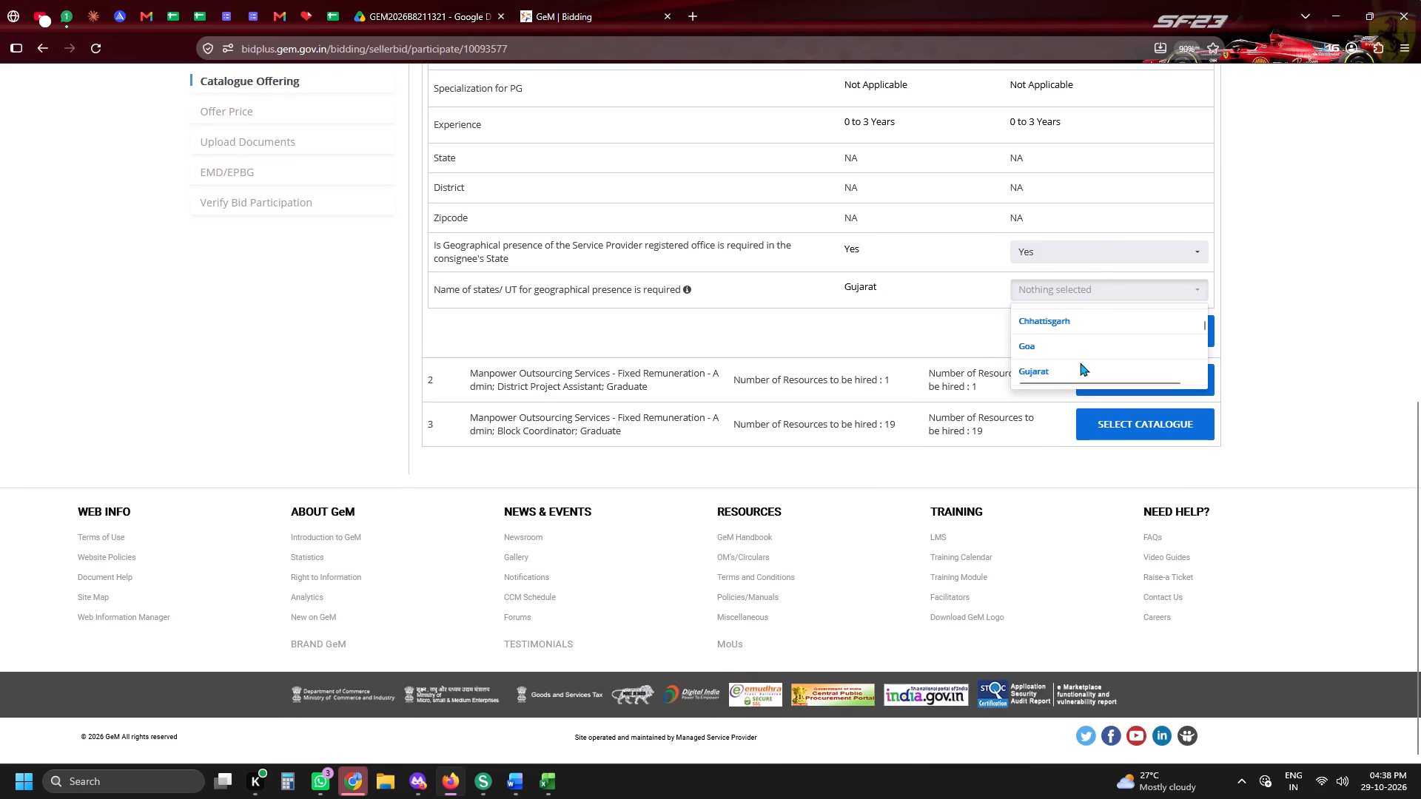
click(1049, 364)
click(766, 336)
click(1069, 291)
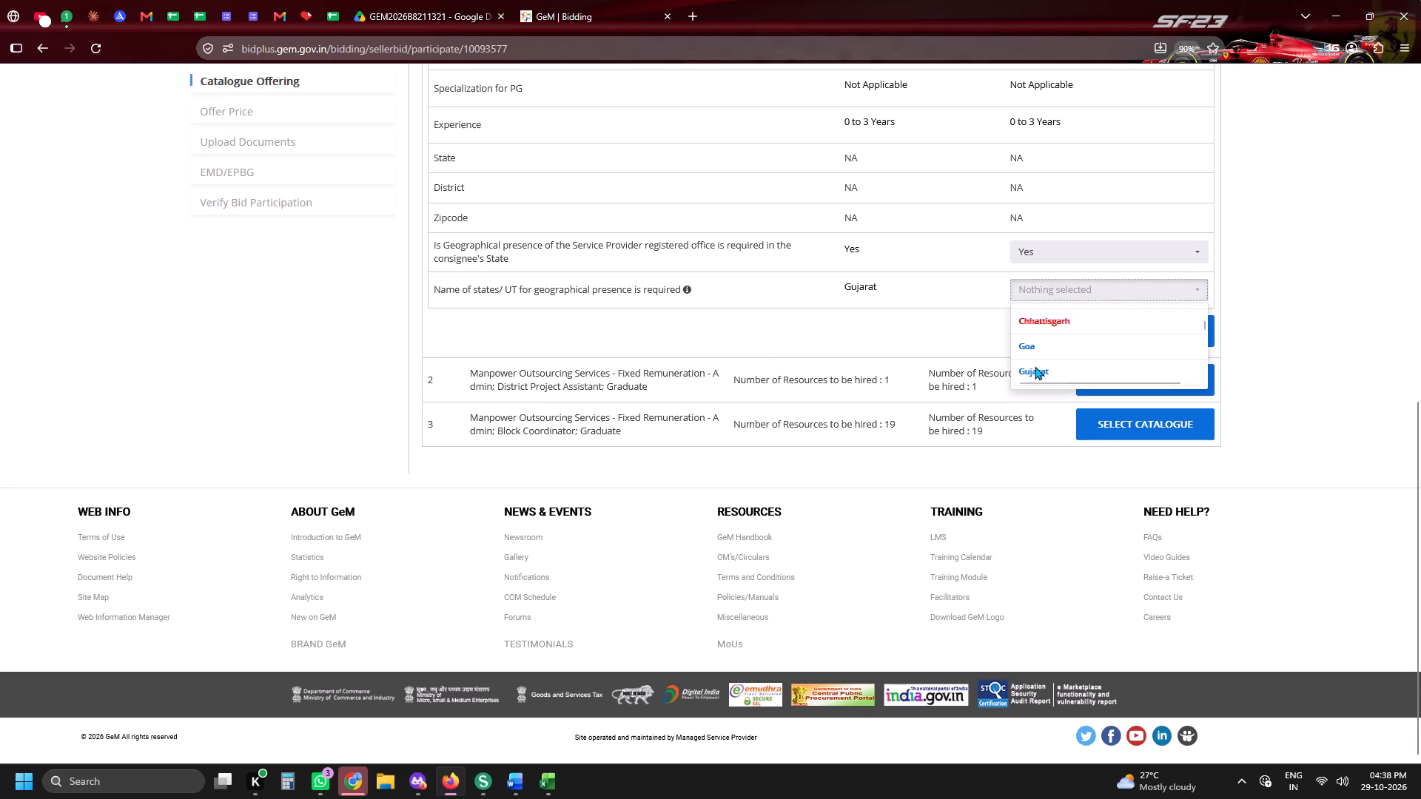
click(1032, 372)
click(885, 354)
click(1141, 334)
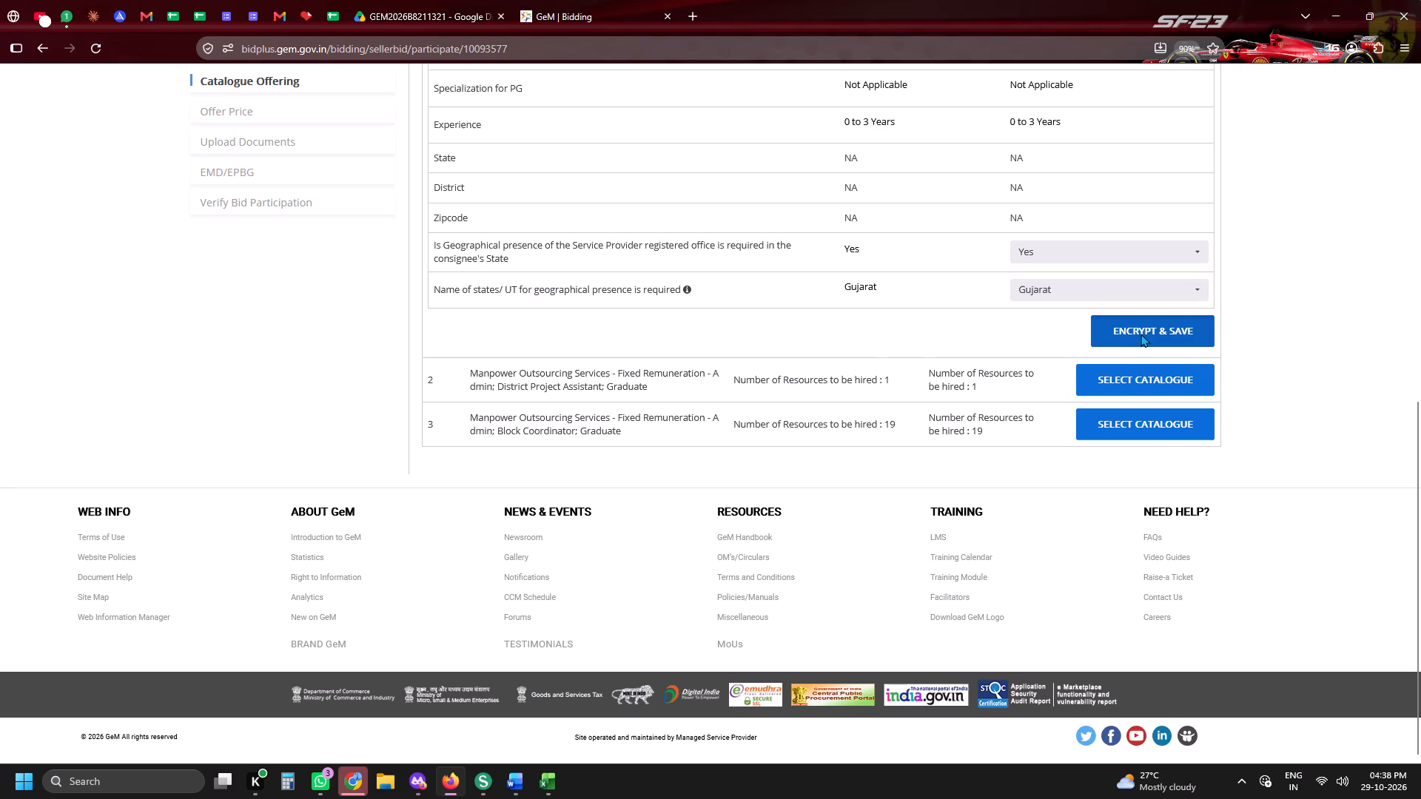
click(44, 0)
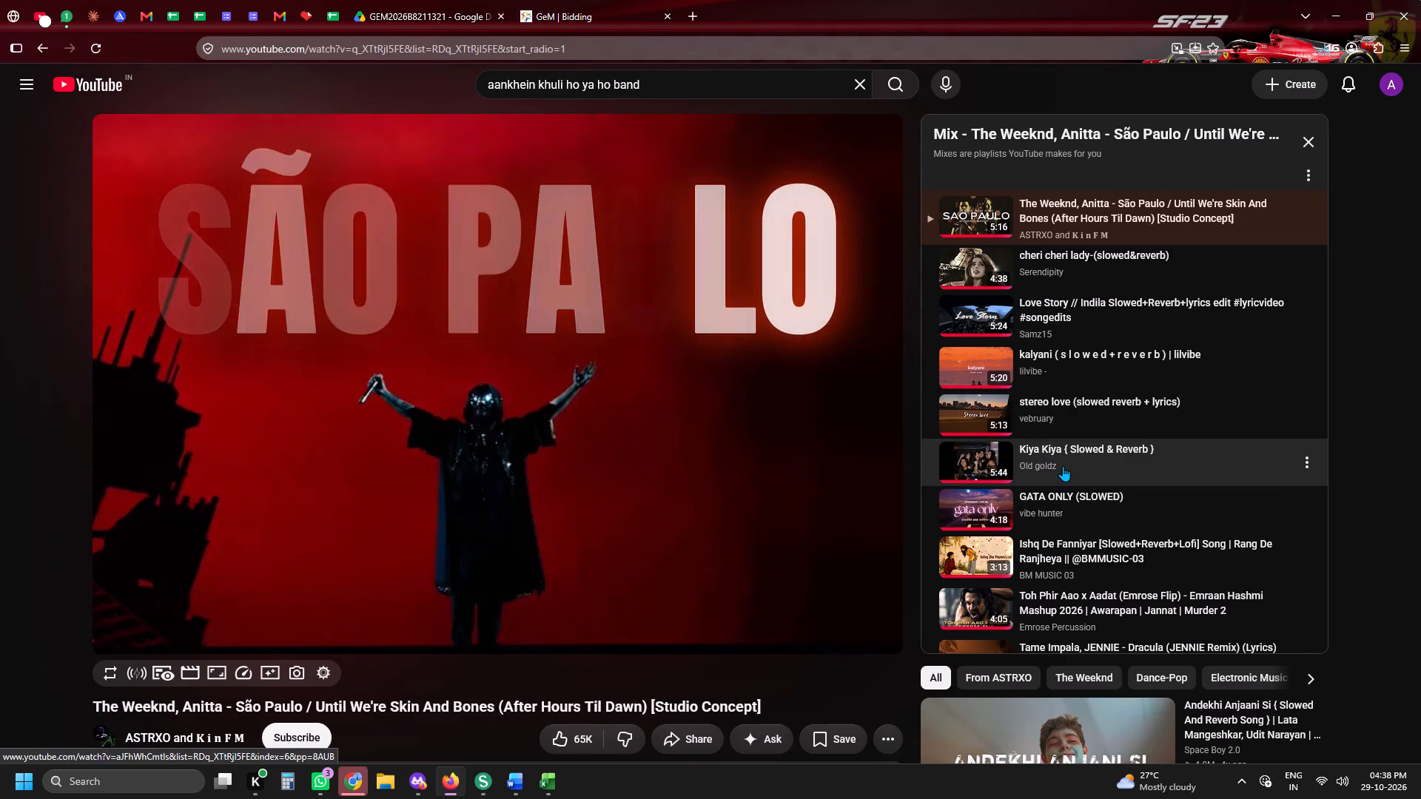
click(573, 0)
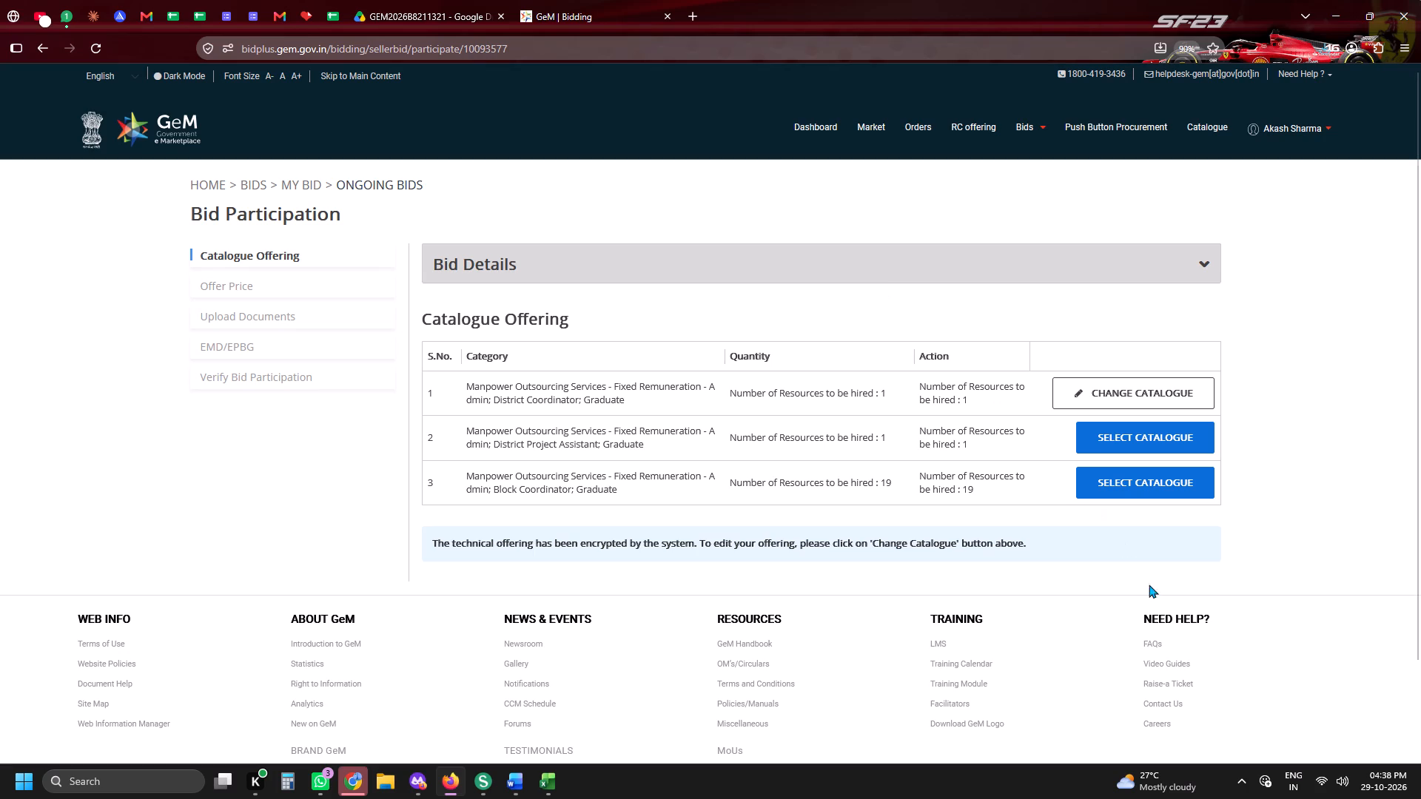
Select the District Project Assistant catalogue, set the geographical presence state to Gujarat only, and encrypt and save the offering.
click(1129, 431)
click(1337, 785)
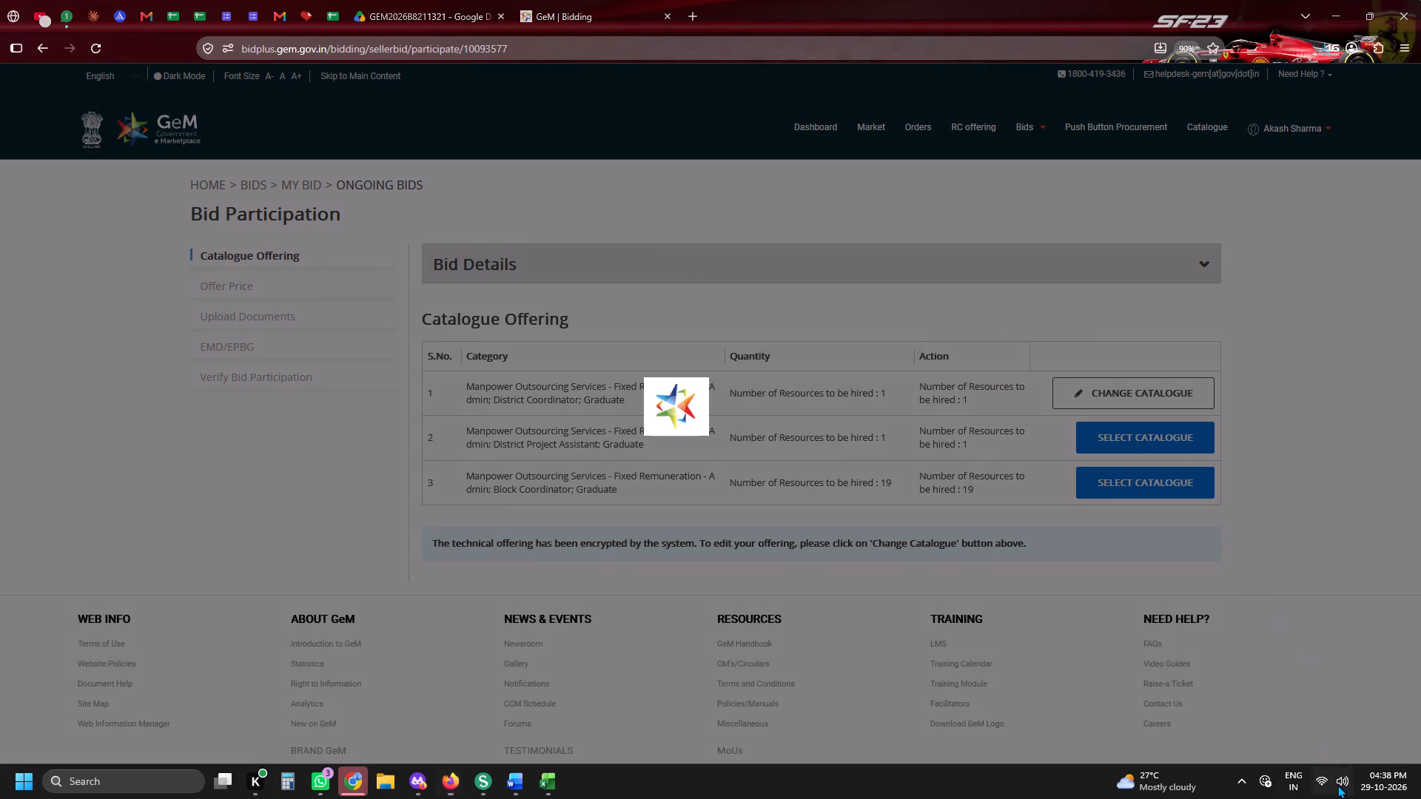
scroll(1323, 702, up, 2)
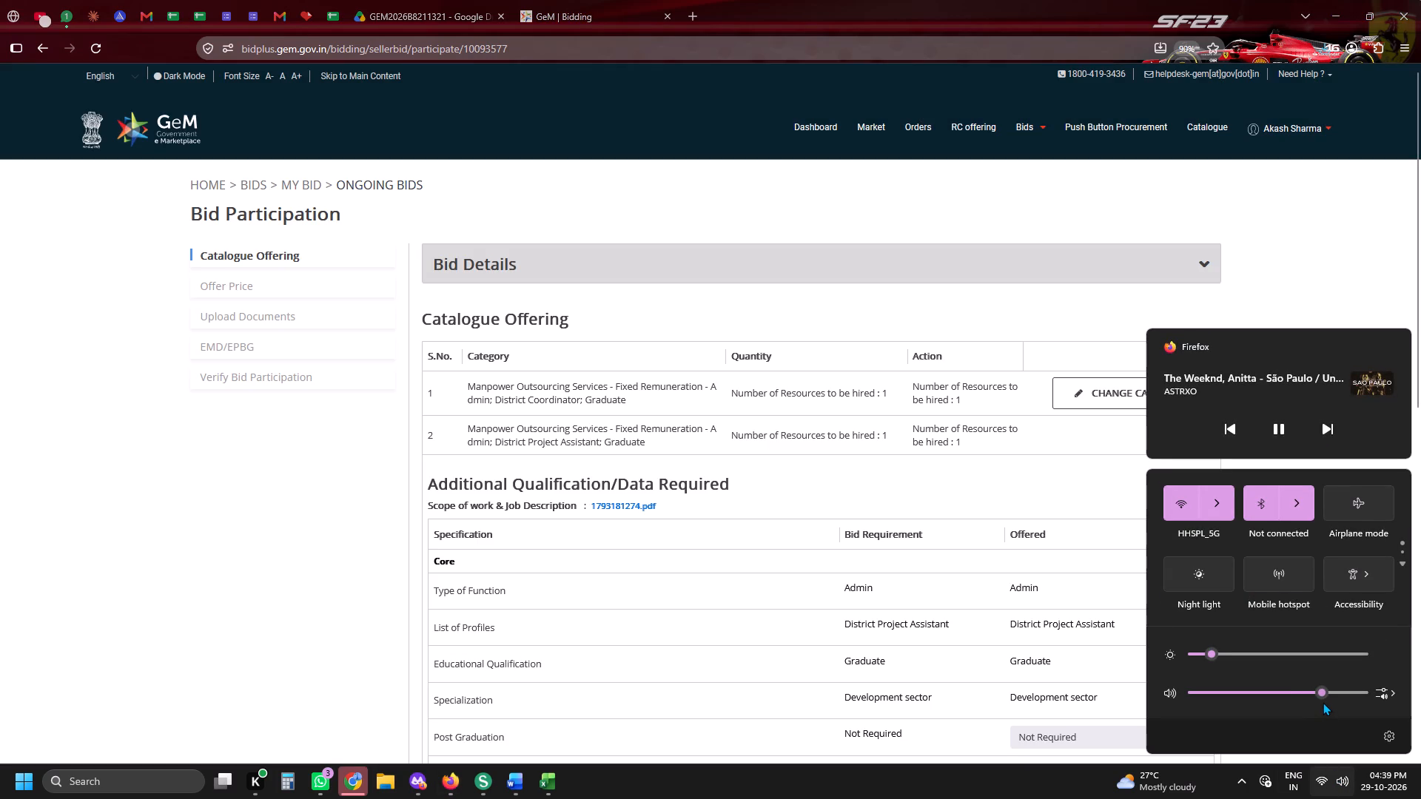
click(1331, 274)
scroll(1197, 416, down, 4)
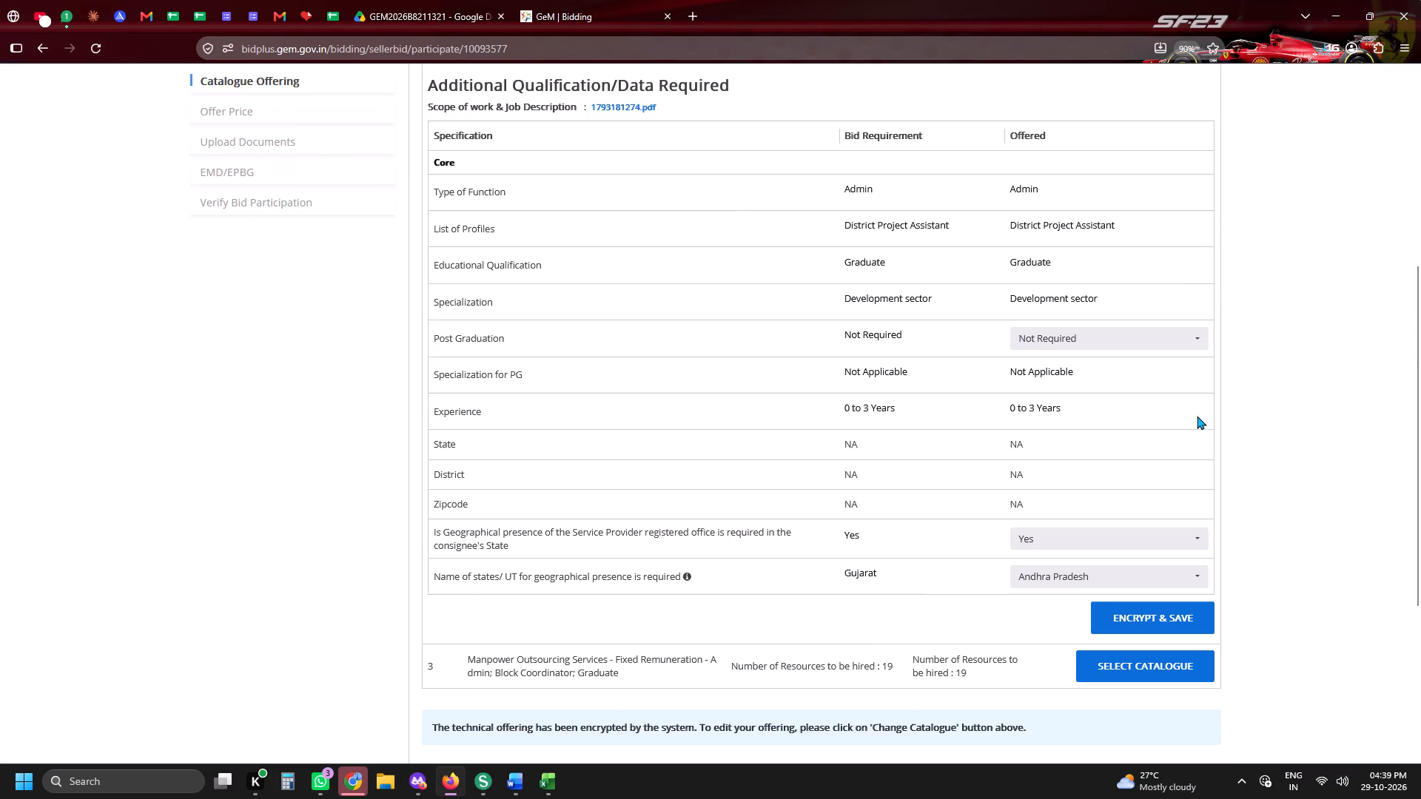
scroll(1045, 417, down, 2)
click(1055, 396)
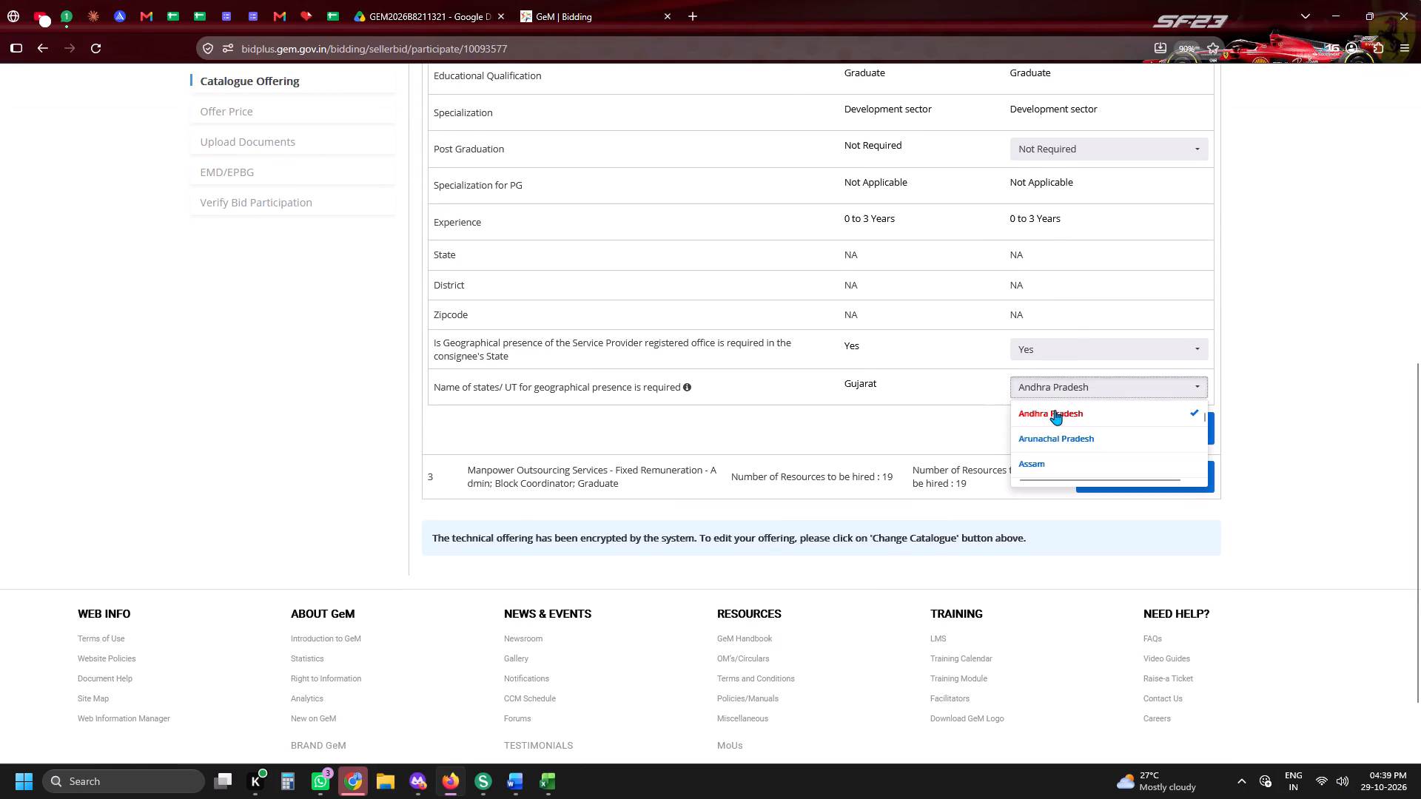
click(1055, 410)
click(811, 428)
click(1027, 394)
key(g)
key(g)
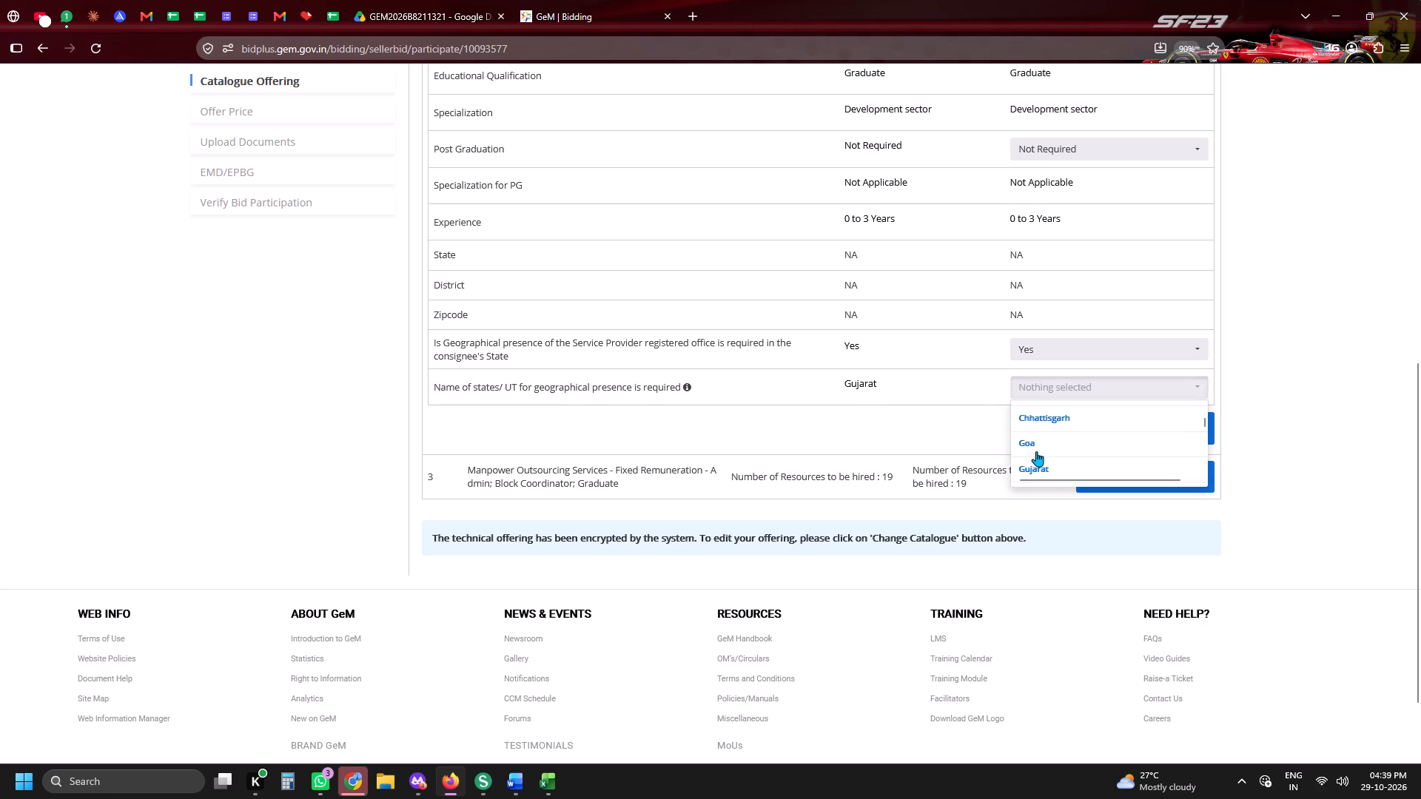
click(1038, 468)
click(931, 429)
click(1180, 432)
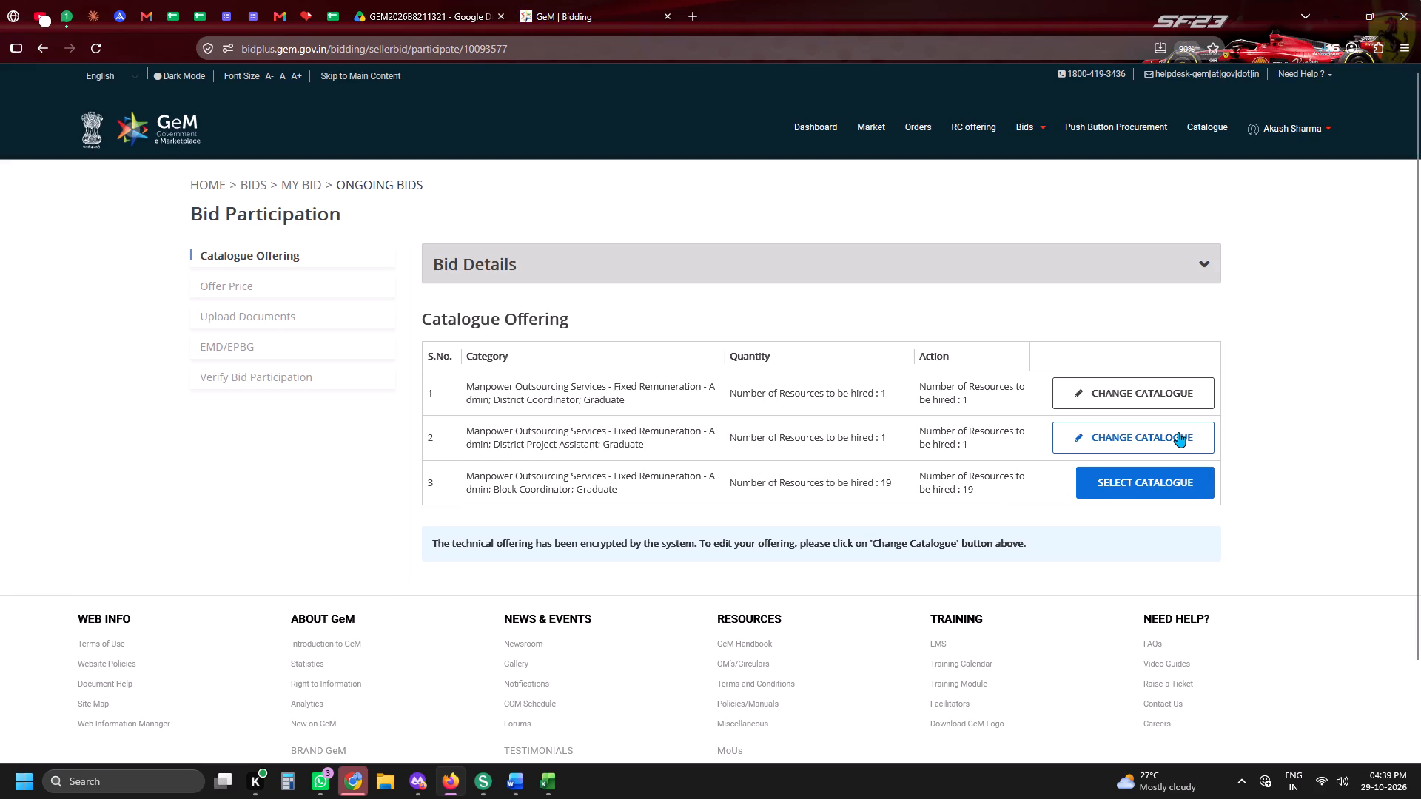
Select the Block Coordinator catalogue, set the geographical presence state to Gujarat only, and encrypt and save the offering.
scroll(1212, 406, down, 4)
click(1171, 385)
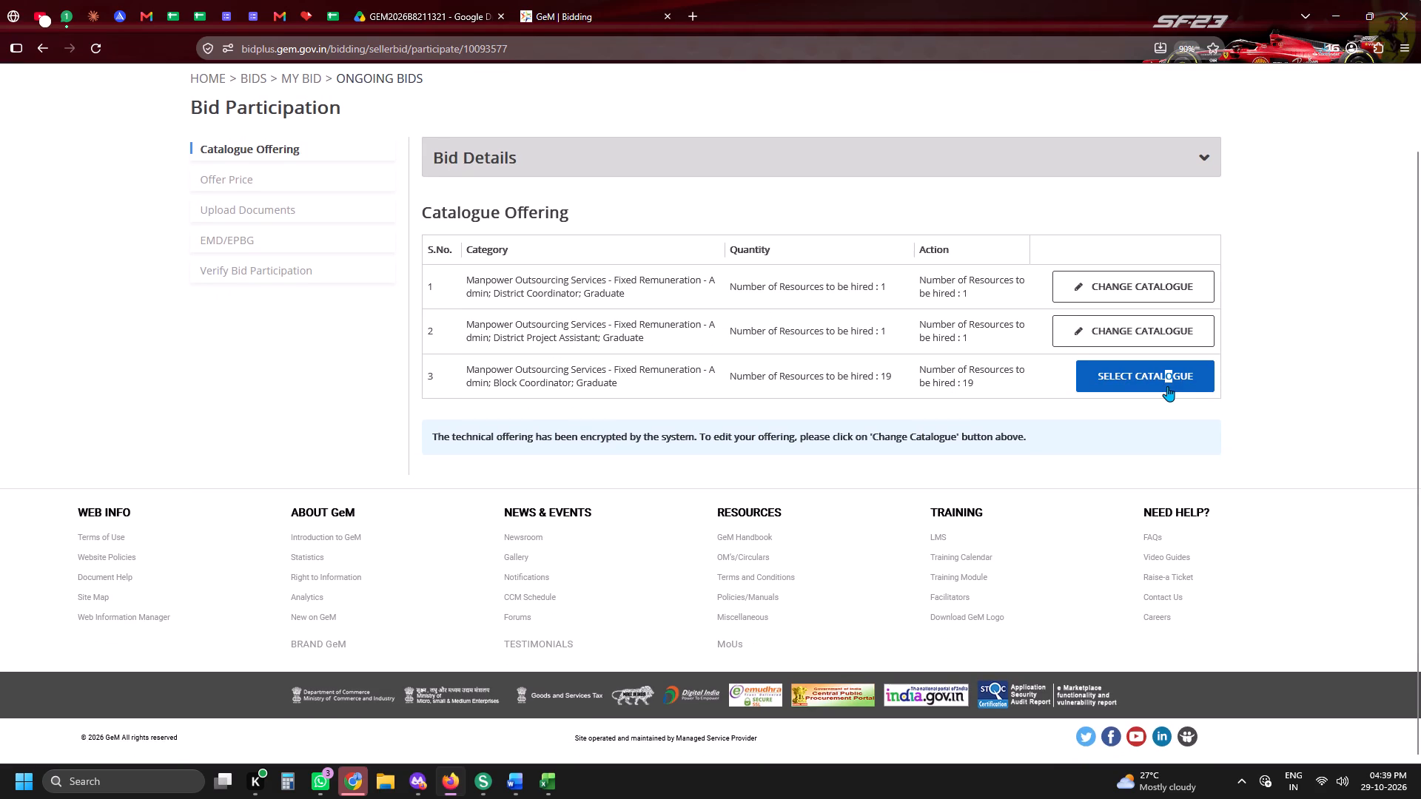
click(1137, 380)
scroll(1070, 405, down, 8)
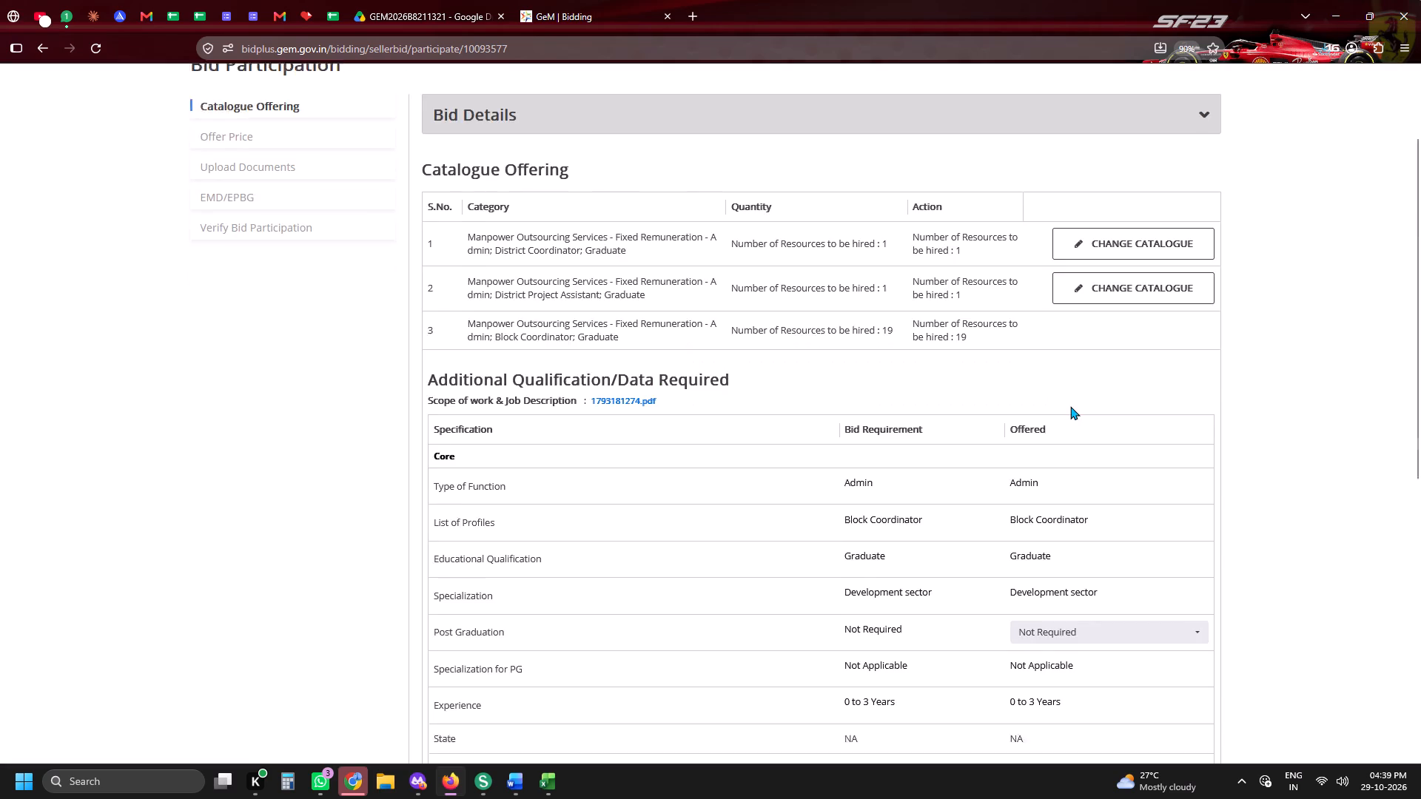
scroll(1058, 380, down, 3)
click(1040, 331)
click(1047, 373)
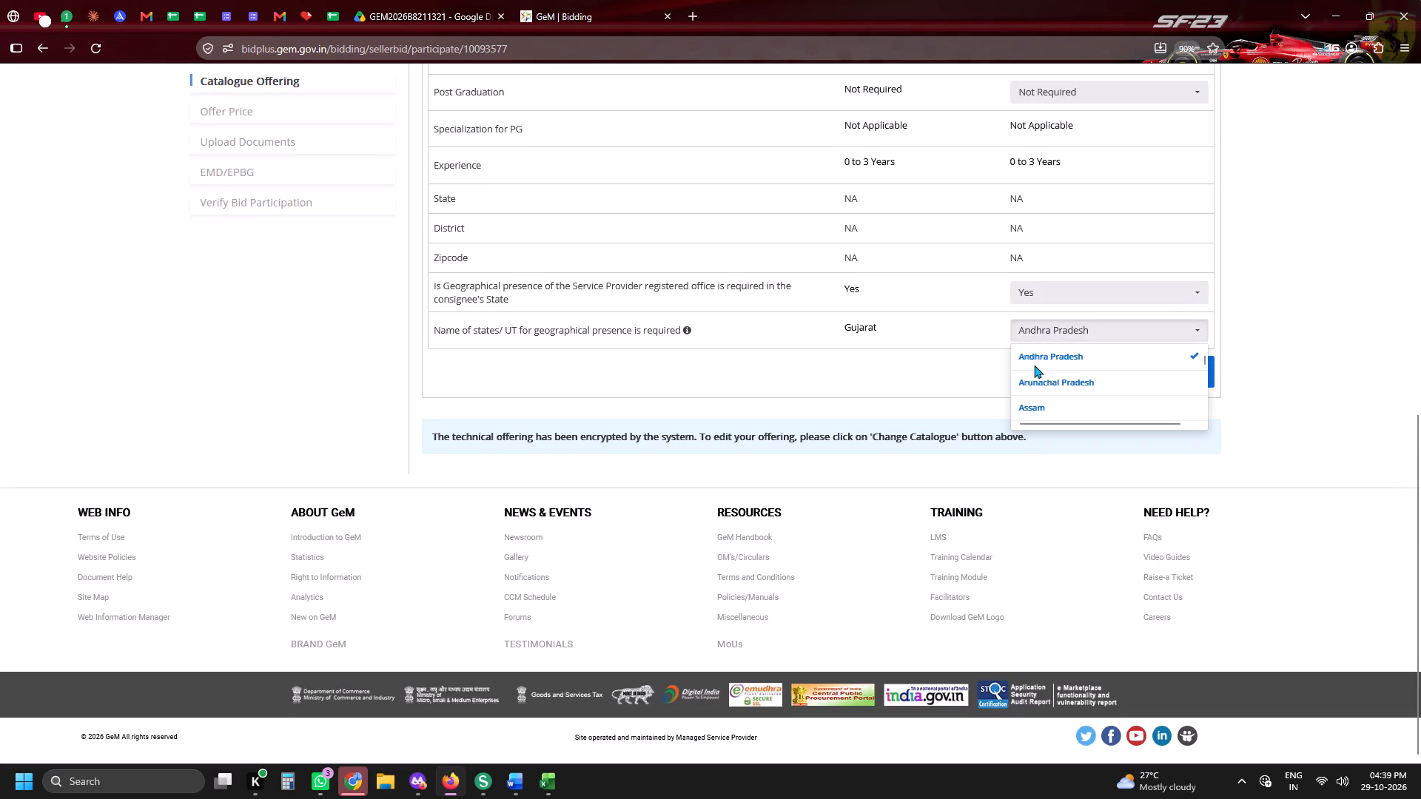
click(1035, 326)
click(1035, 353)
click(981, 357)
click(1066, 326)
key(g)
key(g)
click(1044, 409)
click(902, 388)
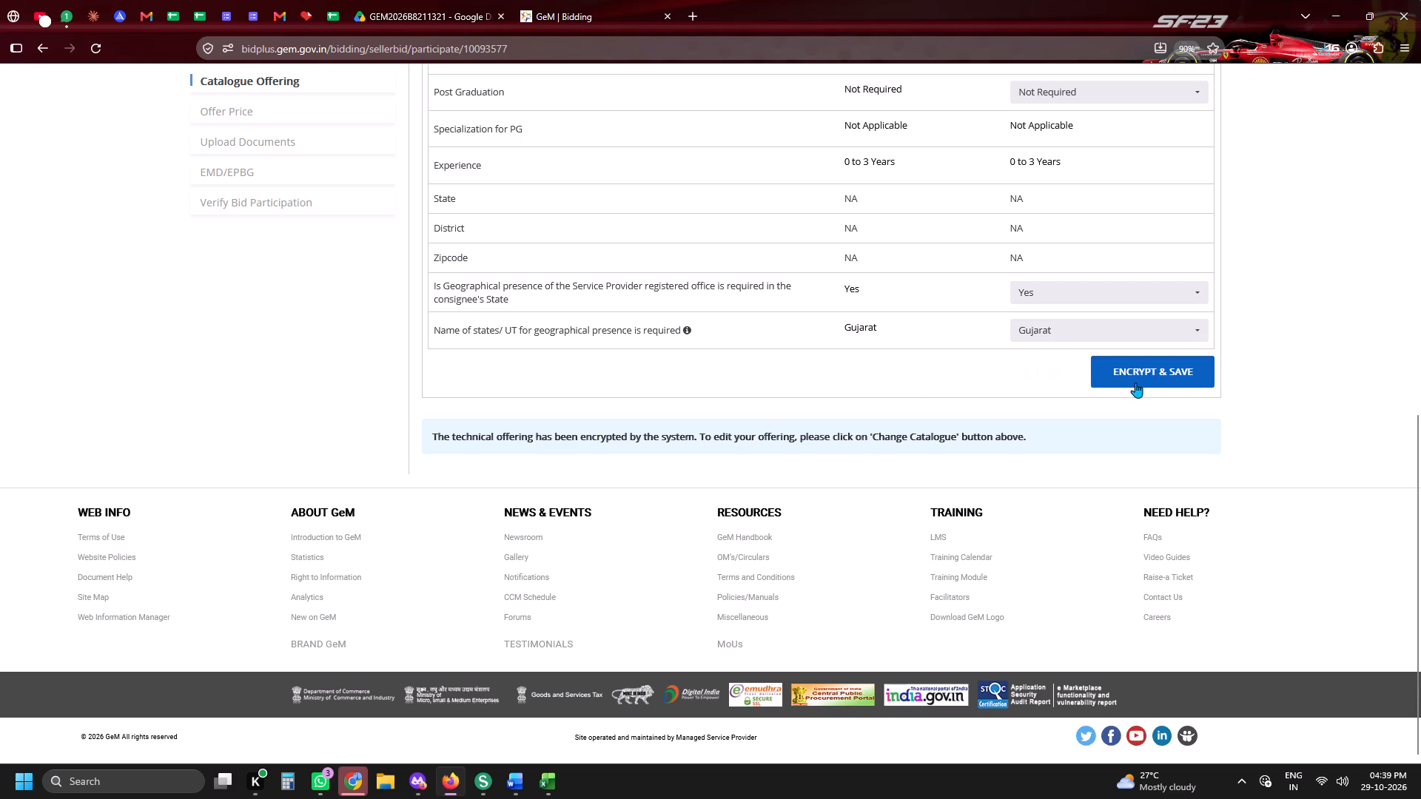
click(1135, 382)
Continue to the offer price, enter a 3.85 percent service charge for all three categories, accept the price estimate, and encrypt and save the quote.
scroll(1061, 342, down, 8)
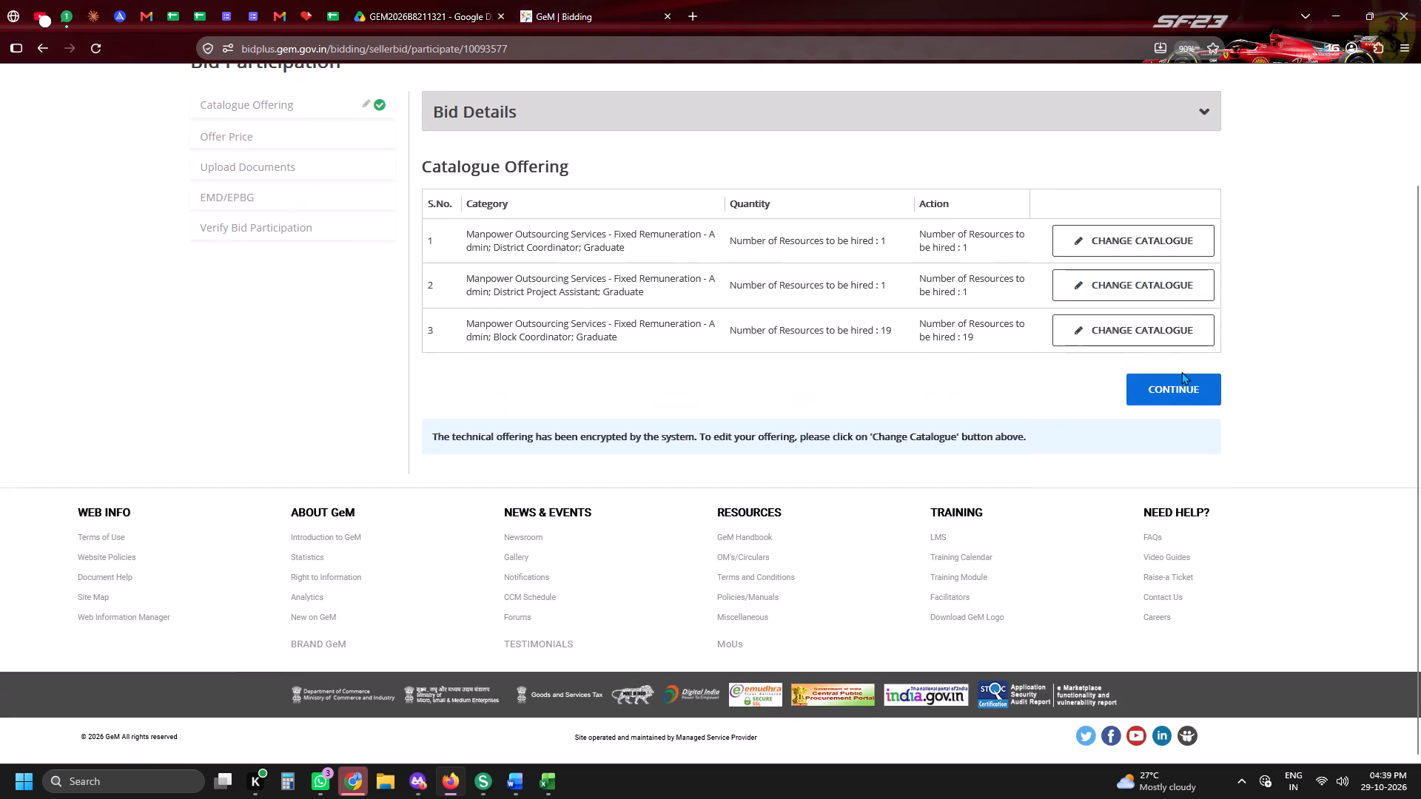
click(1186, 379)
text(3.85)
key(Tab)
text(3.85)
key(Tab)
text(3.85)
key(Tab)
click(1187, 367)
scroll(972, 365, down, 6)
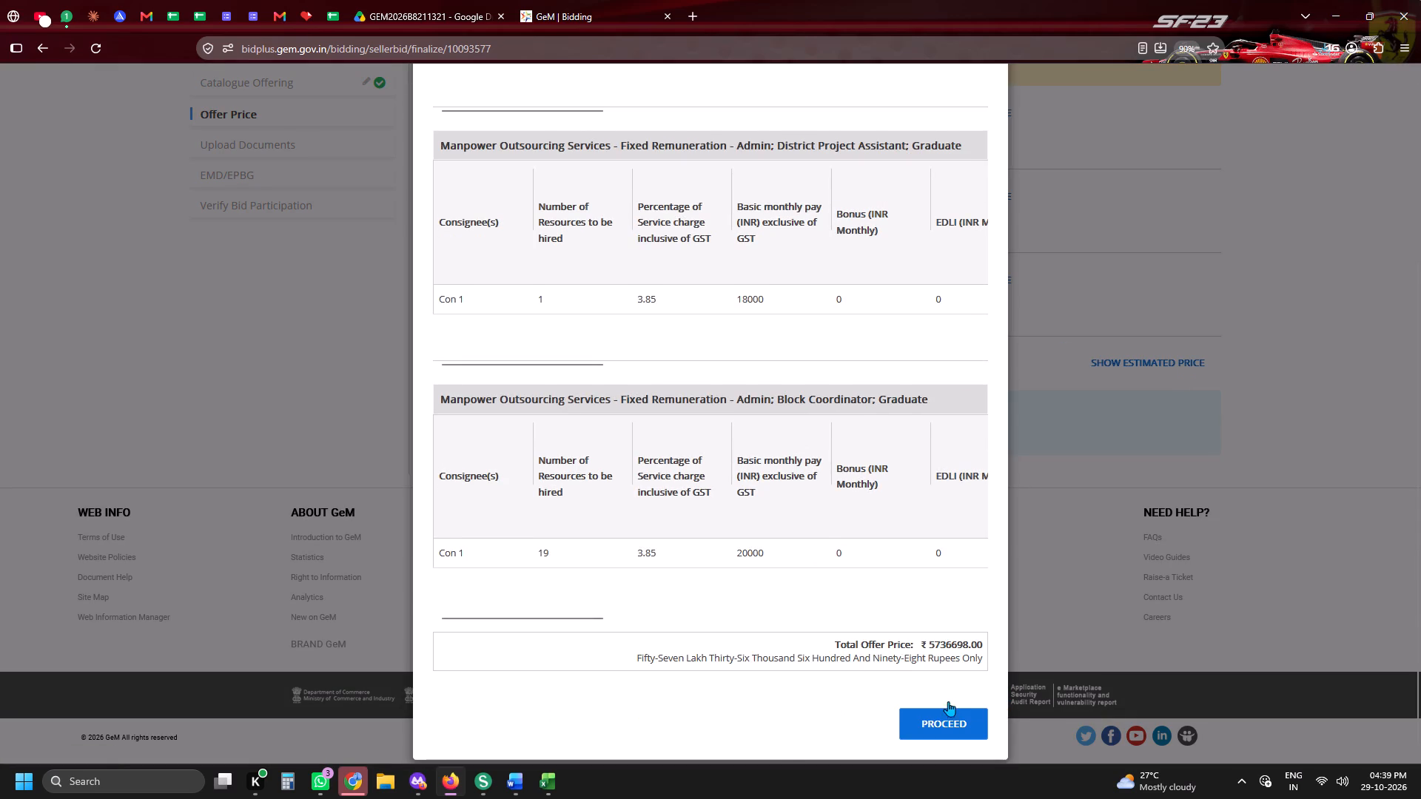
click(955, 701)
click(919, 706)
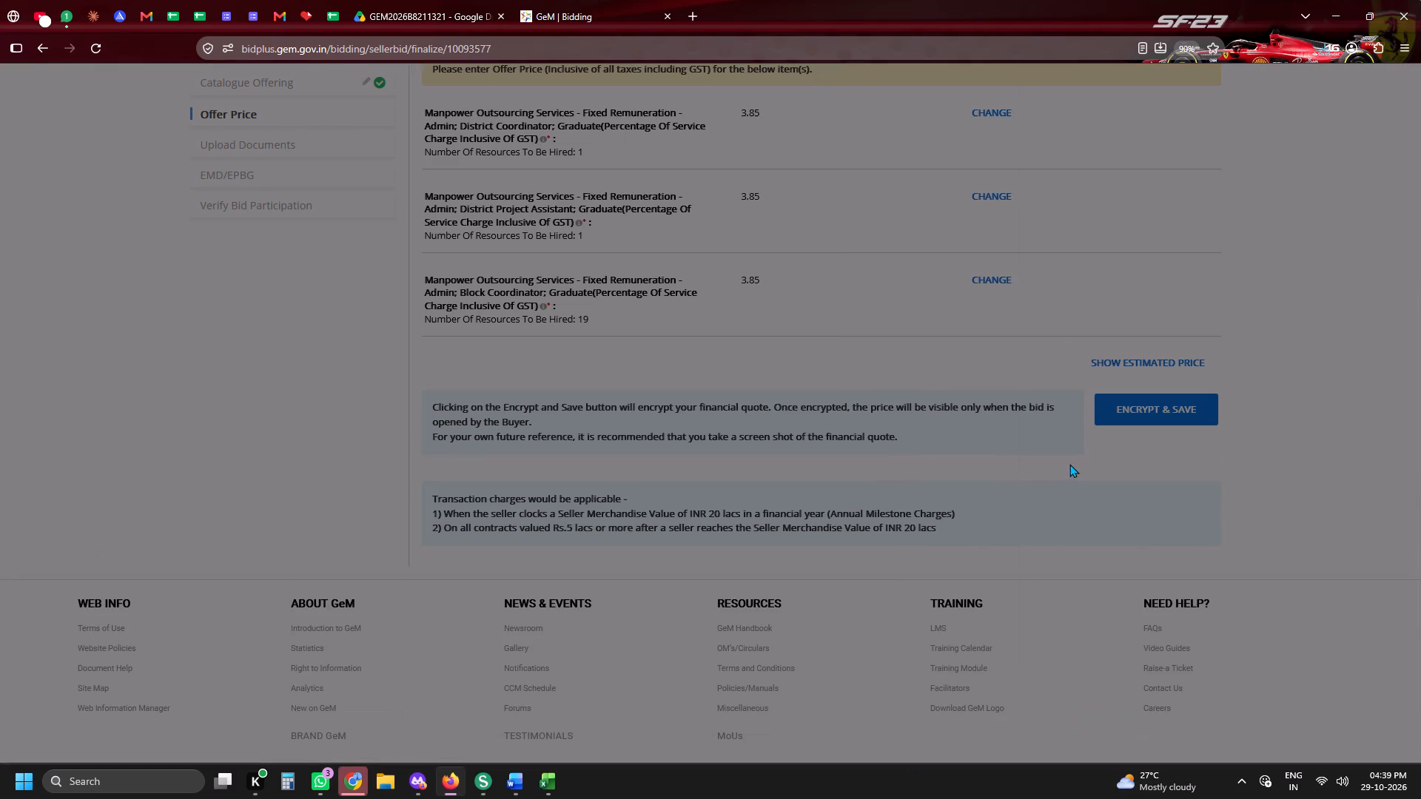
click(1100, 419)
click(756, 452)
Consult the REQUIRED DOCUMENTS.pdf list in Drive, and upload bidder-turnover-certificate-hhspl as the Bidder Turnover document.
click(471, 0)
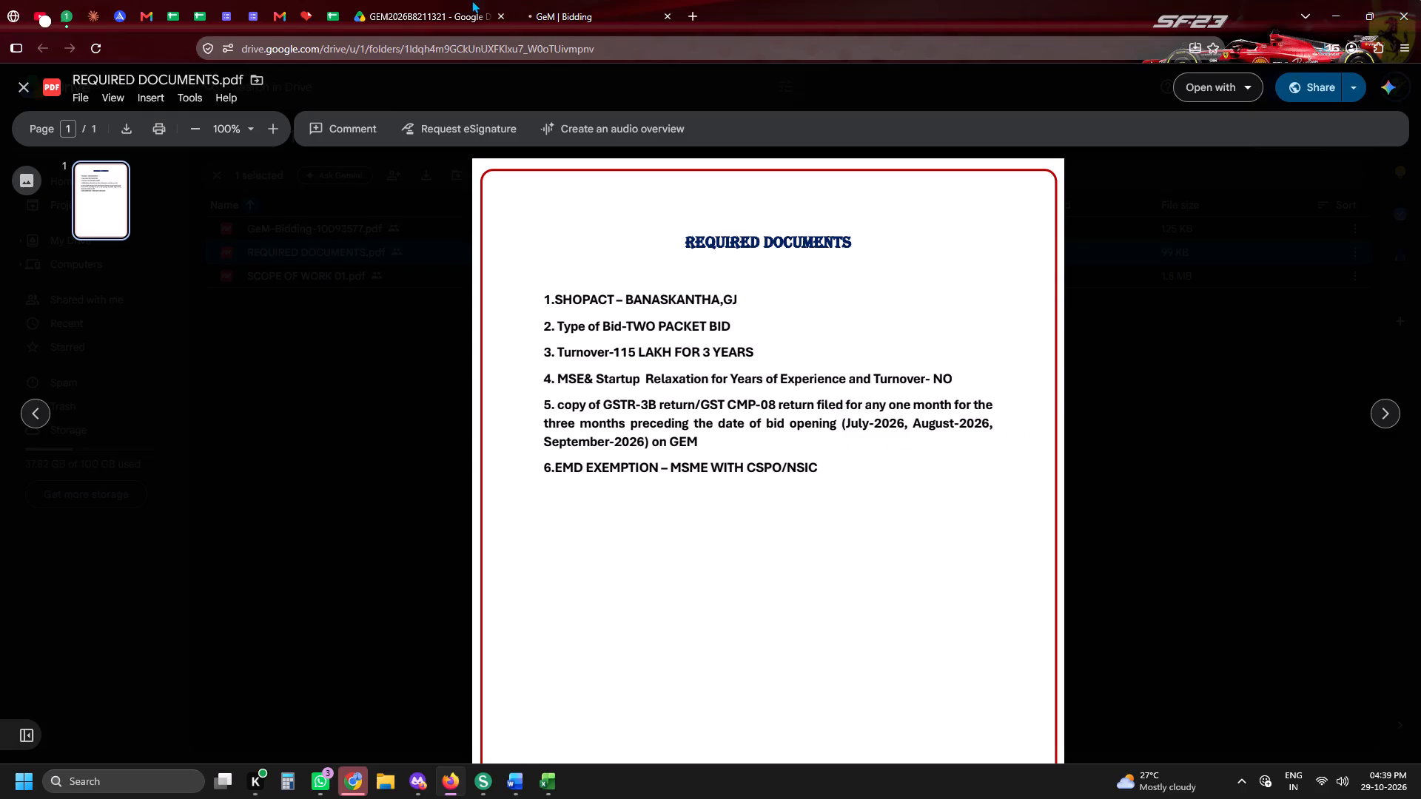
click(557, 0)
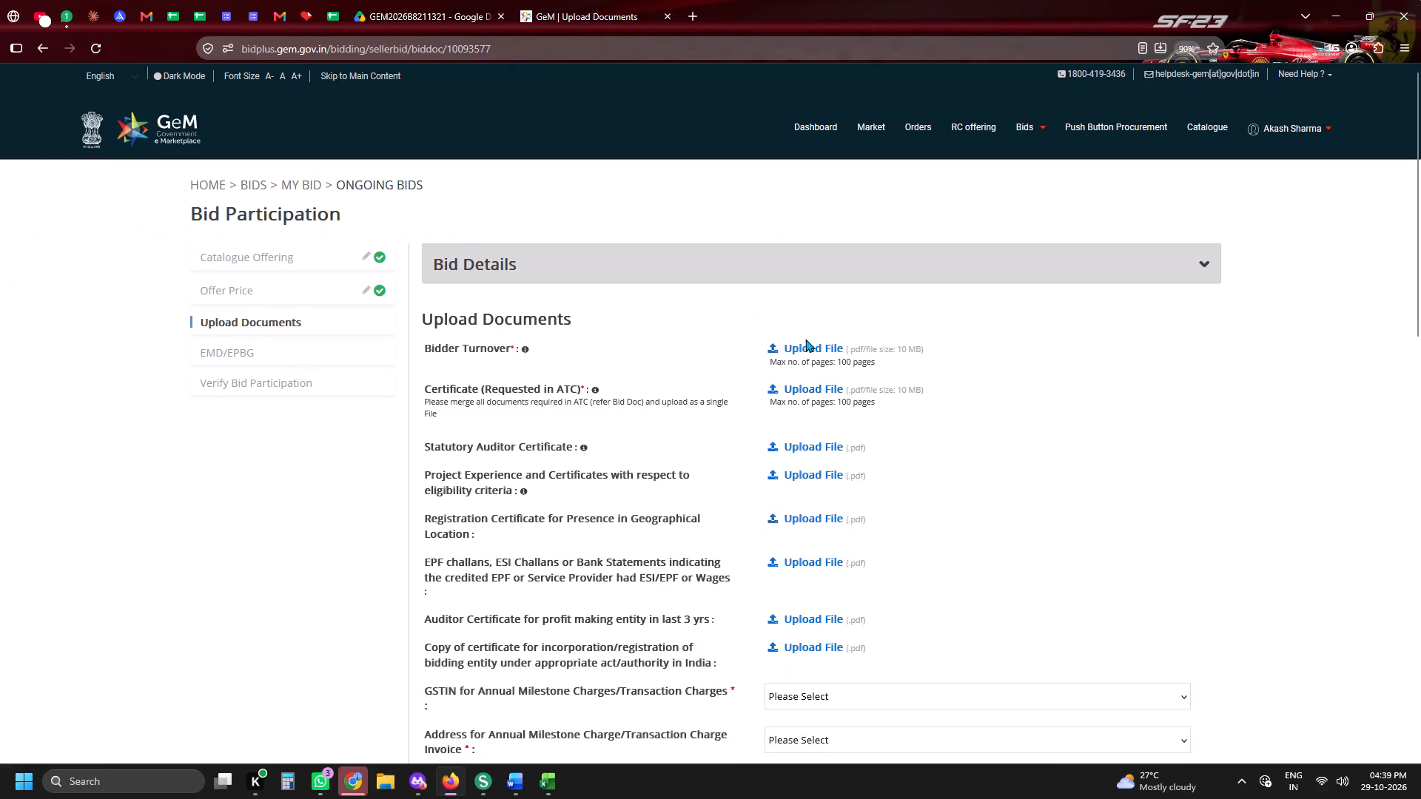
double_click(805, 339)
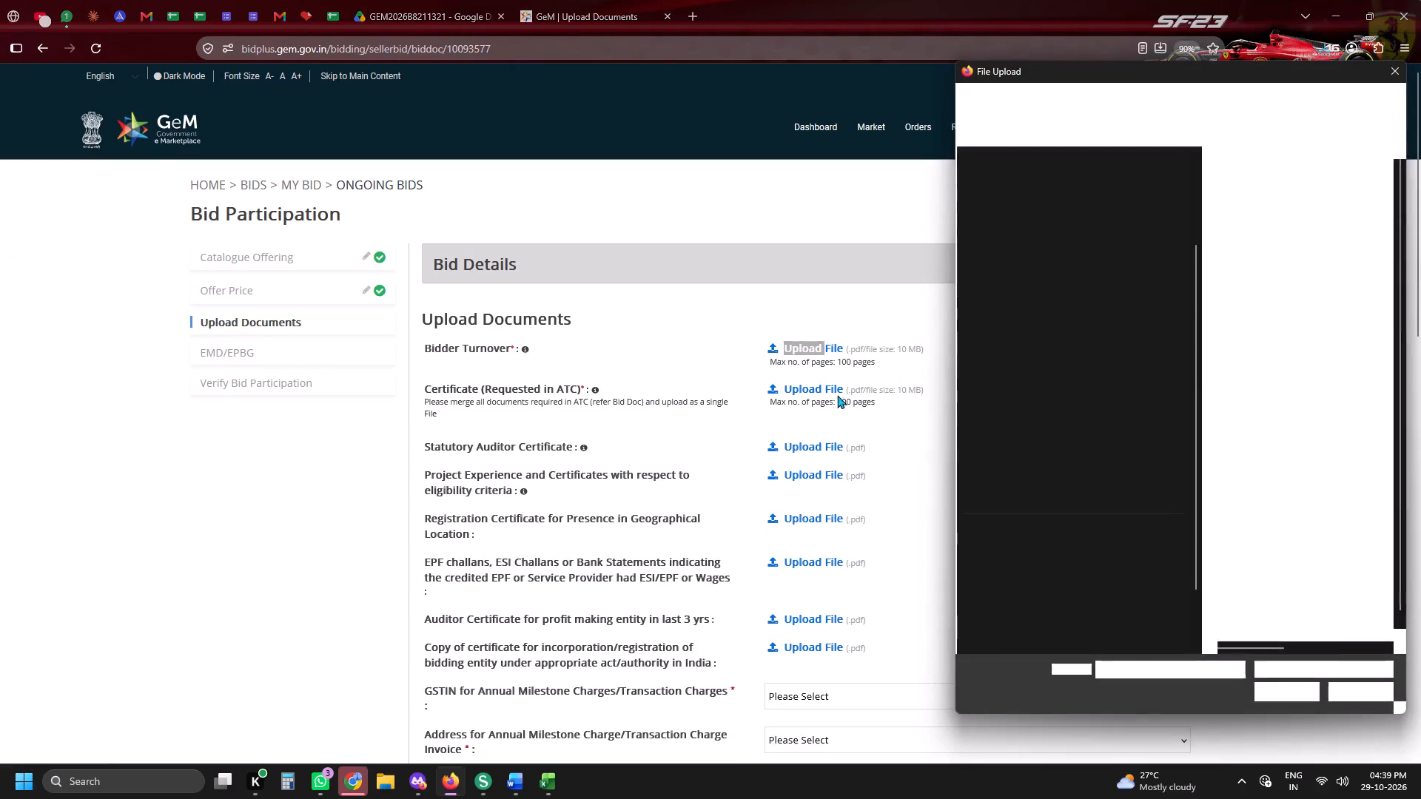
scroll(1123, 485, up, 4)
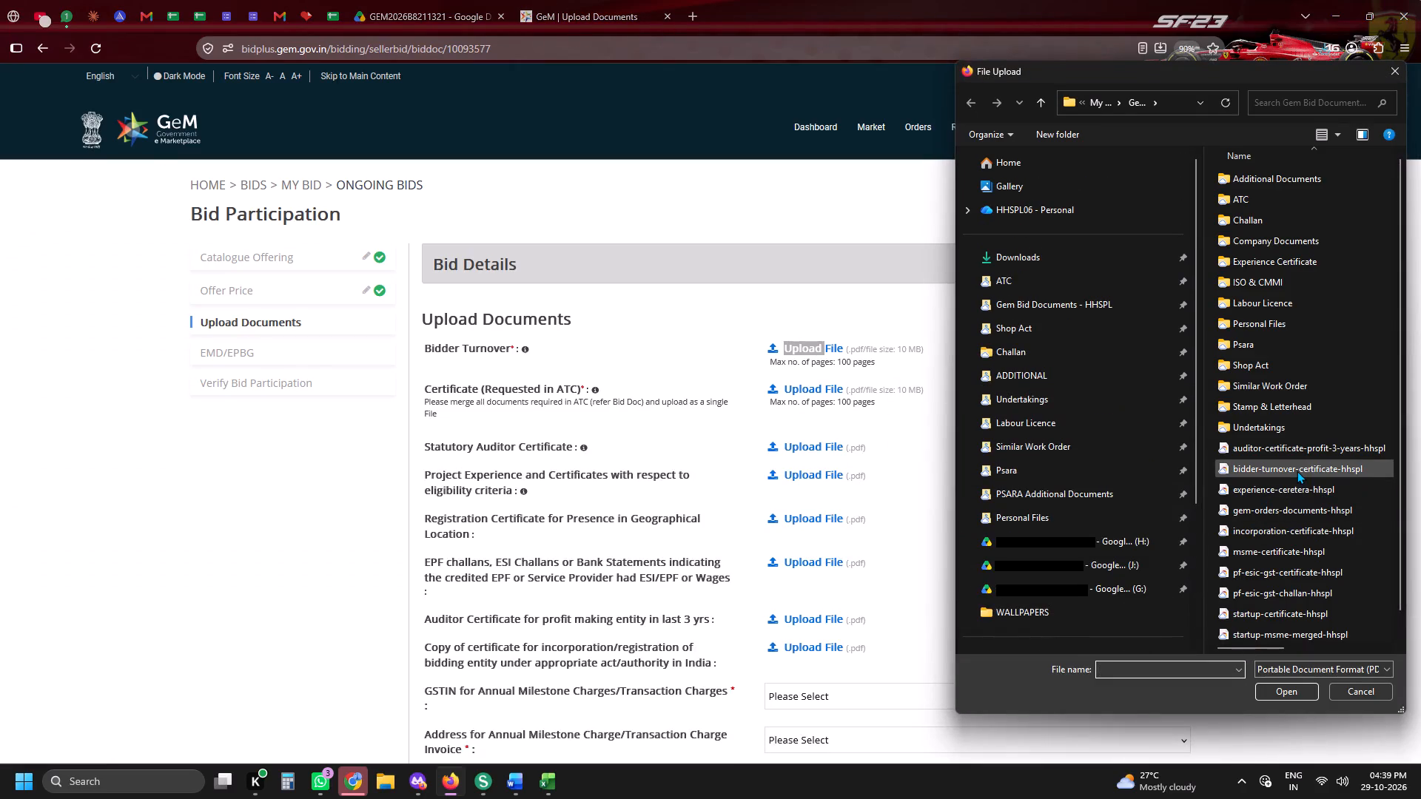
double_click(1297, 471)
Upload GJ-Tender-Atc from the Personal Files folder as the Certificate (Requested in ATC).
click(812, 396)
scroll(957, 374, up, 8)
scroll(1034, 378, up, 4)
click(1066, 296)
click(1053, 274)
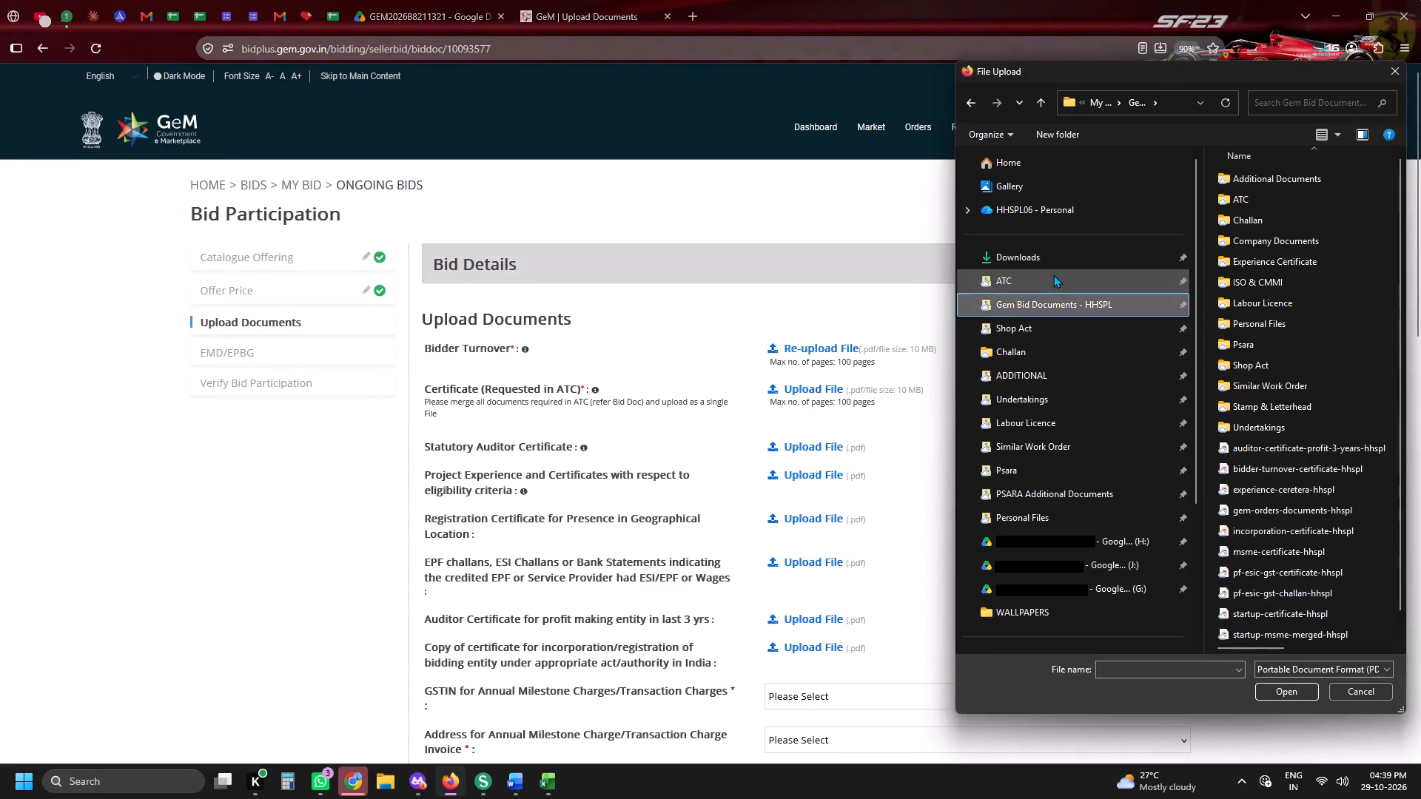
click(1111, 304)
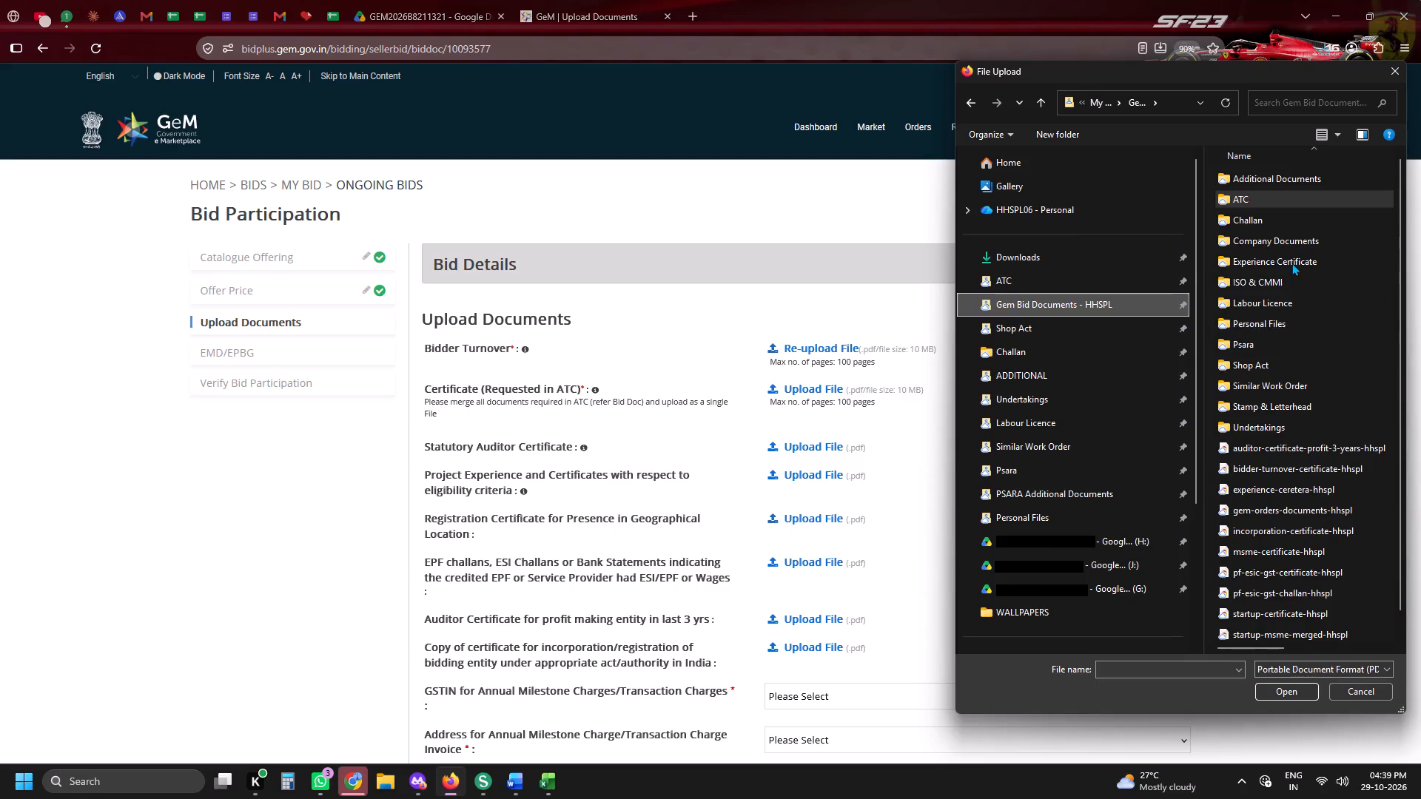
double_click(1297, 323)
double_click(1269, 433)
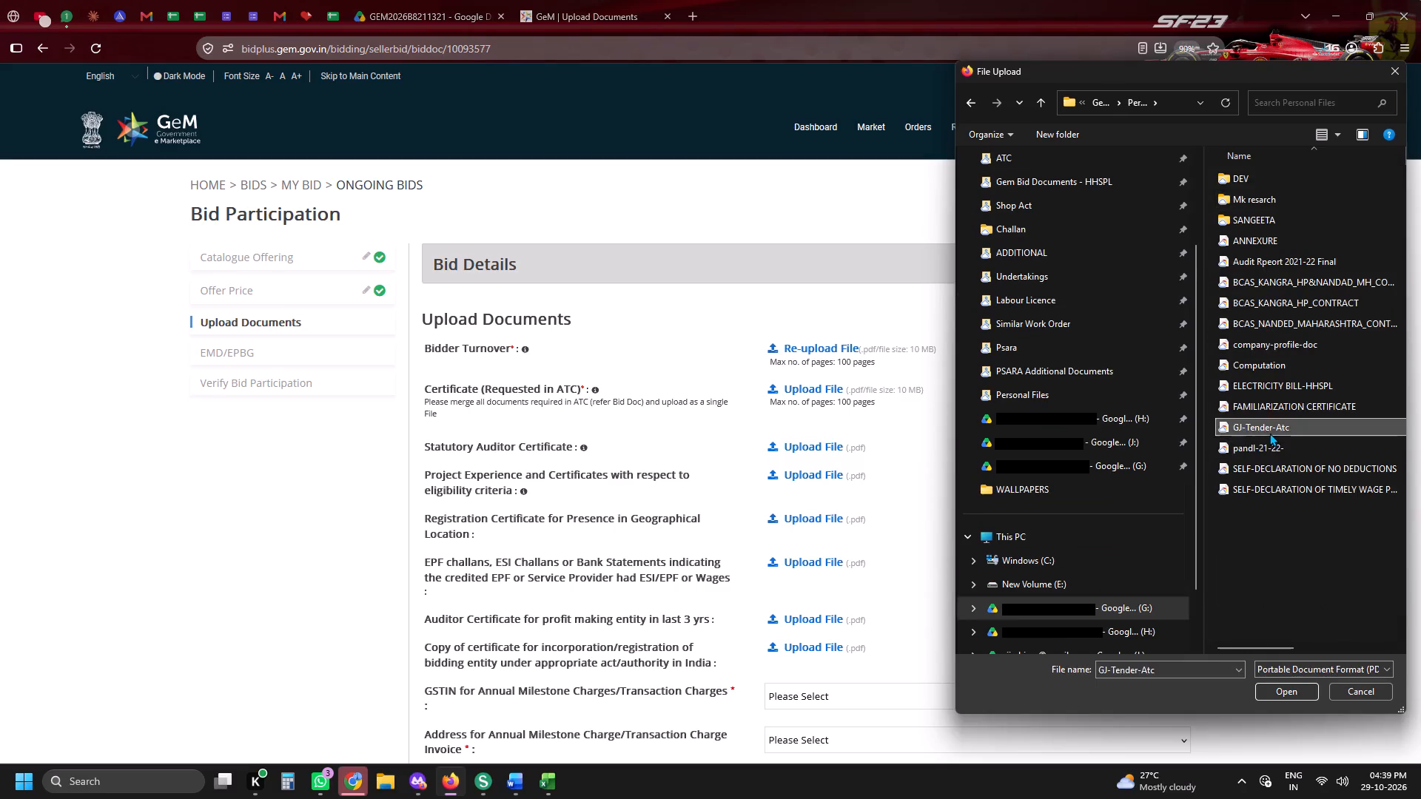
Upload statutory-auditor-certificate-hhspl from the Gem Bid Documents - HHSPL folder as the Statutory Auditor Certificate.
scroll(1090, 420, down, 2)
click(845, 236)
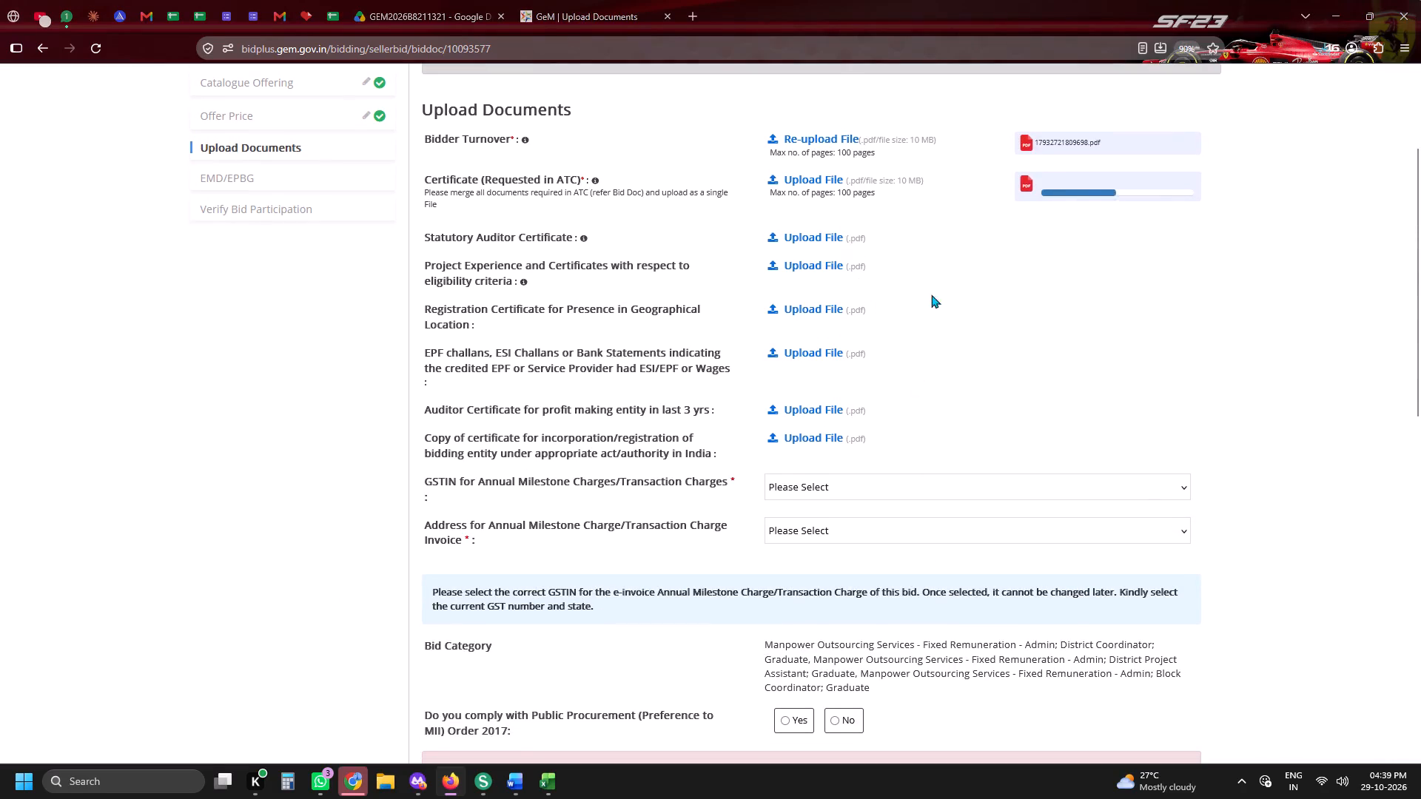
scroll(1124, 408, up, 6)
click(1089, 304)
scroll(1332, 503, down, 5)
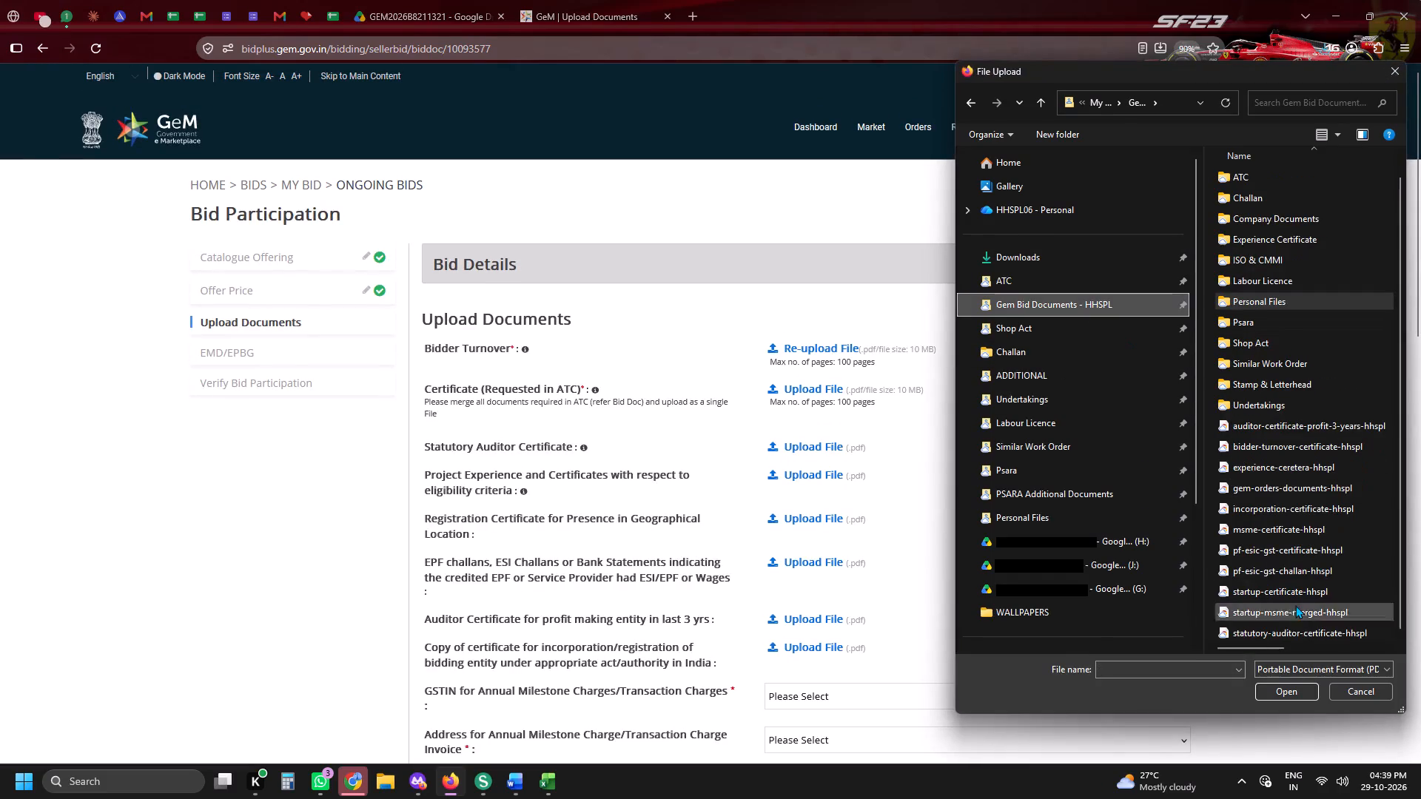
double_click(1286, 629)
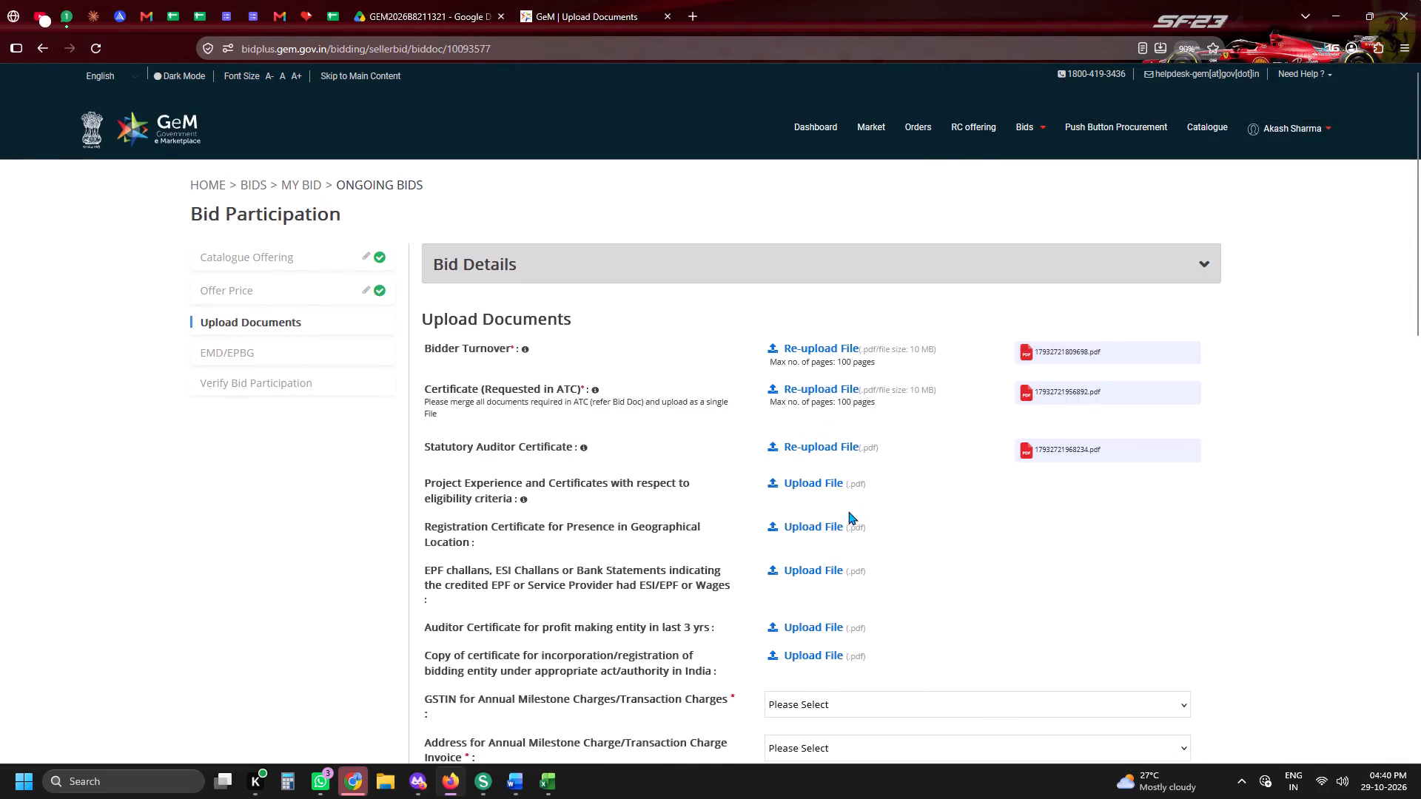
Upload gem-orders-documents-hhspl from the Gem Bid Documents - HHSPL folder for project experience and eligibility certificates.
click(838, 484)
scroll(1012, 473, up, 4)
click(1023, 307)
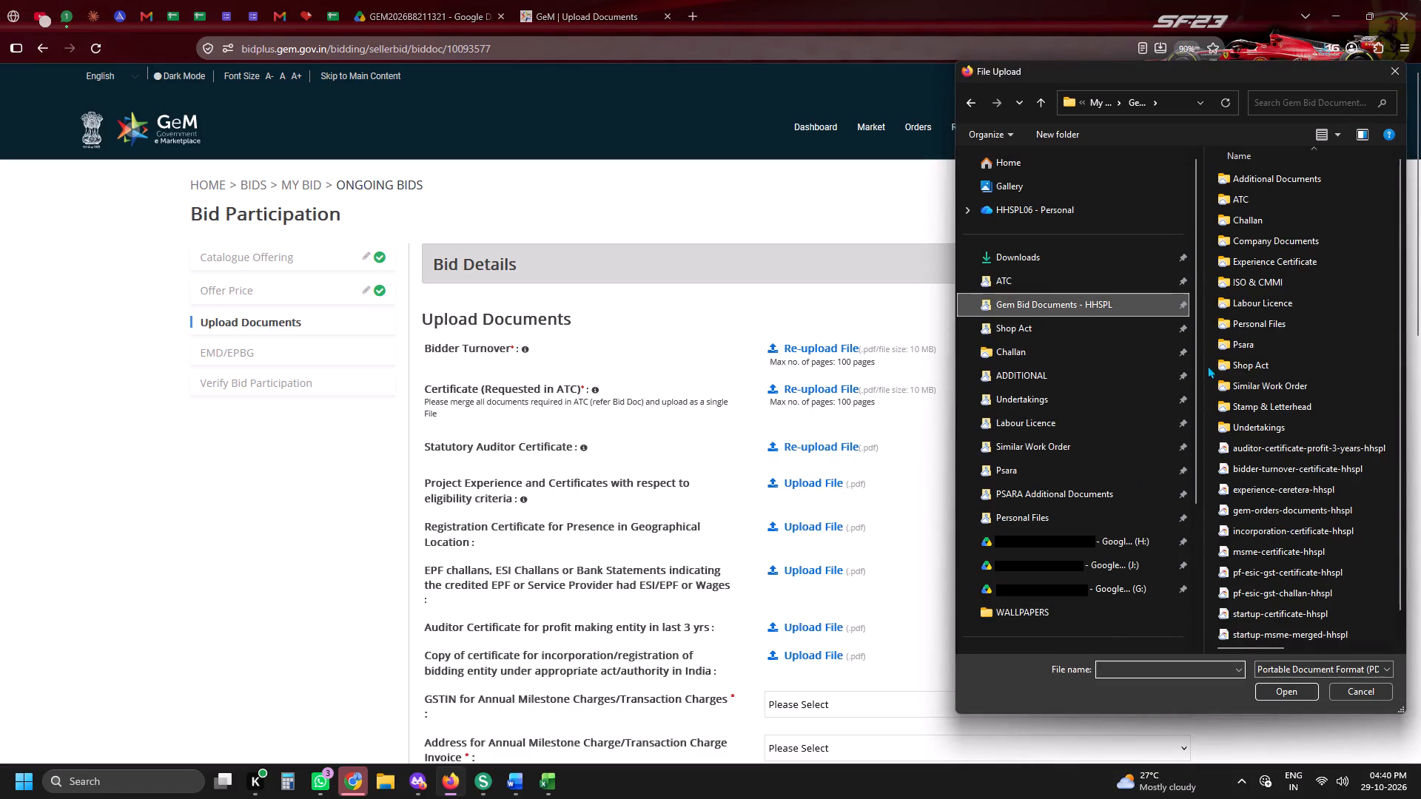
scroll(1245, 434, down, 4)
double_click(1240, 496)
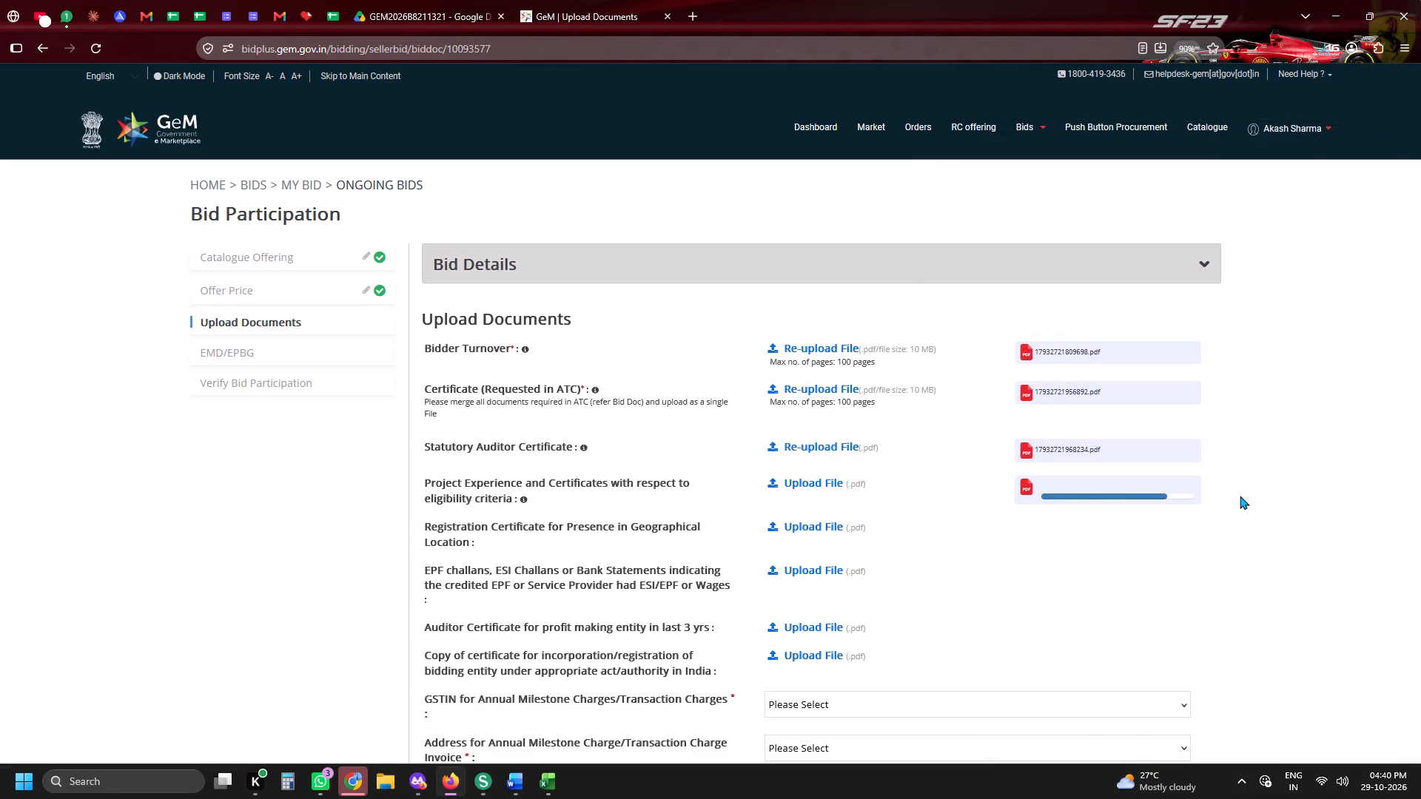
Upload gj-ahmedabad-shopact-hhspl from the Shop Act folder as the registration certificate for presence in geographical location.
scroll(1240, 496, down, 1)
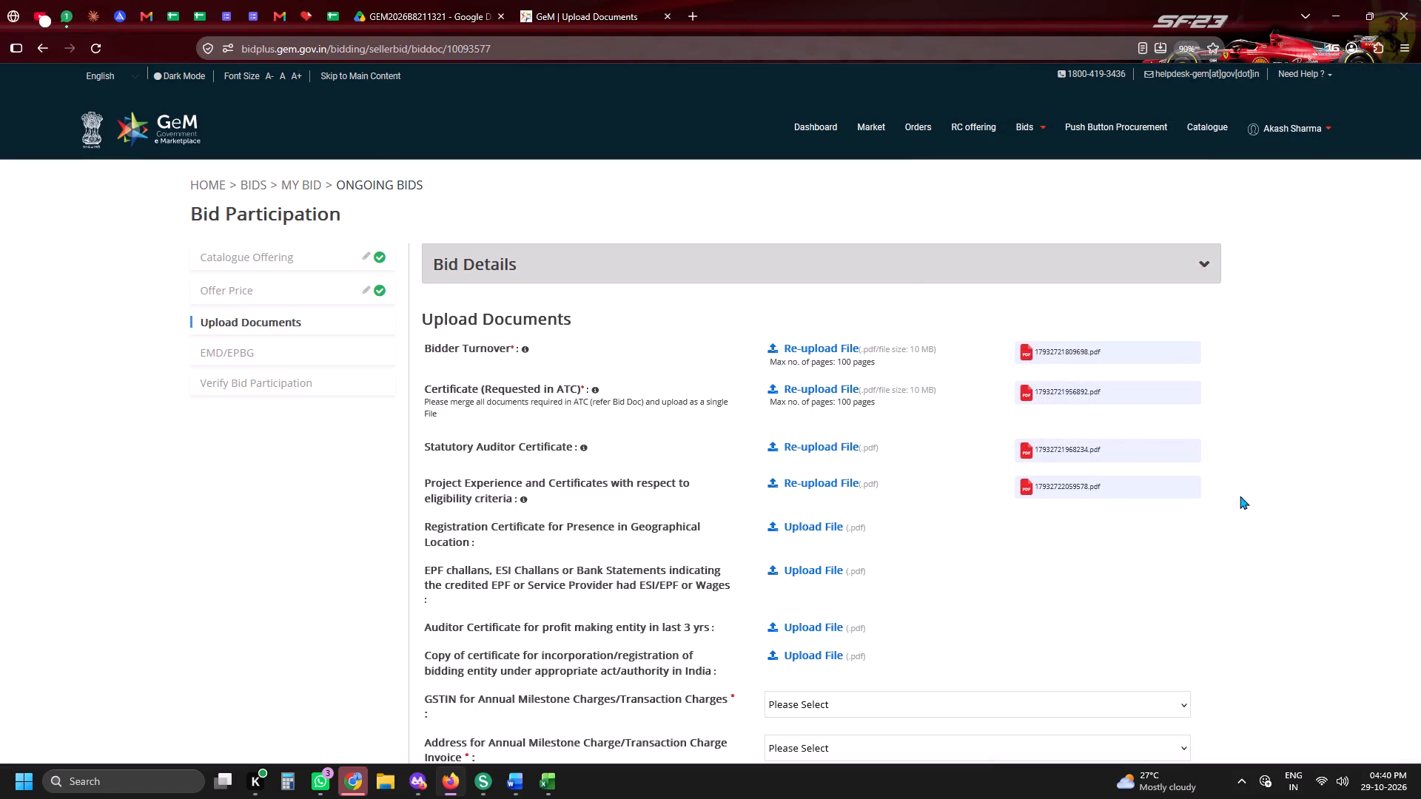
scroll(1240, 496, down, 2)
click(819, 218)
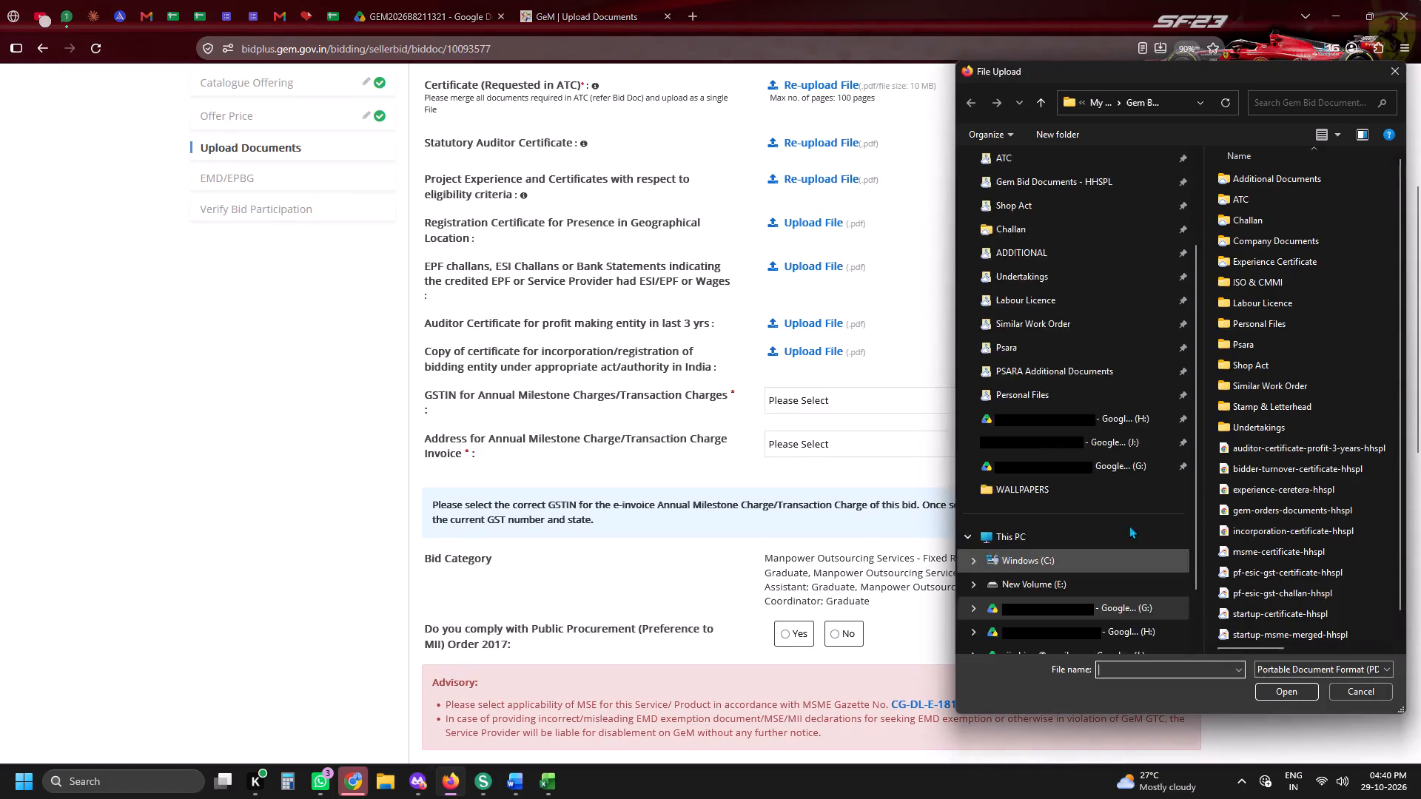
scroll(1097, 459, up, 4)
click(1052, 323)
double_click(1237, 281)
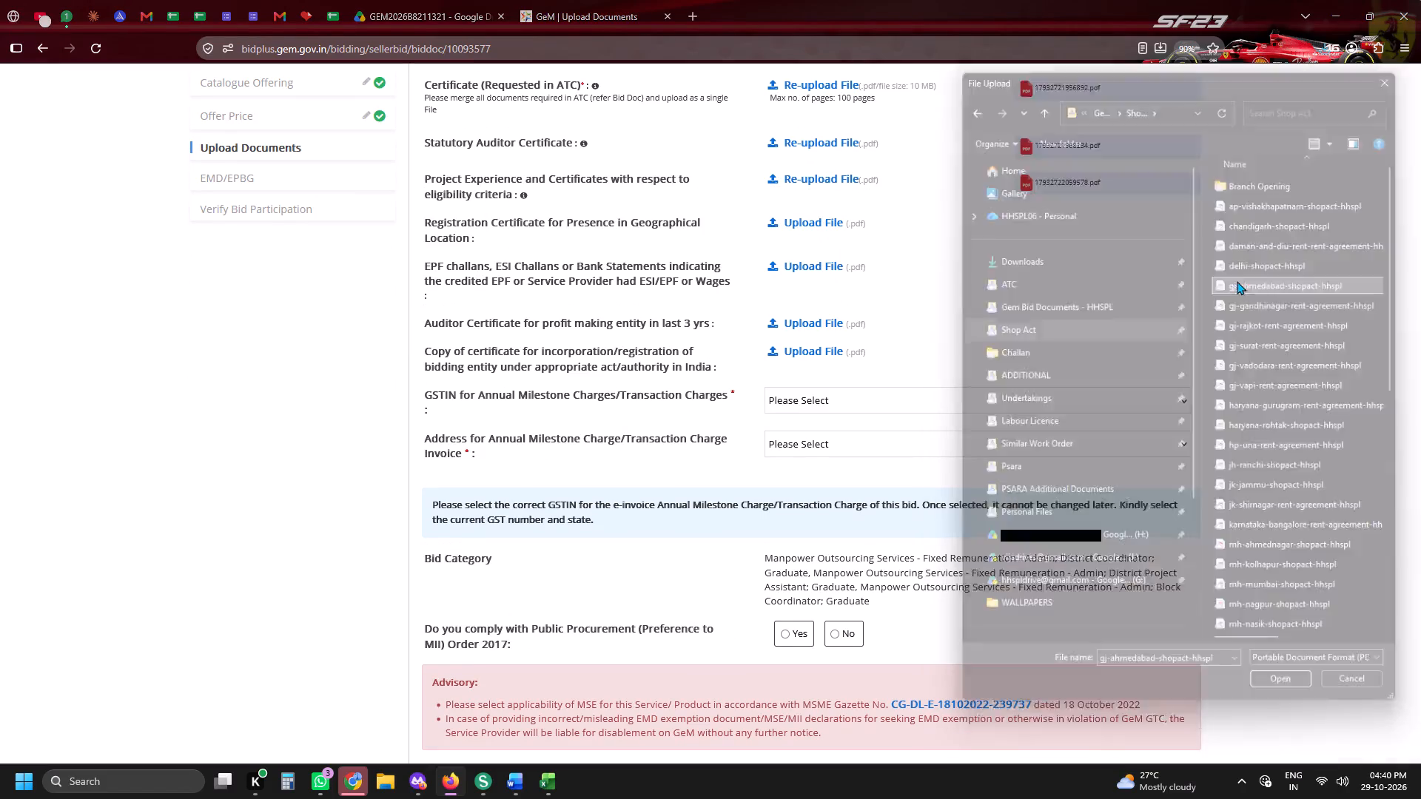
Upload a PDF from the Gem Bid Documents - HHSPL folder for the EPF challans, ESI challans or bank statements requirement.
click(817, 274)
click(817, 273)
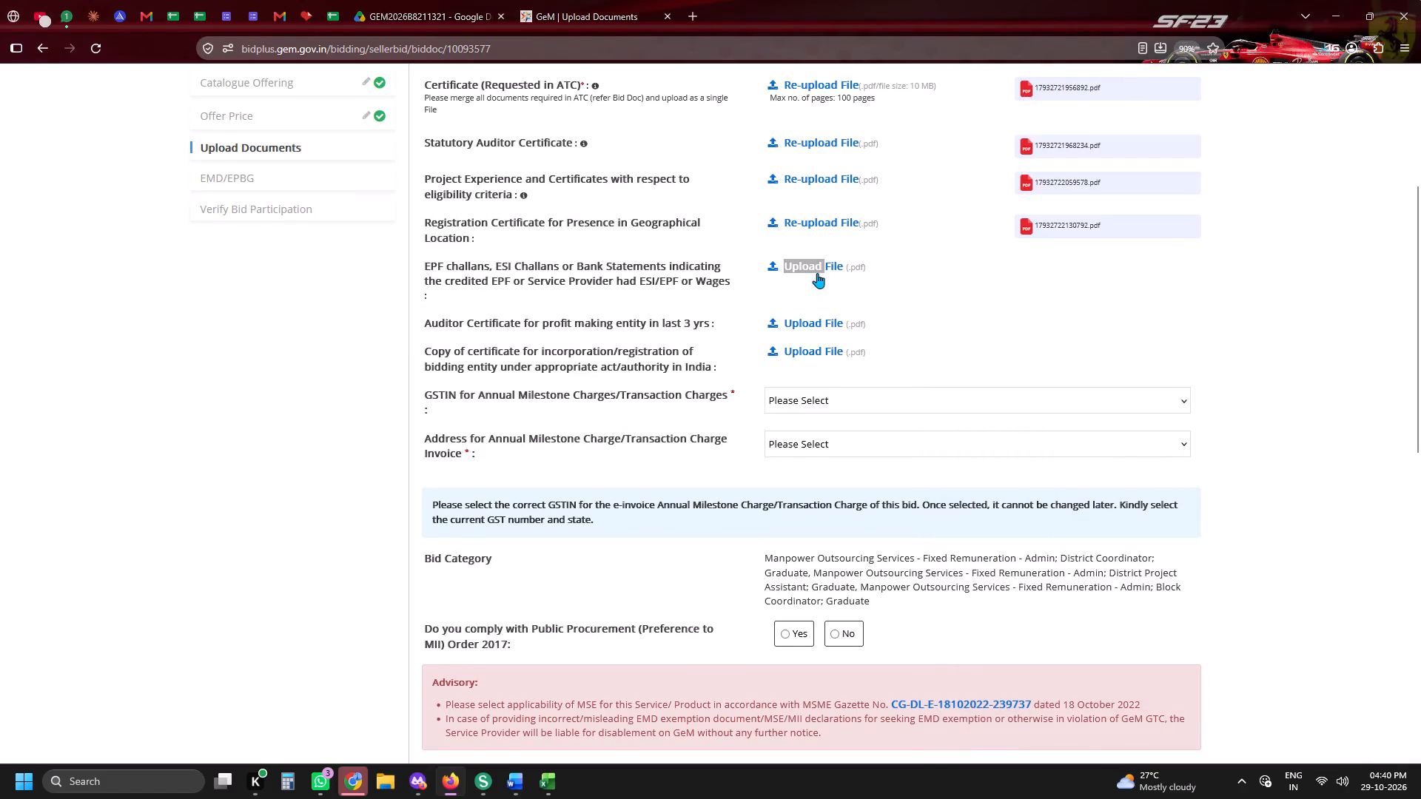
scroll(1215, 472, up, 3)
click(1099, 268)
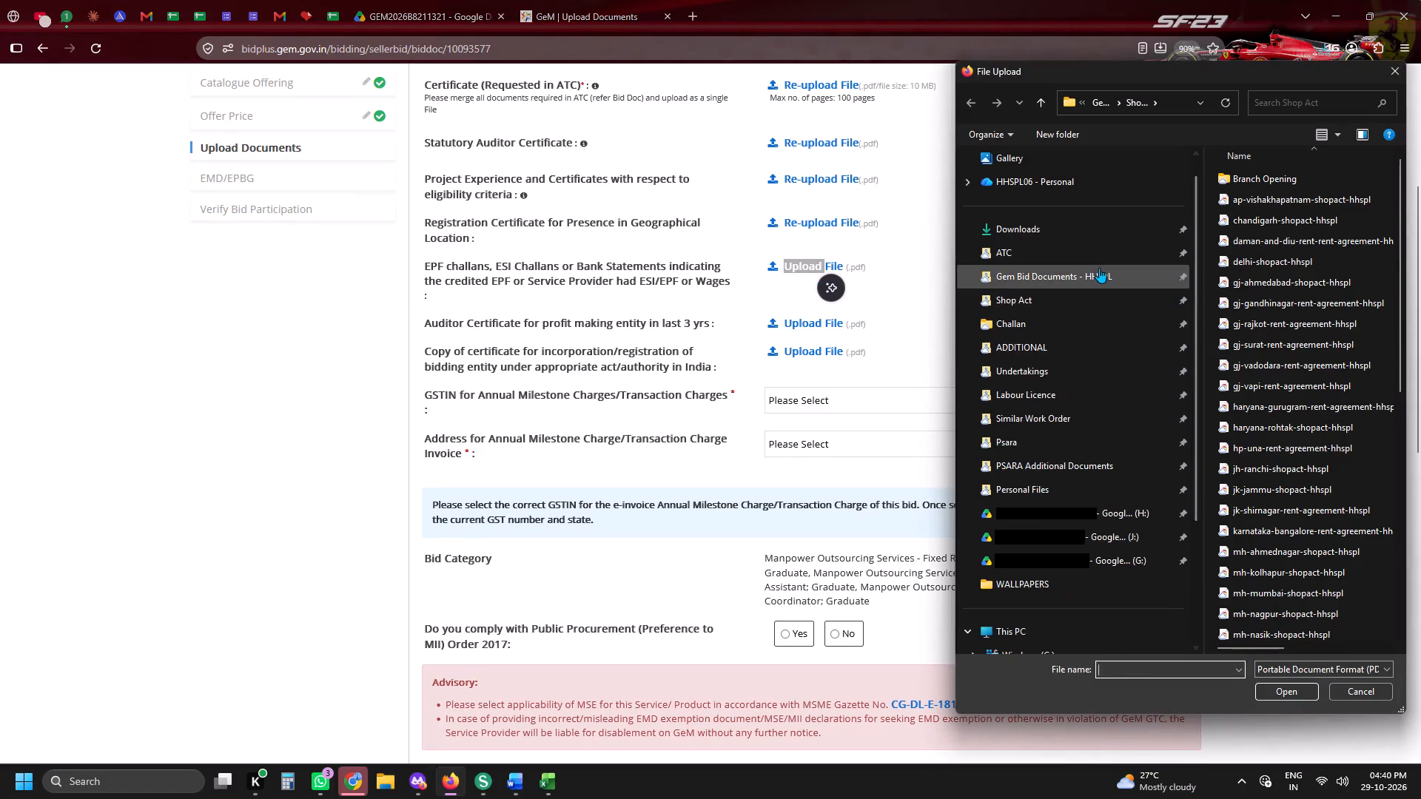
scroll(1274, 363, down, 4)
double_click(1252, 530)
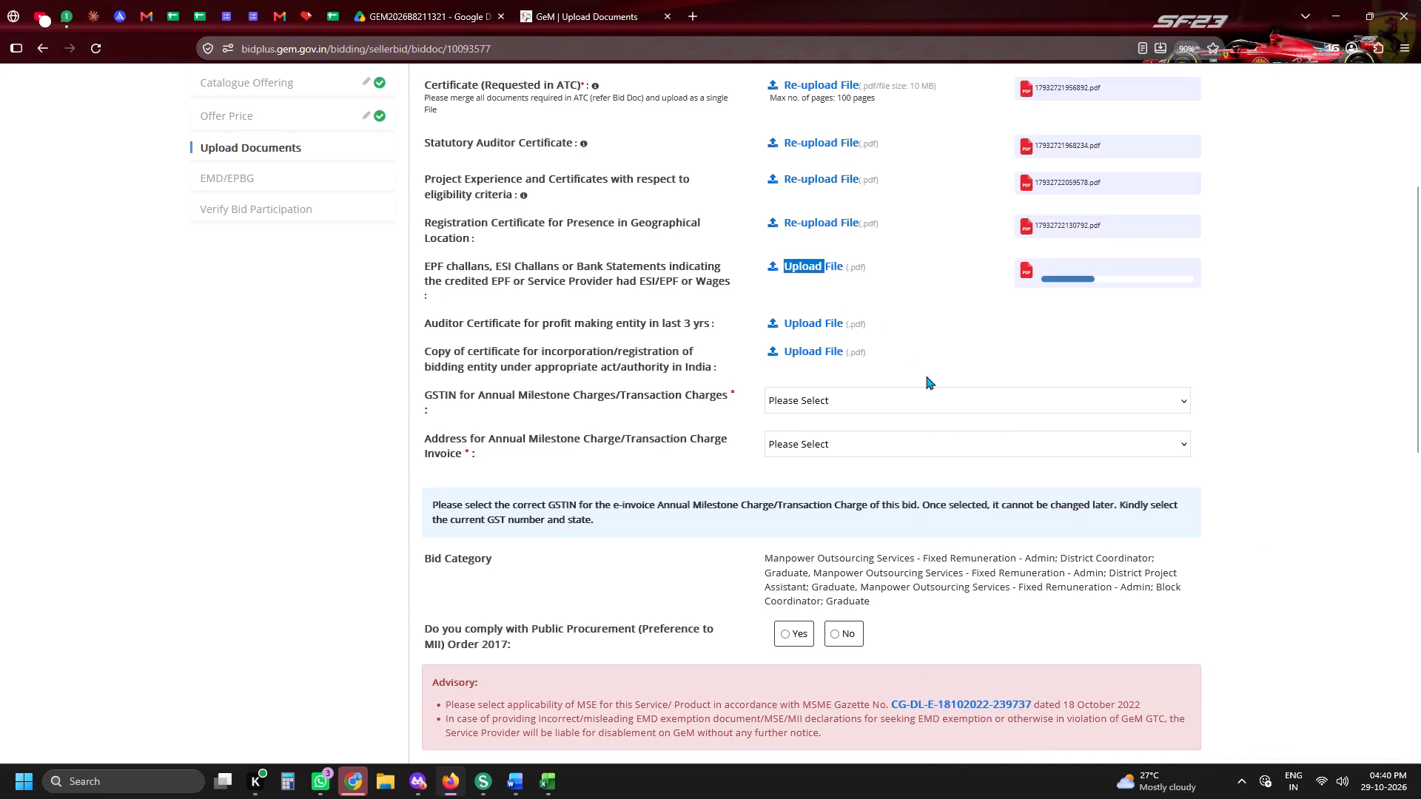
Replace the file for EPF challans, ESI challans or bank statements with pf-esic-gst-challan-hhspl.
click(827, 265)
scroll(1292, 424, down, 4)
scroll(1300, 530, down, 3)
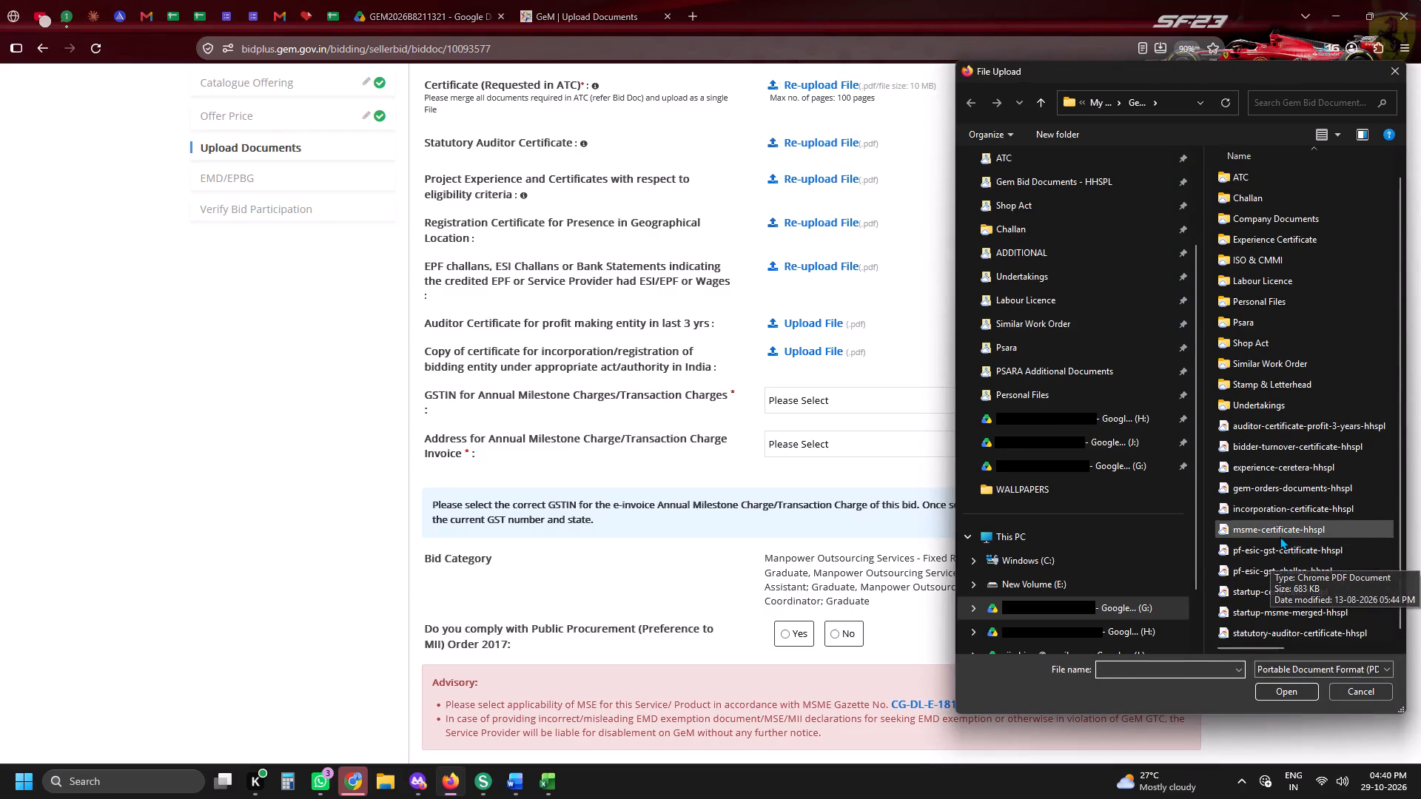
double_click(1287, 577)
Upload auditor-certificate-profit-3-years-hhspl as the auditor certificate for profit making entity in last 3 years.
click(821, 318)
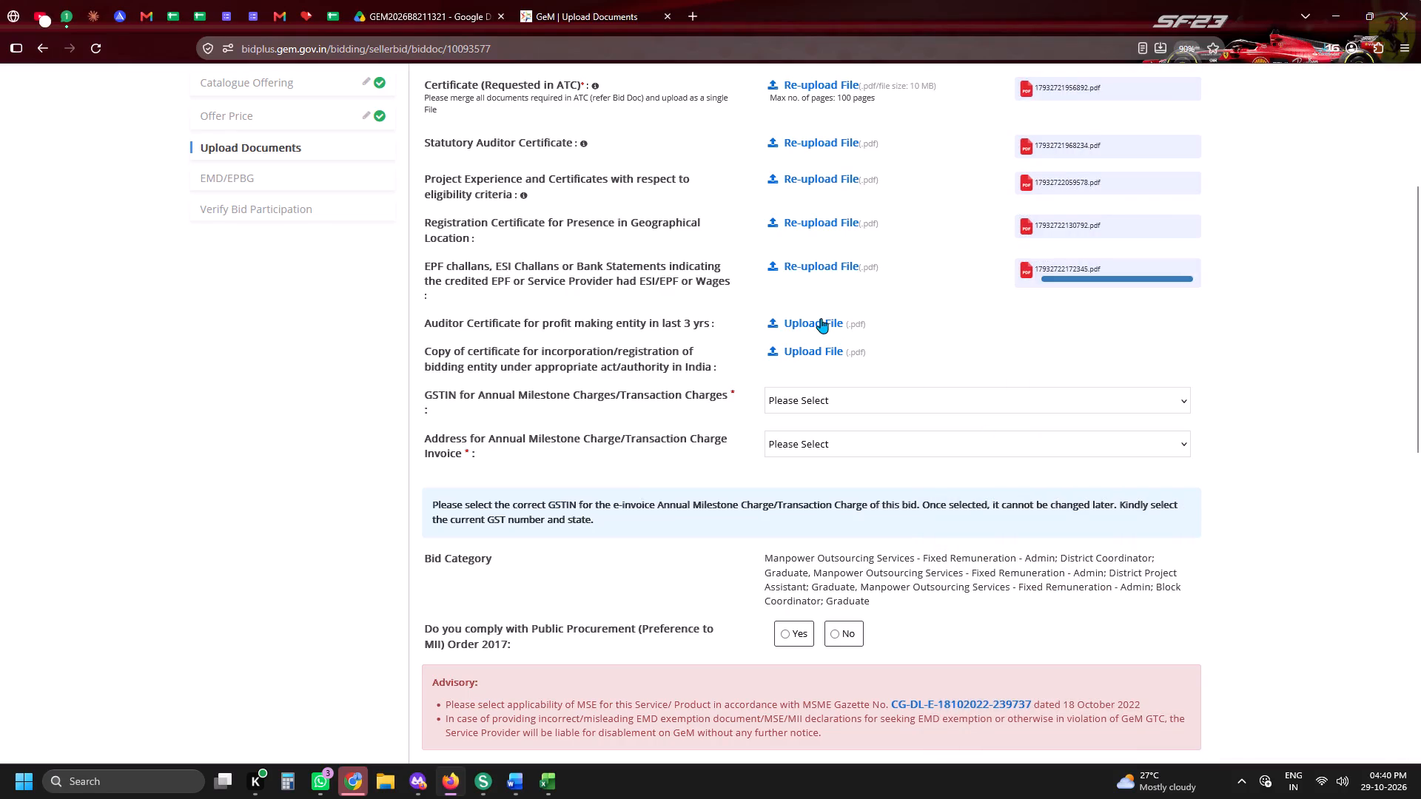
double_click(1354, 452)
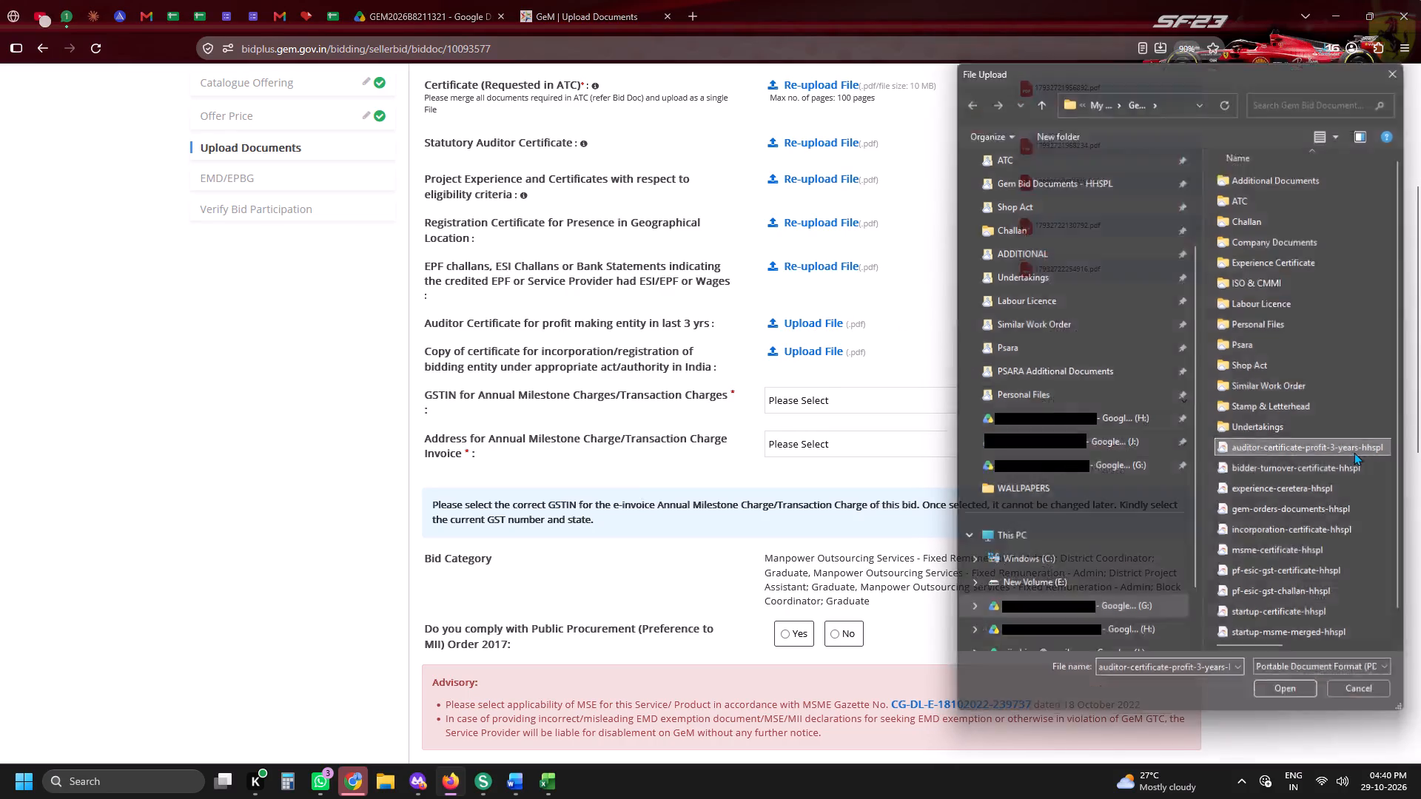
Upload incorporation-certificate-hhspl as the copy of certificate for incorporation/registration of the bidding entity.
click(834, 367)
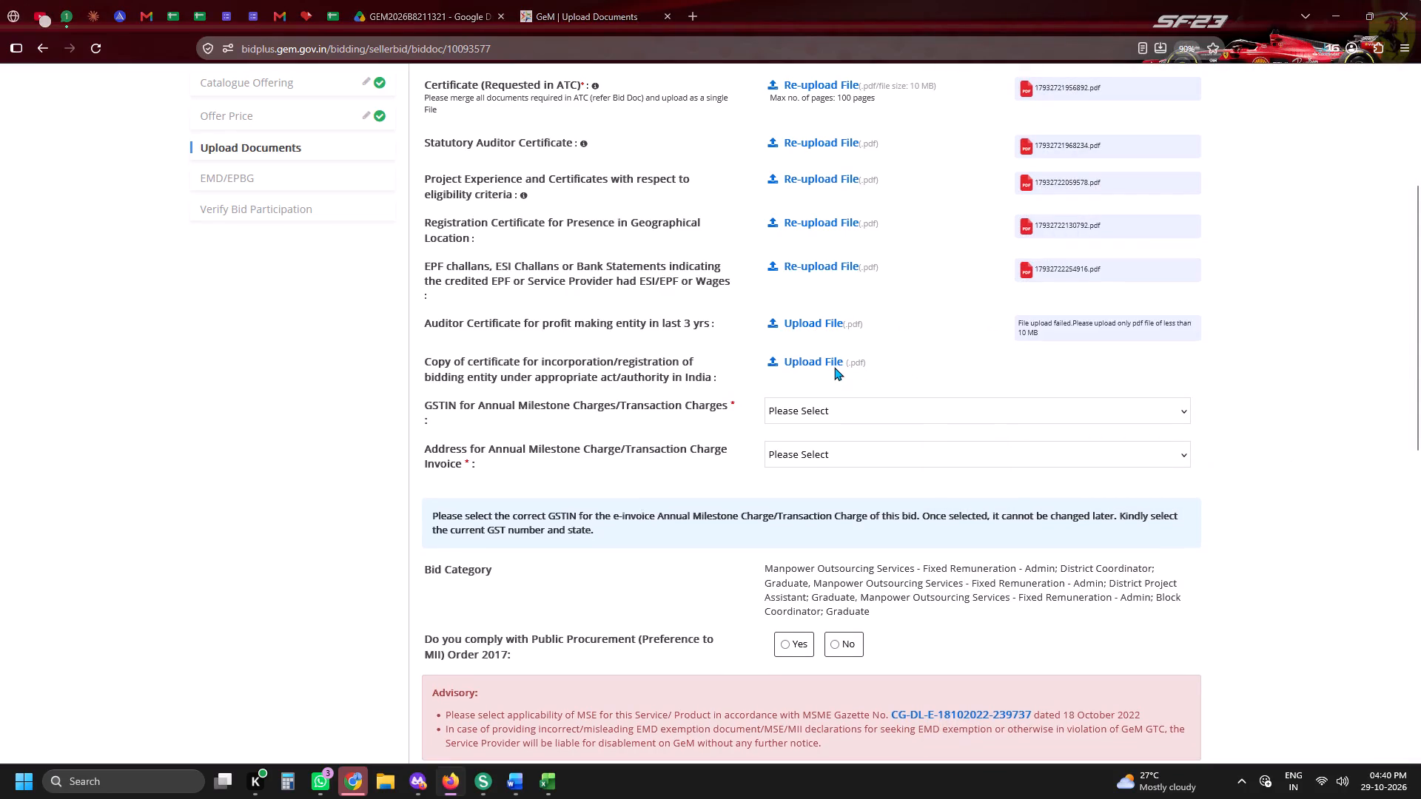
scroll(1383, 402, down, 5)
double_click(1308, 513)
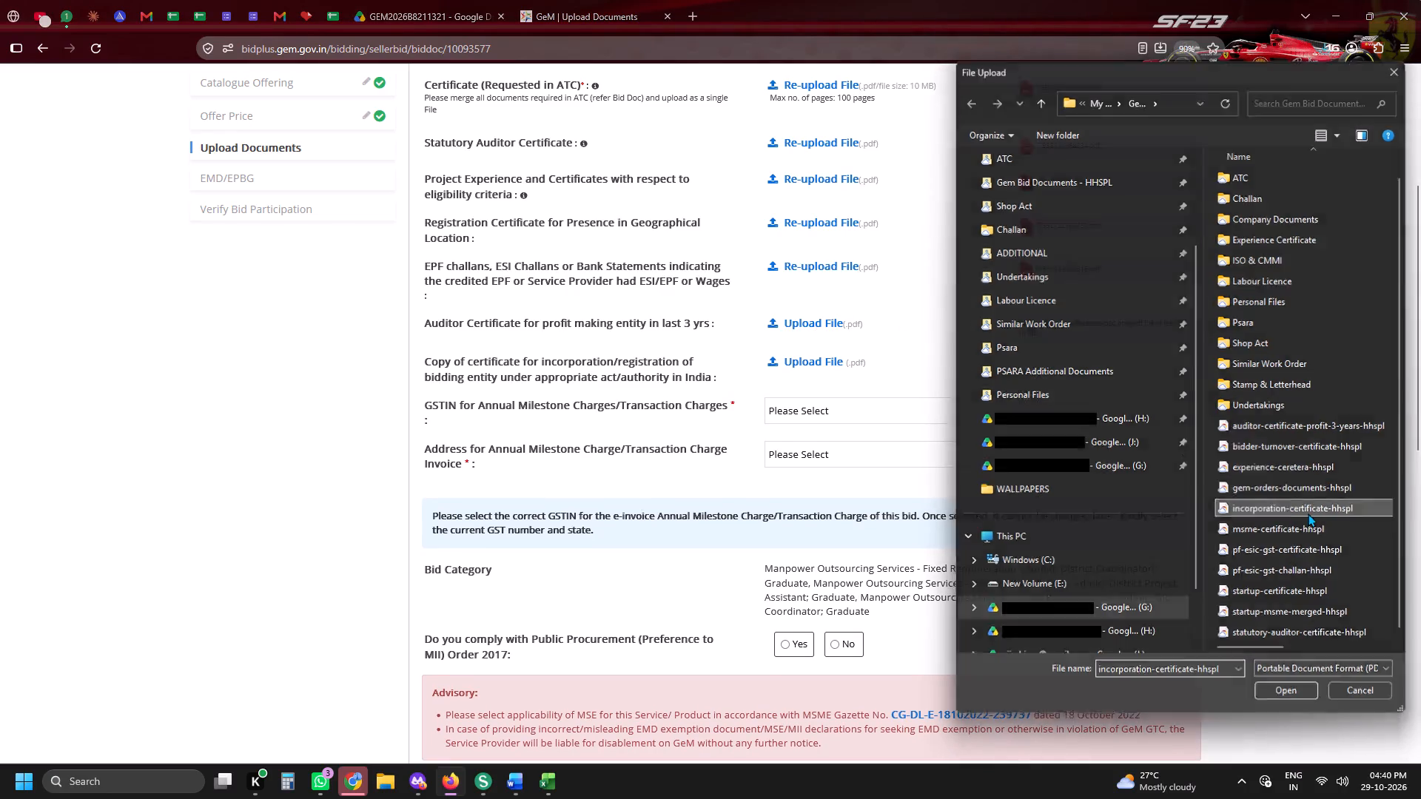
Upload auditor-certificate-profit-3-years-hhspl again for the auditor certificate for profit making entity in last 3 yrs.
click(827, 330)
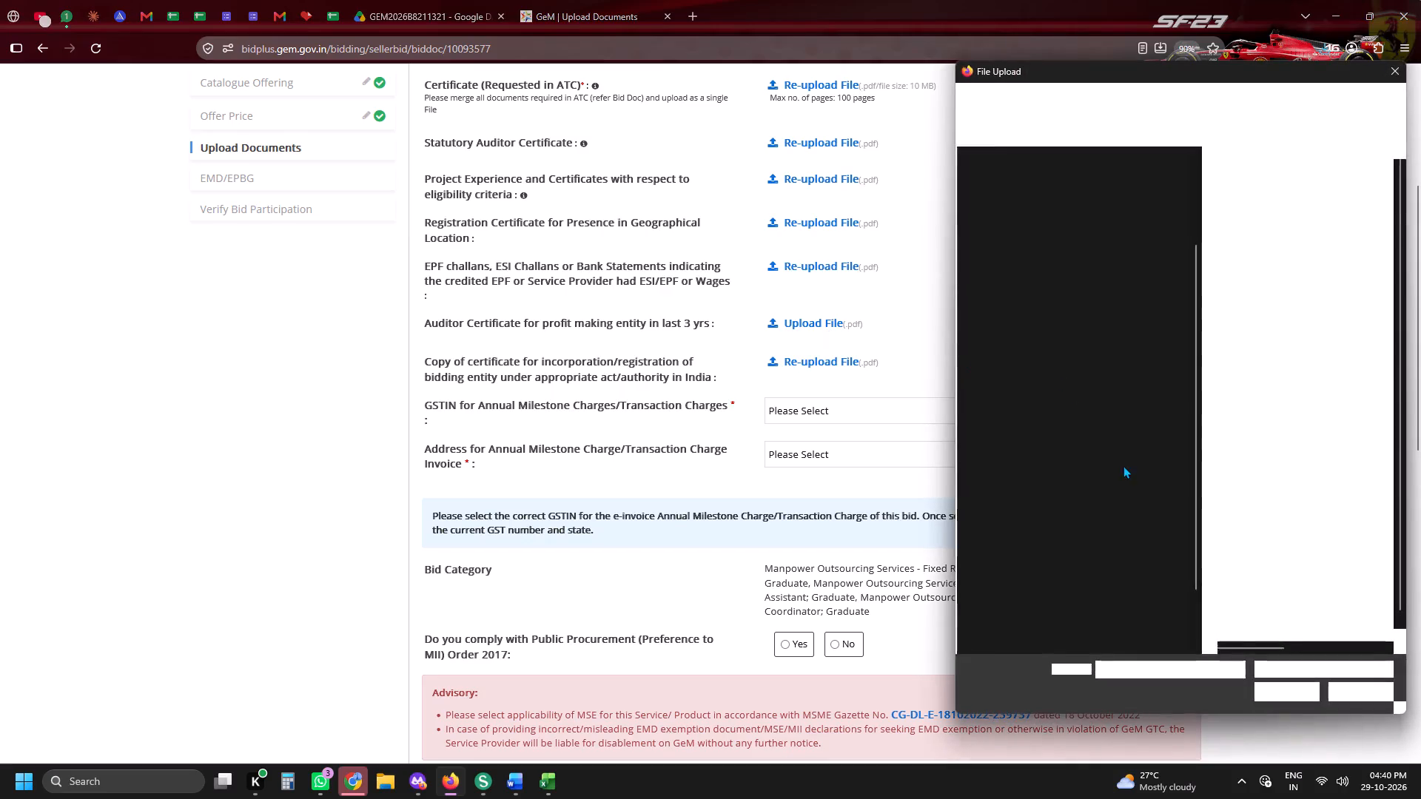
double_click(1316, 451)
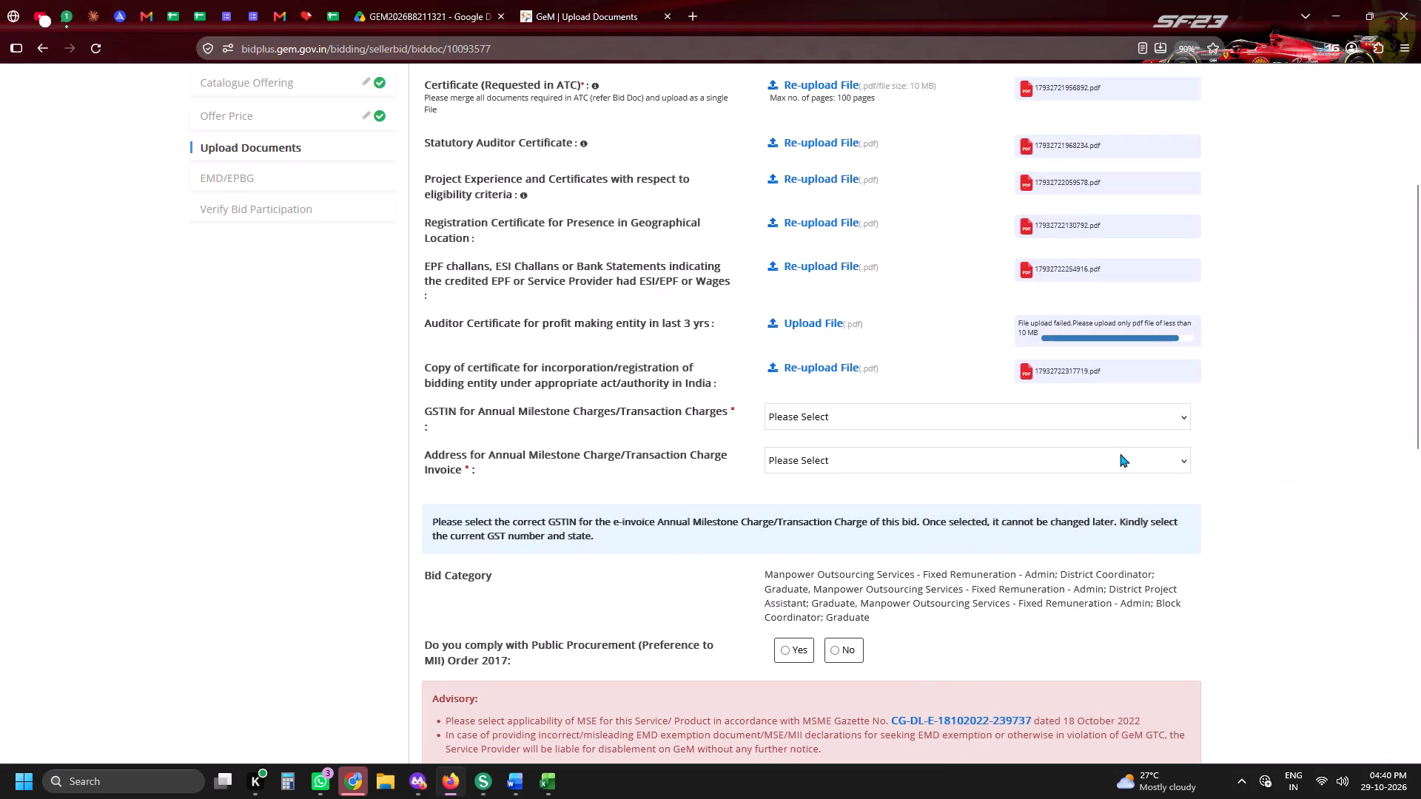
Select the company's registered GSTIN for the annual milestone/transaction charges and confirm the choice.
scroll(1120, 454, up, 4)
scroll(1025, 522, down, 6)
click(812, 115)
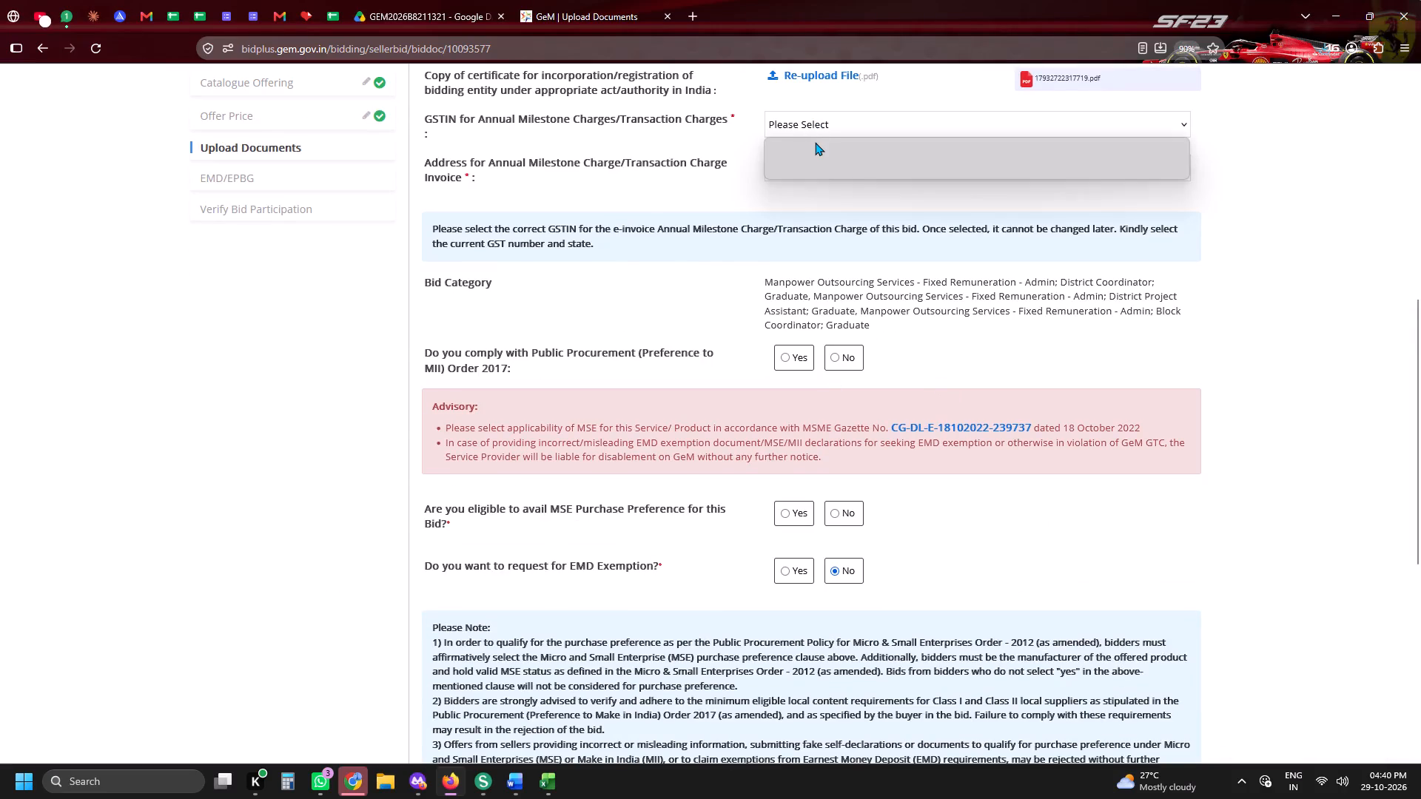
click(831, 170)
click(873, 177)
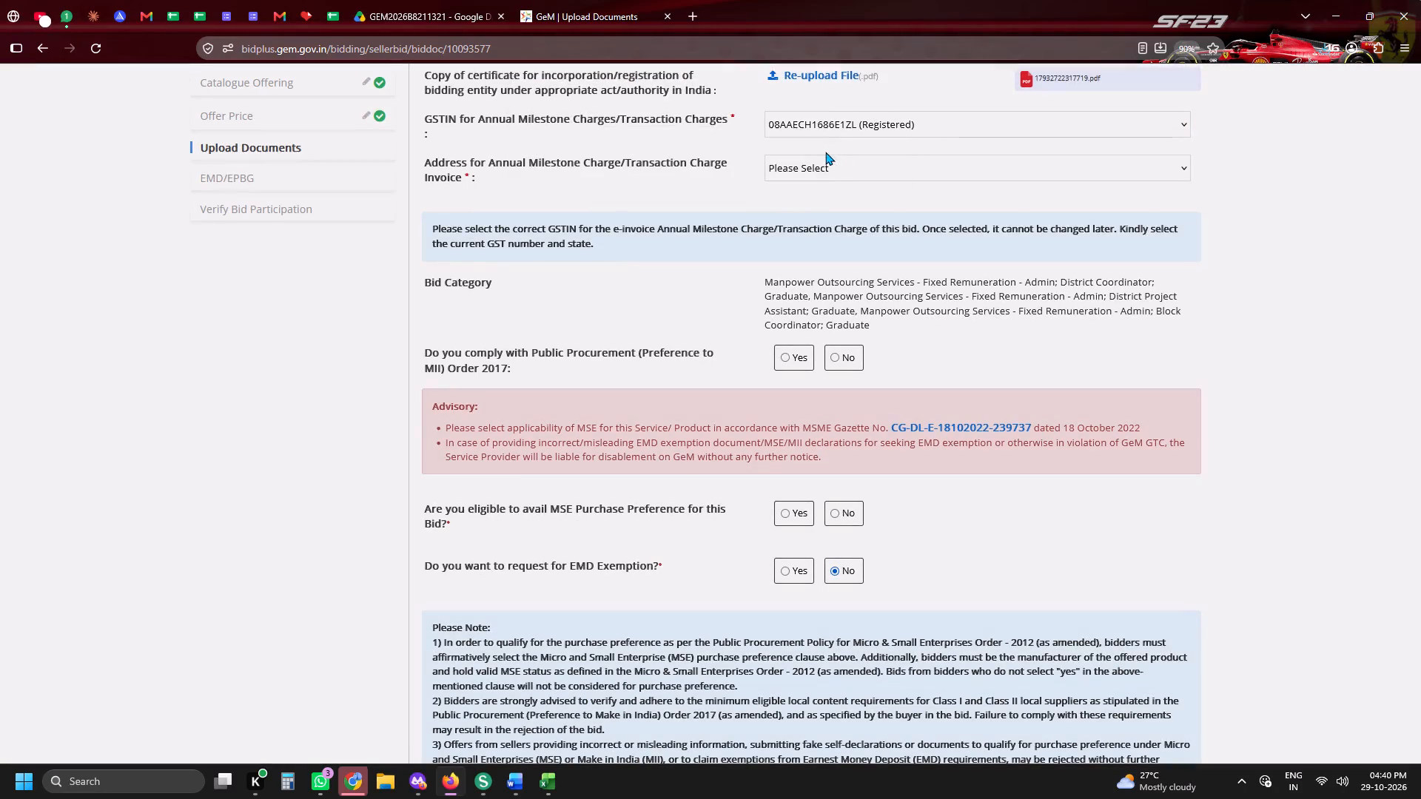
Select the company's Jaipur address for the annual milestone/transaction charge invoice and confirm it as valid.
click(818, 171)
click(824, 208)
click(871, 167)
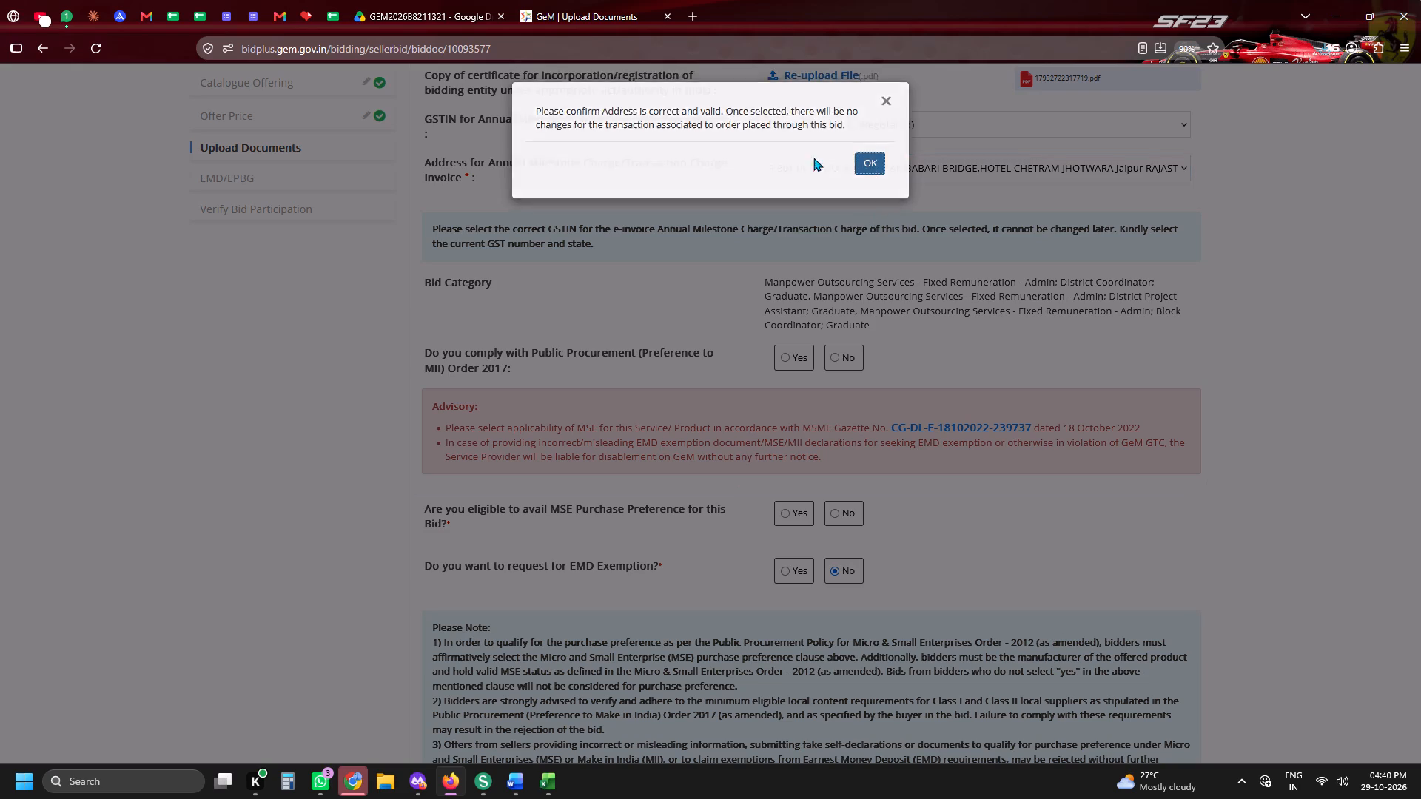
Switch to YouTube, play Kiya Kiya (Slowed & Reverb) from the mix playlist, and lower the system volume.
click(27, 0)
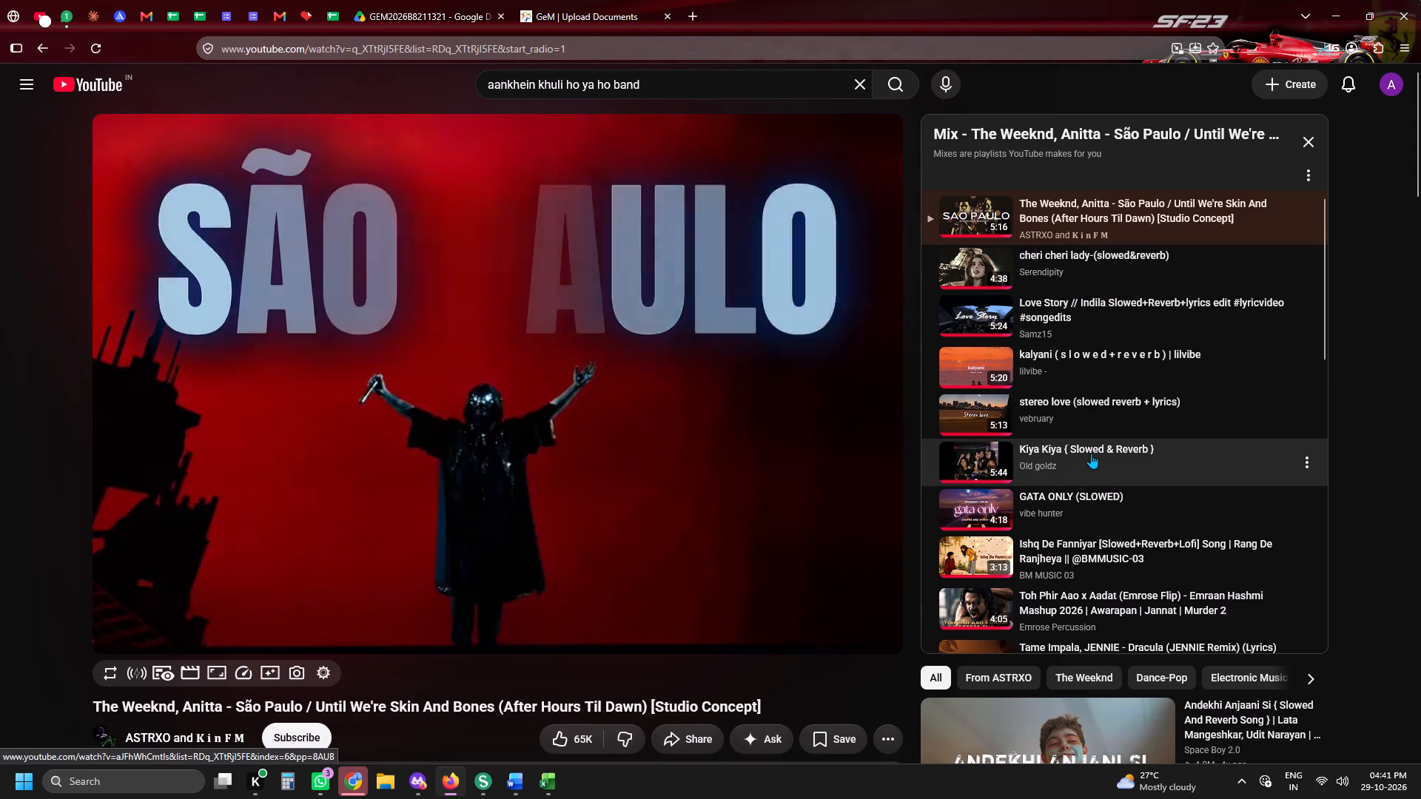
click(1091, 454)
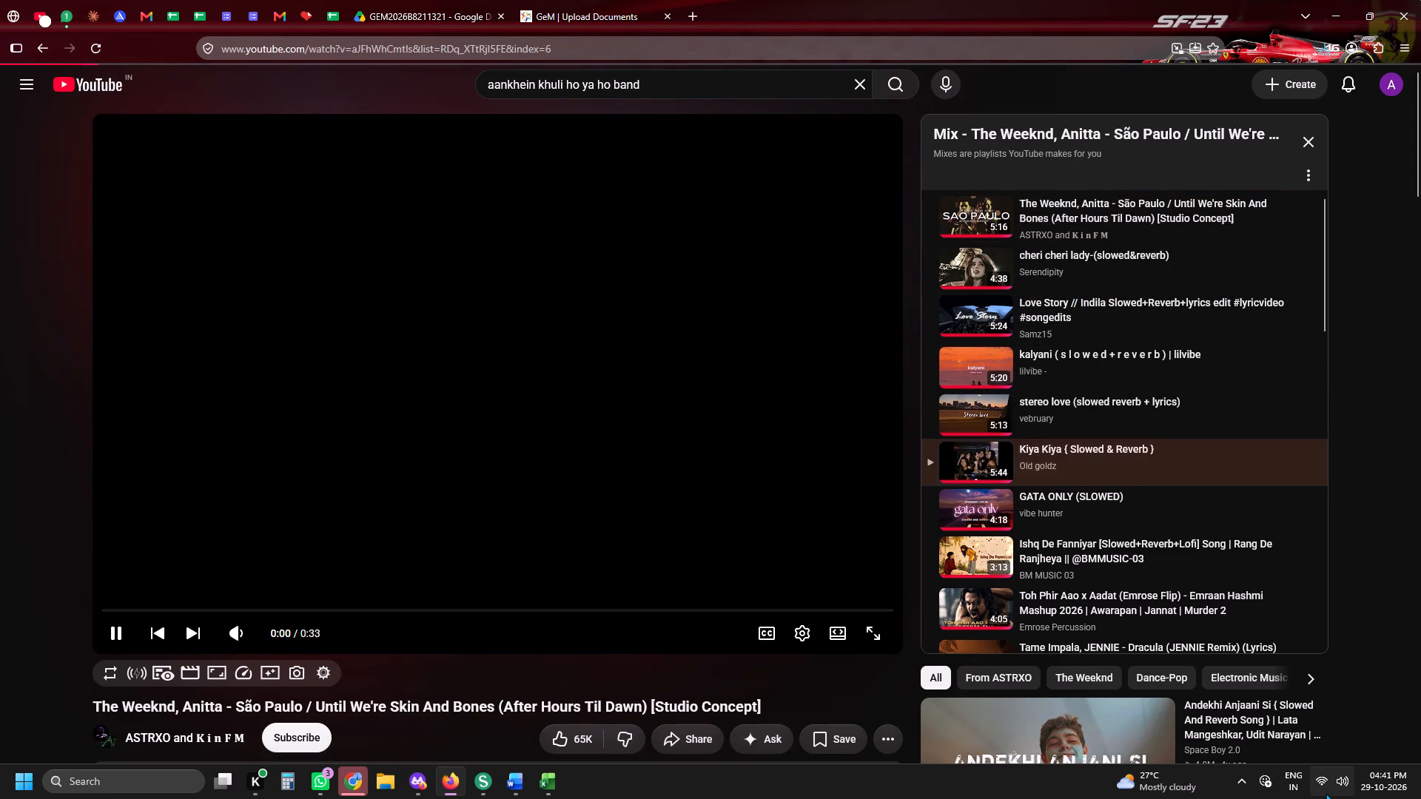
click(1328, 792)
scroll(1323, 700, down, 3)
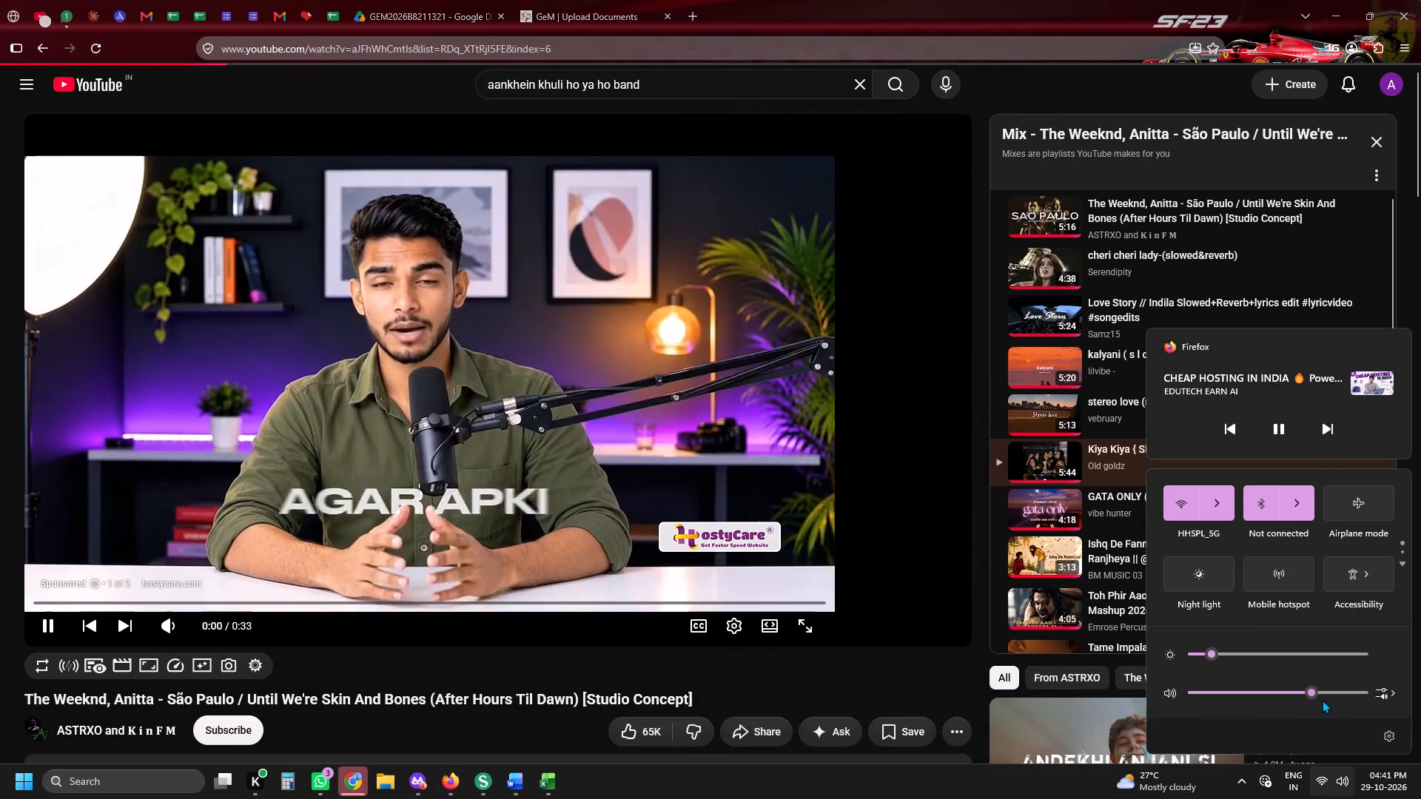
Return to the GeM bid documents and answer Yes to Public Procurement (MII) Order 2017 compliance and MSE Purchase Preference eligibility.
click(599, 0)
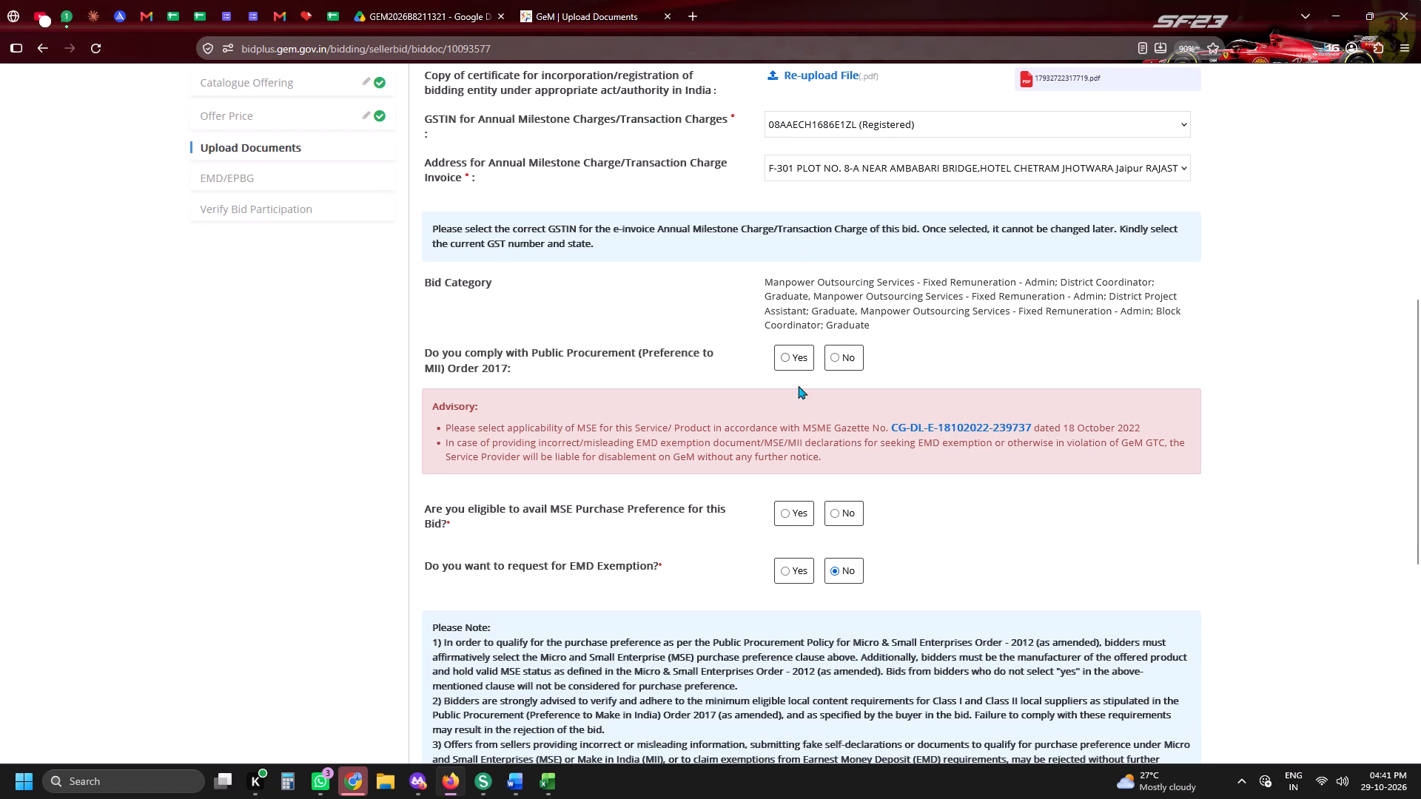
click(782, 361)
click(786, 514)
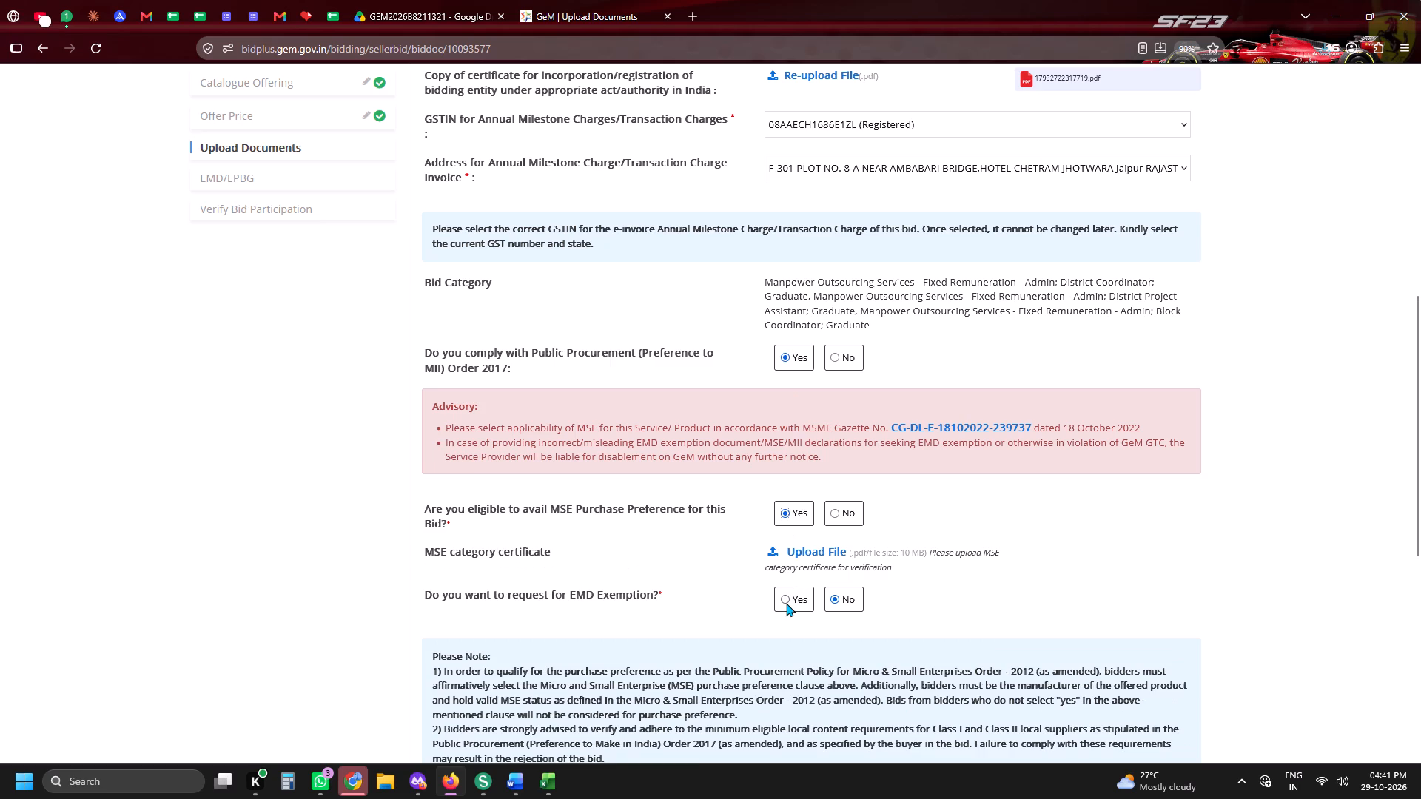
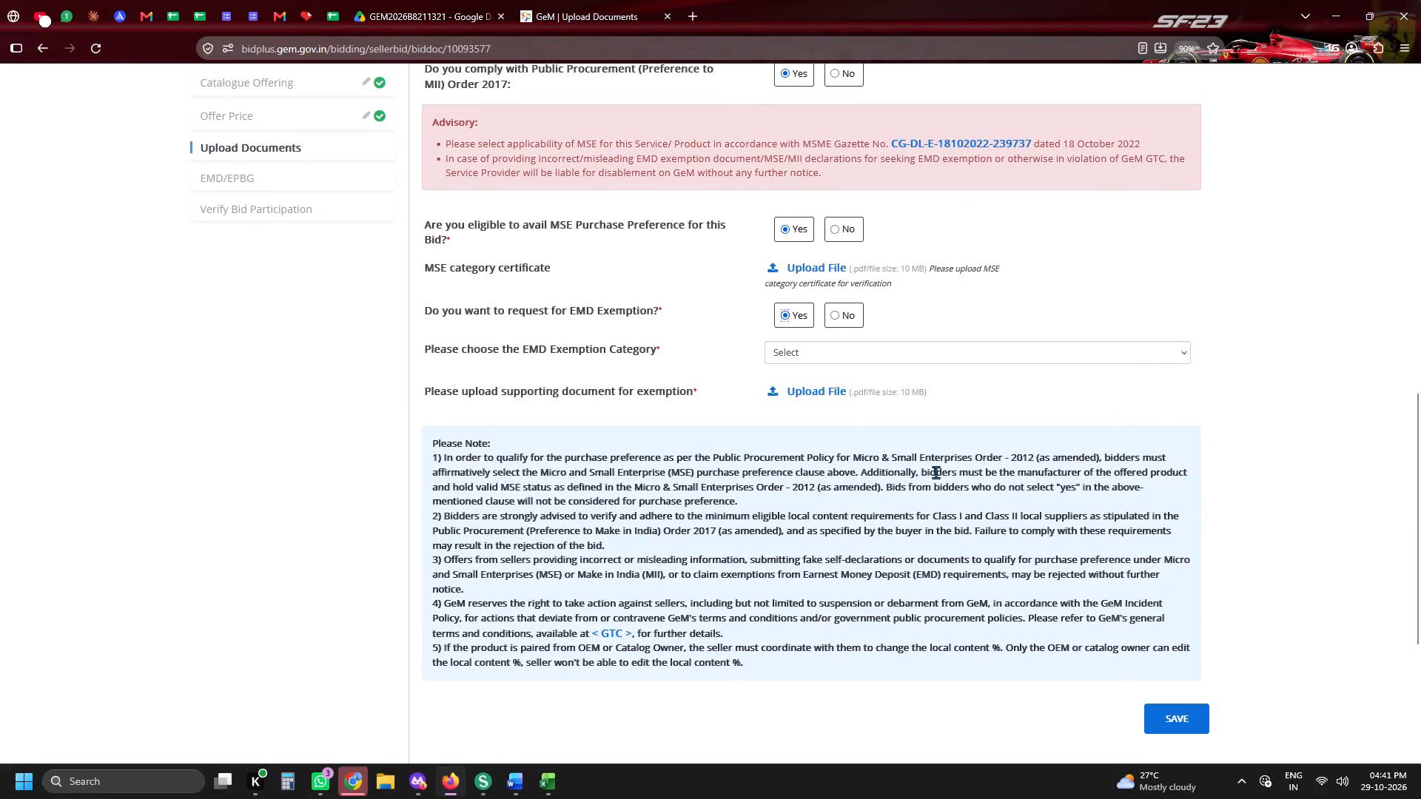
Choose Start-up as the EMD exemption category.
click(786, 348)
click(802, 390)
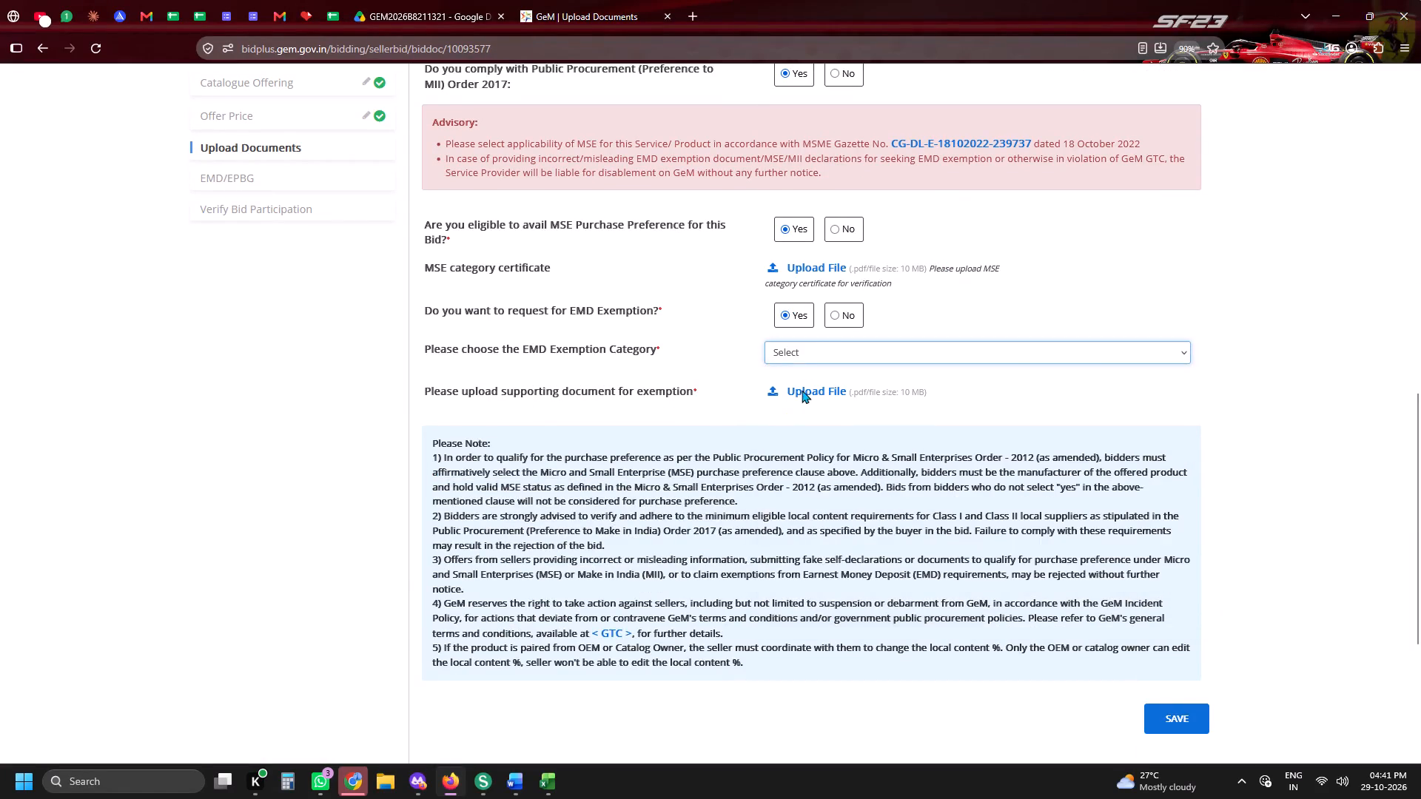
Upload msme-certificate-hhspl from the Gem Bid Documents - HHSPL folder as the MSE category certificate.
click(816, 275)
scroll(1000, 377, up, 5)
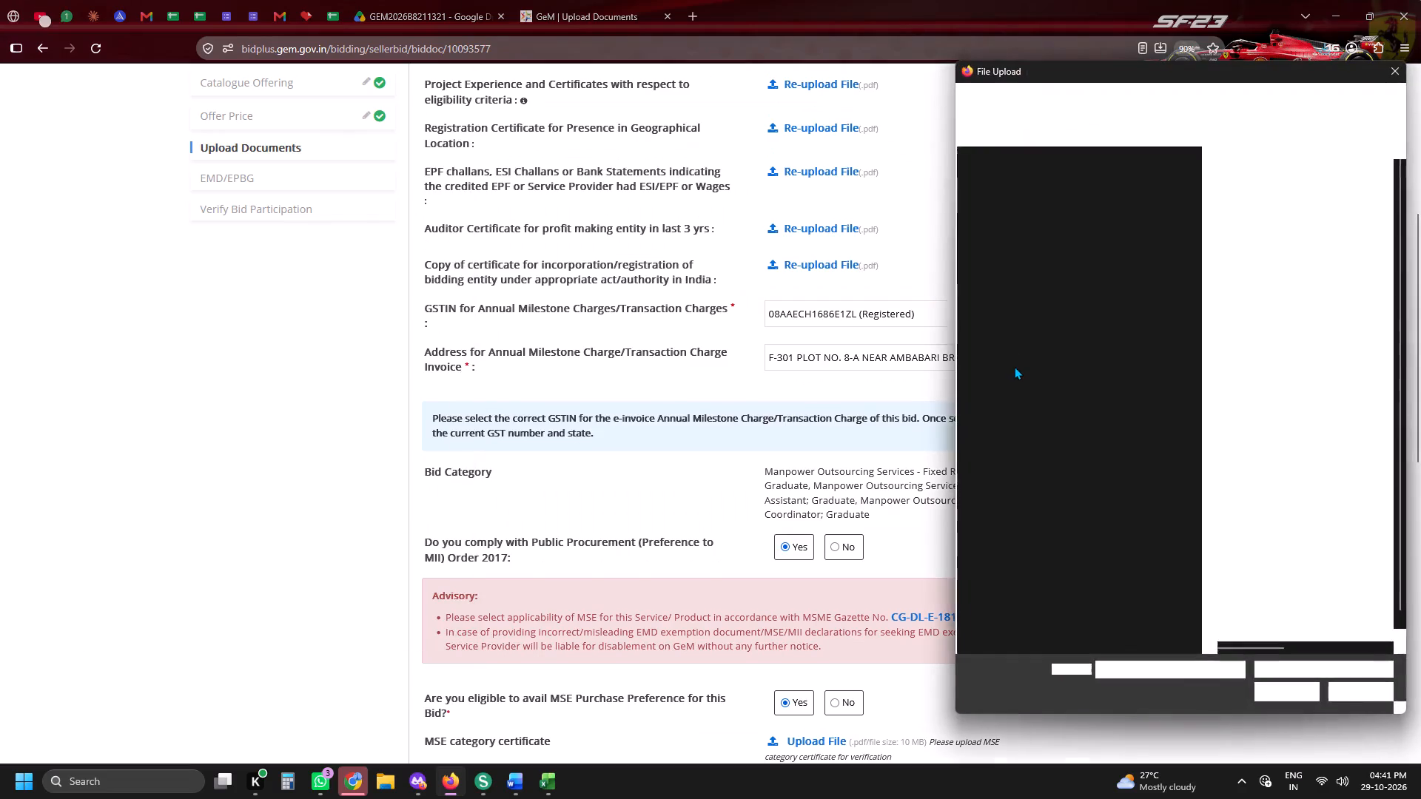
scroll(1014, 366, up, 3)
click(1038, 305)
scroll(1383, 452, down, 4)
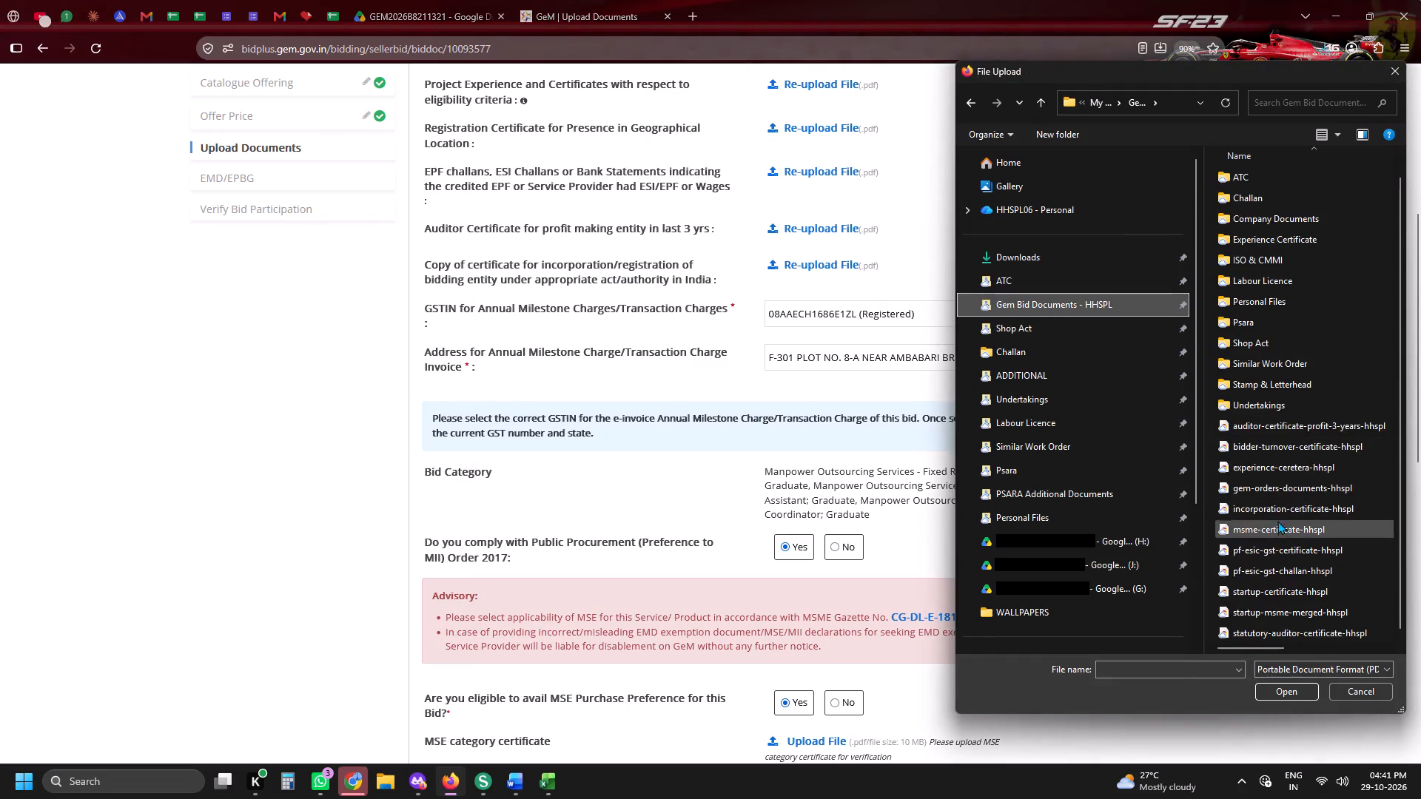
click(1275, 530)
double_click(1275, 530)
scroll(1258, 483, down, 3)
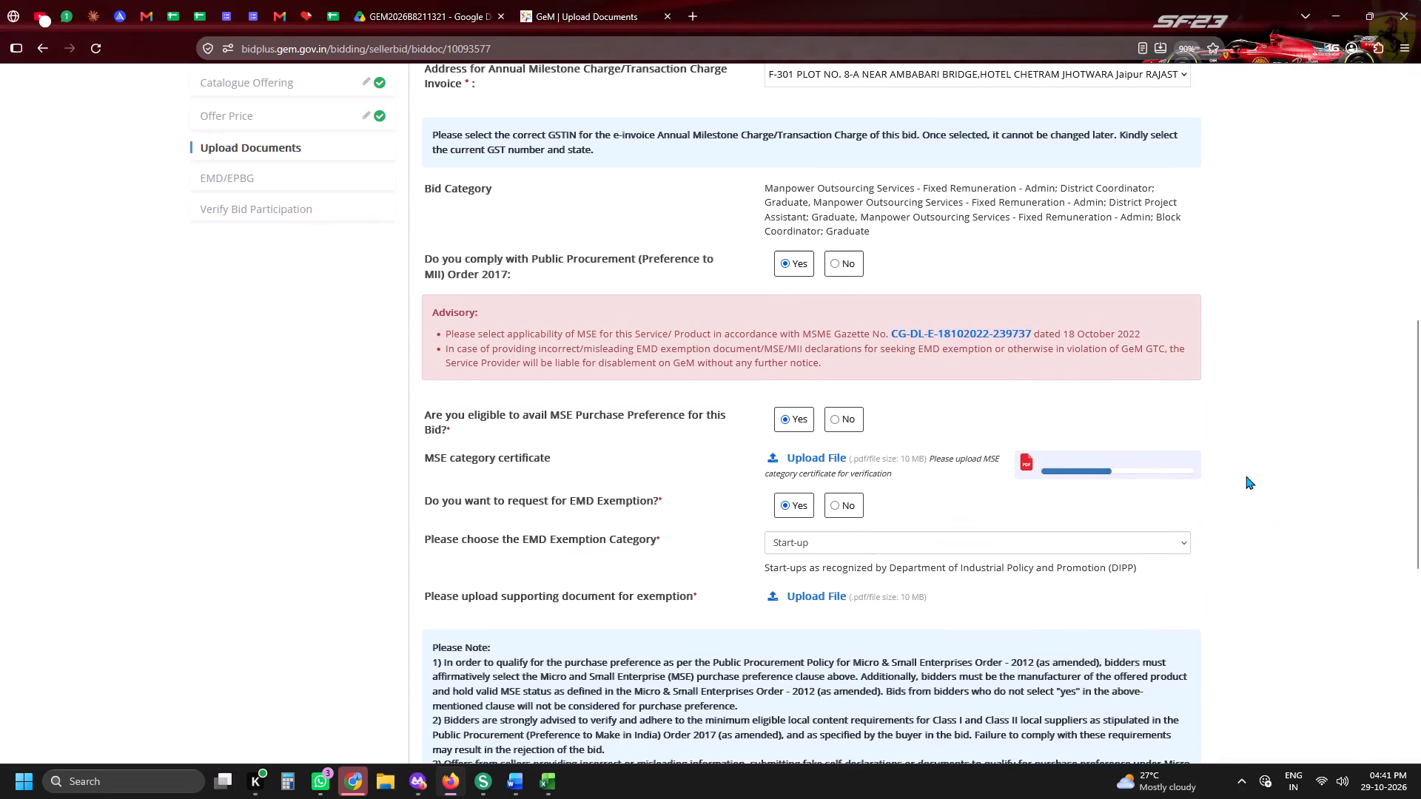
scroll(954, 456, down, 3)
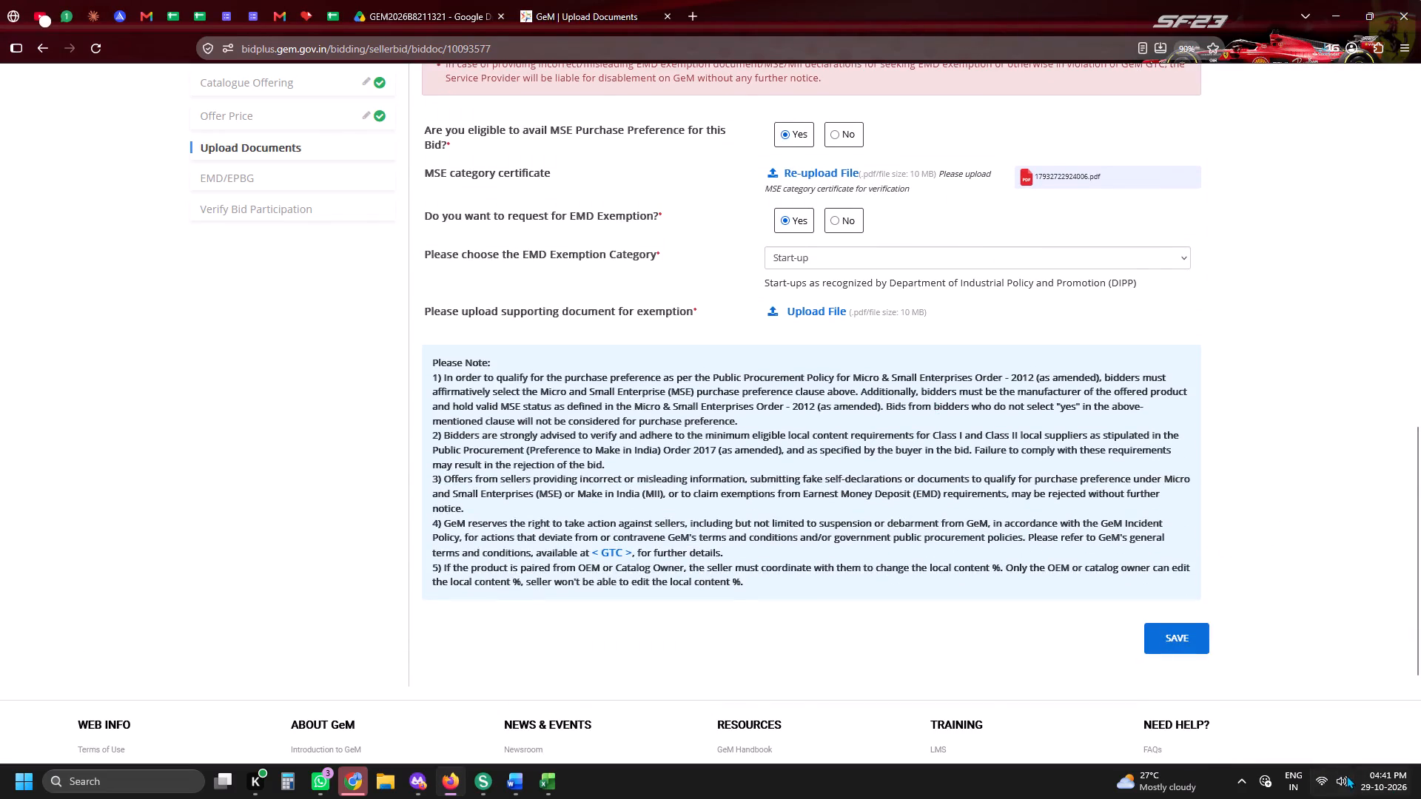
Lower the system volume and return to the bid documents form.
click(1346, 775)
scroll(1311, 699, down, 4)
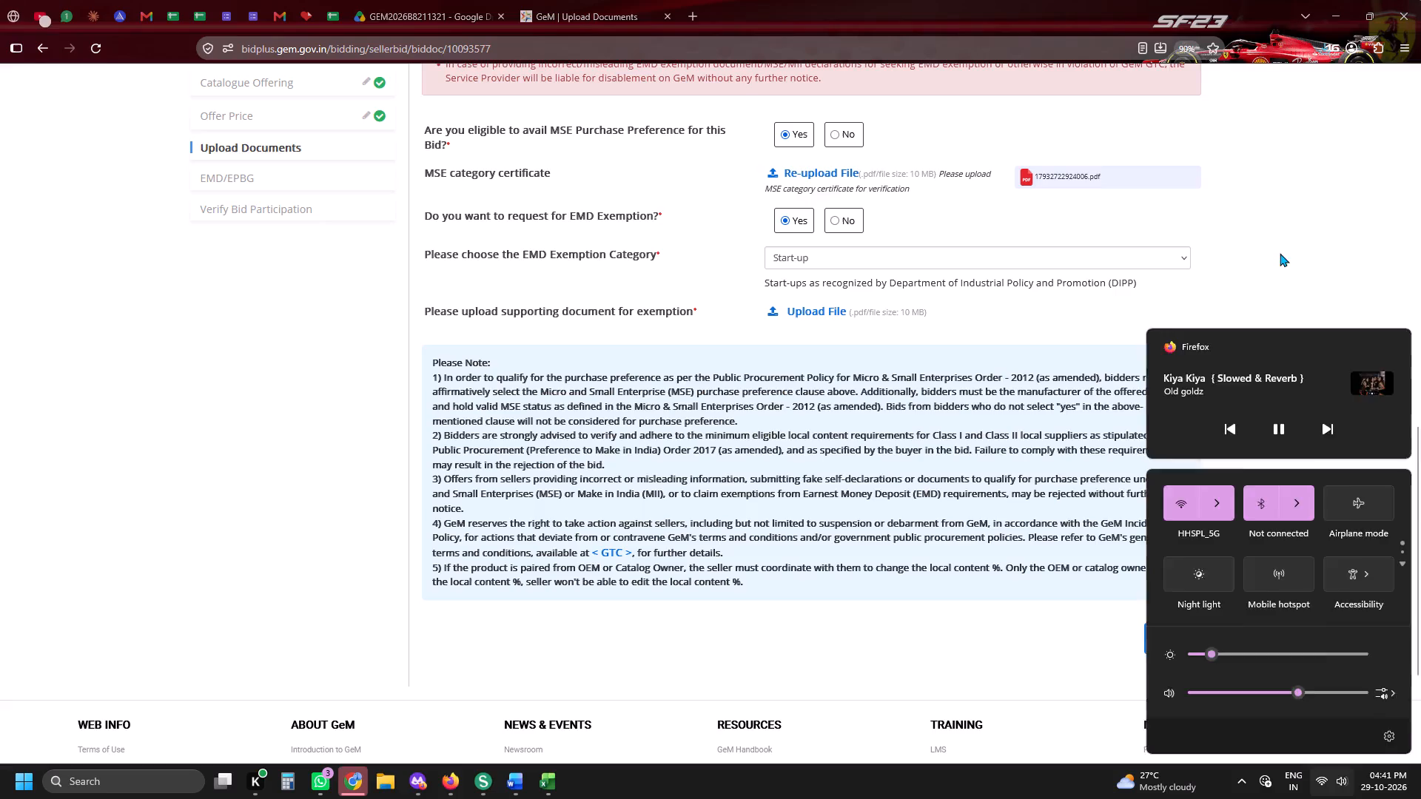
click(1281, 252)
Keep Start-up as the EMD exemption category and upload startup-msme-merged-hhspl as the supporting document for exemption.
click(819, 261)
click(818, 303)
click(816, 311)
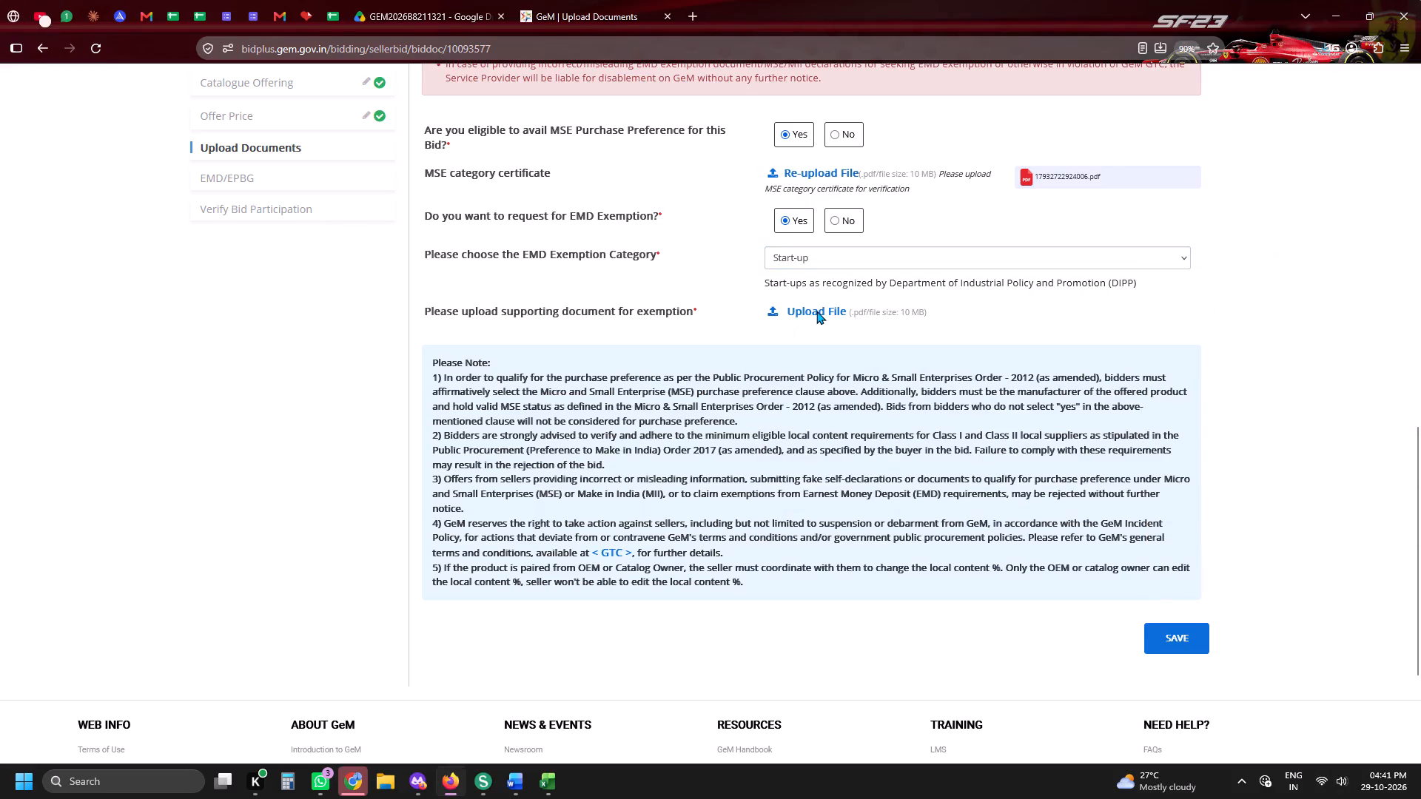
scroll(1246, 451, down, 5)
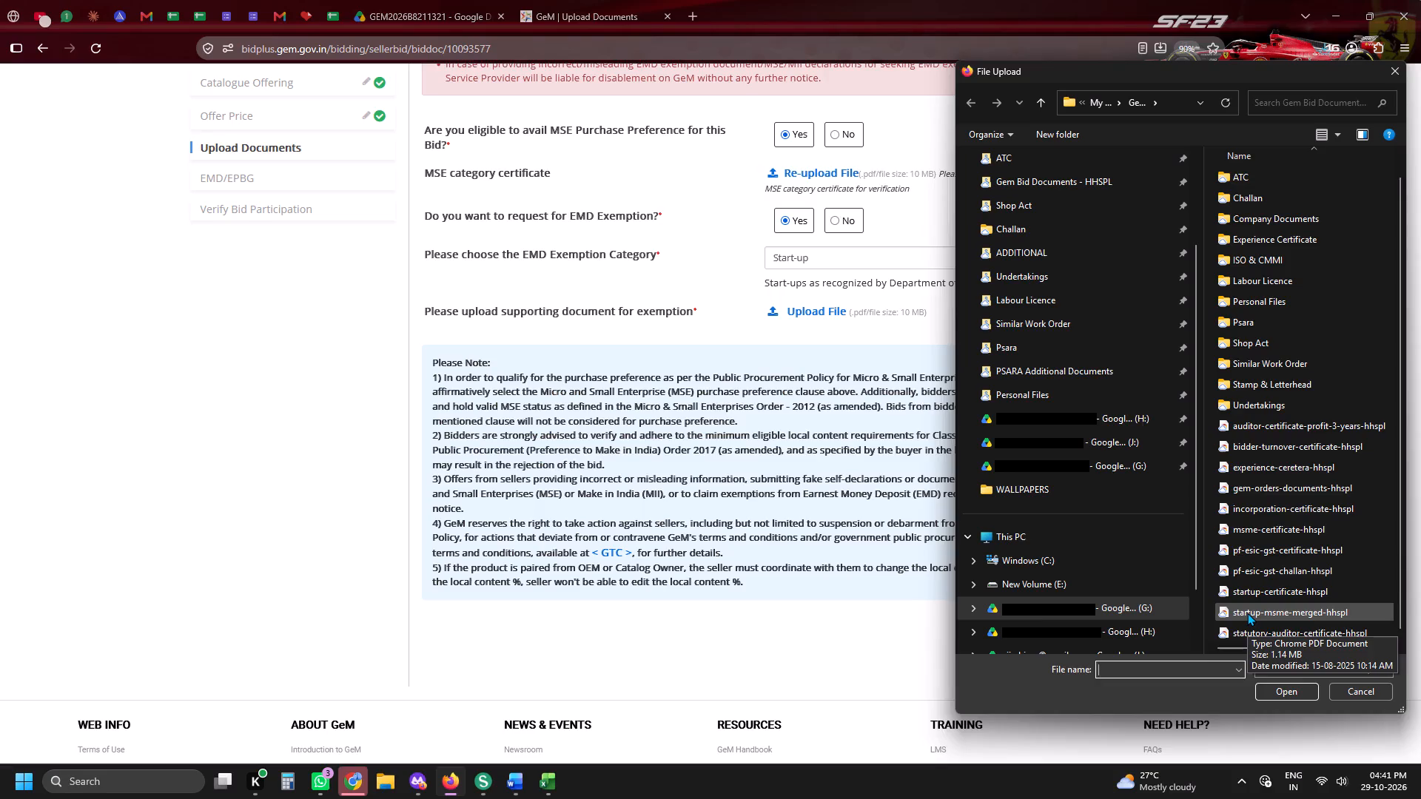
double_click(1247, 613)
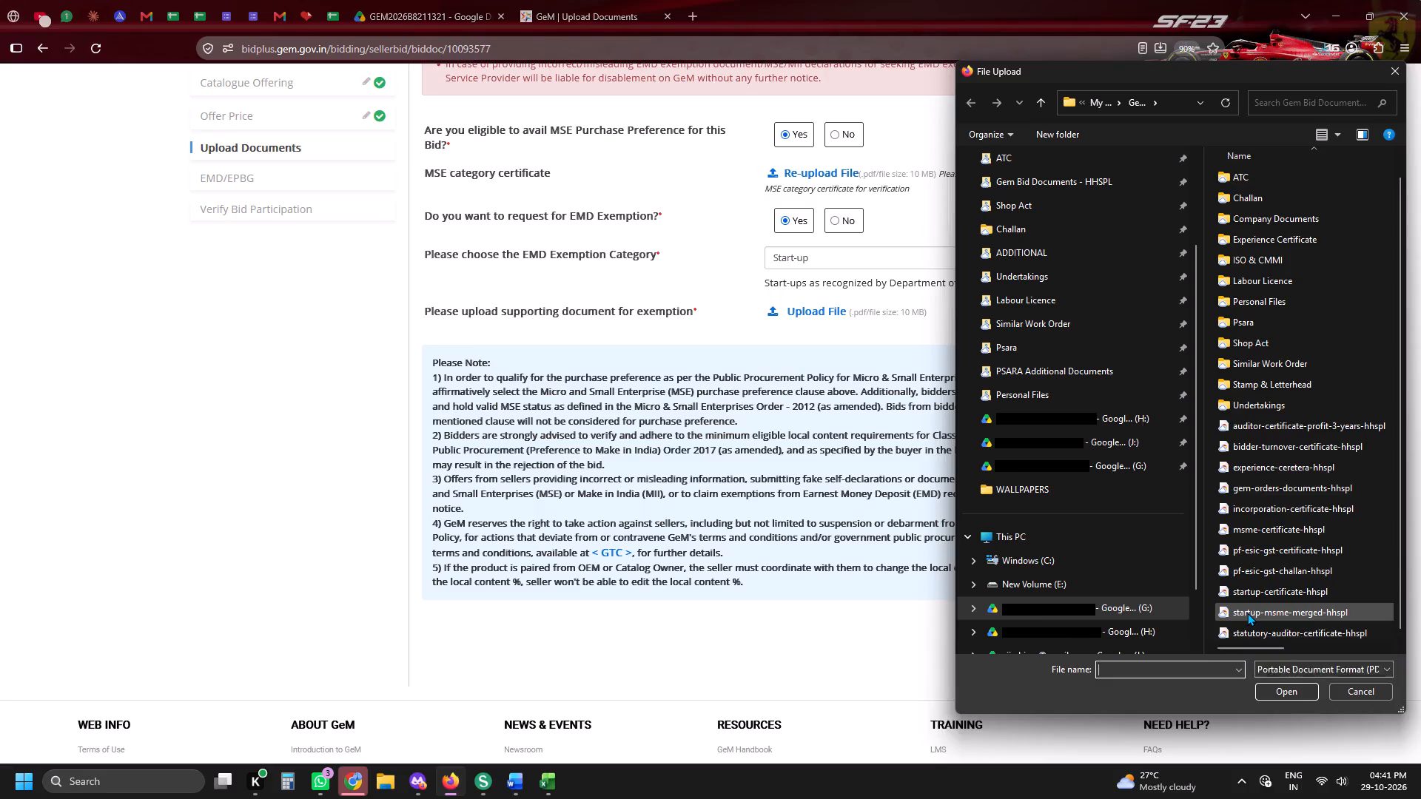
Search Google for STAVEJOSO from a new tab and look through the results.
click(691, 9)
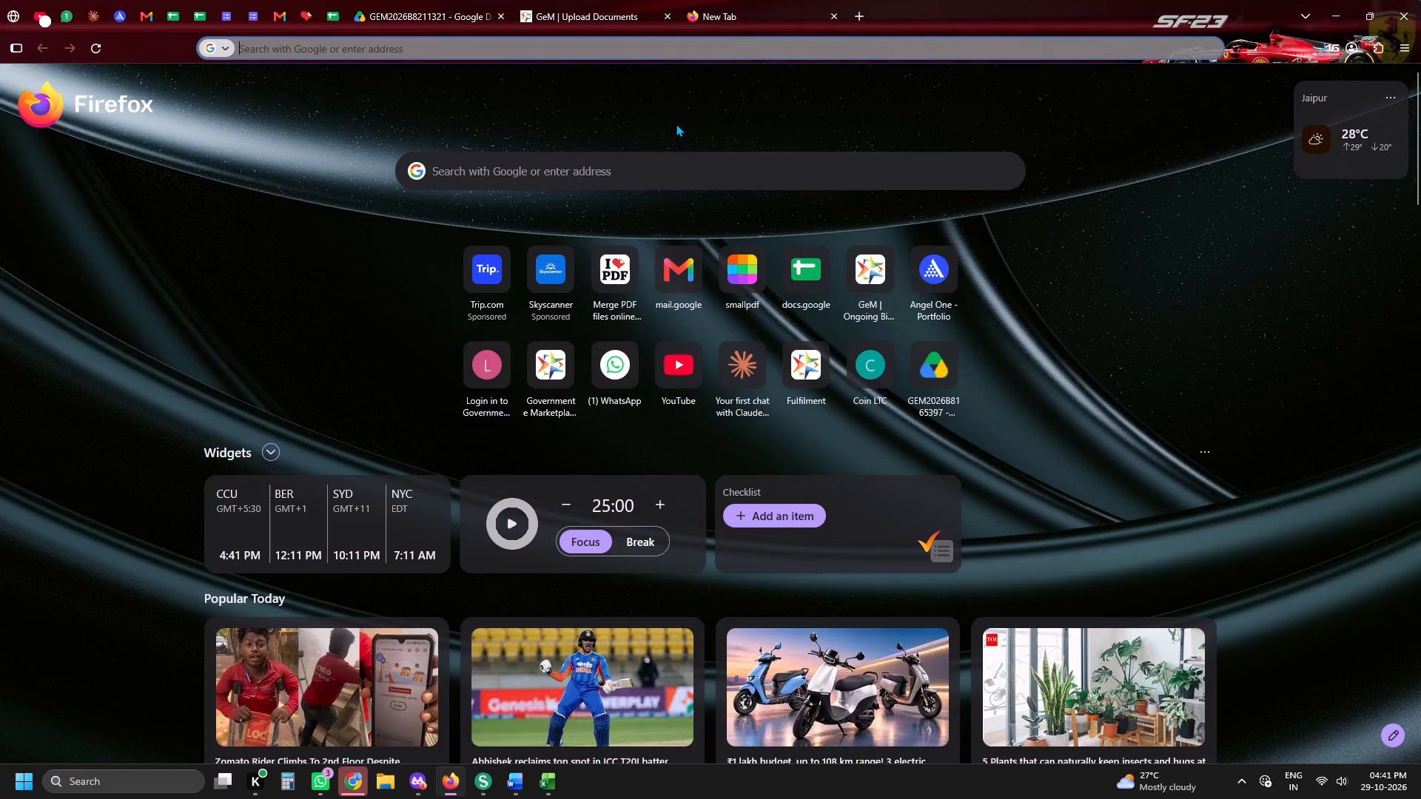
text(STAVE)
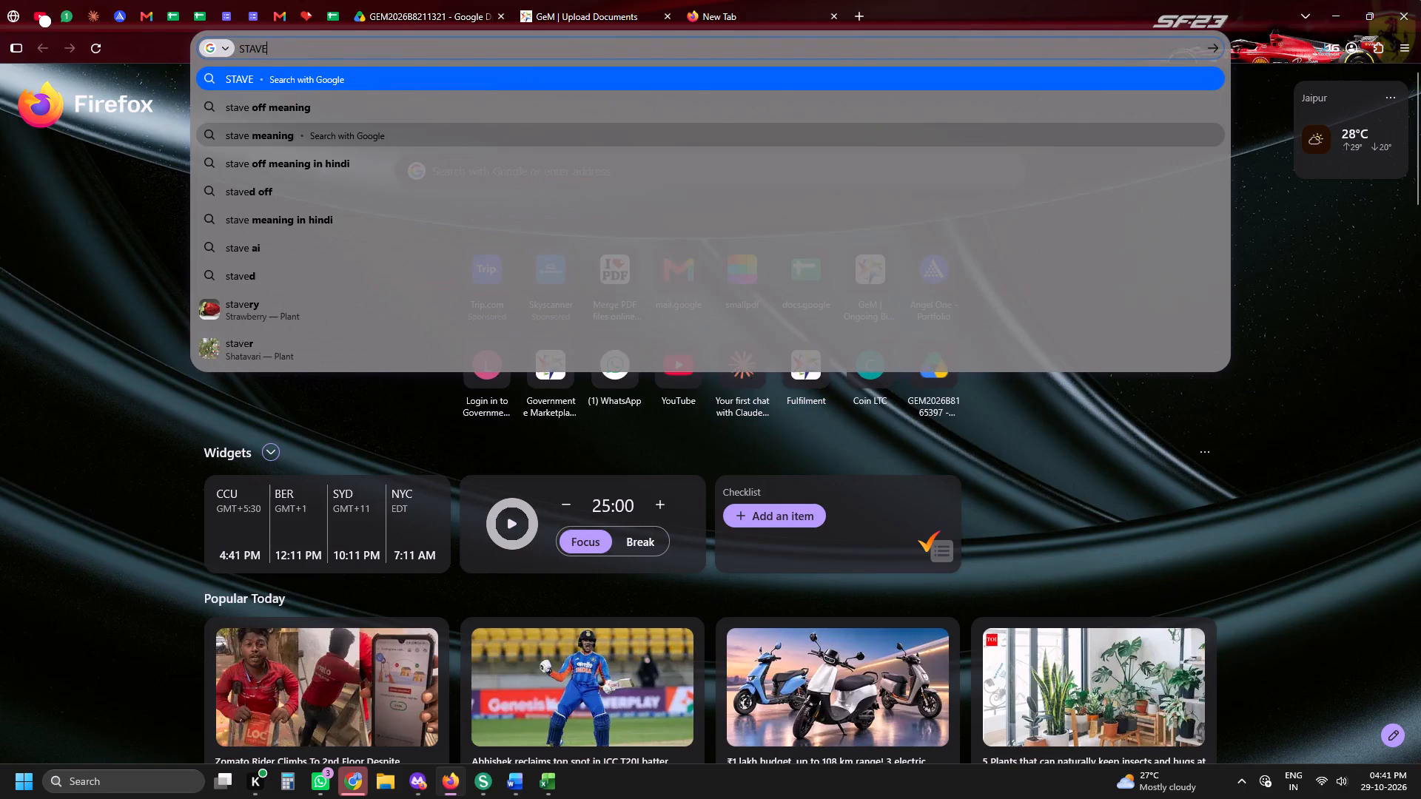
key(j)
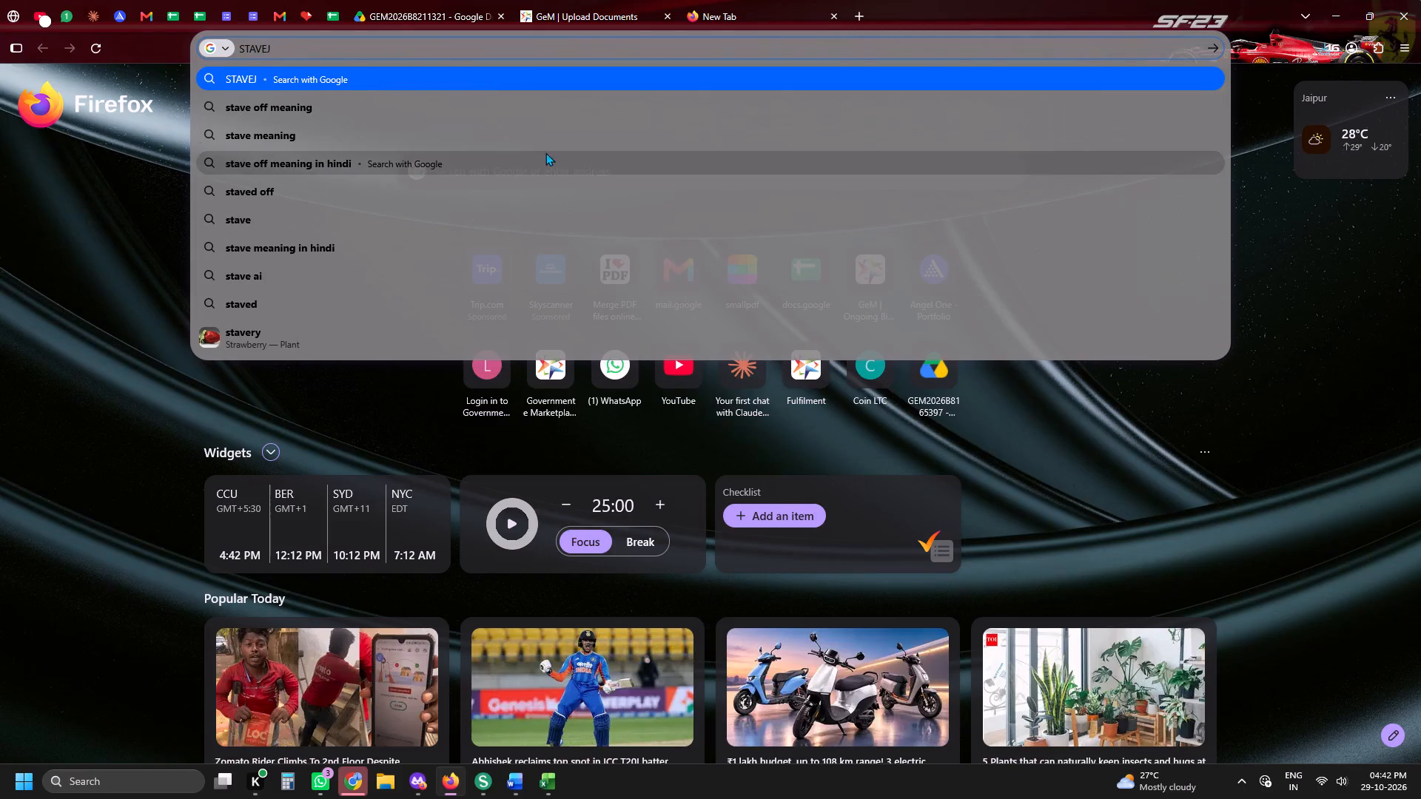
key(o)
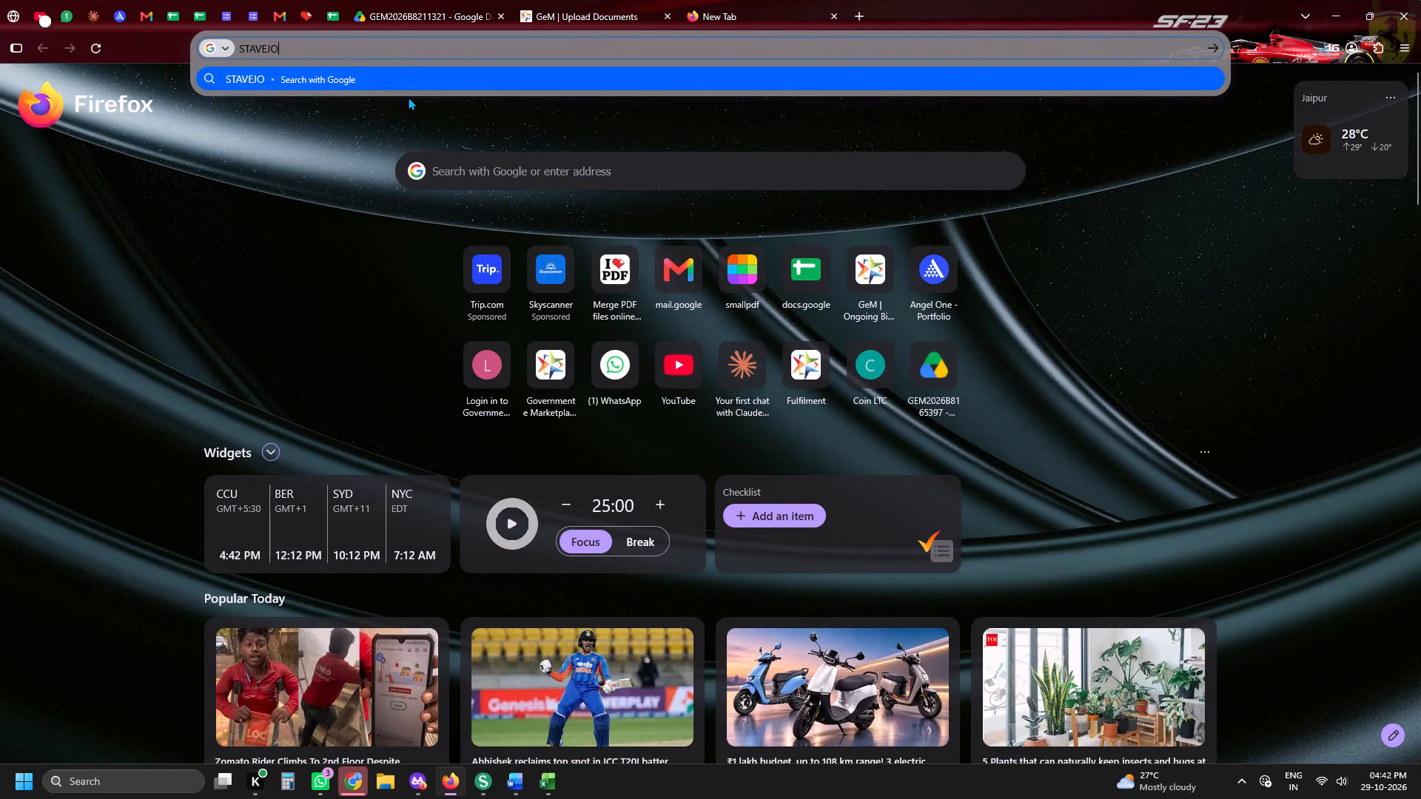
text(SO)
key(shift+Return)
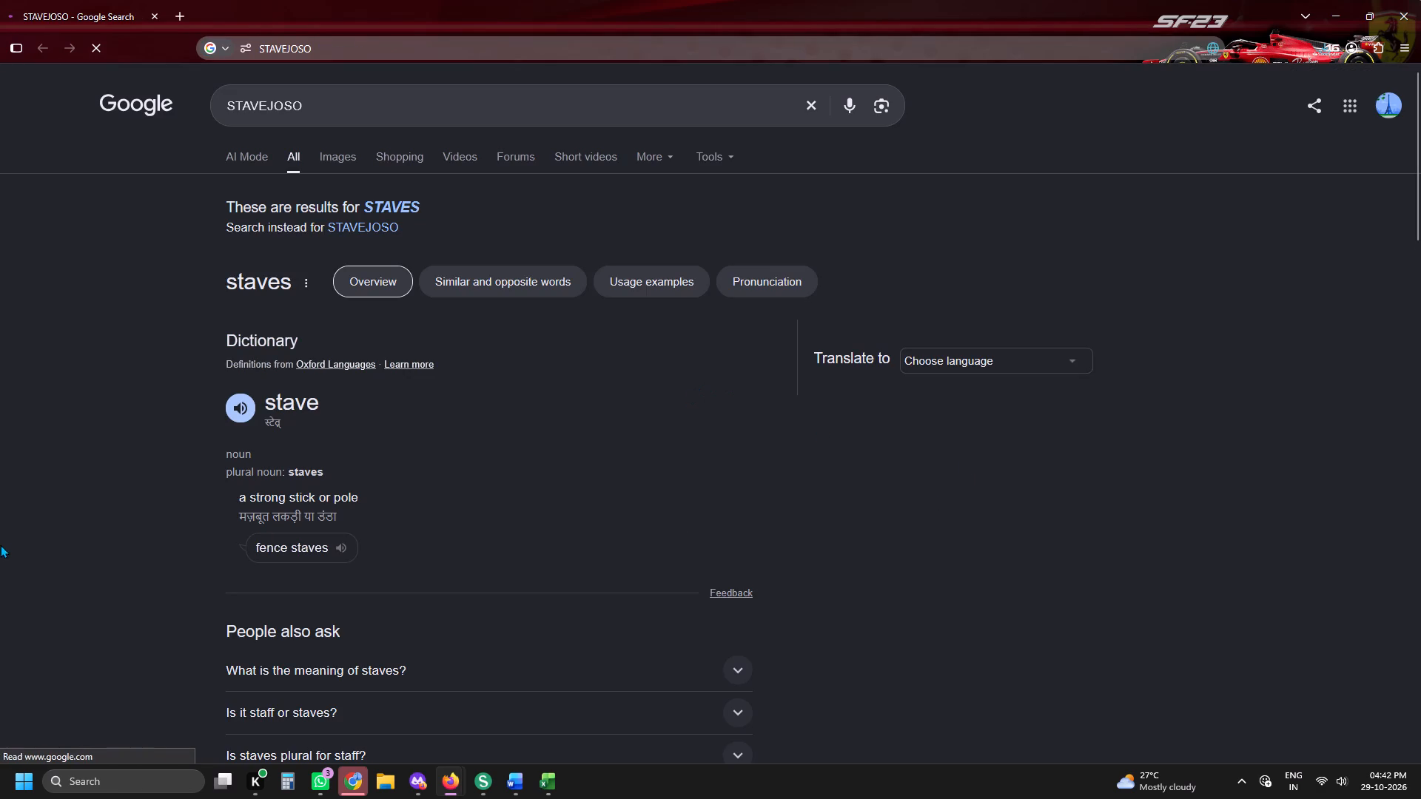
scroll(420, 476, down, 6)
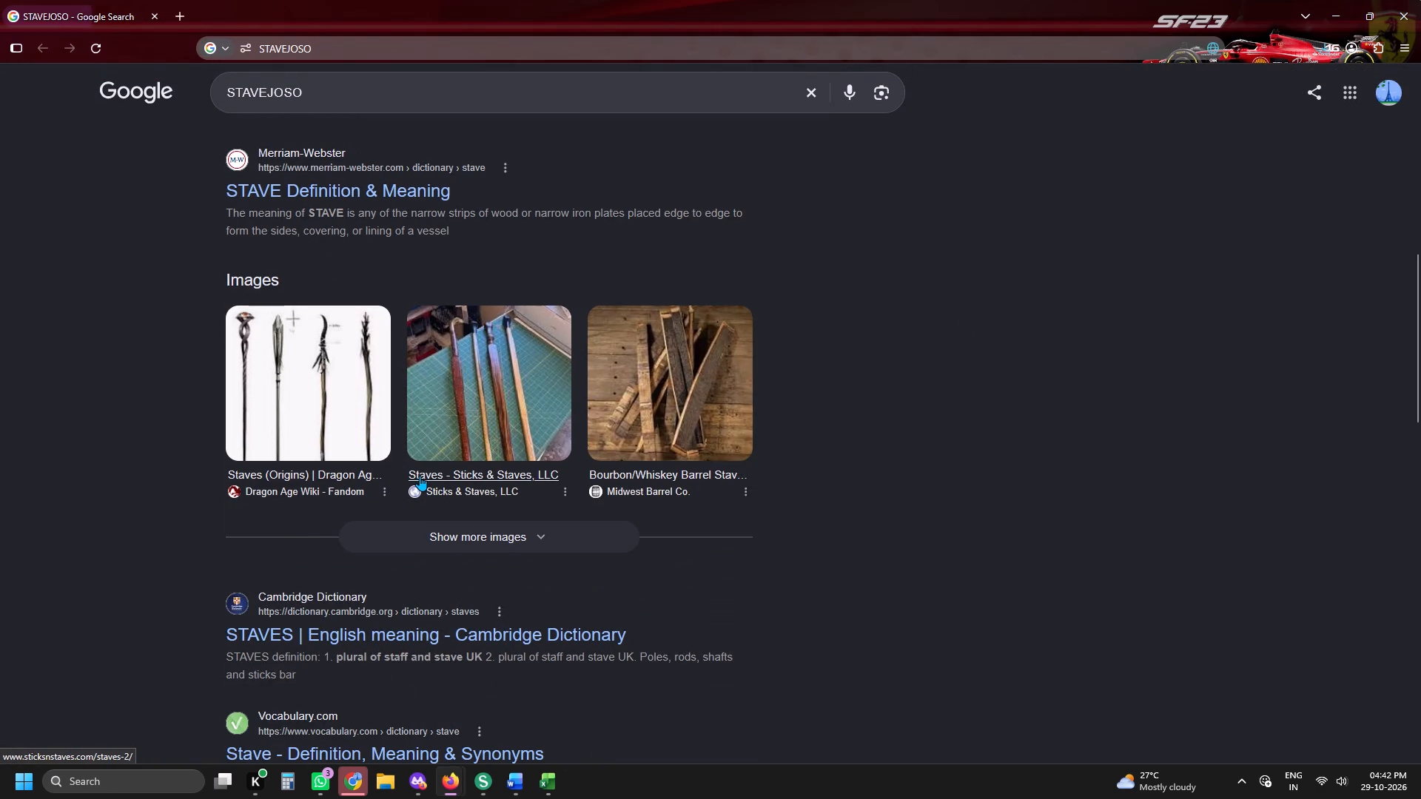
scroll(420, 476, up, 3)
scroll(420, 476, down, 6)
scroll(420, 476, up, 3)
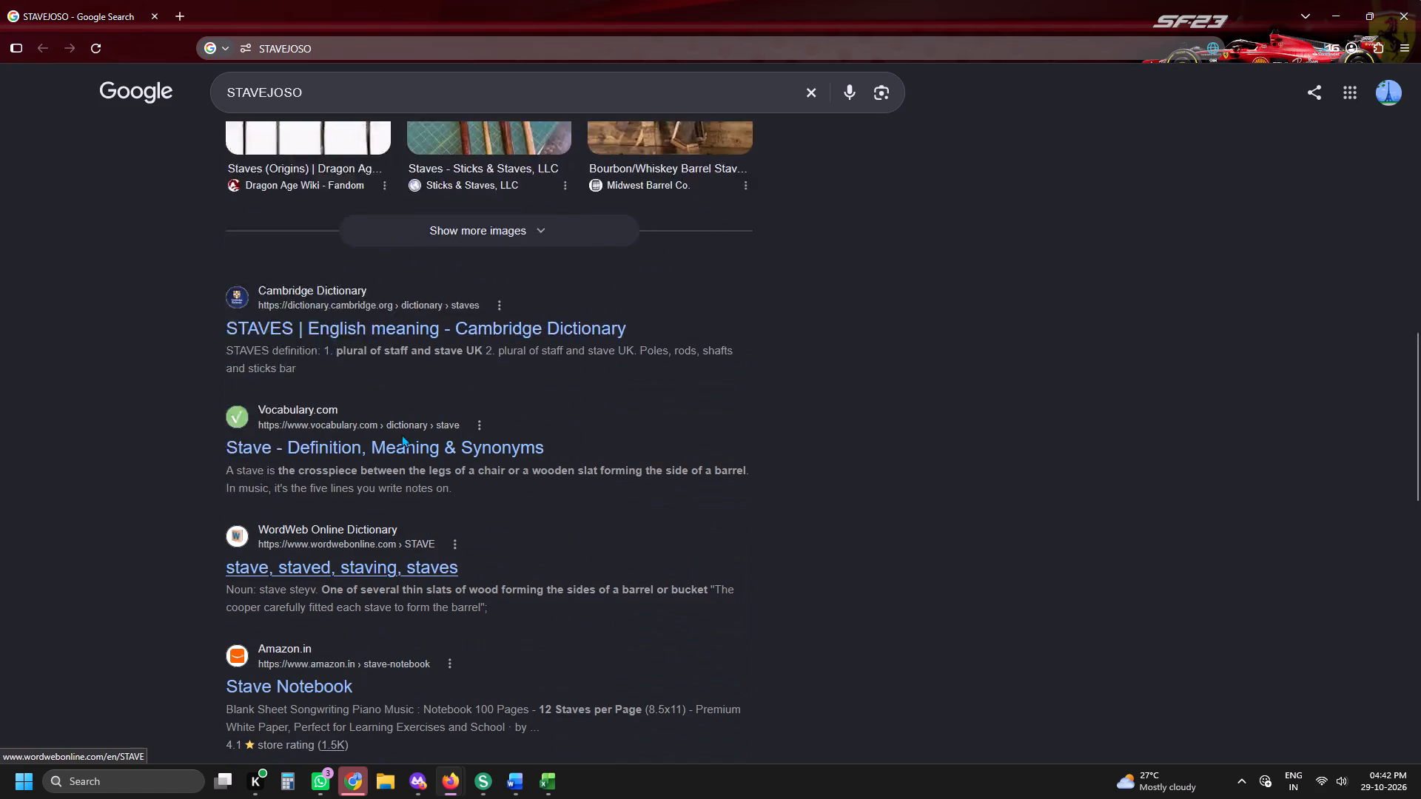
Refine the Google search to STAVE JOSO, switch it to steve jobs, and look over the results.
click(266, 94)
key(space)
key(Return)
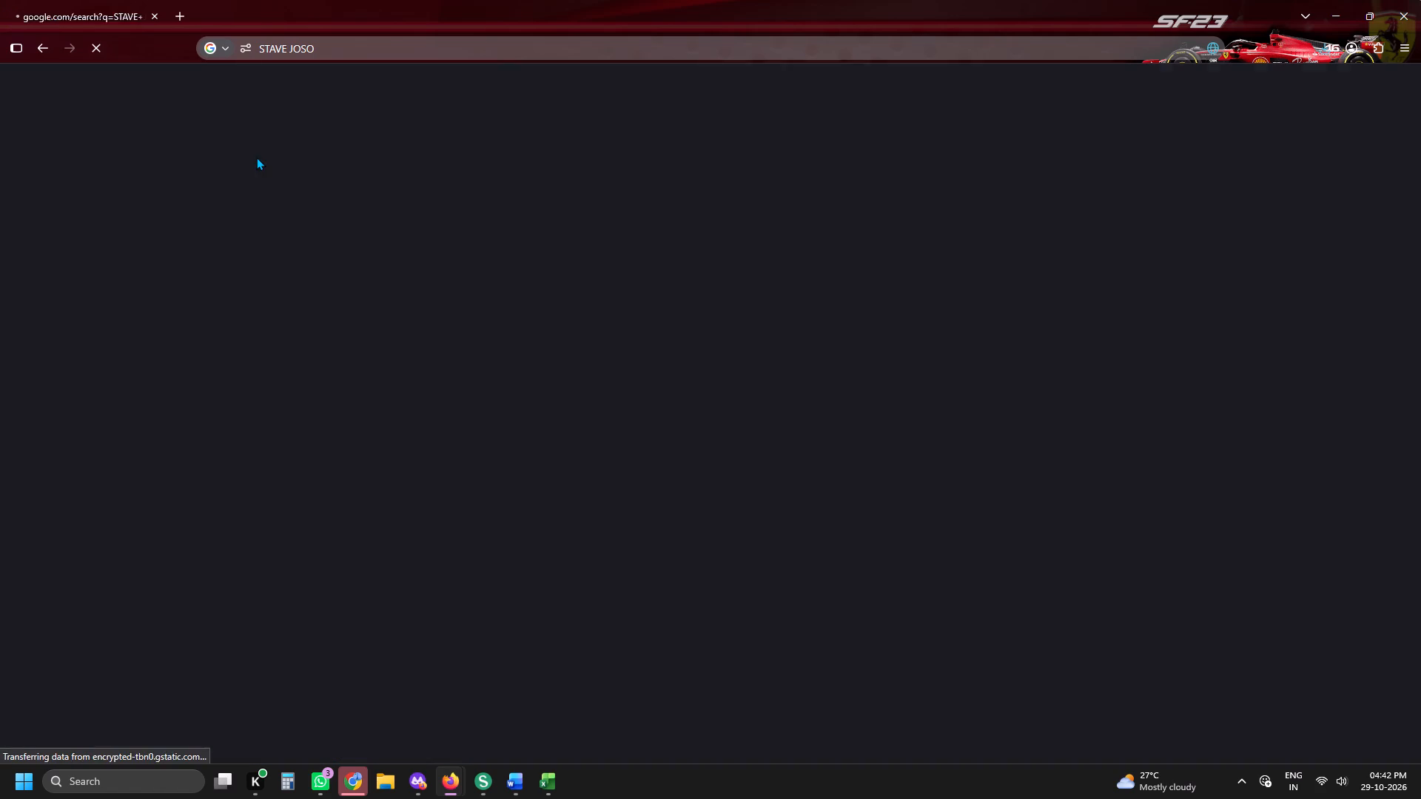
click(311, 113)
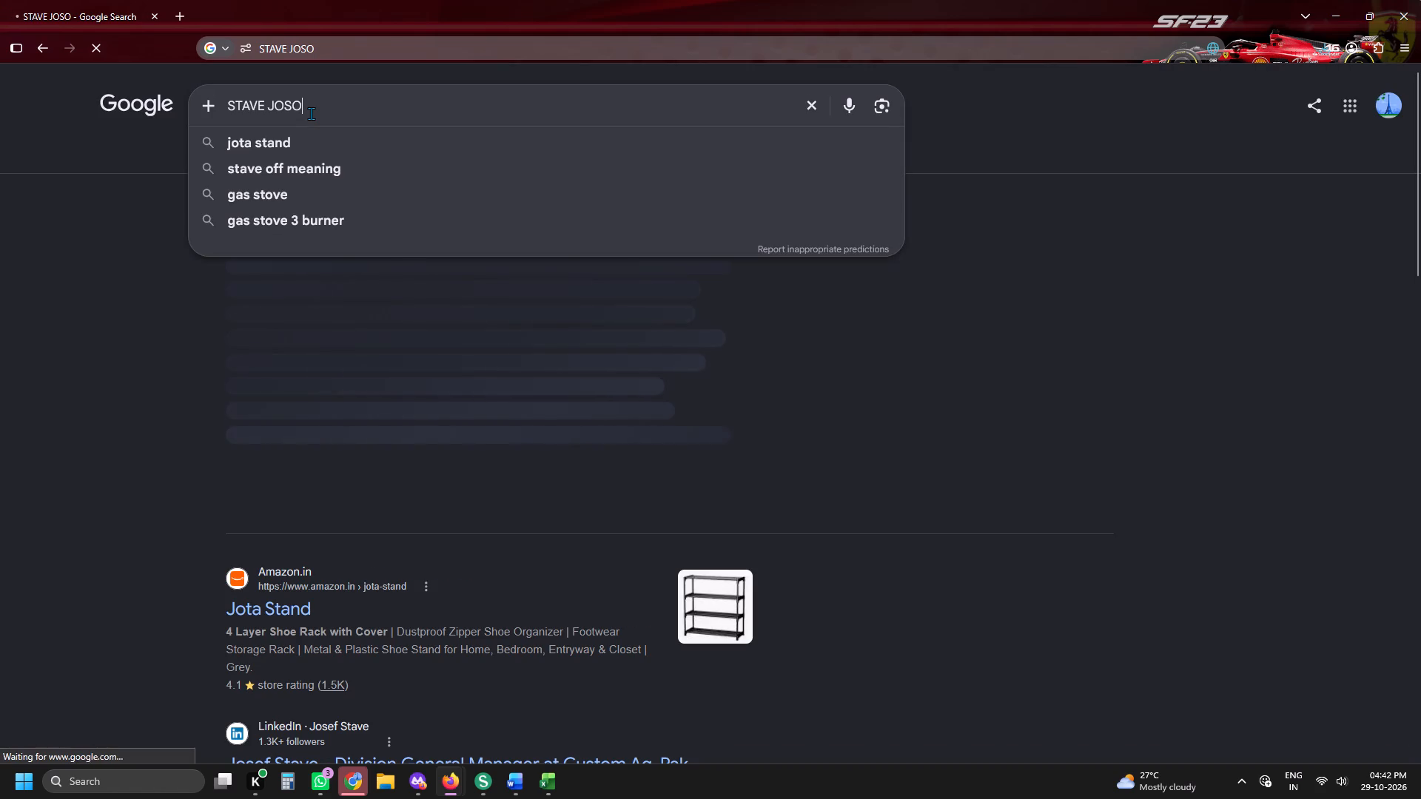
key(BackSpace)
click(278, 170)
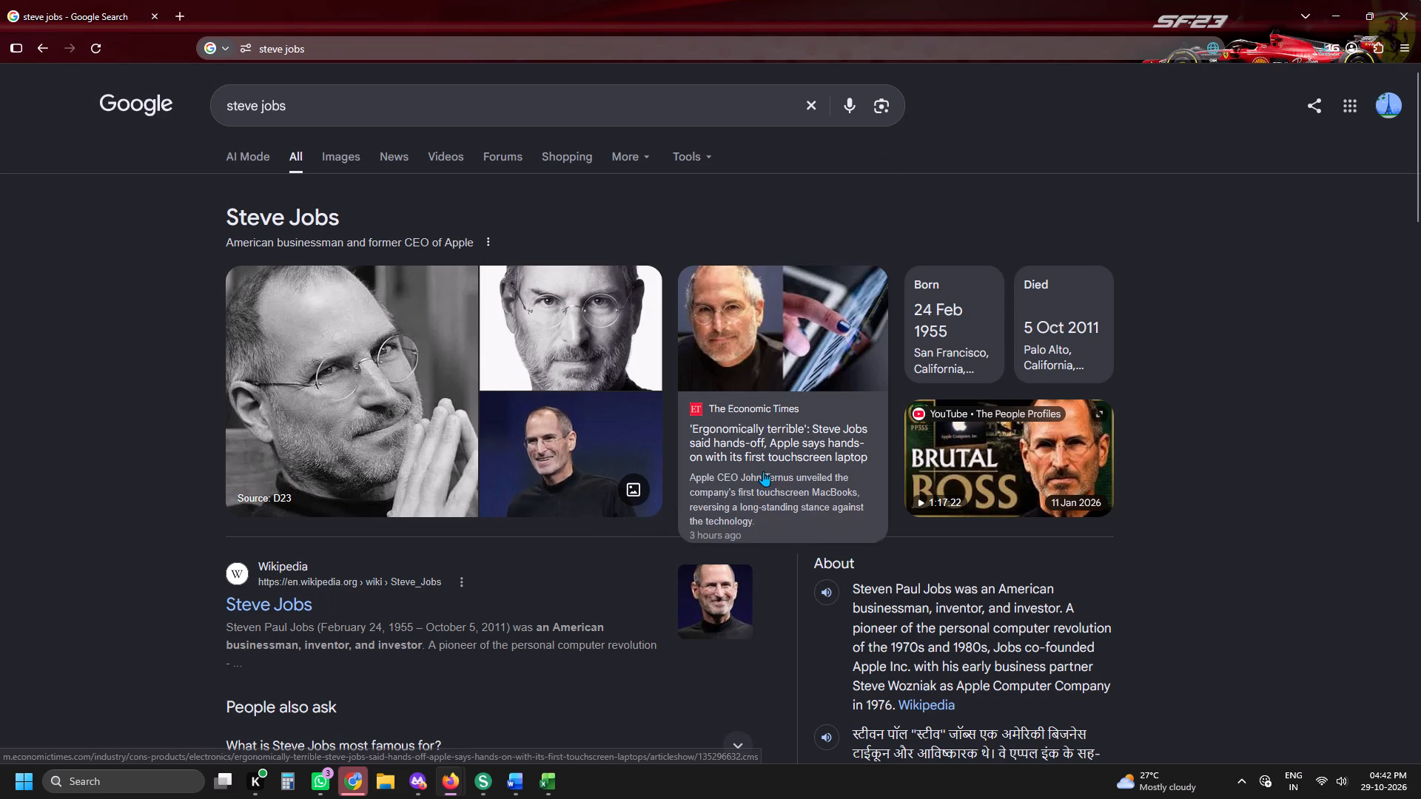
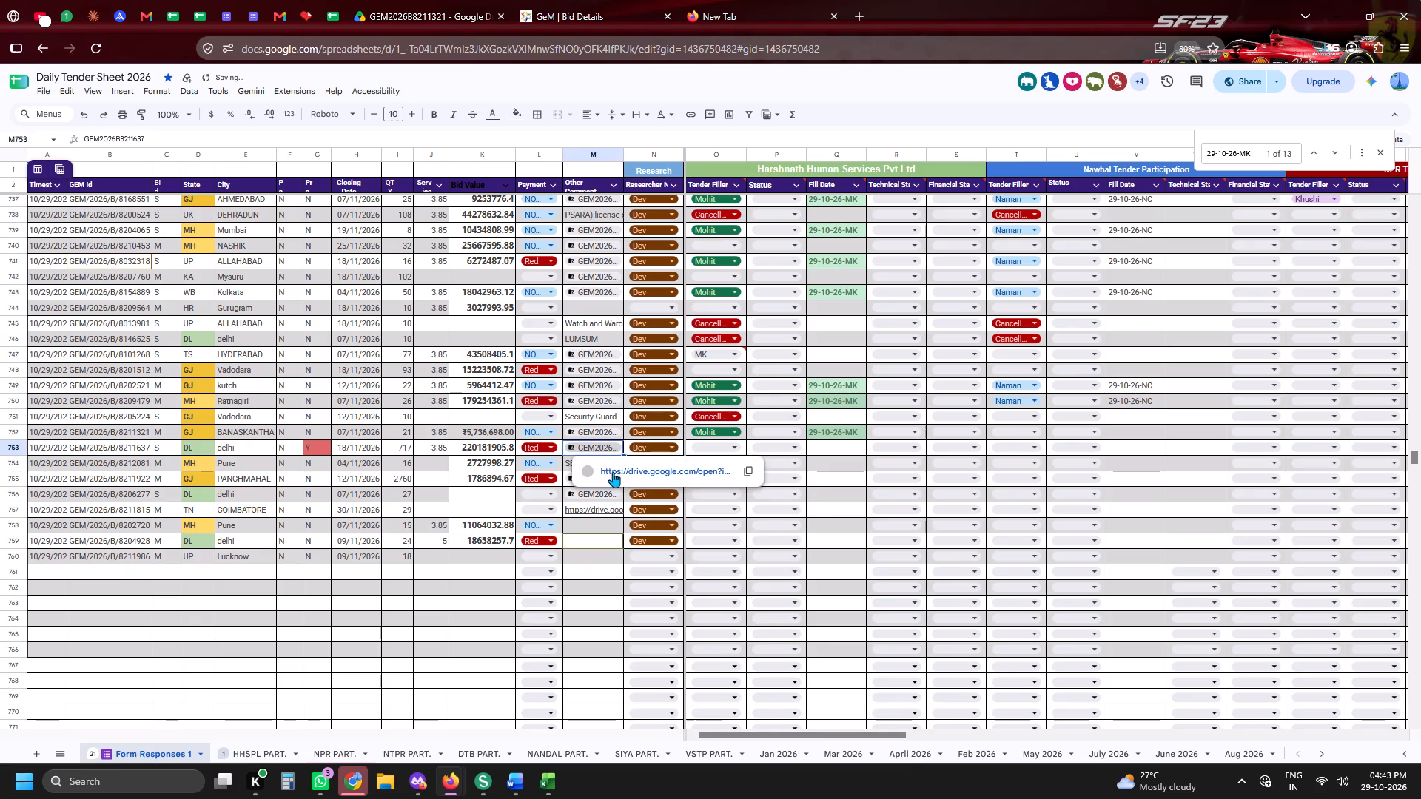
View the Drive folder linked to bid GEM/2026/B/8211637 and return to the Daily Tender Sheet.
click(618, 472)
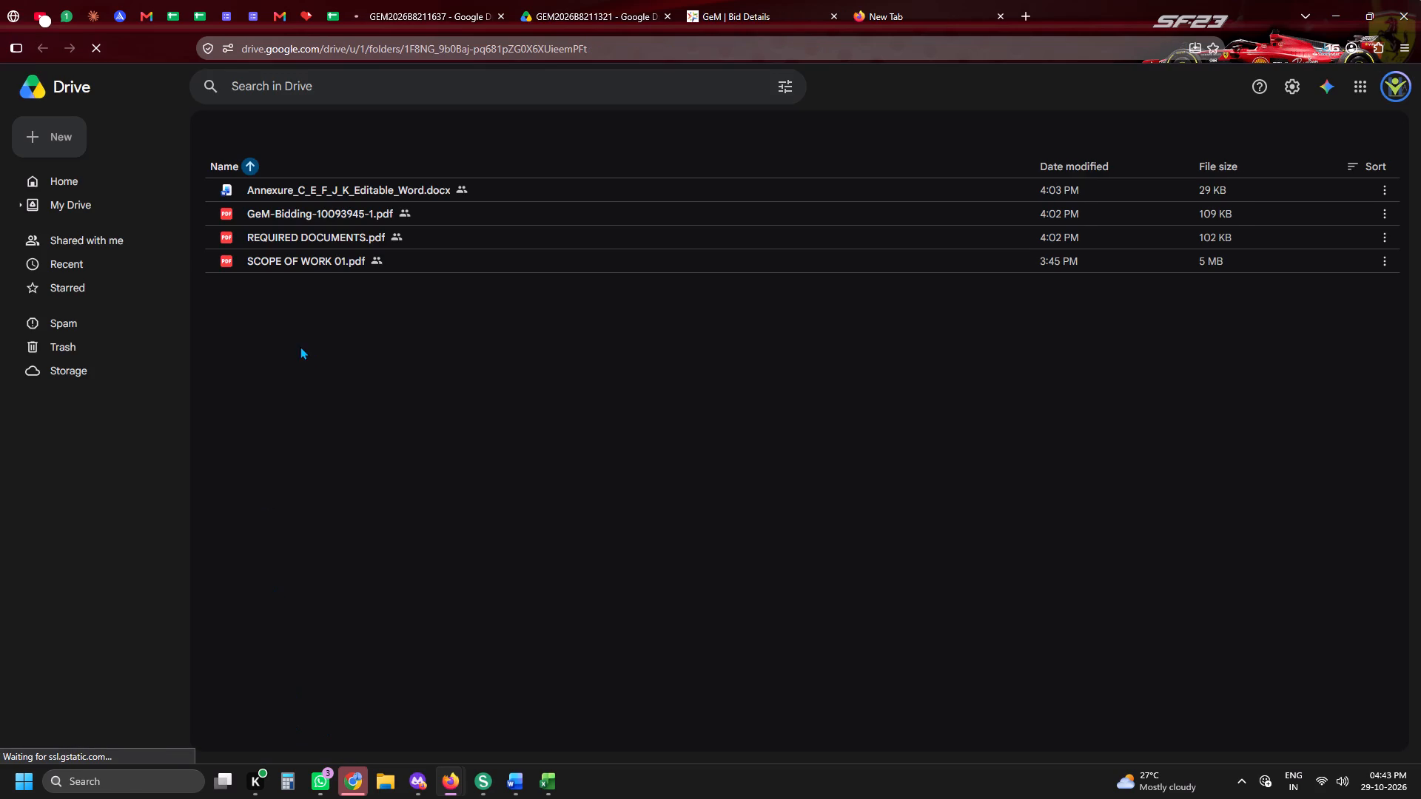
click(326, 7)
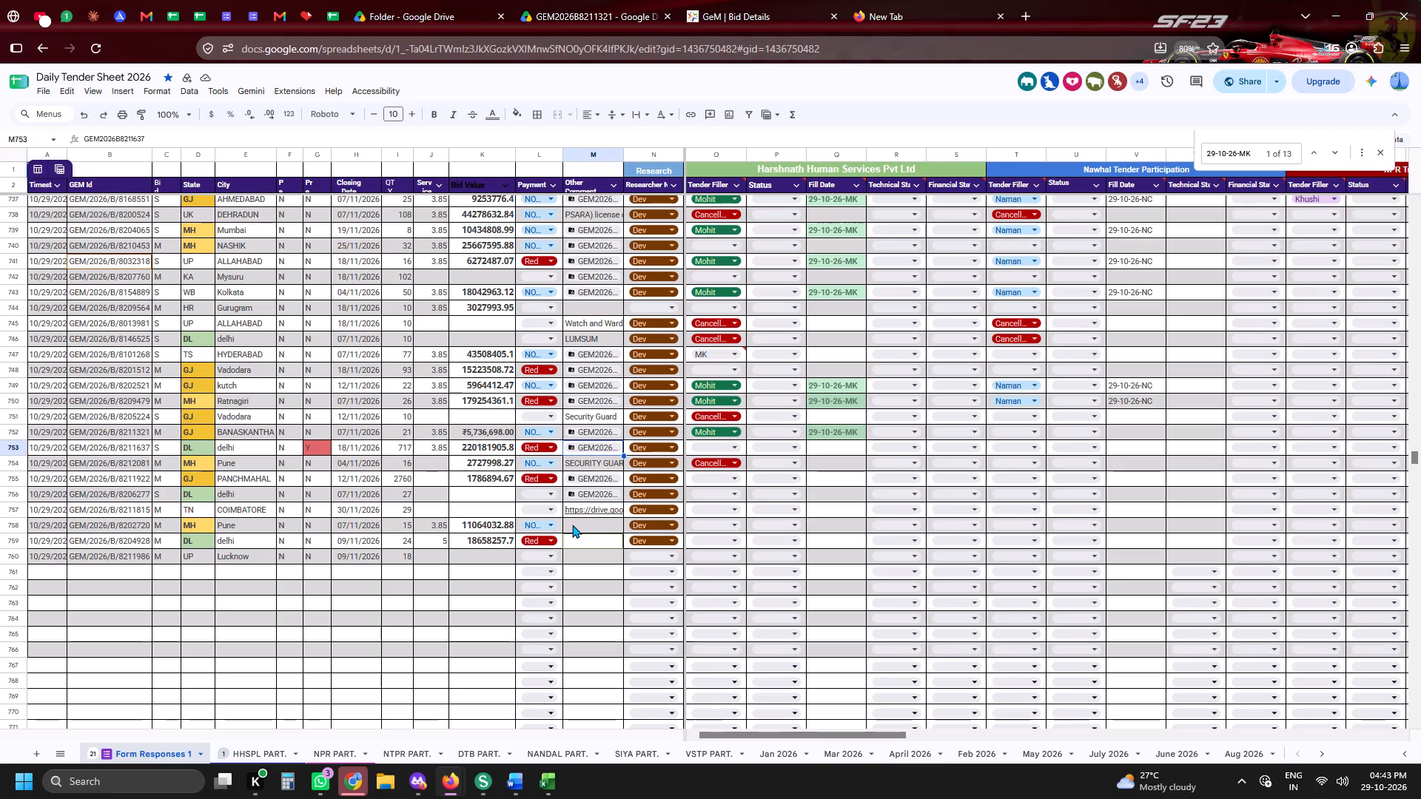
Open the Drive folder linked to bid GEM/2026/B/8211922 in the Daily Tender Sheet.
click(610, 475)
click(617, 506)
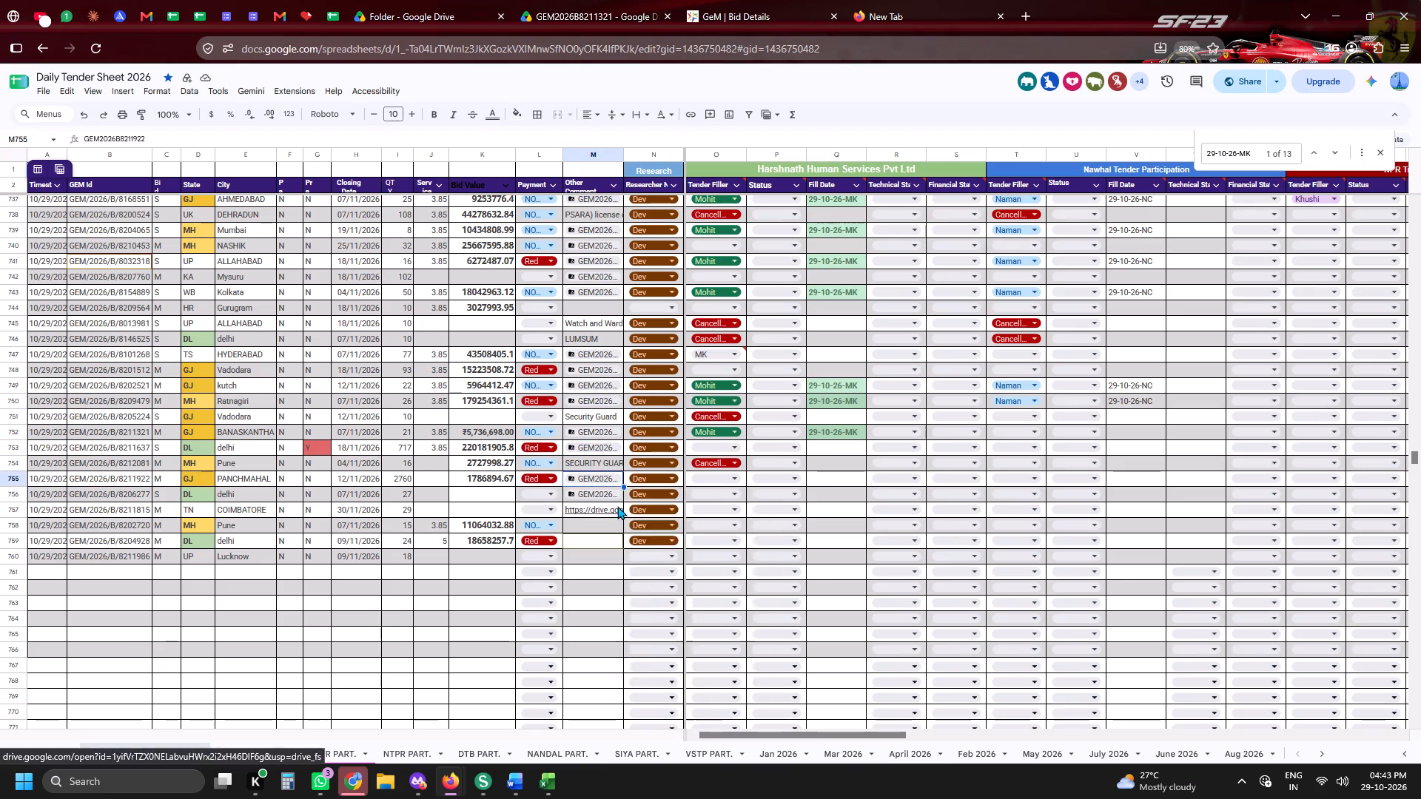
Close the Drive folders of bids 8211637 and 8211321 and the blank new page.
click(668, 15)
click(668, 15)
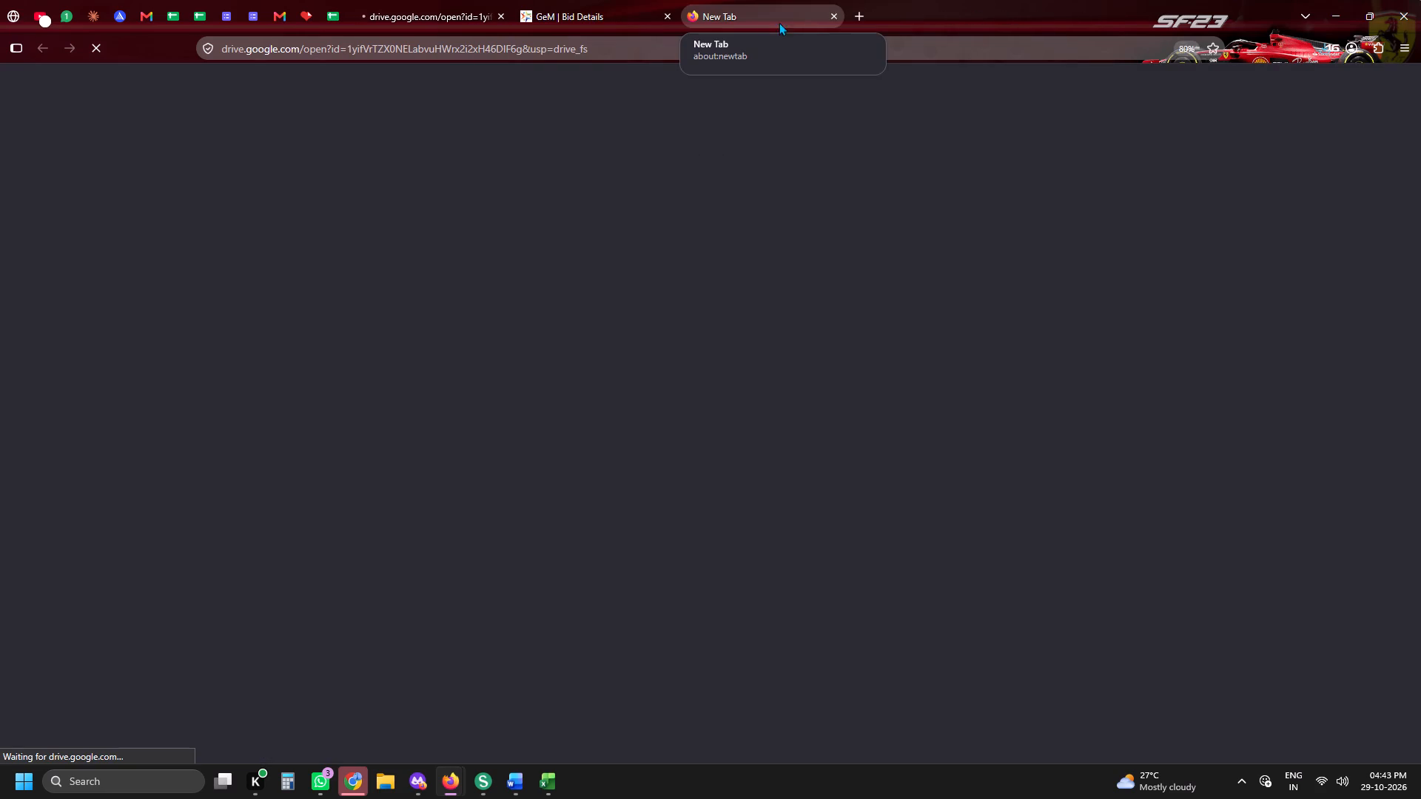
click(833, 13)
Switch to the GeM portal and open the Bid Listing page of ongoing bids.
click(523, 0)
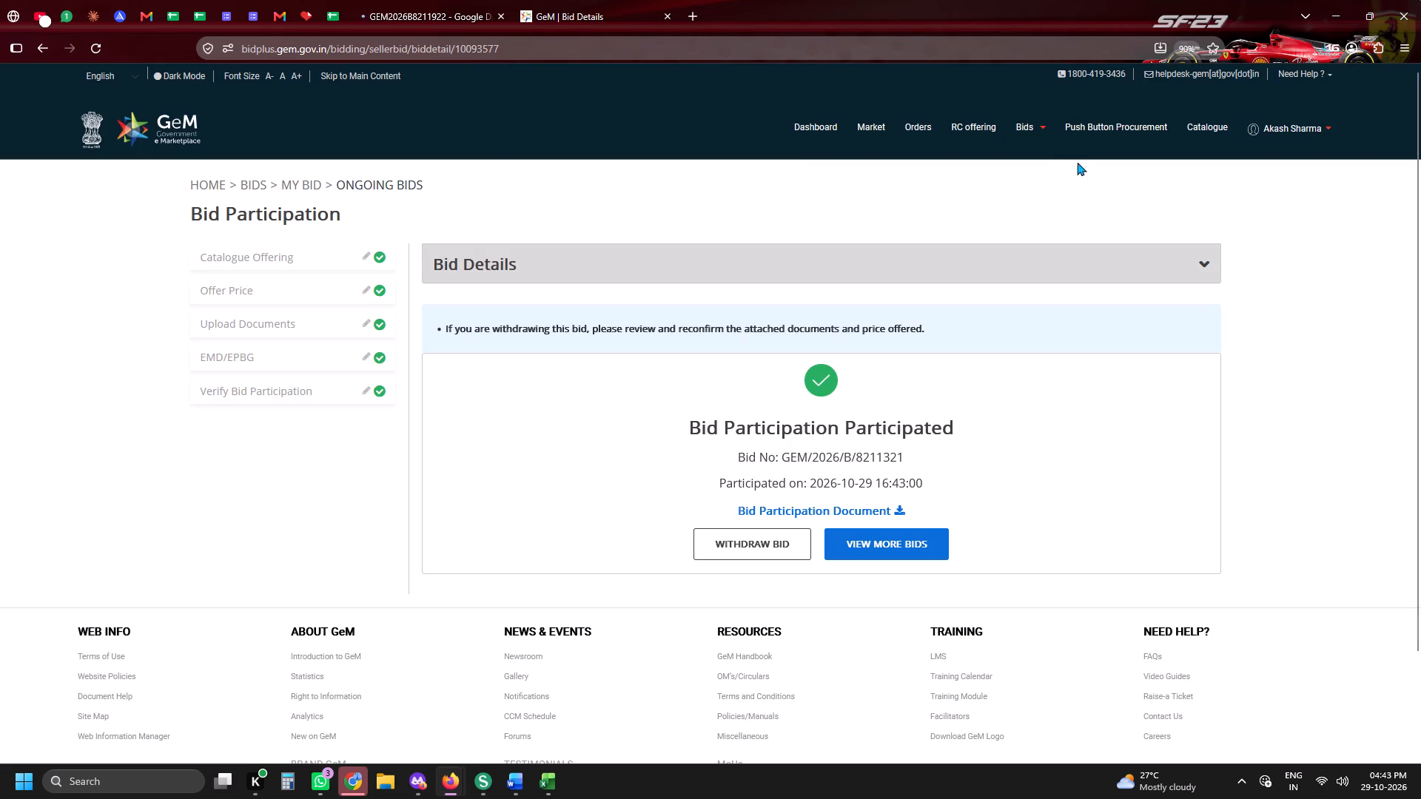
click(1040, 126)
click(1049, 150)
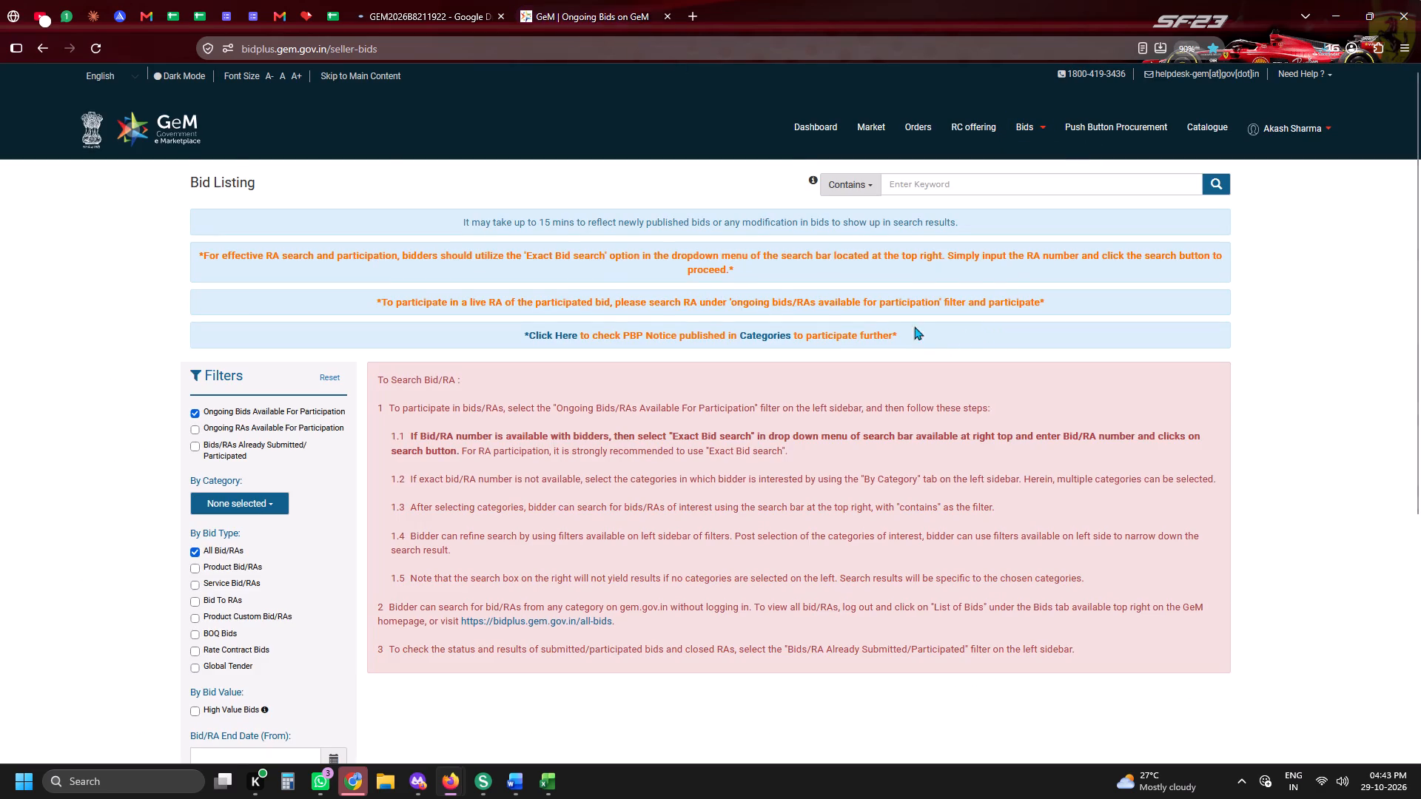
Check the Drive folder of bid 8211922 and the HHSPL PART. sheet, and return to the GeM Bid Listing.
click(437, 0)
click(332, 11)
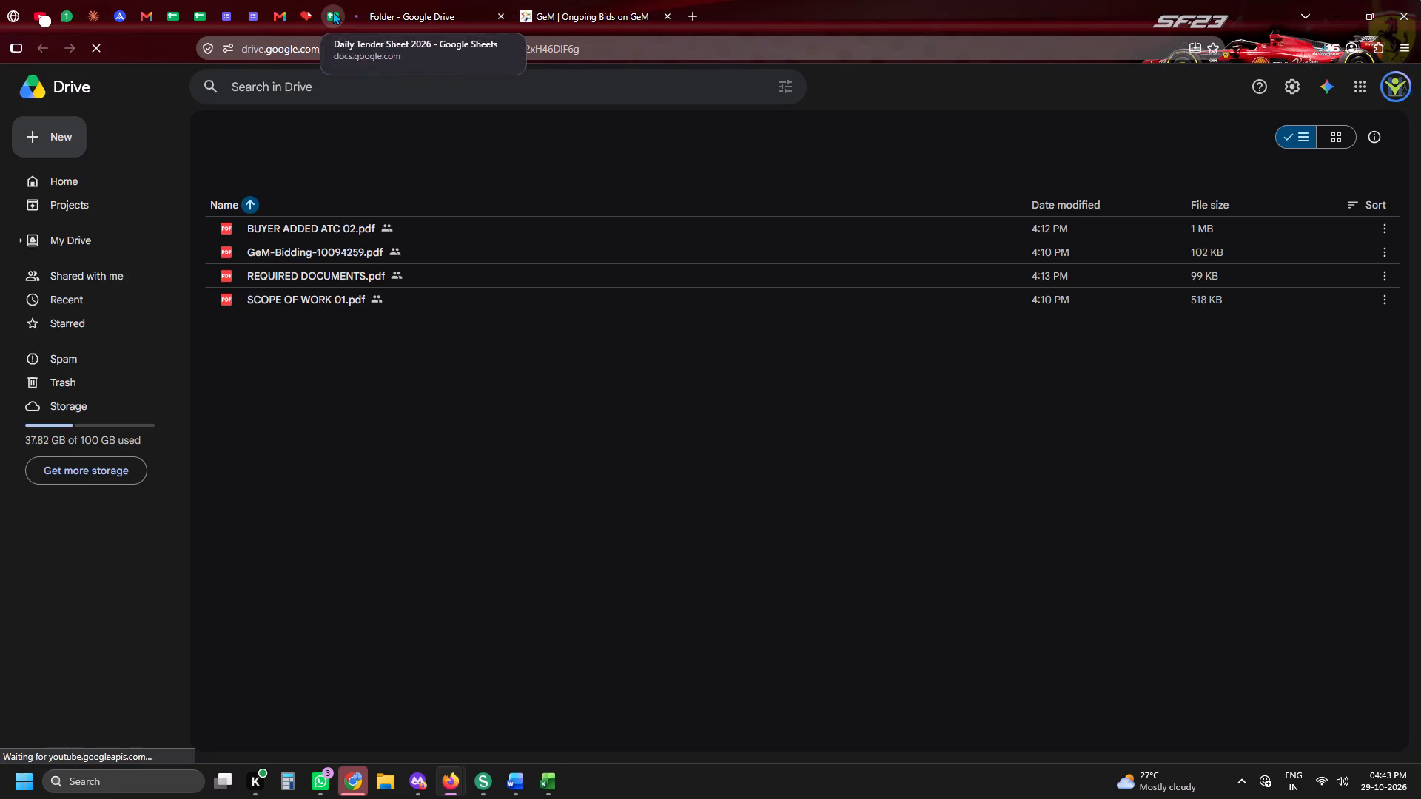
click(274, 752)
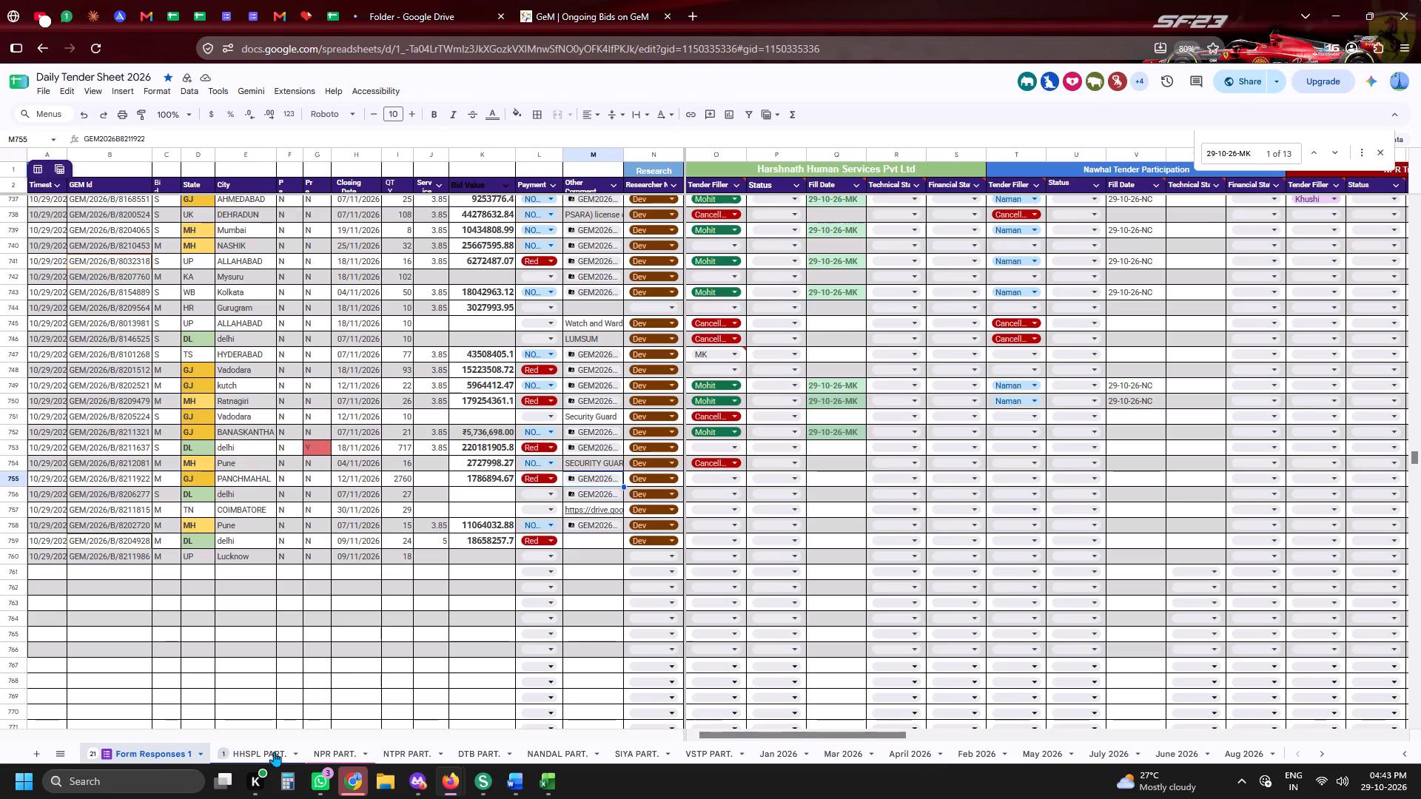
click(533, 360)
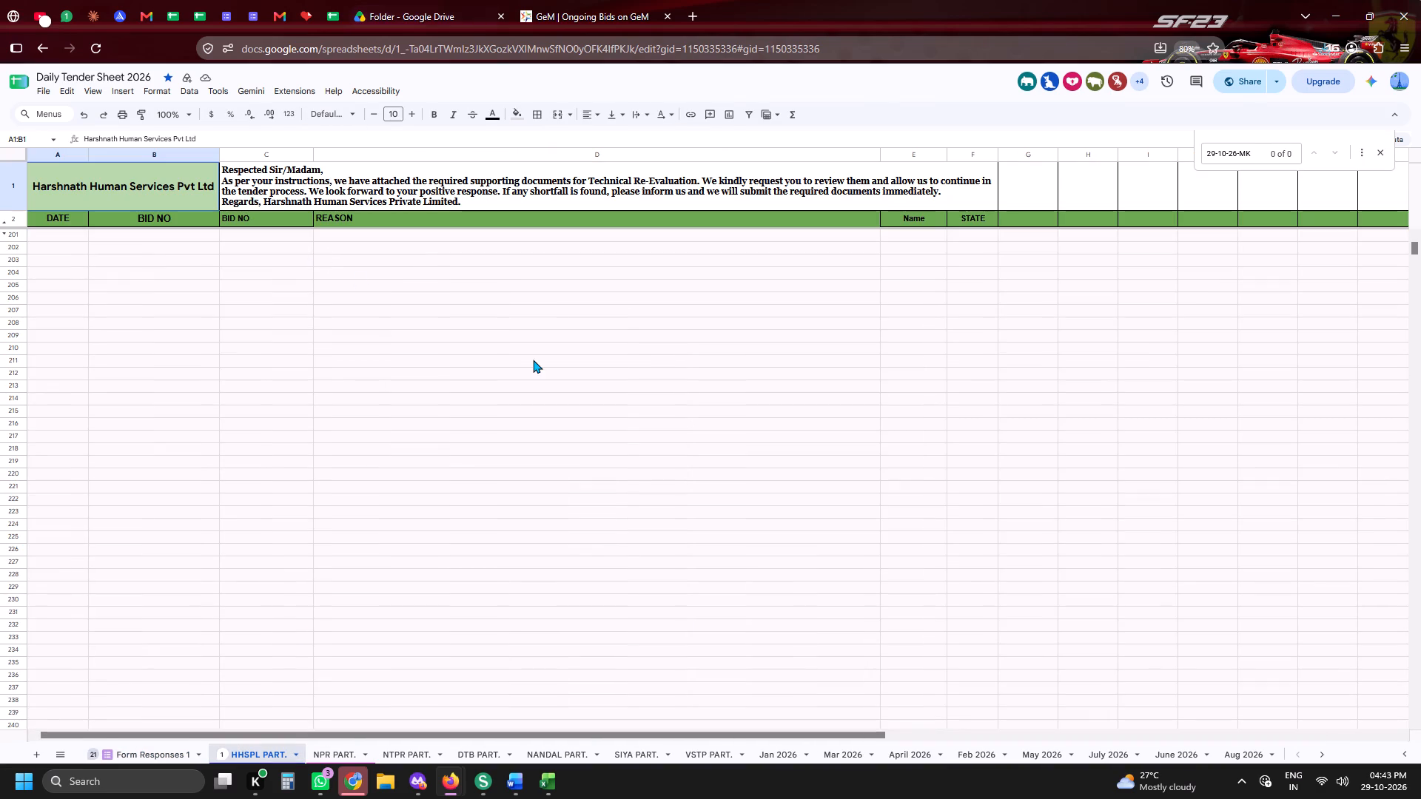
click(640, 0)
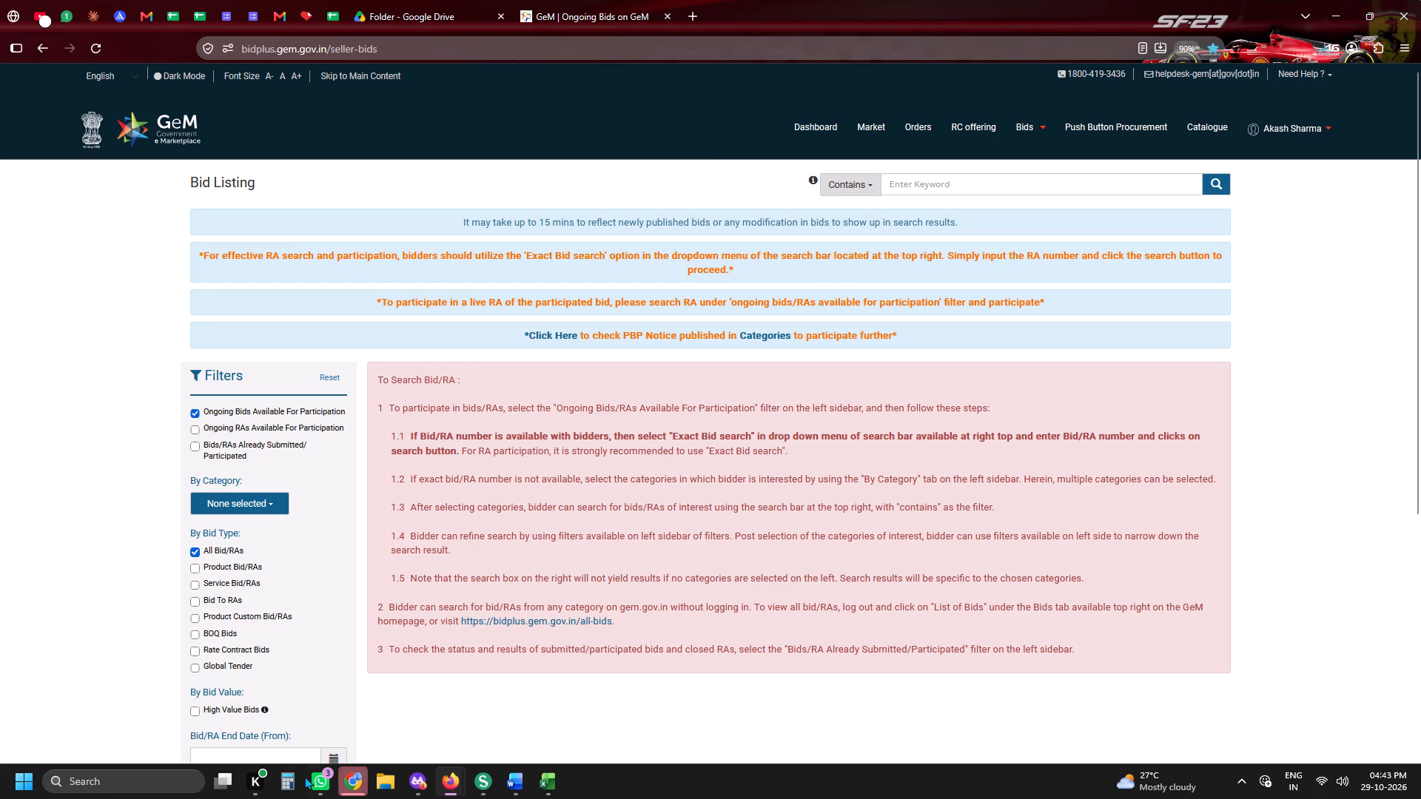